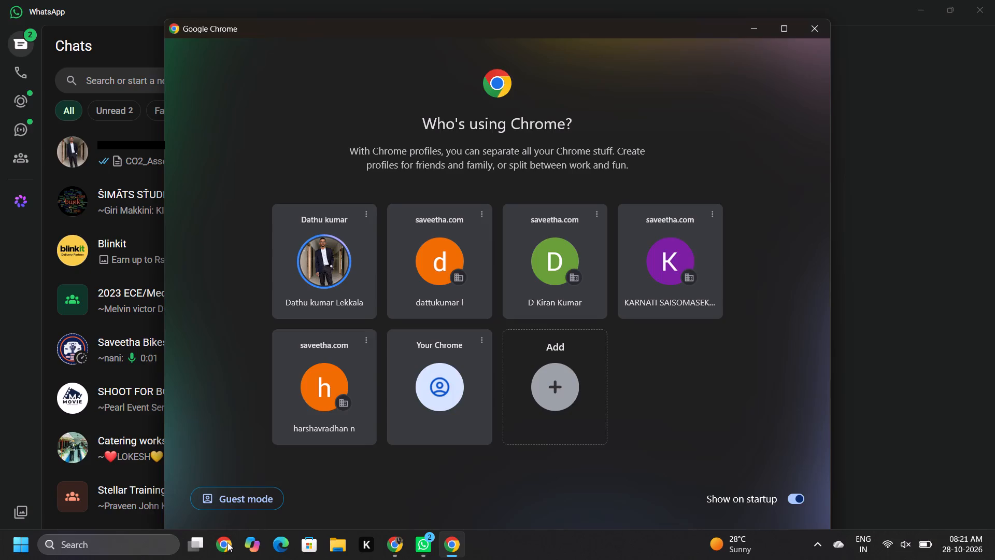
Open the saveetha.com browser profile that has the orange "d" avatar.
click(424, 260)
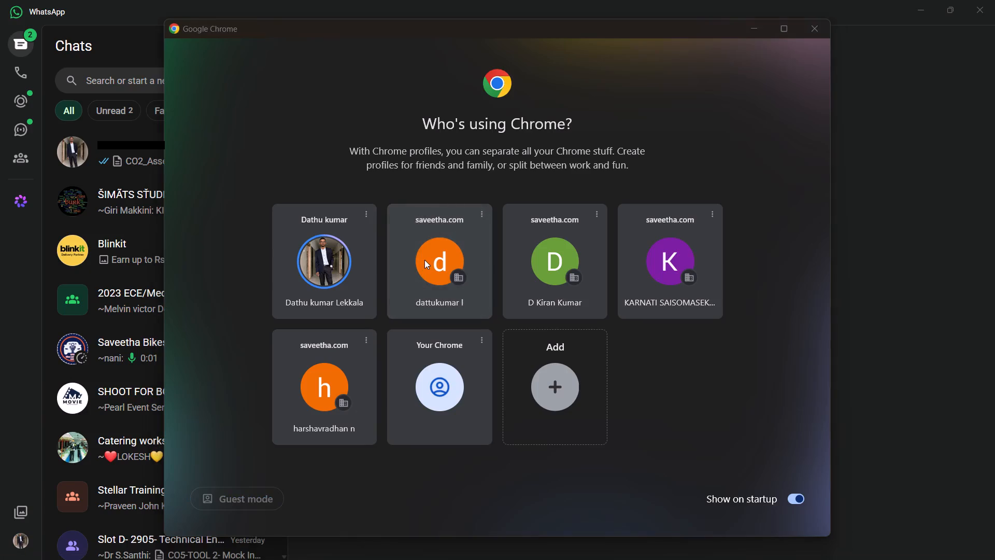
click(335, 30)
click(334, 33)
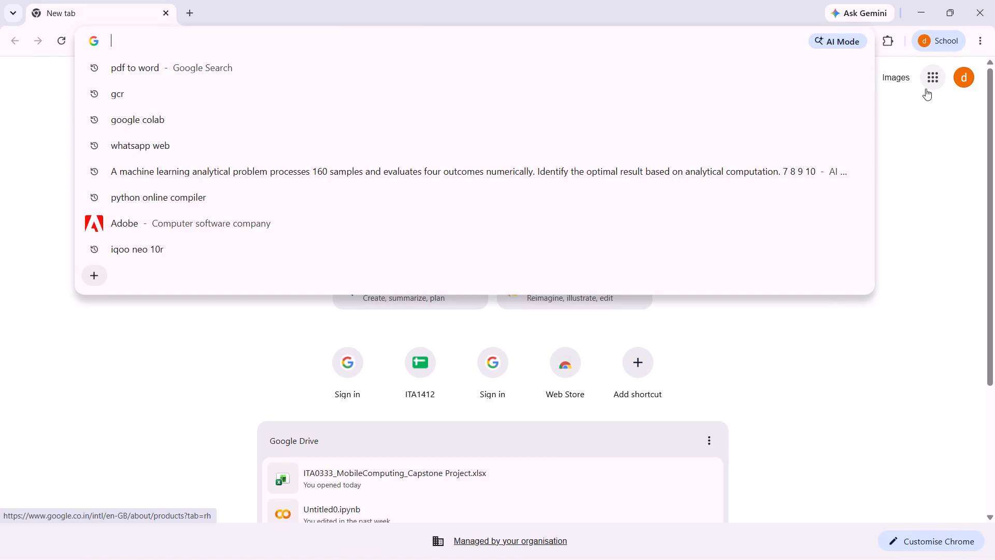
Open Google Classroom from the Google apps on the new tab page.
click(931, 78)
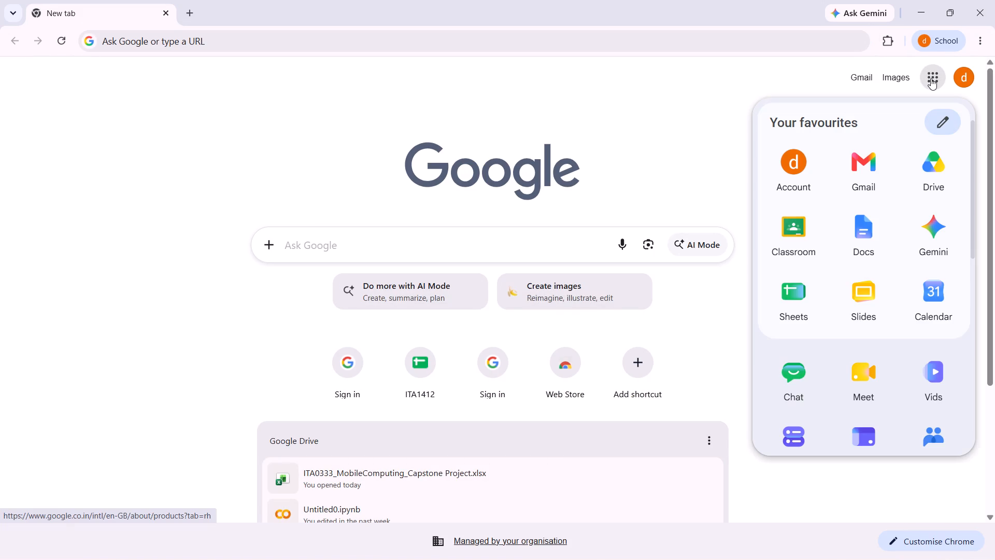
click(795, 223)
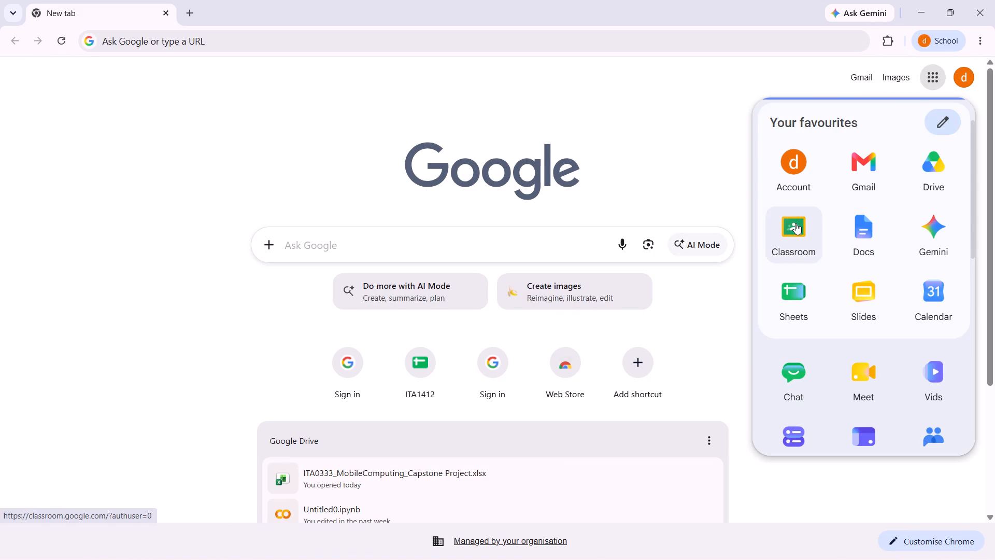
click(795, 223)
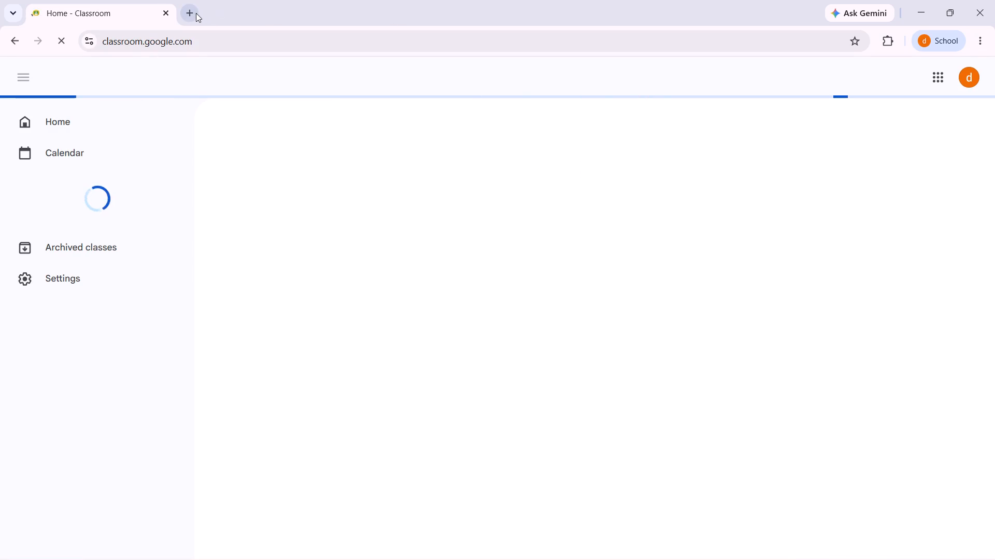
Open a new browser tab alongside Classroom, ready for a web address.
click(196, 13)
click(196, 35)
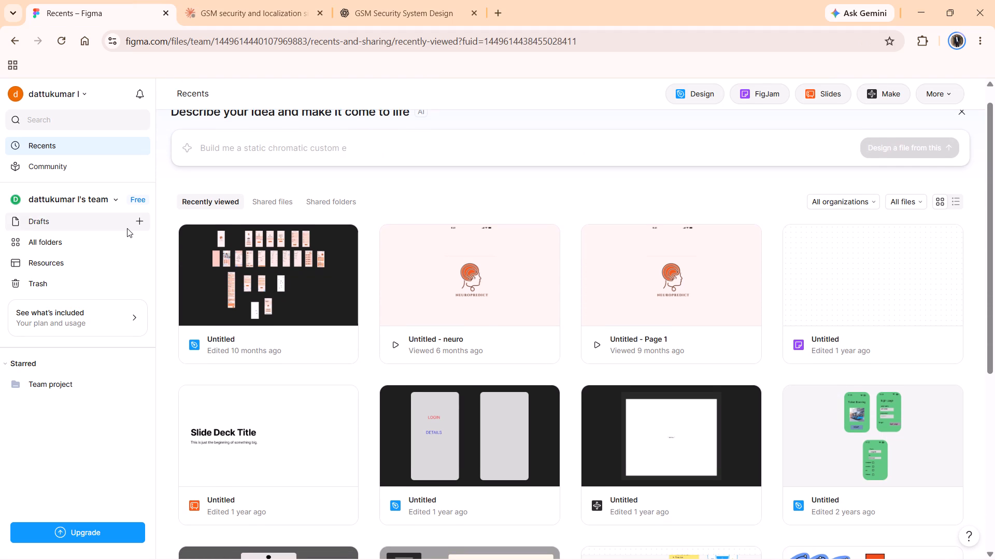
Create a new Figma design file in the team's drafts and dismiss the introductory pop-up about finding agents.
click(137, 223)
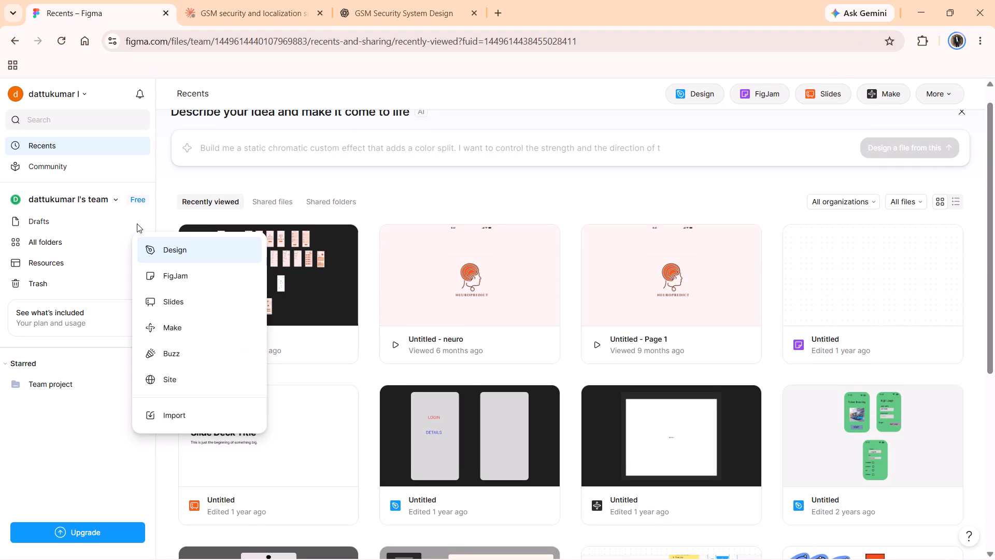
click(185, 250)
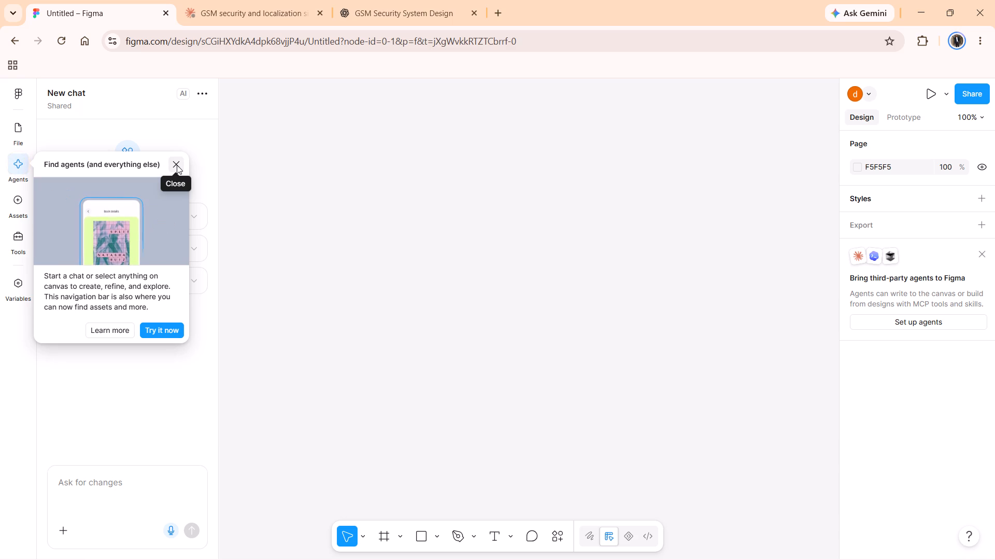
click(177, 165)
scroll(293, 318, up, 5)
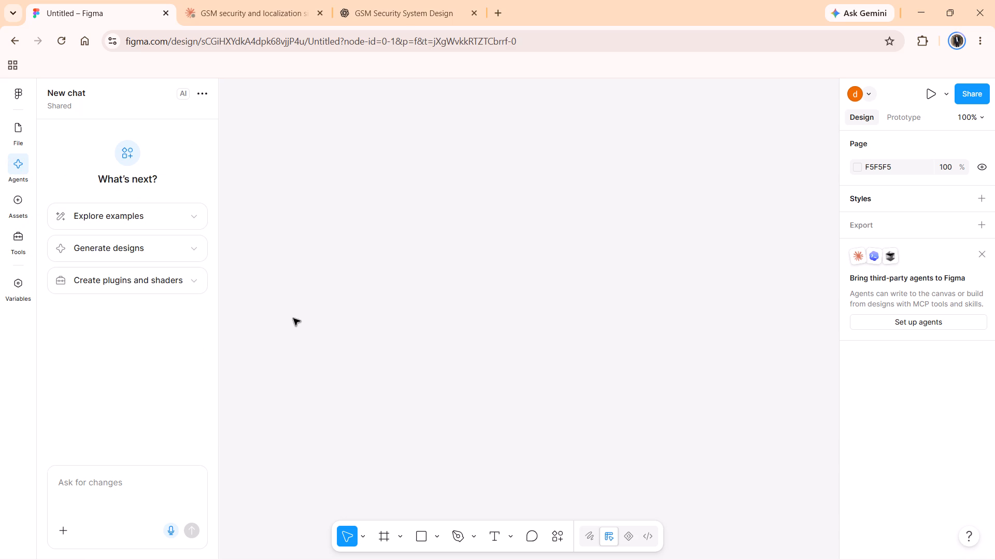
scroll(293, 318, down, 4)
scroll(293, 318, up, 3)
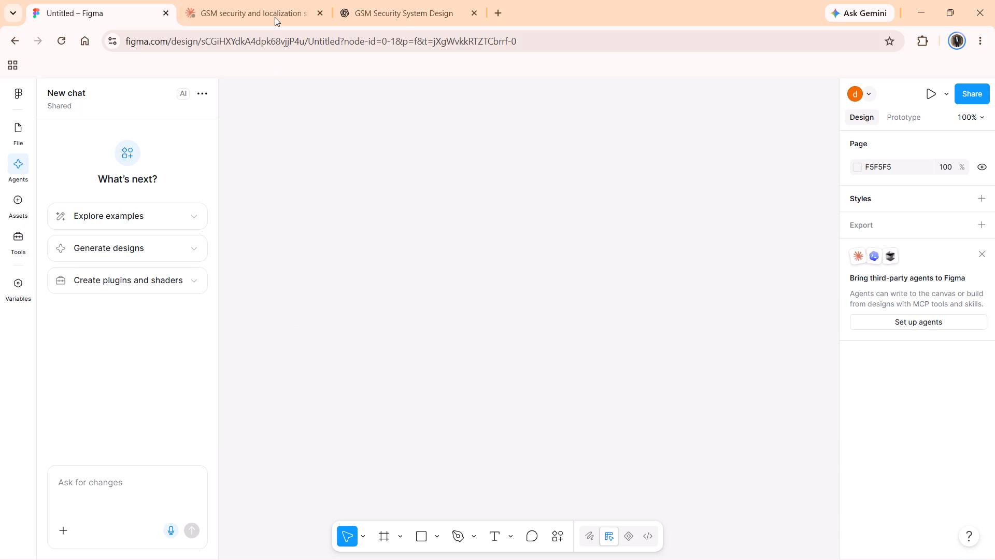
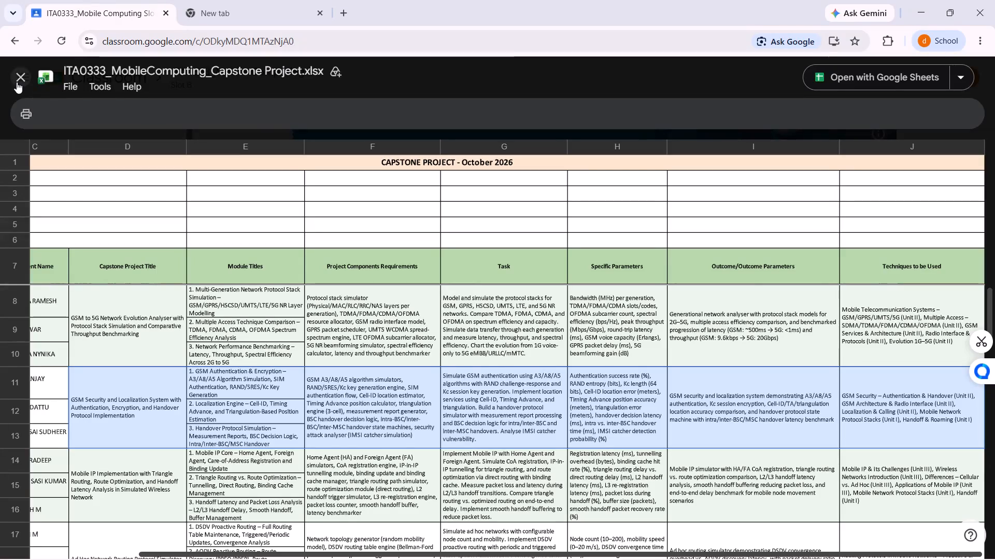
In Chrome, close the capstone spreadsheet preview and open Figma procedure.docx from the Figma Step by Step Procedure class material.
click(17, 82)
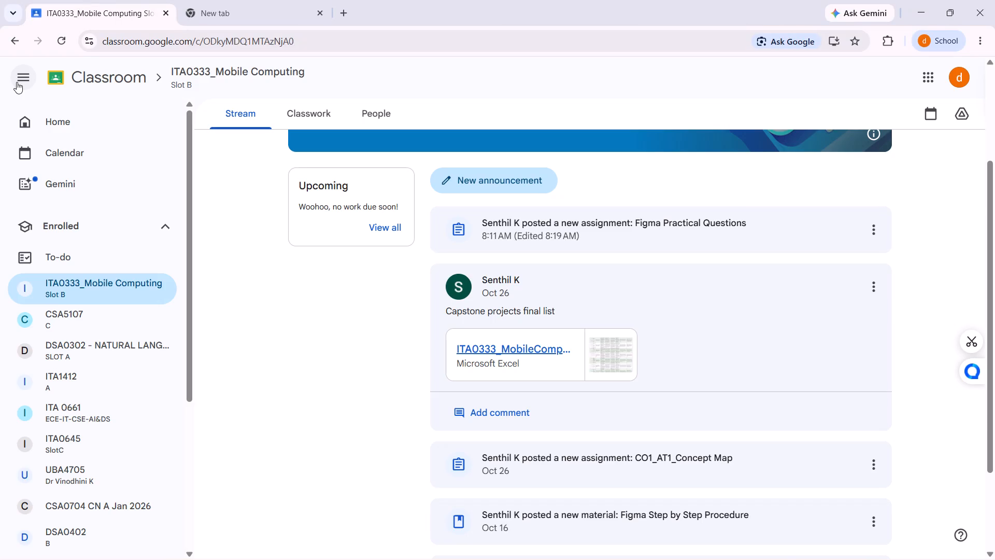
scroll(566, 411, down, 2)
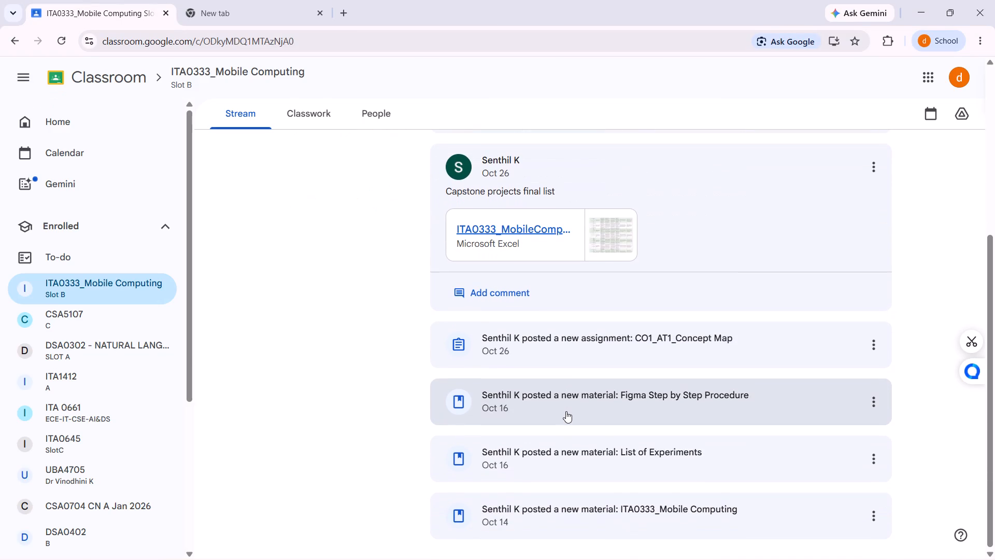
click(566, 411)
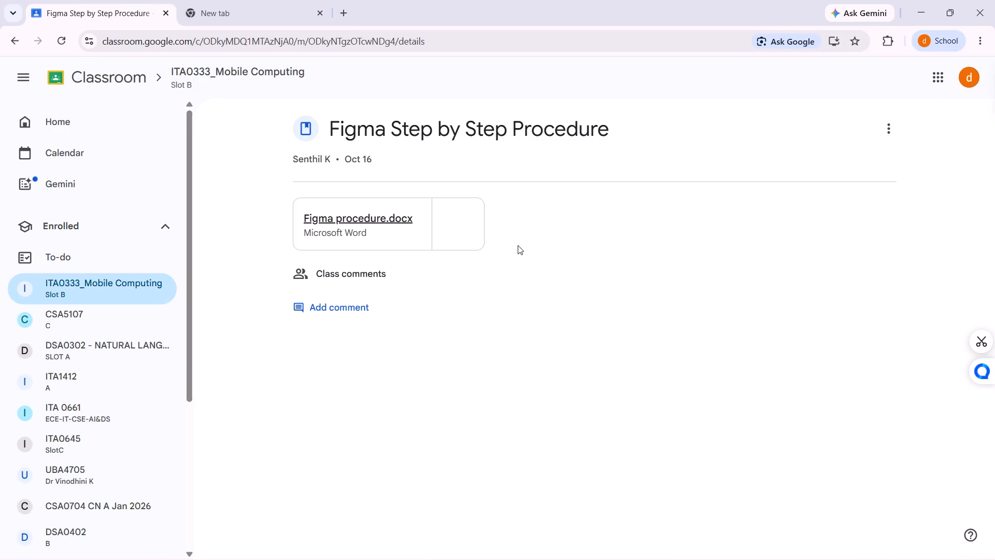
click(386, 221)
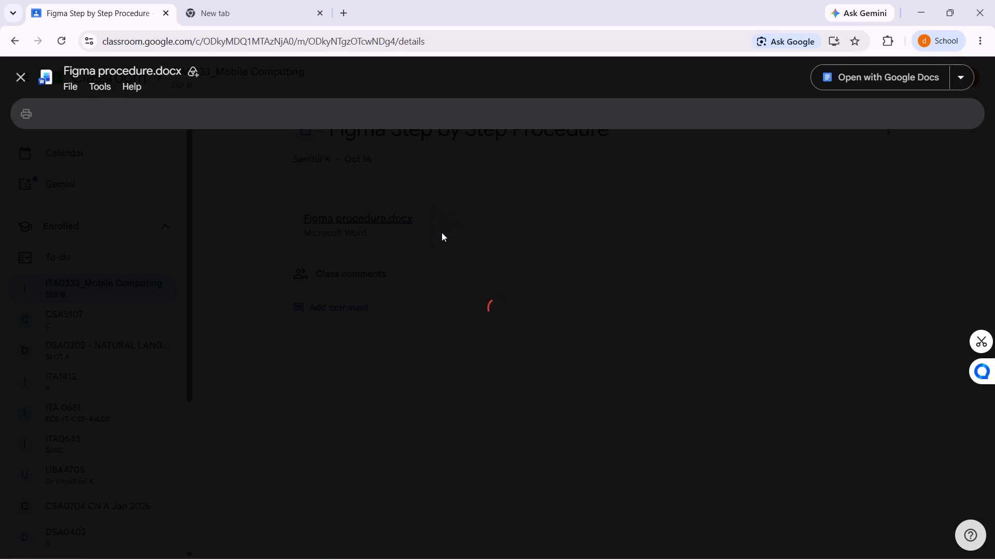
Read the opening sections of the Figma procedure document, covering account creation, the Figma interface and creating the first frame.
scroll(442, 232, down, 1)
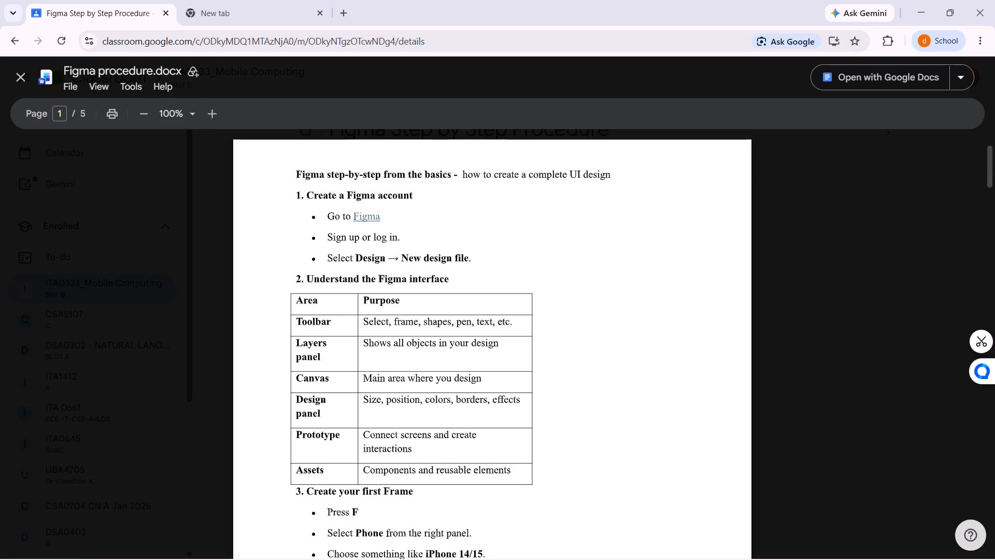
scroll(442, 232, down, 1)
scroll(442, 232, up, 1)
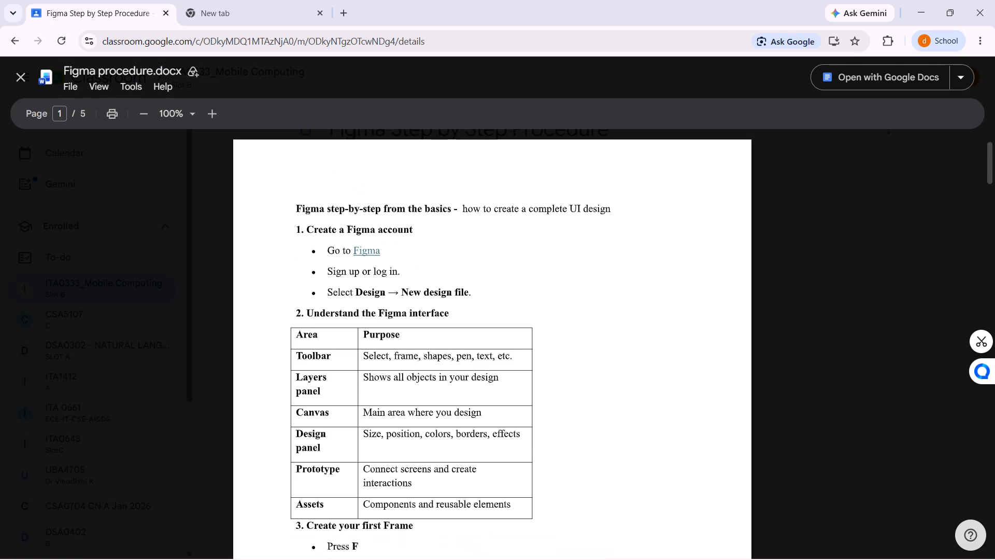
scroll(408, 237, down, 2)
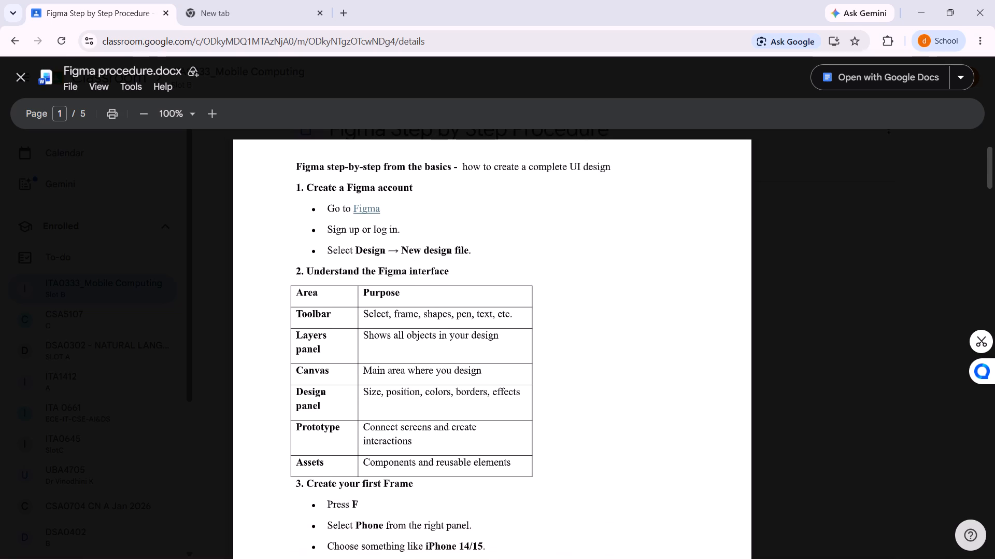
scroll(408, 237, down, 2)
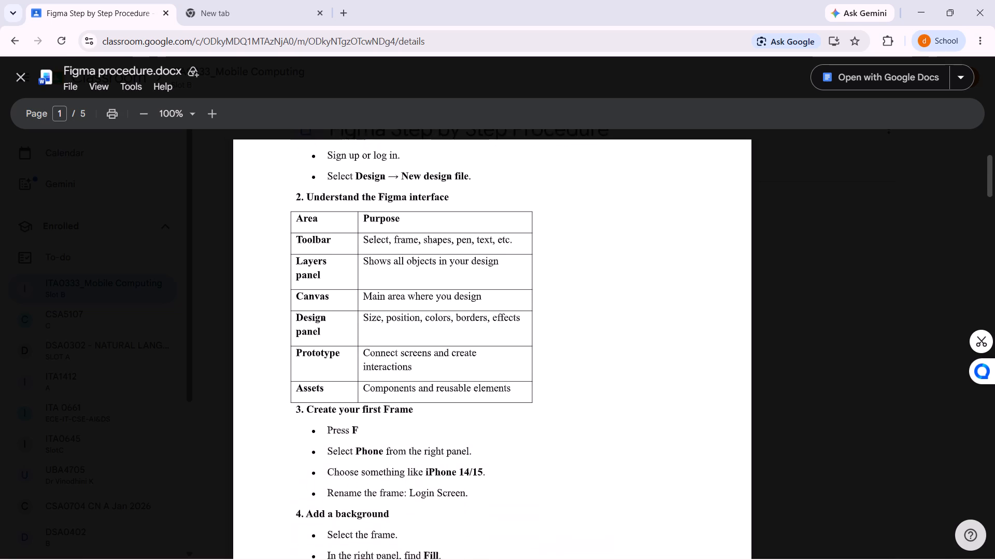
Read the Figma procedure's sections on the interface, creating the first frame, adding a background and adding text.
scroll(408, 237, down, 1)
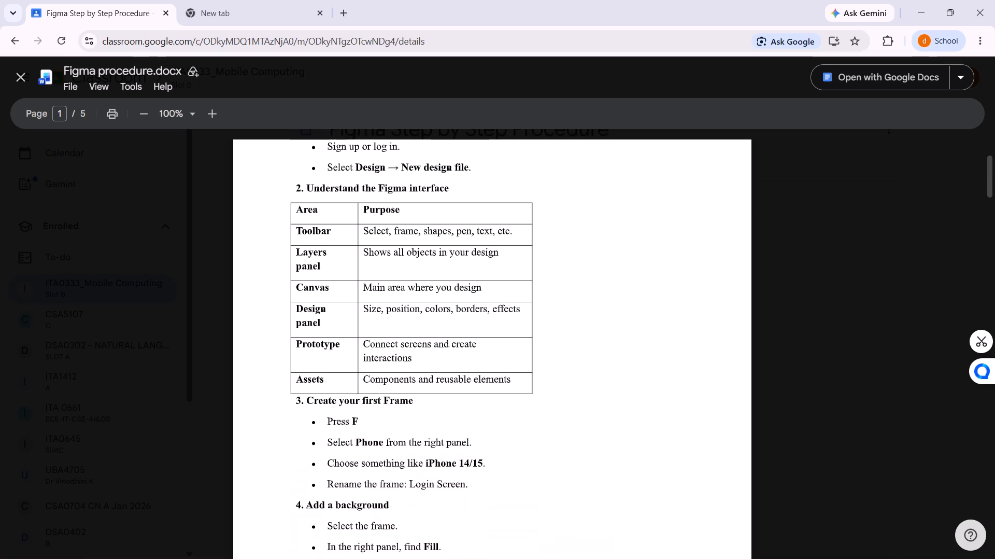
scroll(408, 237, down, 1)
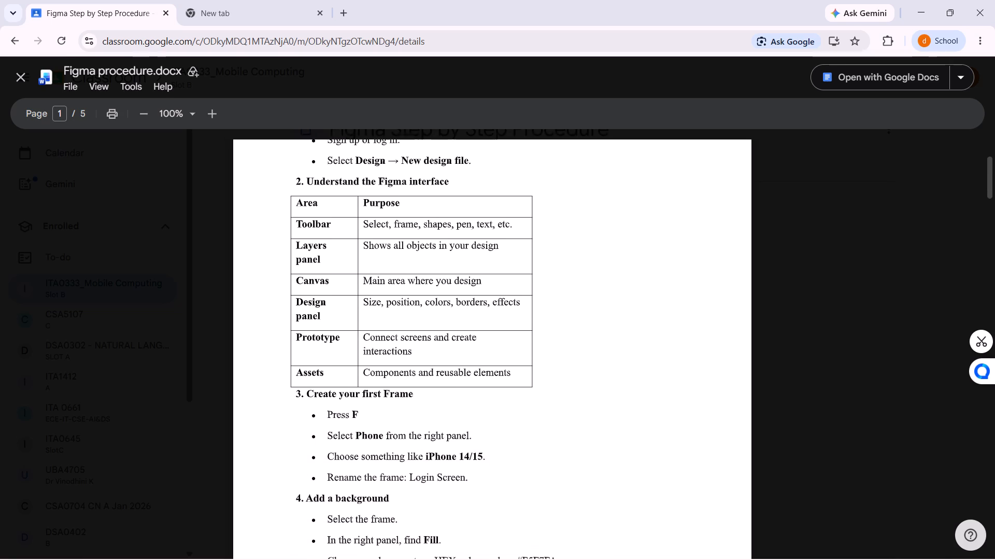
scroll(408, 237, down, 2)
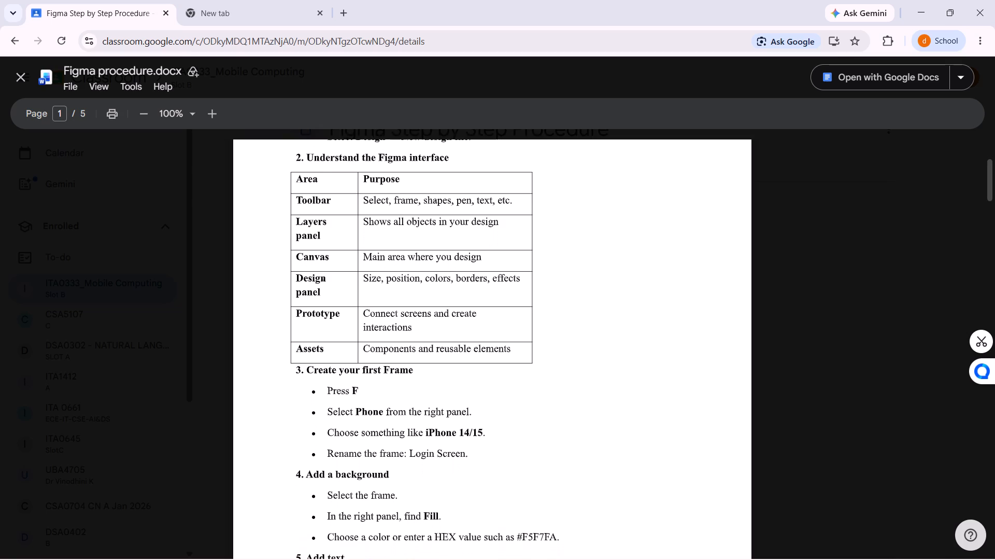
scroll(408, 237, down, 1)
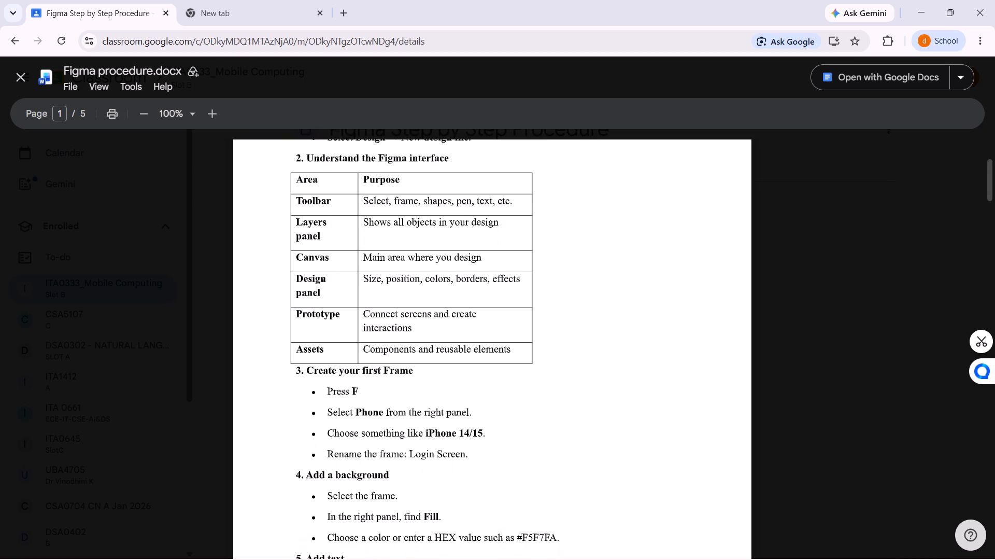
scroll(408, 237, down, 1)
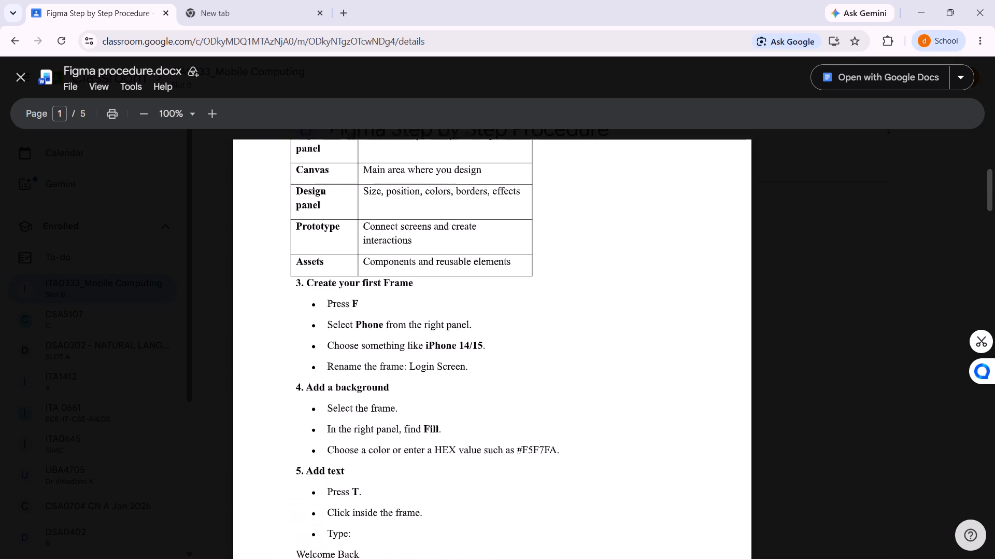
scroll(408, 237, down, 1)
scroll(408, 237, up, 2)
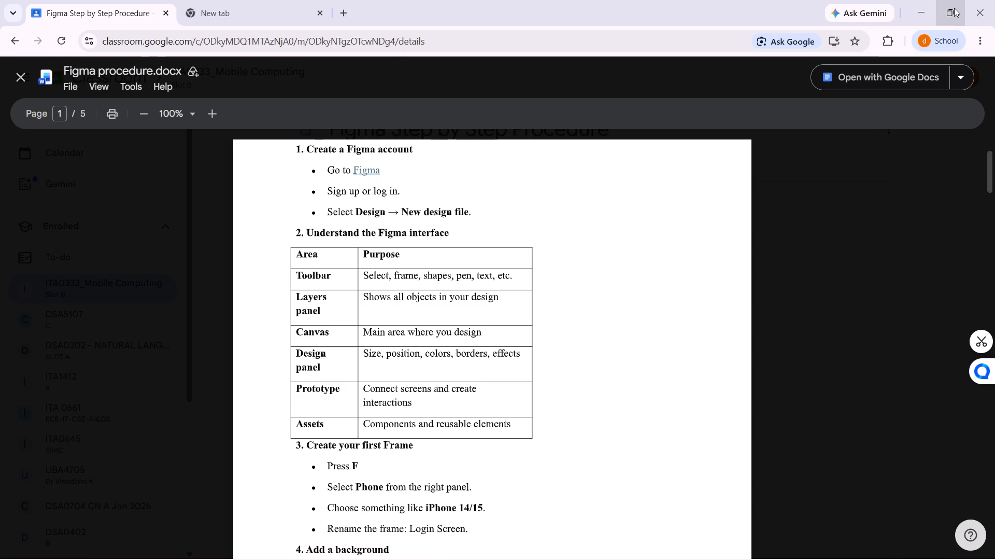
Snap the browser window with the Figma procedure into a half-screen layout beside WhatsApp.
click(878, 52)
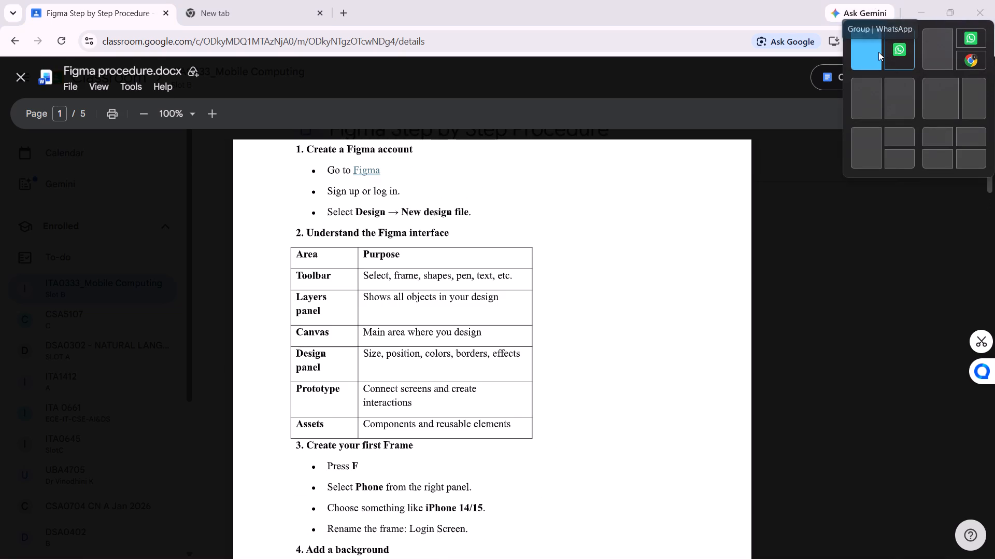
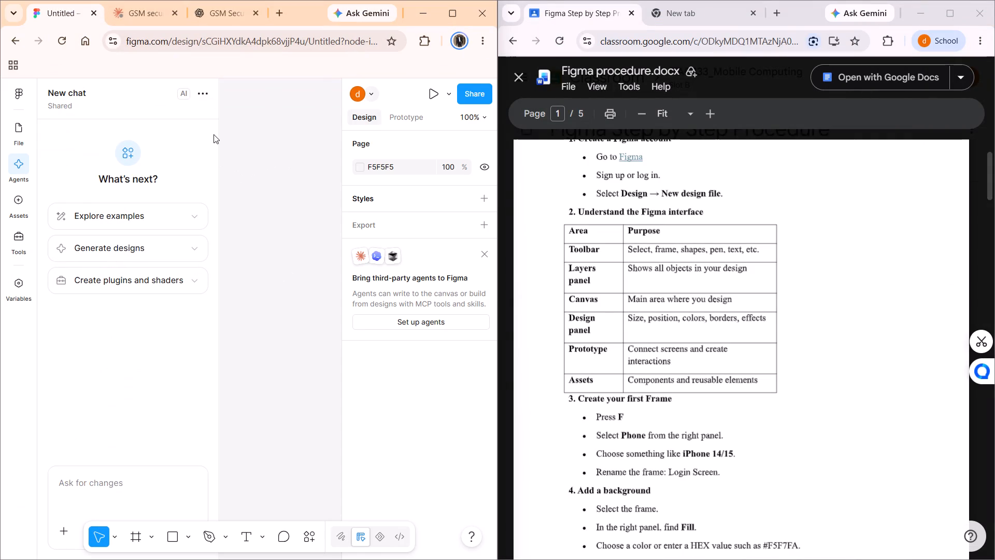
Set the new agent chat's visibility to Private chat.
drag(219, 138, 137, 158)
drag(137, 158, 113, 159)
click(205, 93)
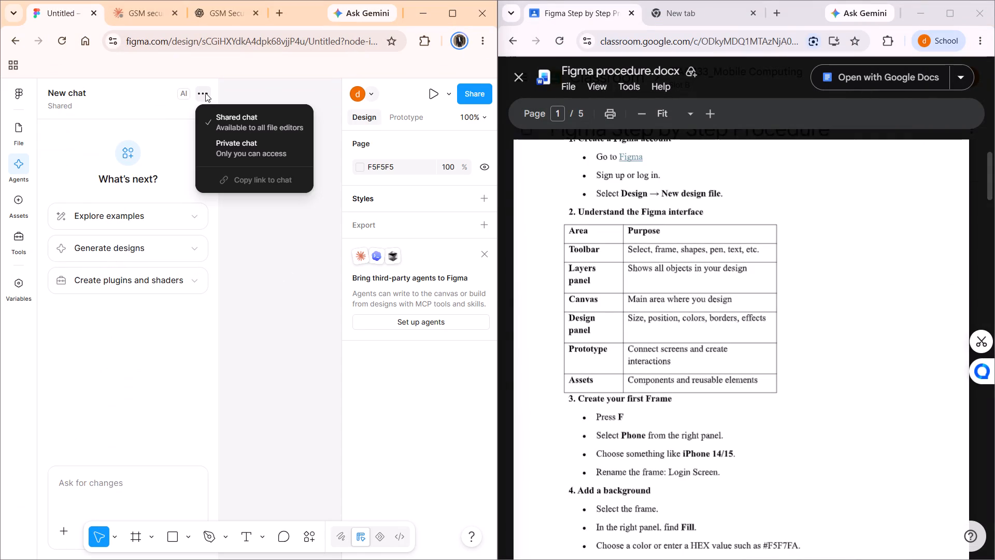
click(238, 151)
click(273, 174)
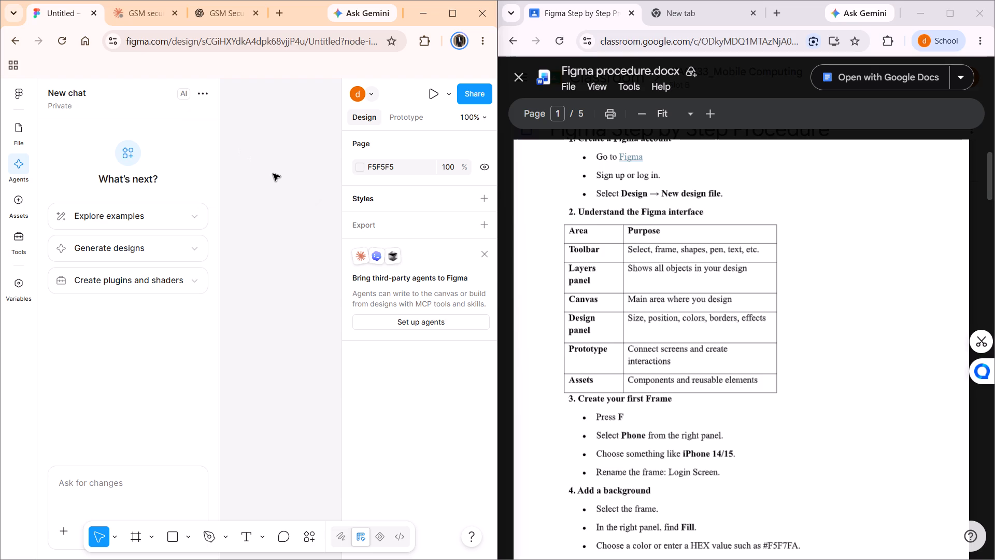
click(297, 221)
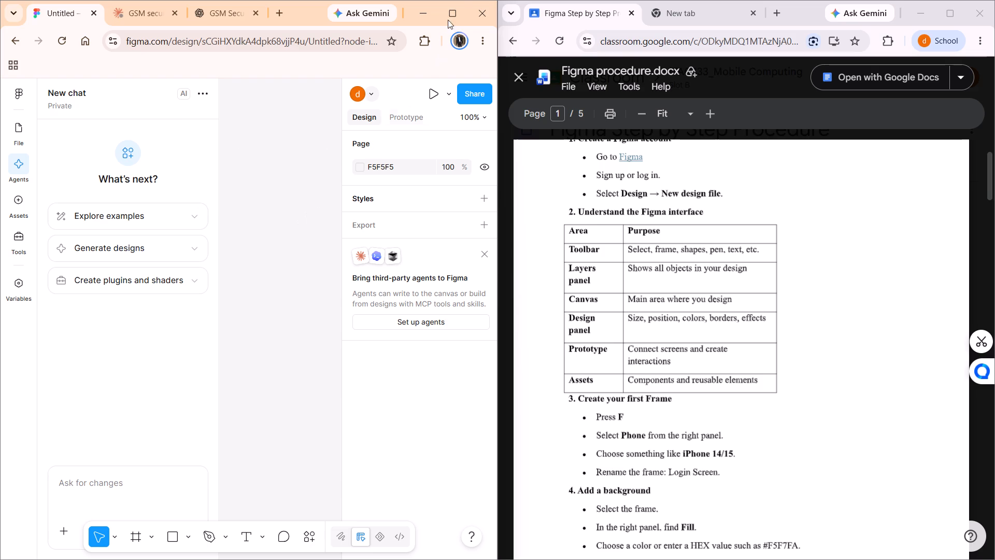
Maximize the Figma window and draw a portrait rectangle about 227 × 359 on the empty canvas, extending its lower corner slightly.
click(449, 13)
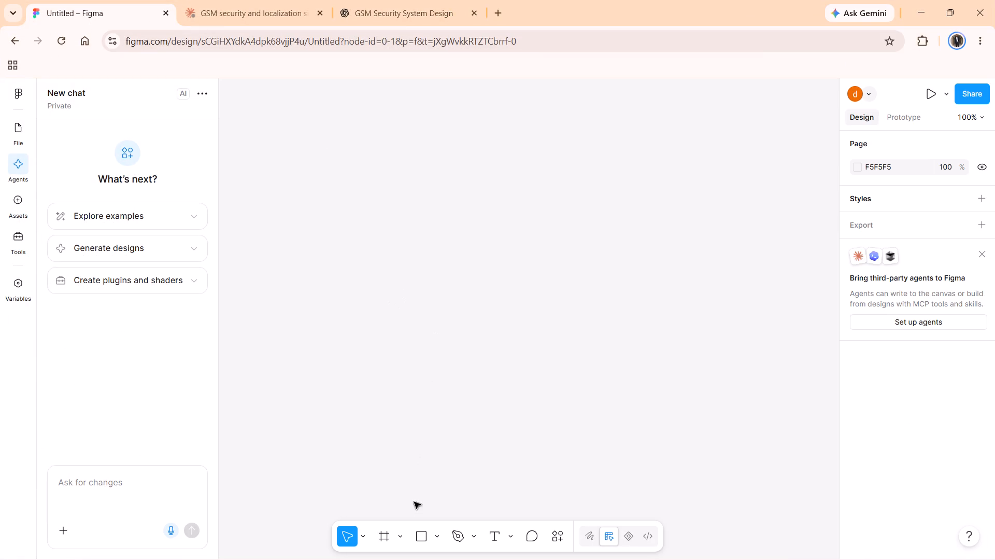
click(438, 535)
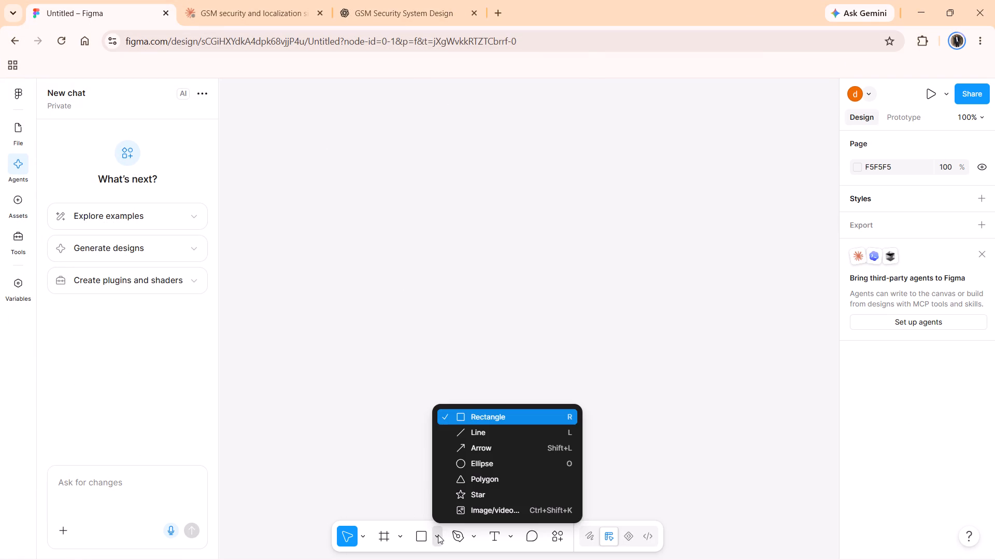
click(468, 415)
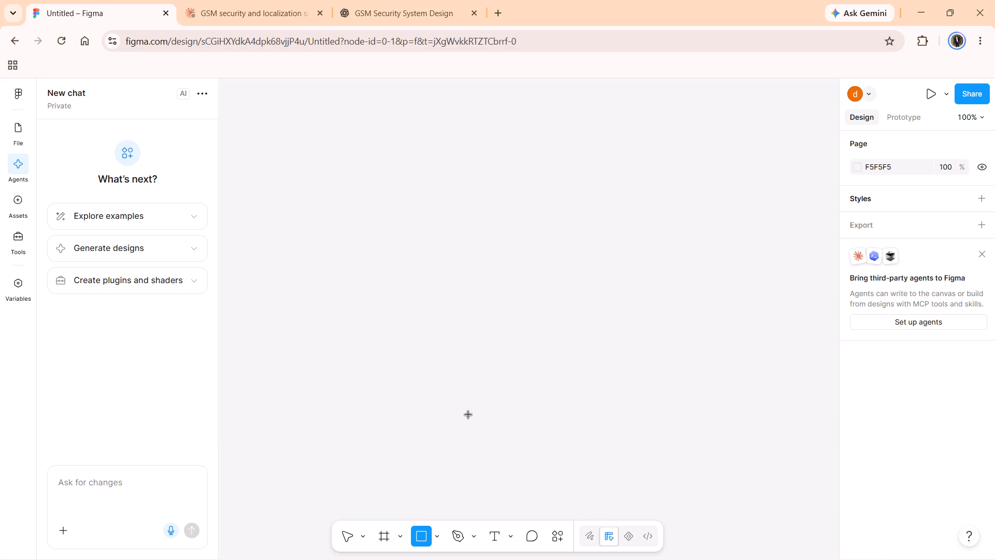
drag(321, 192, 470, 427)
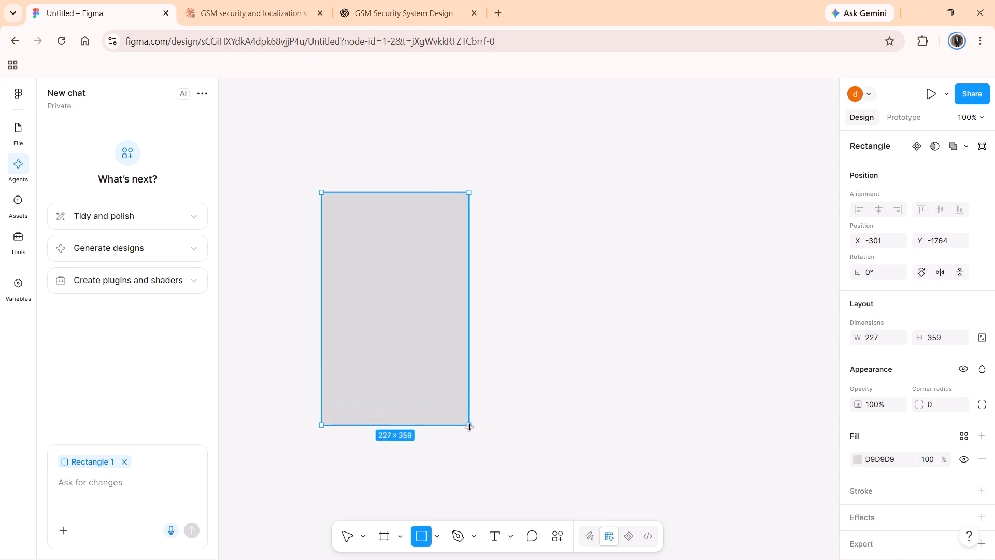
drag(470, 427, 473, 441)
click(523, 361)
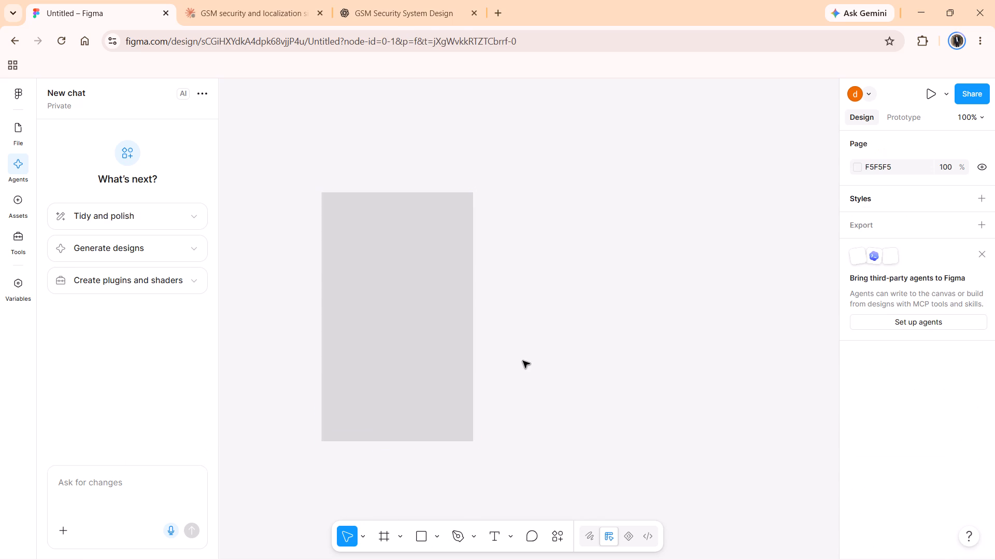
Return to the Figma procedure document and review the instructions for creating the first frame and adding a background.
scroll(523, 361, down, 1)
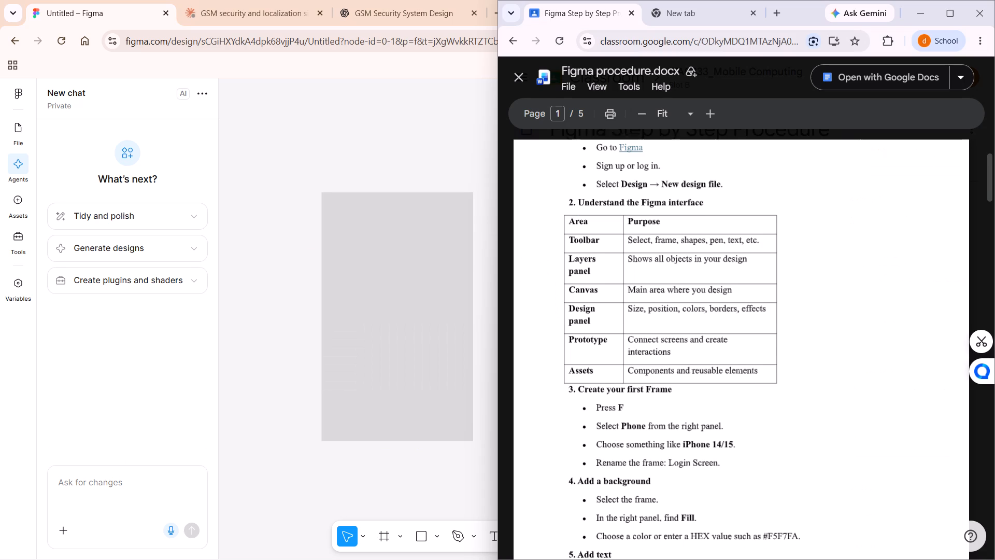
Skim the Figma procedure document, covering the frame, background, text and icon sections.
scroll(523, 361, down, 1)
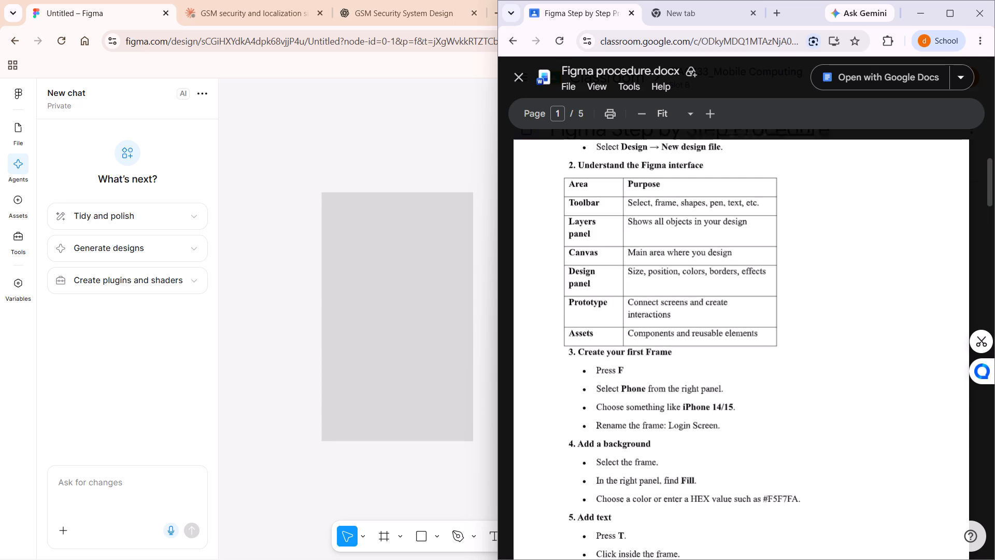
scroll(699, 329, down, 19)
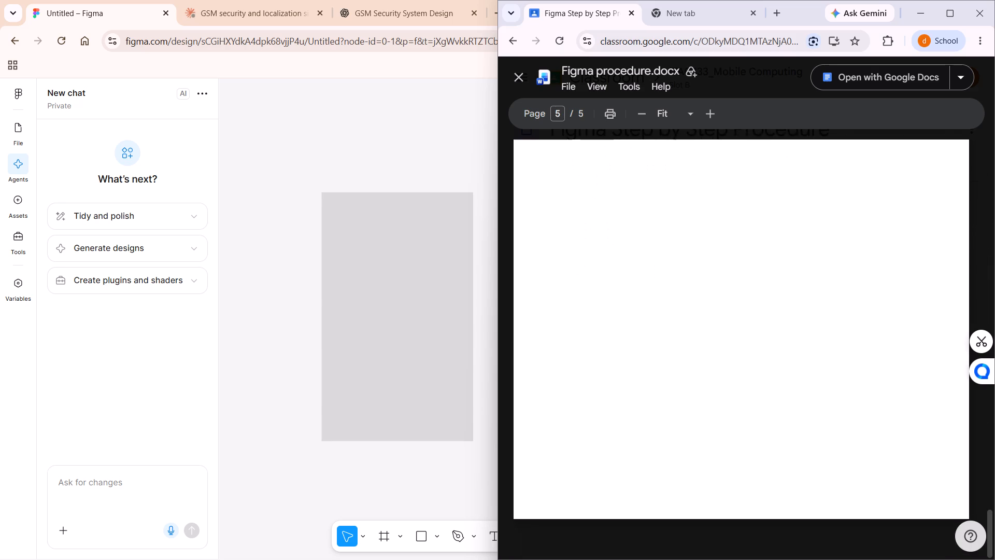
scroll(699, 329, down, 1)
scroll(699, 329, up, 7)
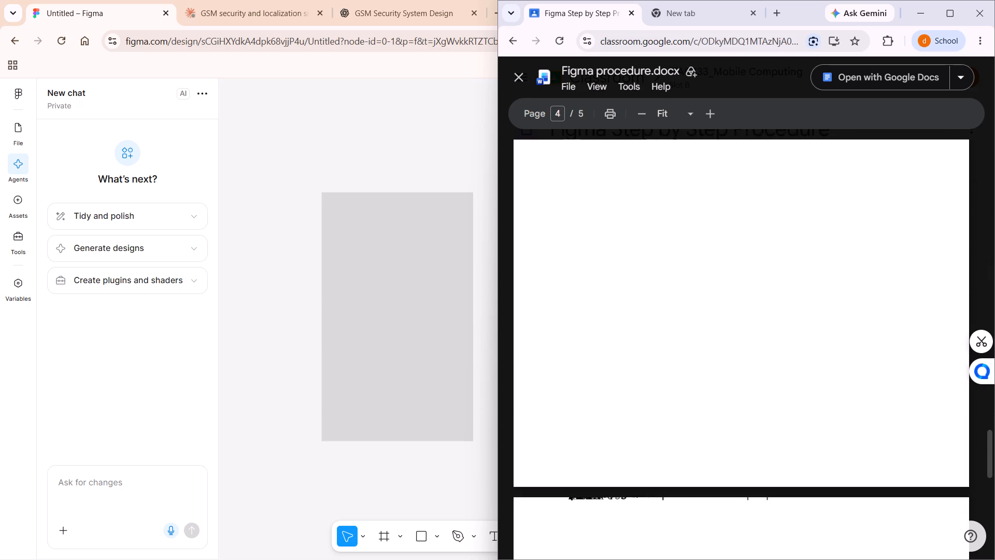
scroll(699, 329, up, 9)
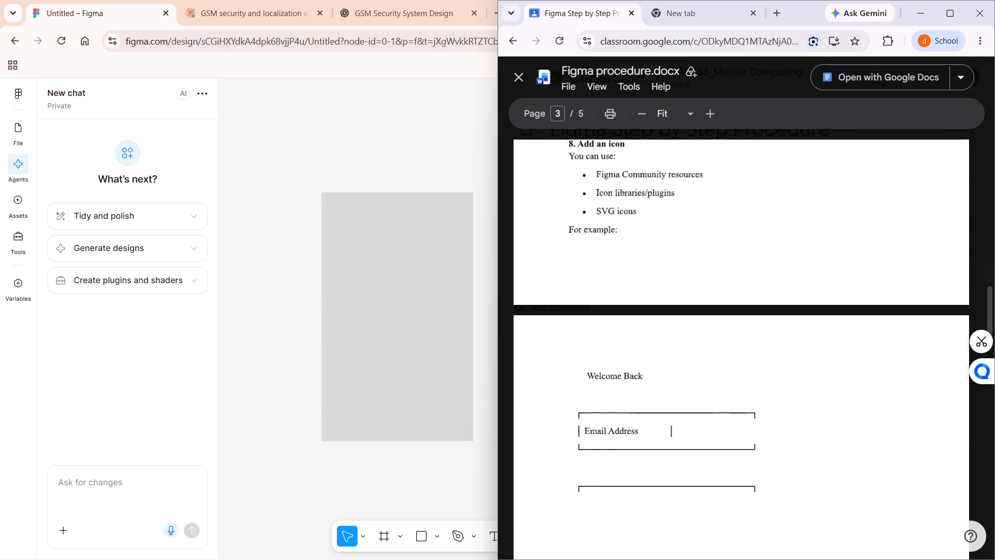
scroll(699, 329, up, 9)
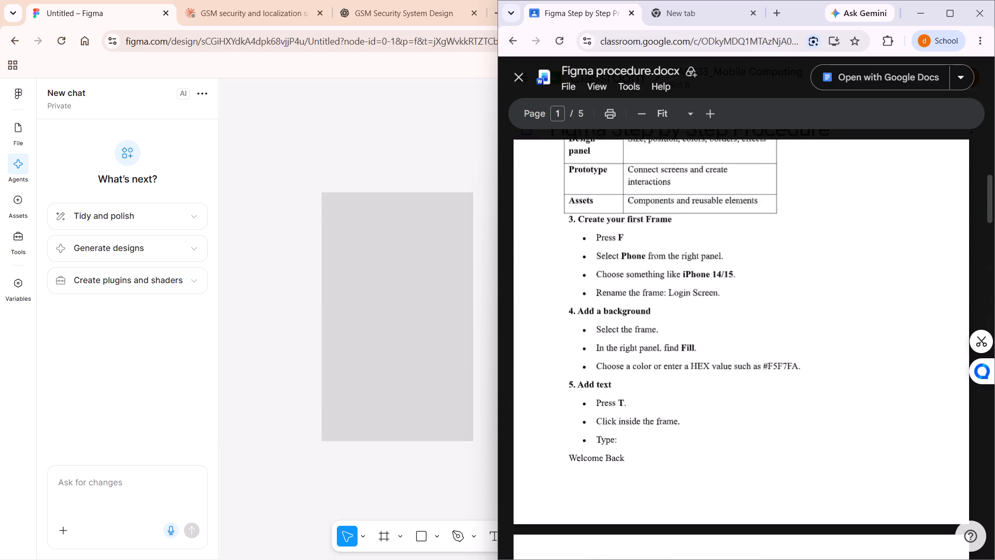
scroll(699, 329, up, 3)
scroll(699, 329, down, 3)
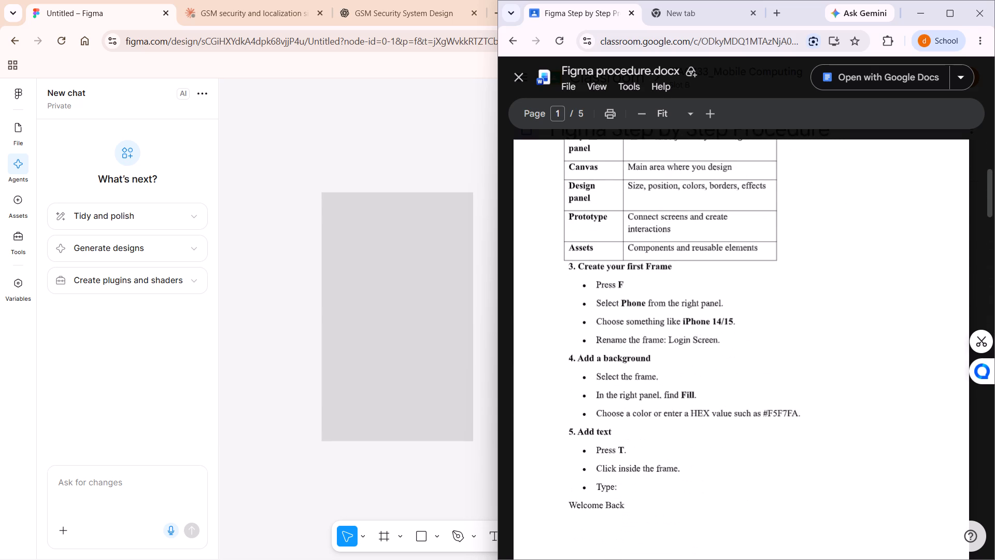
click(440, 285)
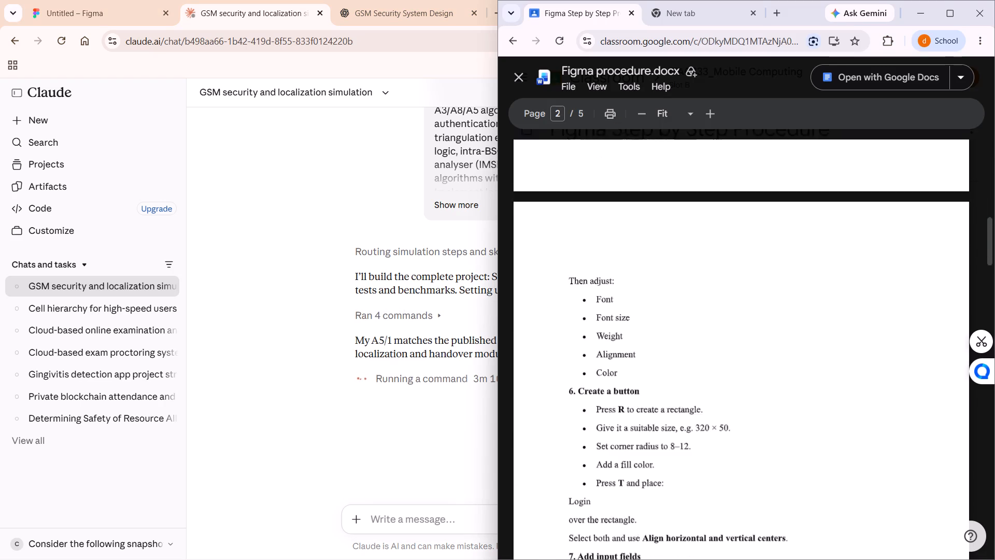
scroll(598, 333, down, 6)
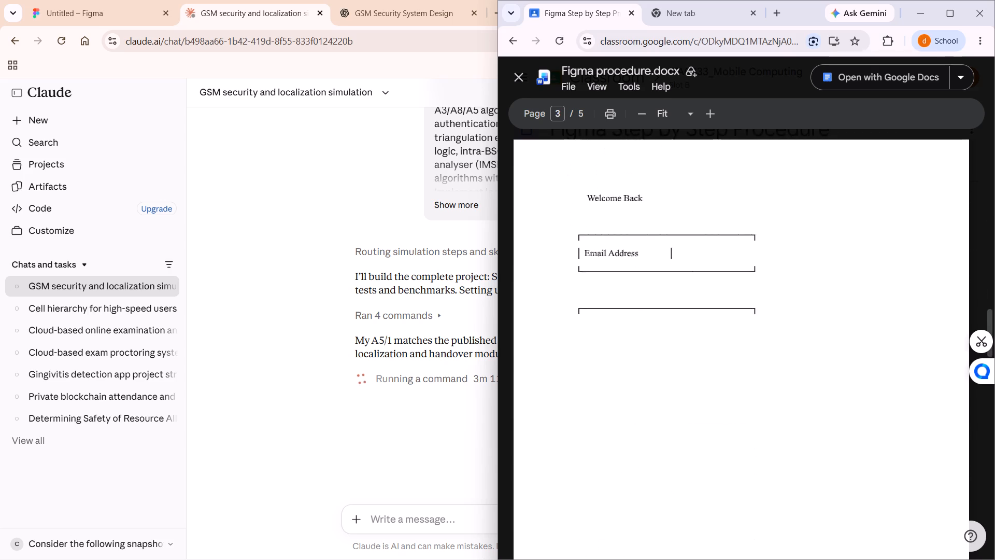
scroll(598, 333, up, 9)
scroll(598, 333, right, 5)
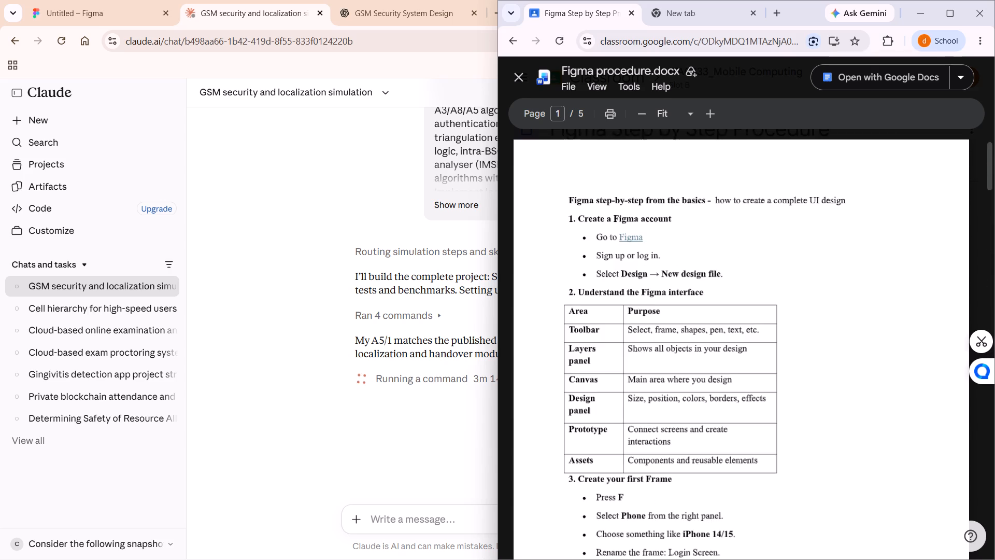
scroll(598, 333, down, 9)
scroll(598, 333, up, 1)
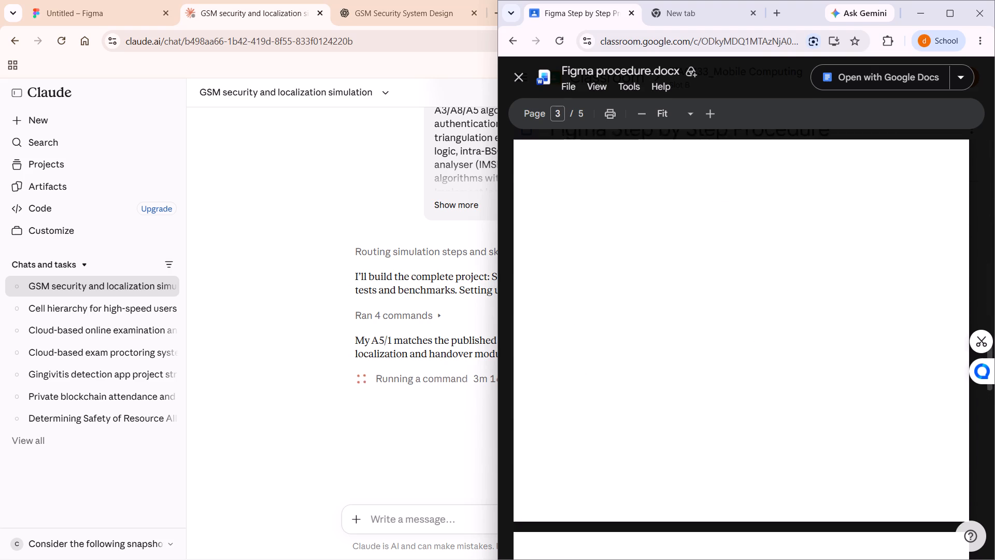
scroll(598, 333, up, 1)
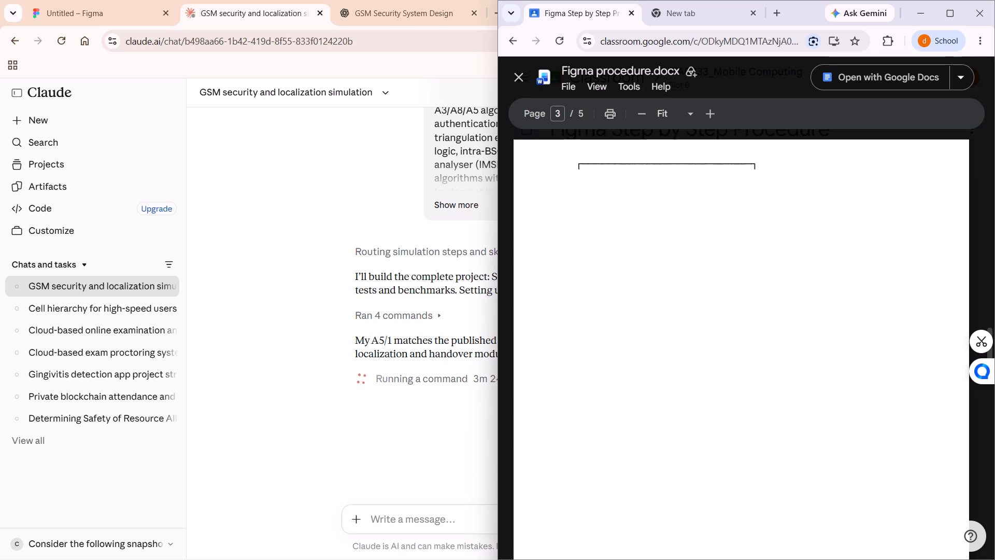
scroll(598, 225, up, 2)
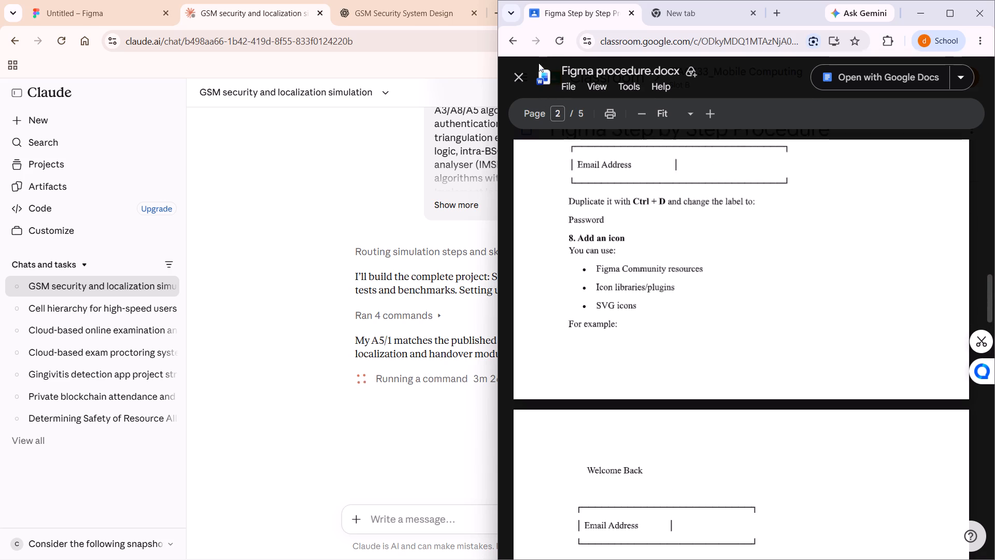
Close the Figma procedure and open Mobile Computing experiments.pdf from the class's List of Experiments material.
click(518, 70)
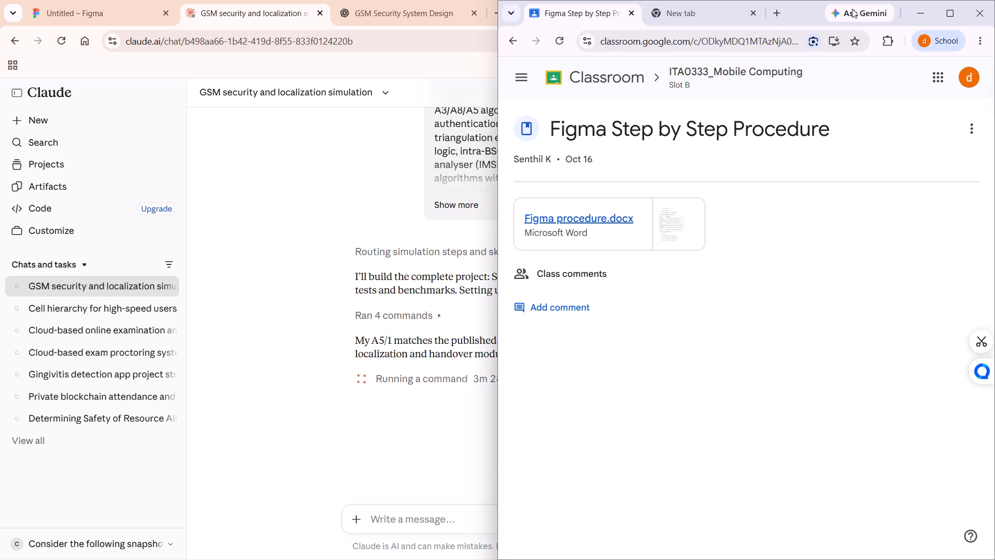
click(950, 6)
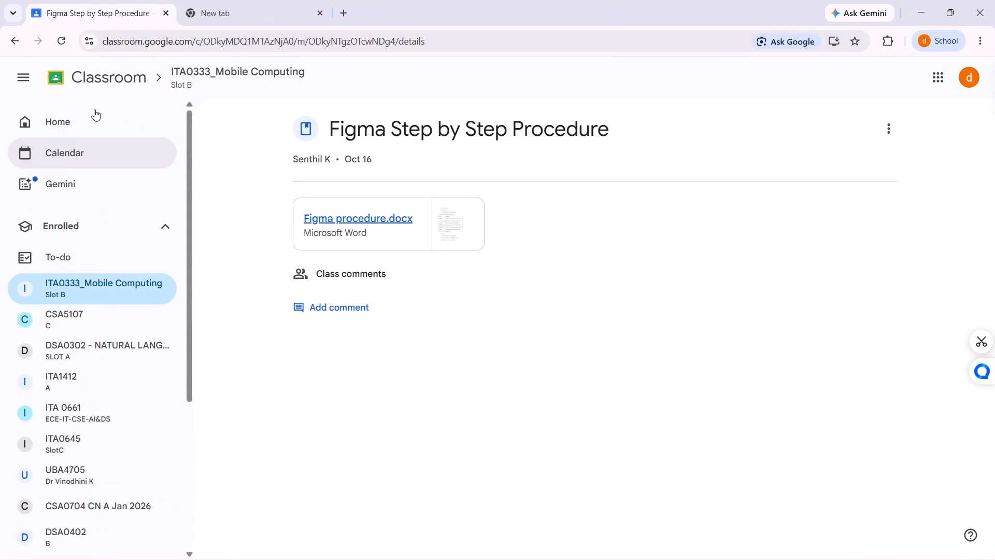
click(12, 49)
scroll(451, 289, down, 1)
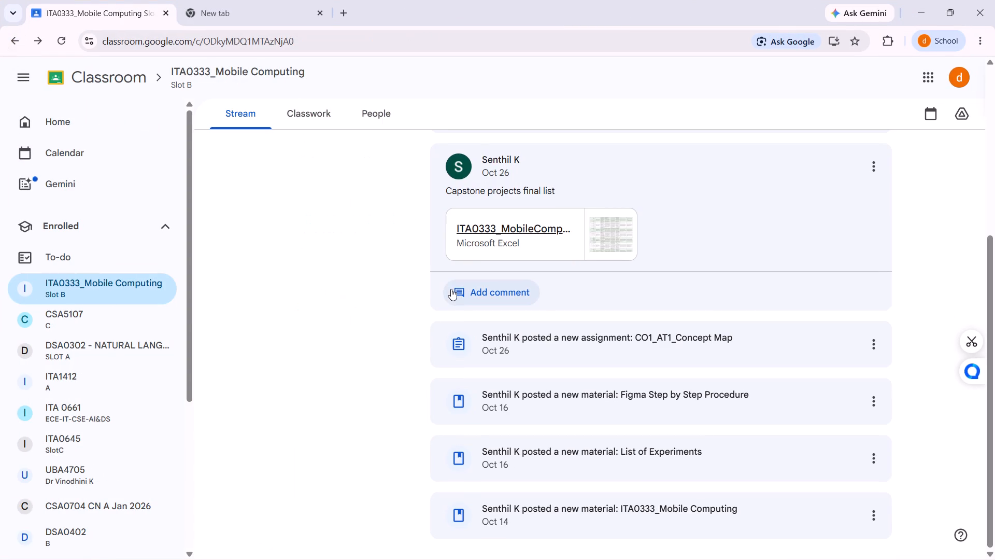
scroll(451, 289, down, 1)
click(534, 441)
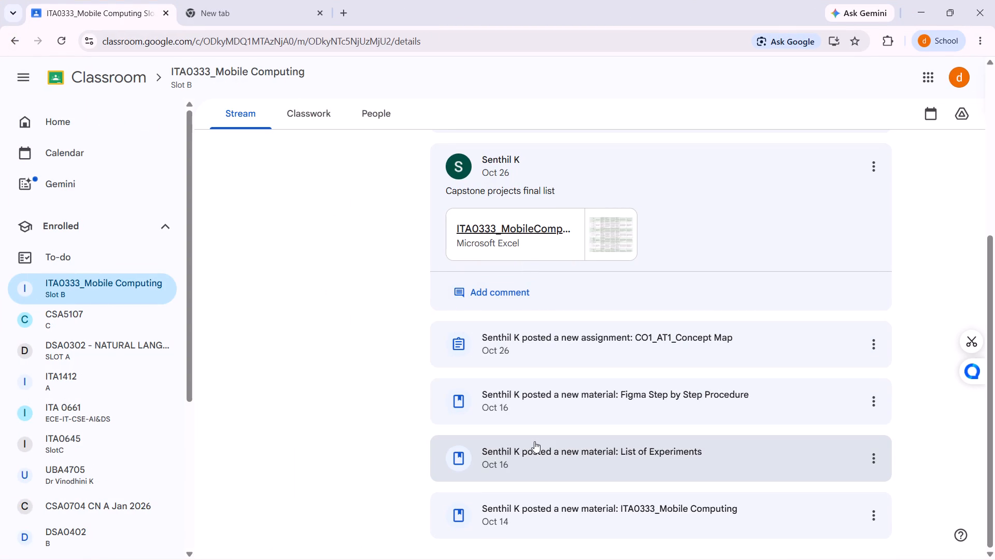
click(366, 222)
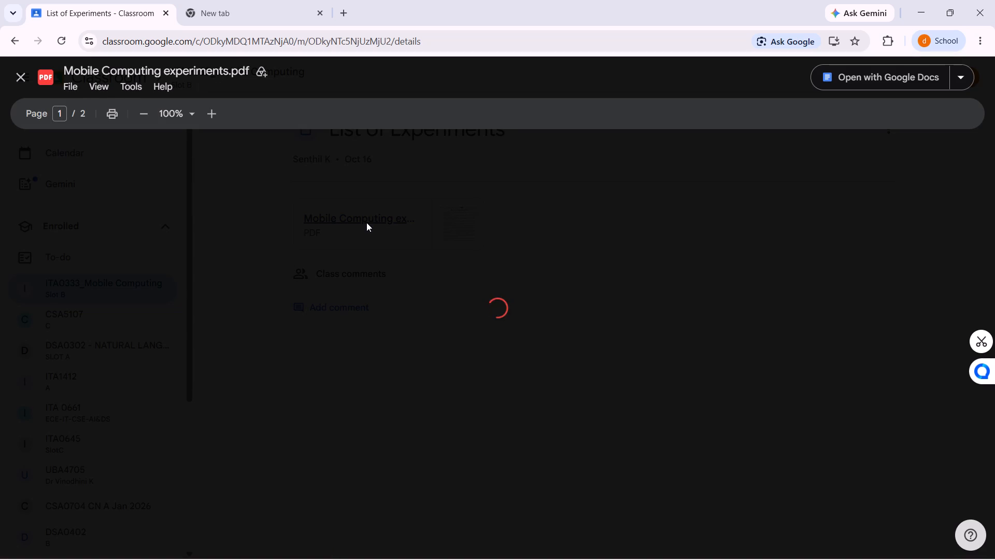
Copy the text of experiment 5, on designing a mobile application wireframe with localization features using Figma.
scroll(367, 272, down, 1)
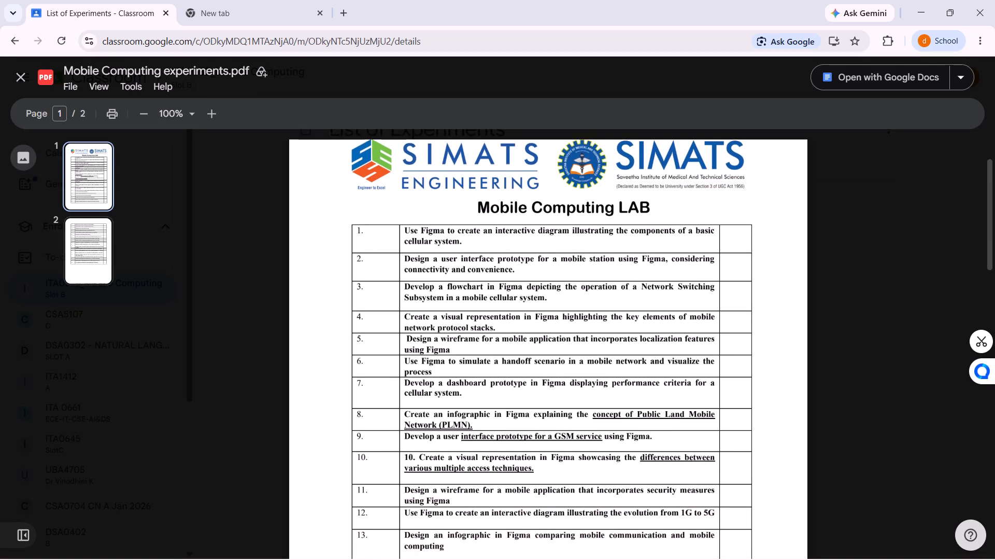
scroll(367, 272, down, 2)
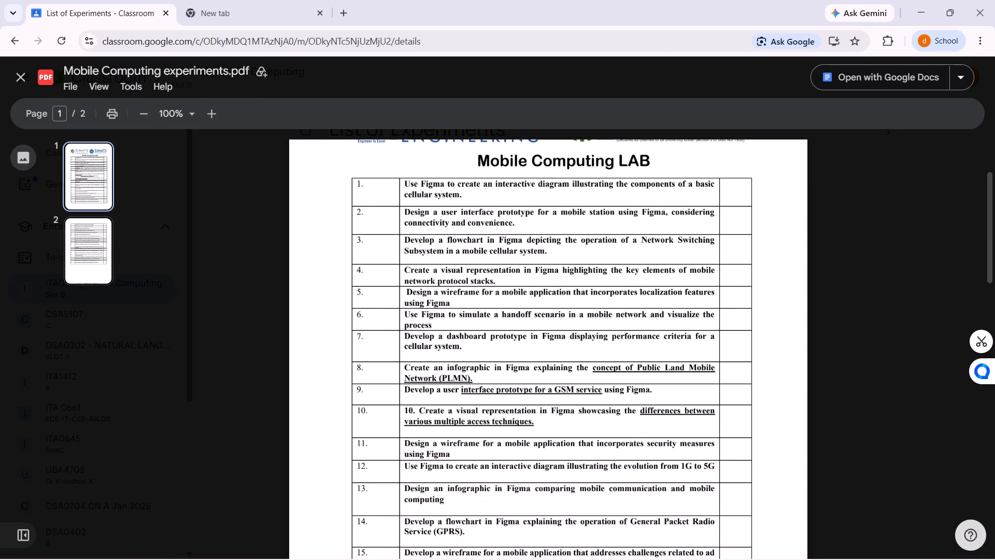
drag(456, 305, 404, 296)
key(ctrl+c)
Look through the remaining lab experiments on both pages of the PDF.
scroll(404, 296, down, 1)
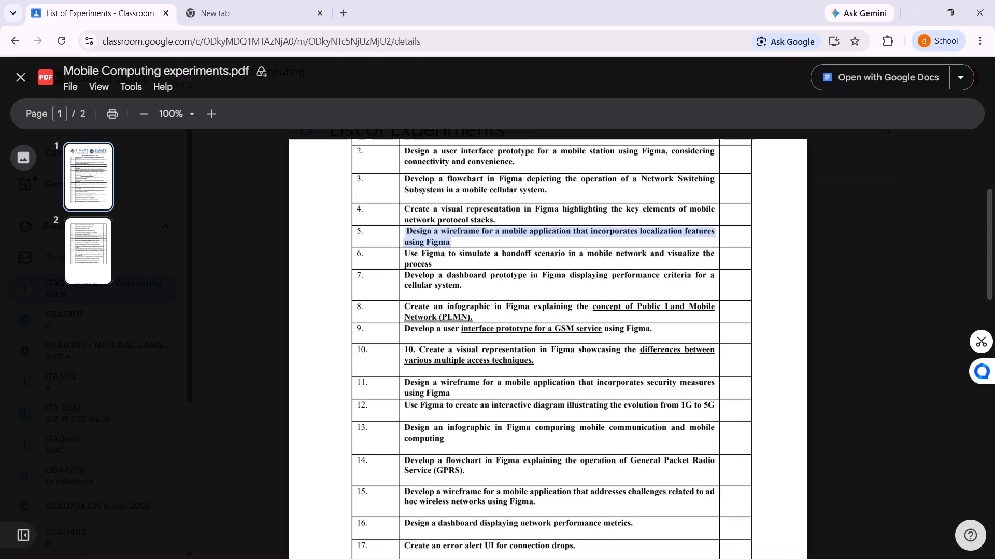
scroll(404, 296, up, 3)
scroll(404, 296, down, 3)
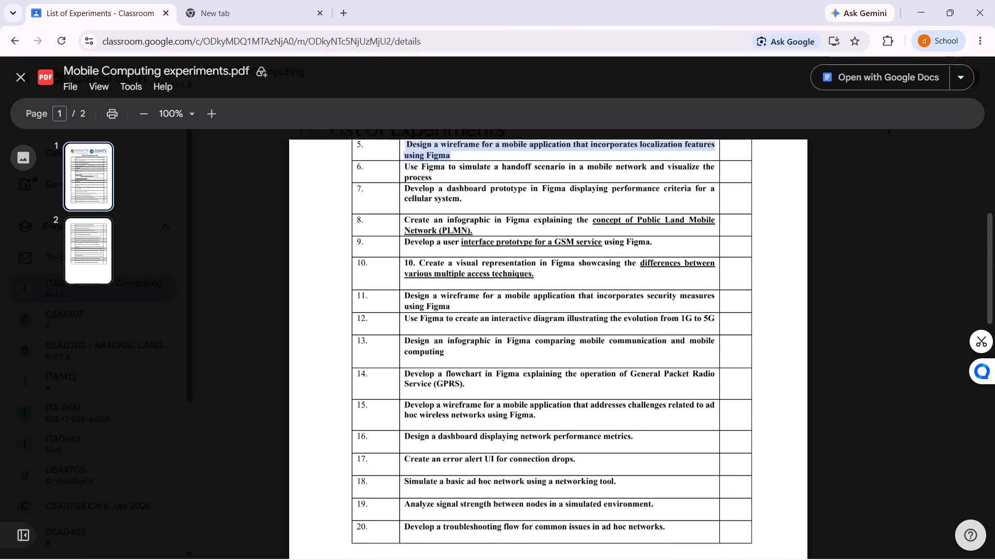
scroll(404, 296, down, 1)
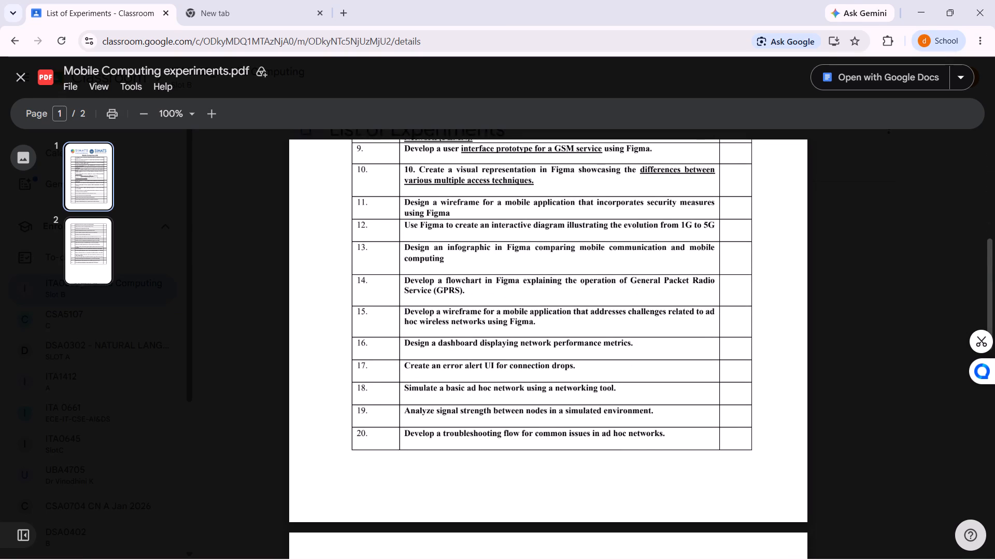
scroll(404, 296, down, 9)
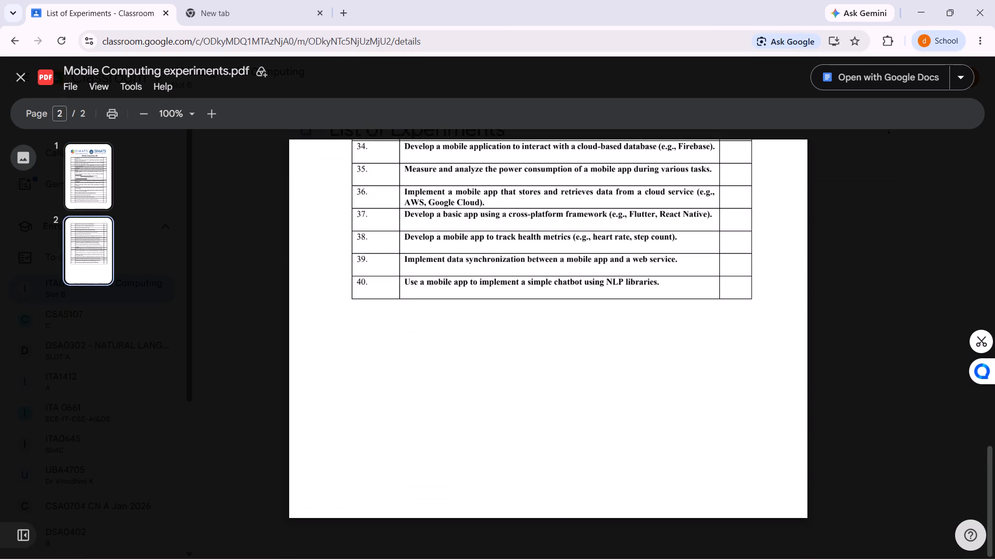
scroll(404, 296, up, 8)
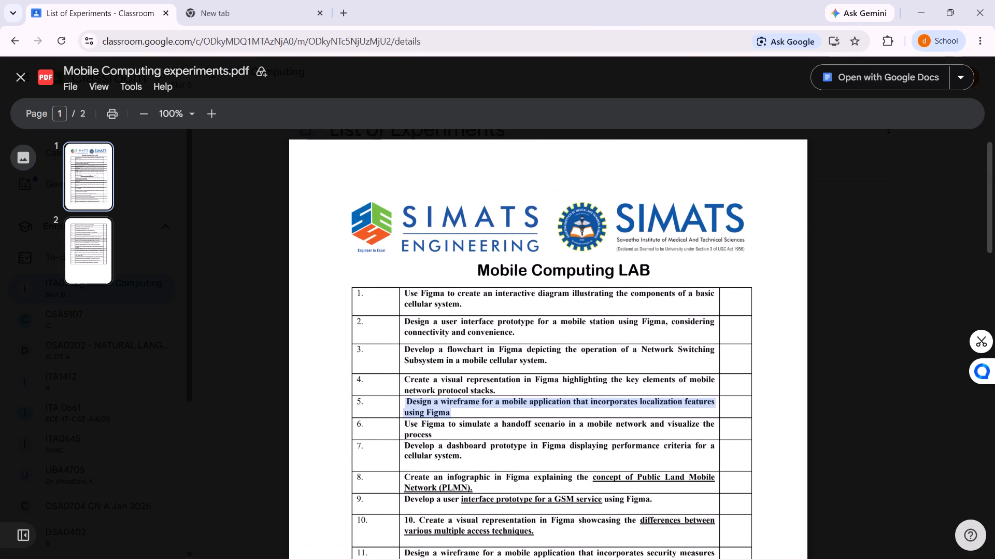
click(94, 236)
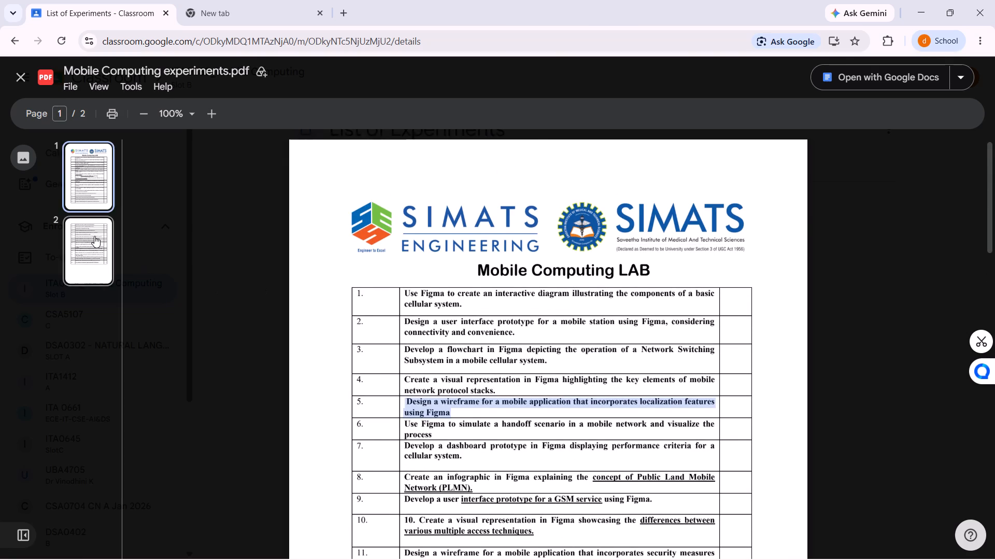
click(94, 164)
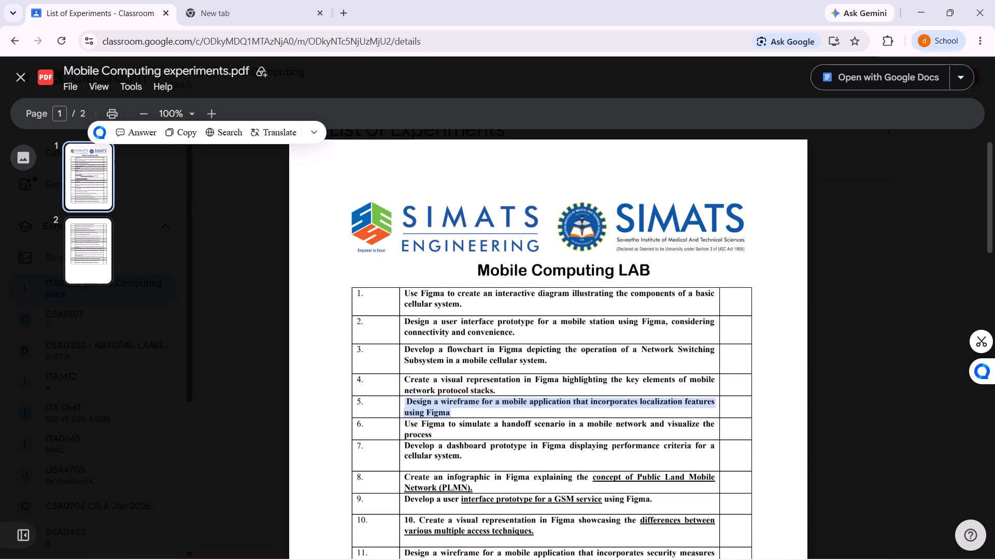
right_click(443, 401)
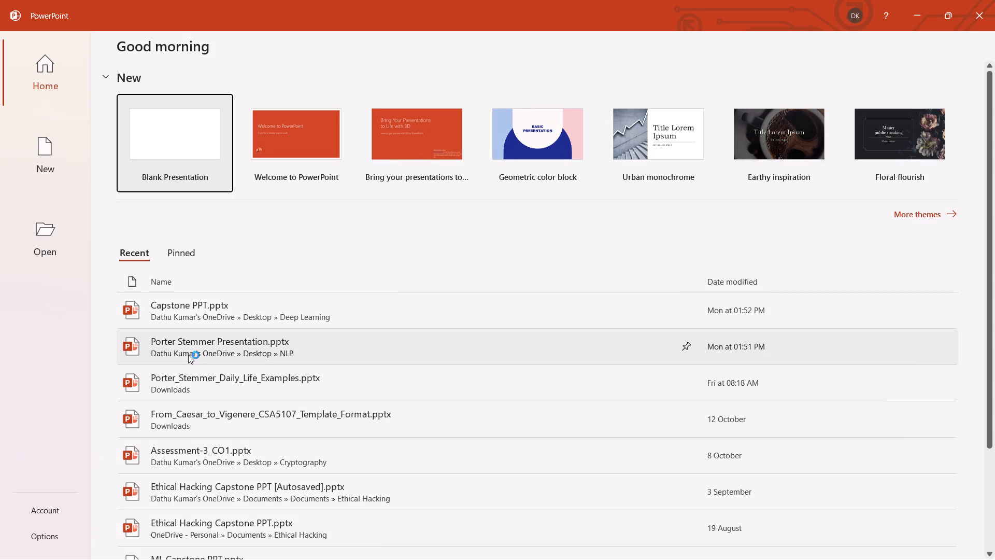
click(221, 347)
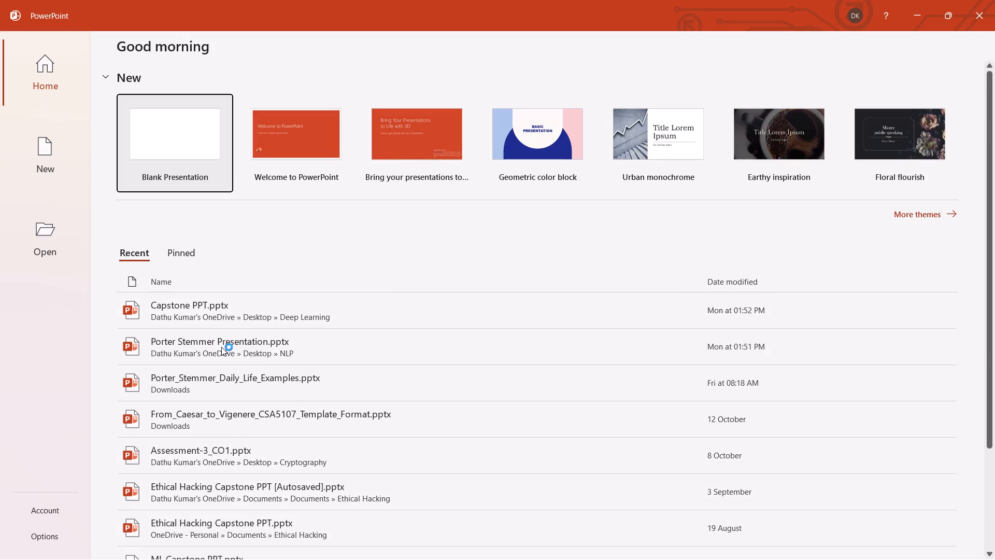
double_click(221, 347)
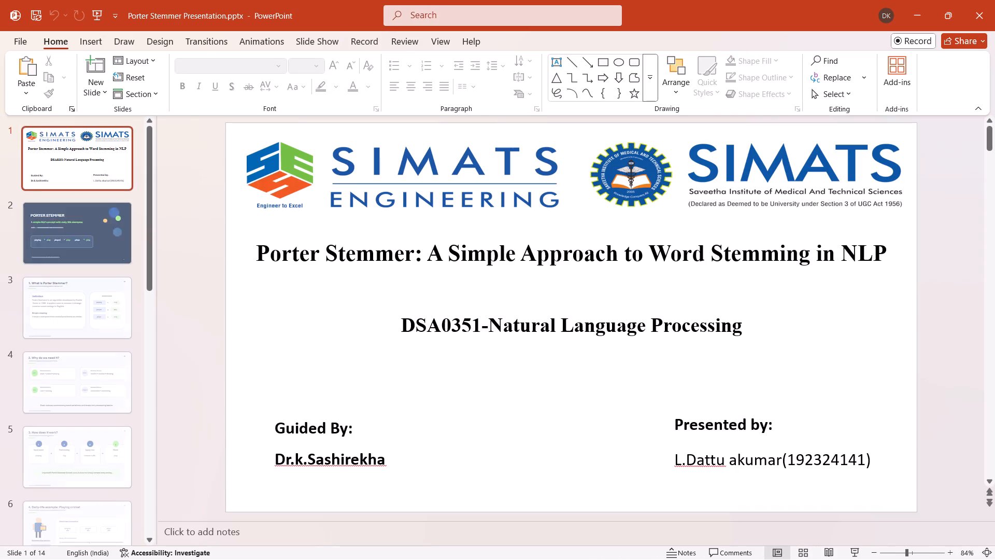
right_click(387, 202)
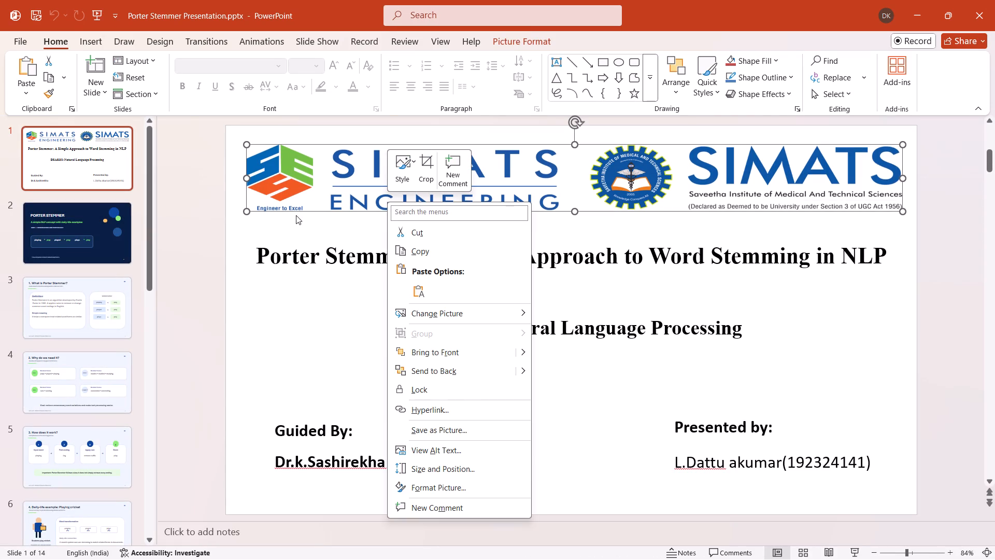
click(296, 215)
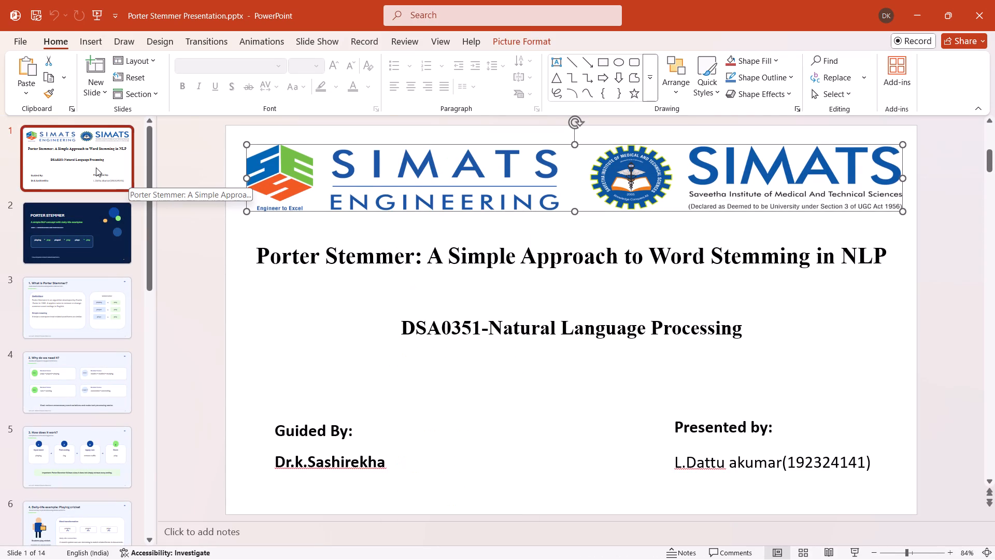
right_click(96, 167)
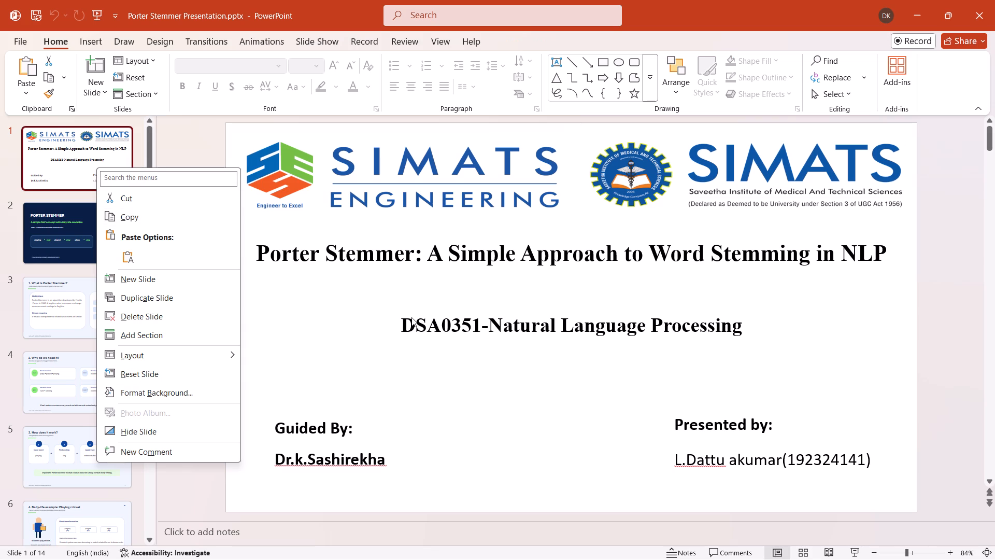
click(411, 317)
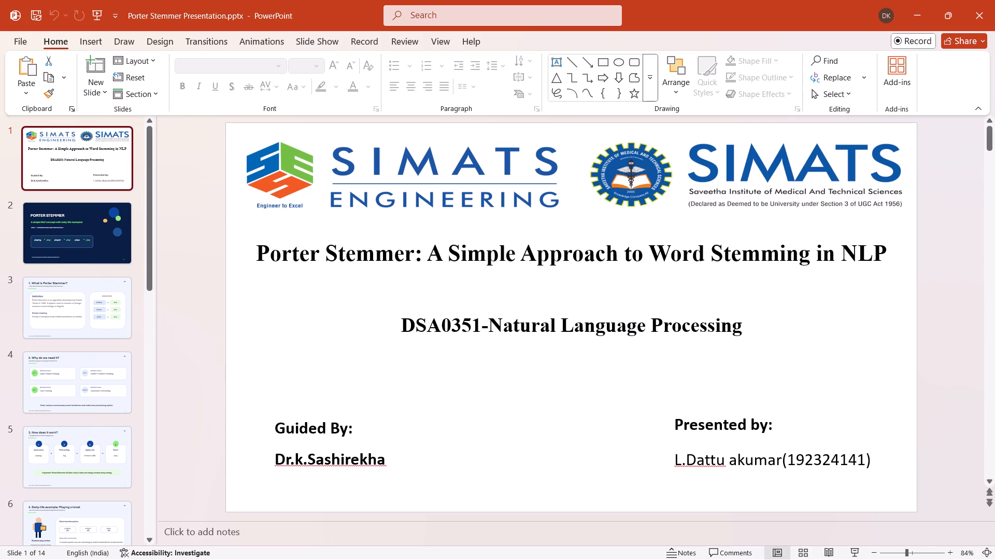
Replace the guide's surname under "Guided By:" on the title slide with the Mobile Computing faculty member's name, keeping the "Dr.k." prefix.
click(386, 459)
click(382, 459)
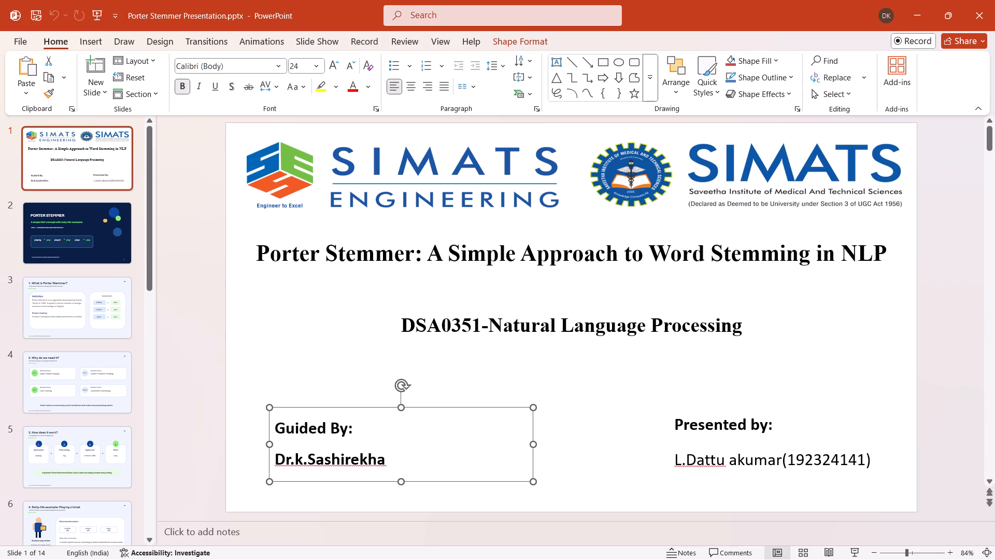
click(382, 459)
key(BackSpace)
key(BackSpace)
key(BackSpace)
key(BackSpace)
key(BackSpace)
key(BackSpace)
key(BackSpace)
key(BackSpace)
key(BackSpace)
key(BackSpace)
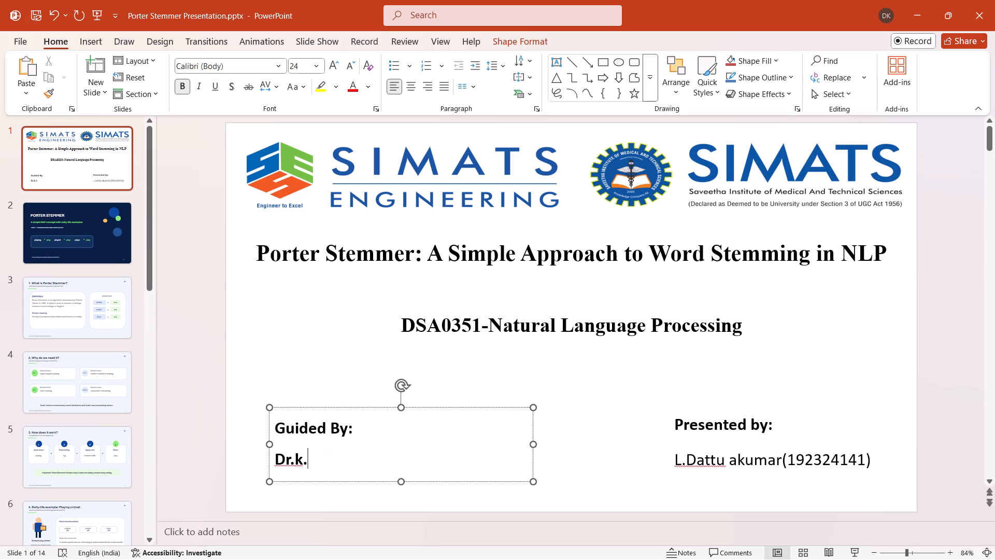
text(Sent)
key(h)
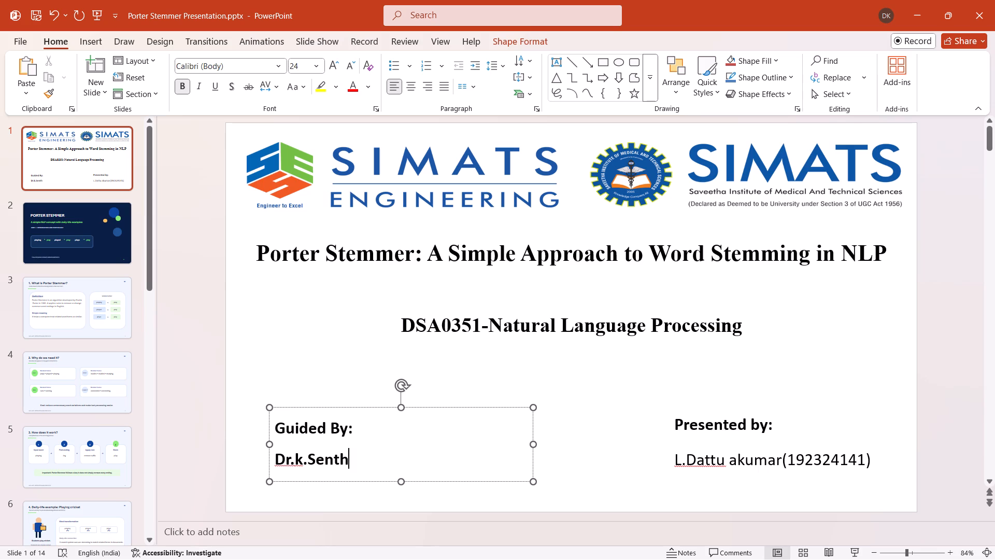
text(il)
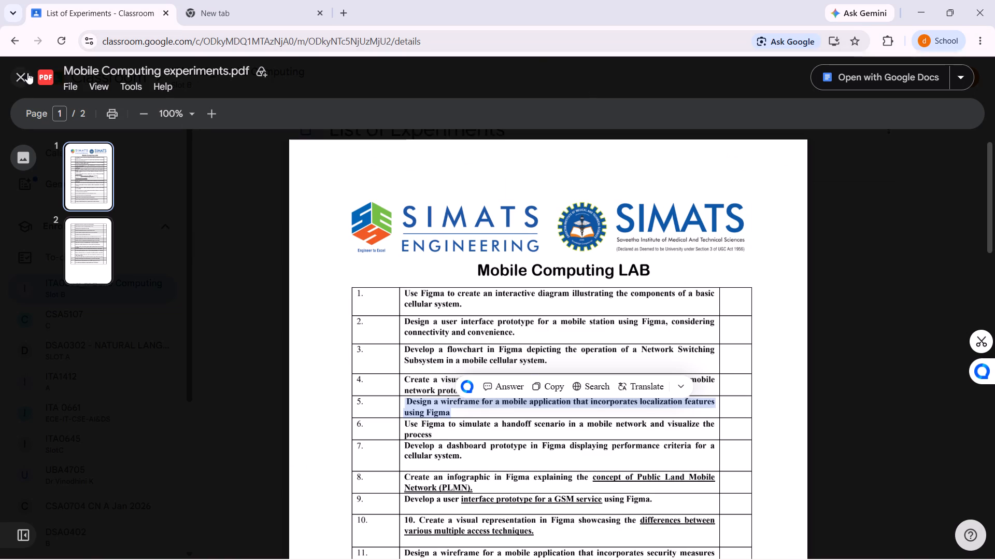
In Chrome, open the capstone project spreadsheet from the ITA0333_Mobile Computing class stream and copy the GSM Security and Localization System project title.
click(21, 74)
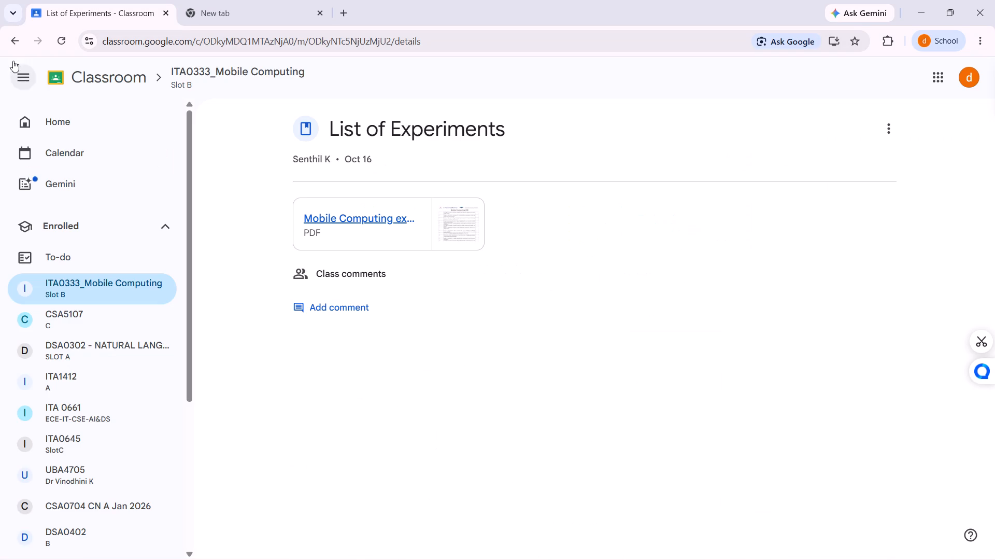
click(15, 42)
scroll(462, 279, up, 8)
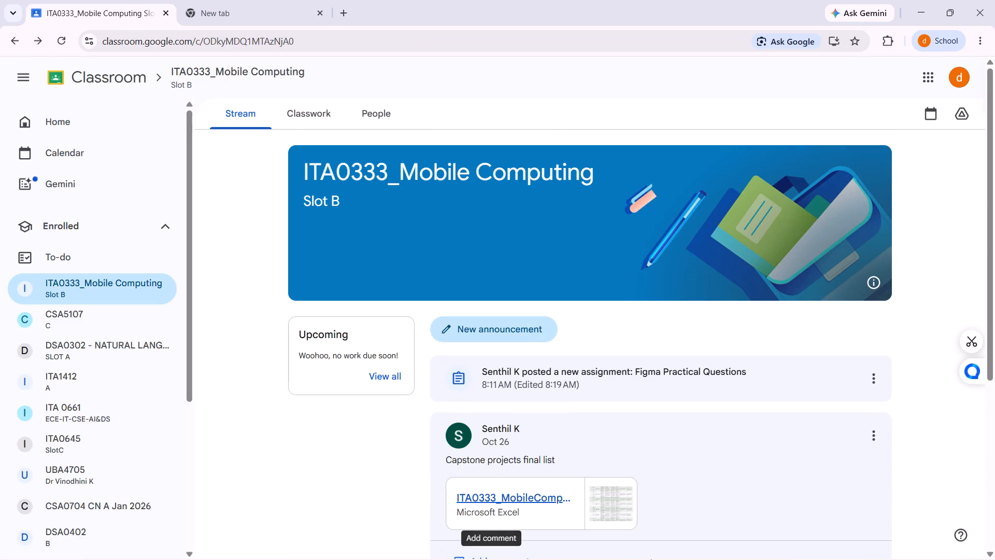
click(556, 498)
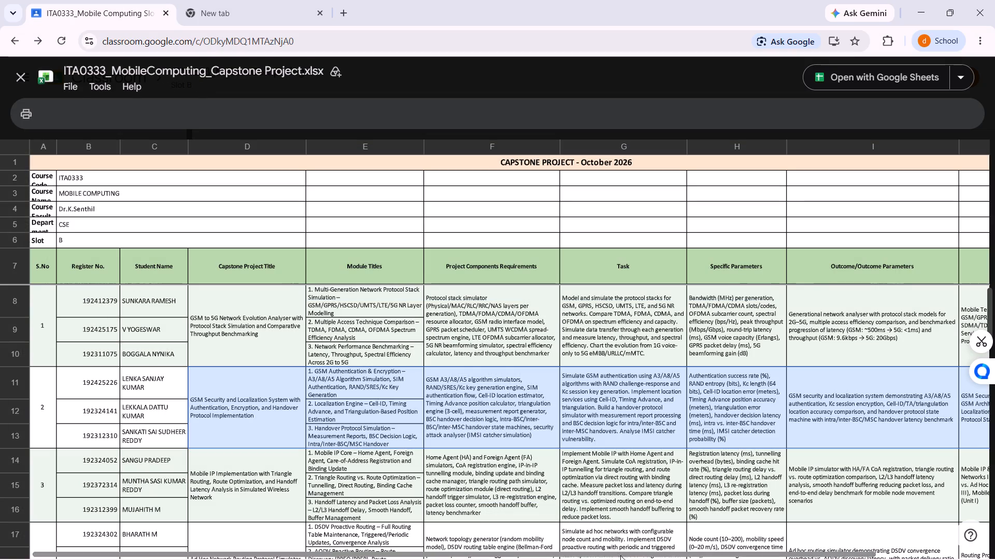
click(286, 407)
right_click(286, 407)
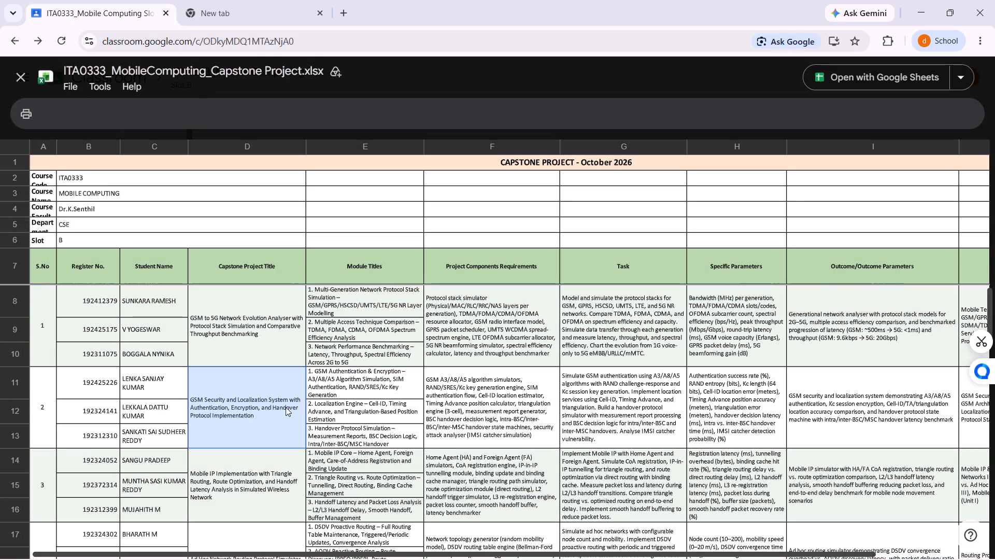
key(ctrl+c)
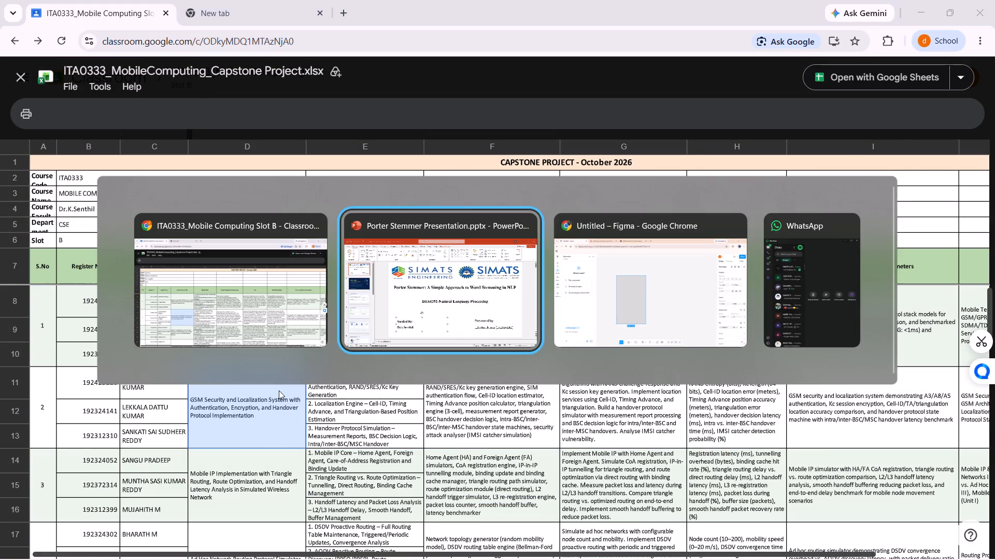
Switch to PowerPoint, replace the title slide's heading with the copied project title and move its text box slightly down, clear of the logos.
triple_click(470, 256)
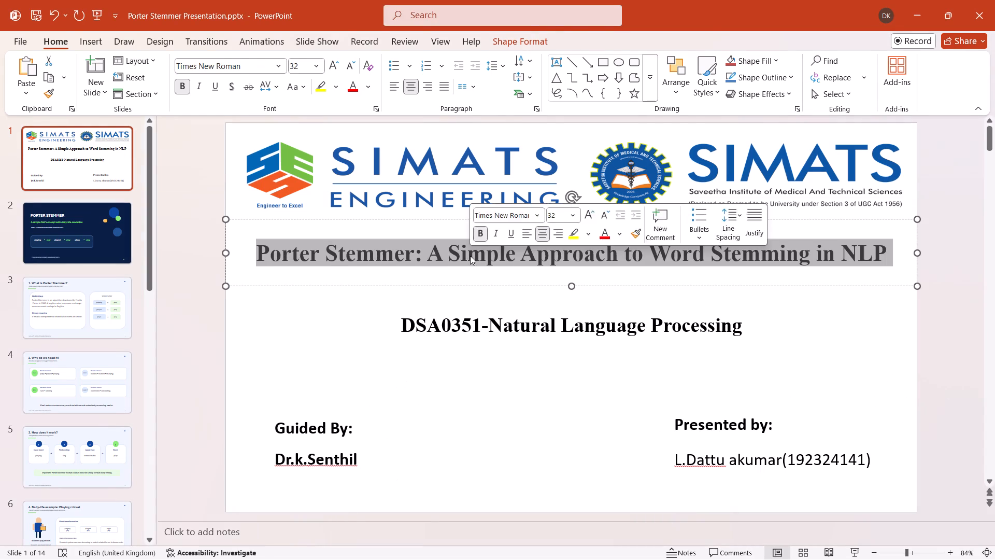
key(ctrl+v)
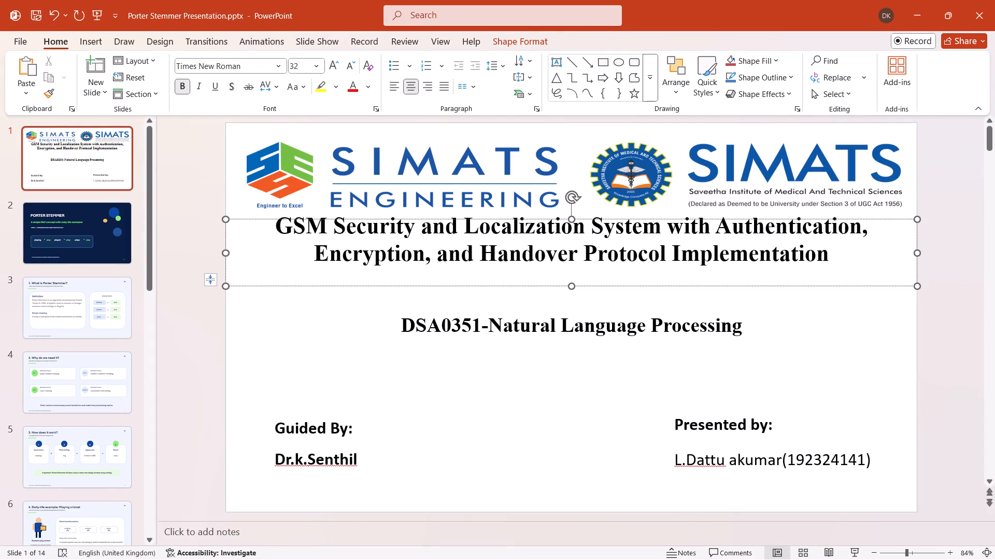
drag(464, 218, 464, 229)
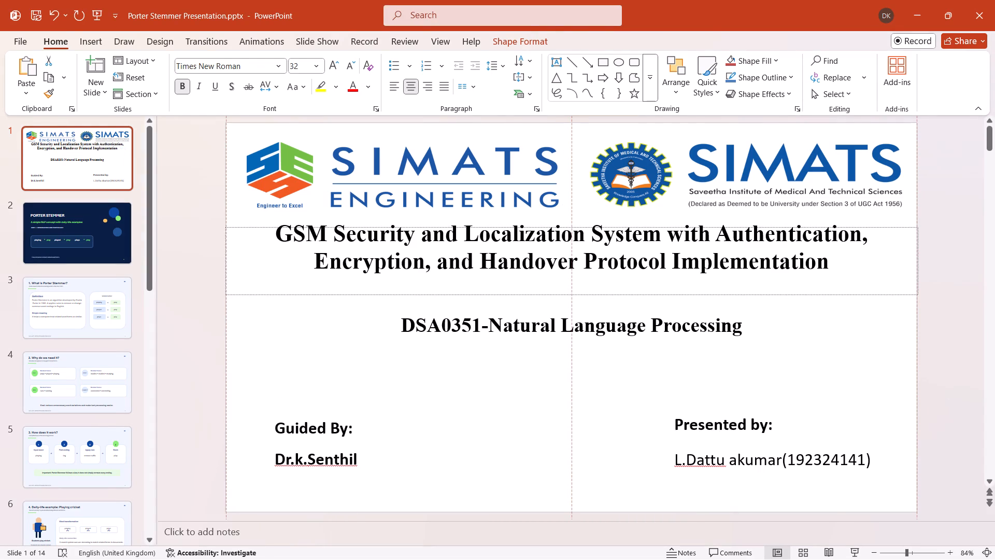
Change the course code in the title slide's subtitle to ITA0333.
click(479, 324)
key(BackSpace)
key(BackSpace)
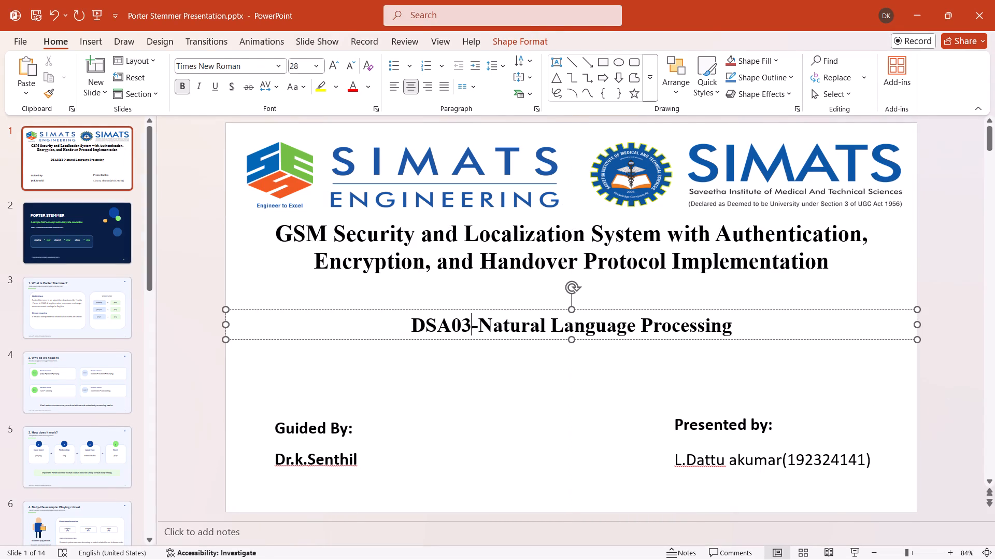
key(BackSpace)
key(BackSpace)
key(BackSpace)
key(BackSpace)
key(BackSpace)
text(ITA)
key(0)
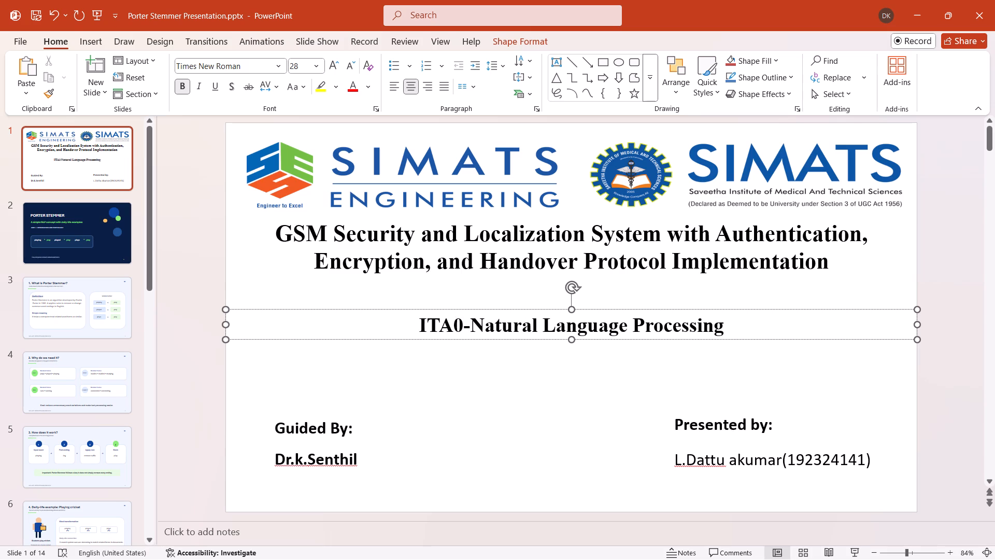
text(333)
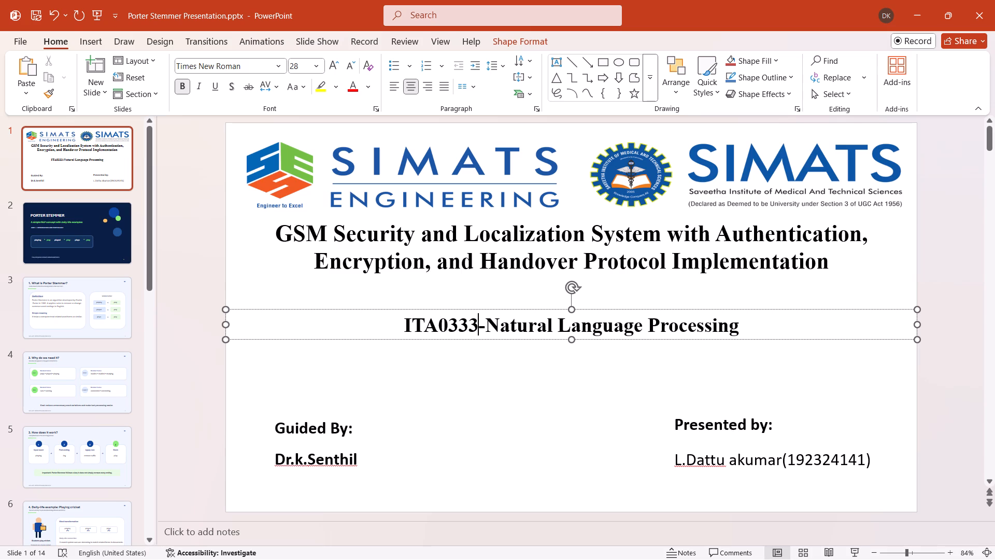
Replace the course name after the code in the subtitle with "Mobile Computing", separated by a hyphen.
drag(737, 325, 638, 313)
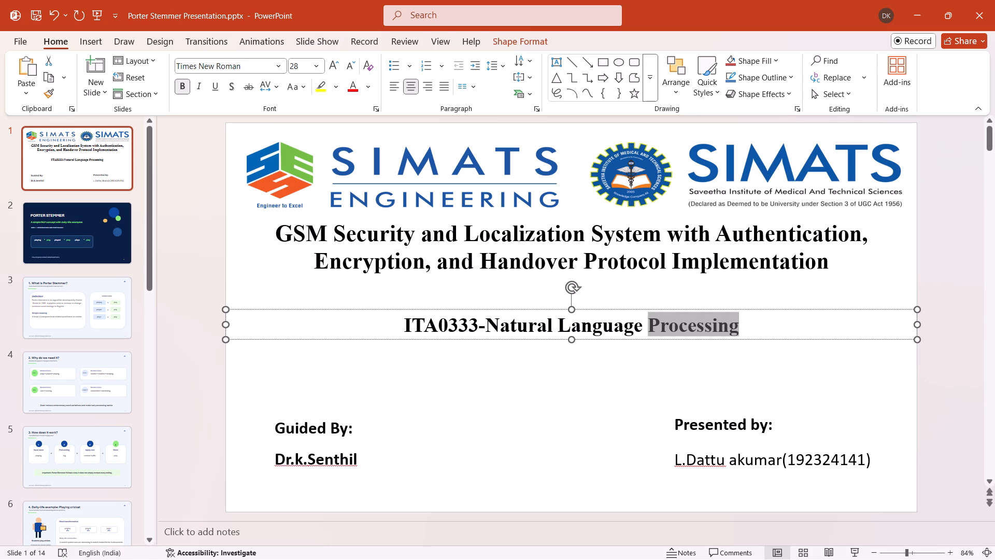
drag(638, 313, 506, 339)
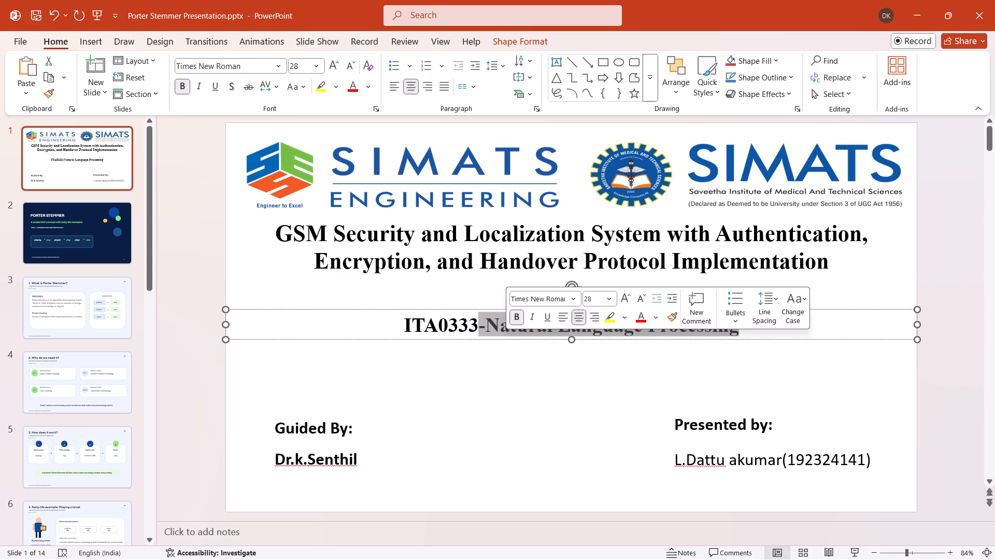
key(BackSpace)
key(minus)
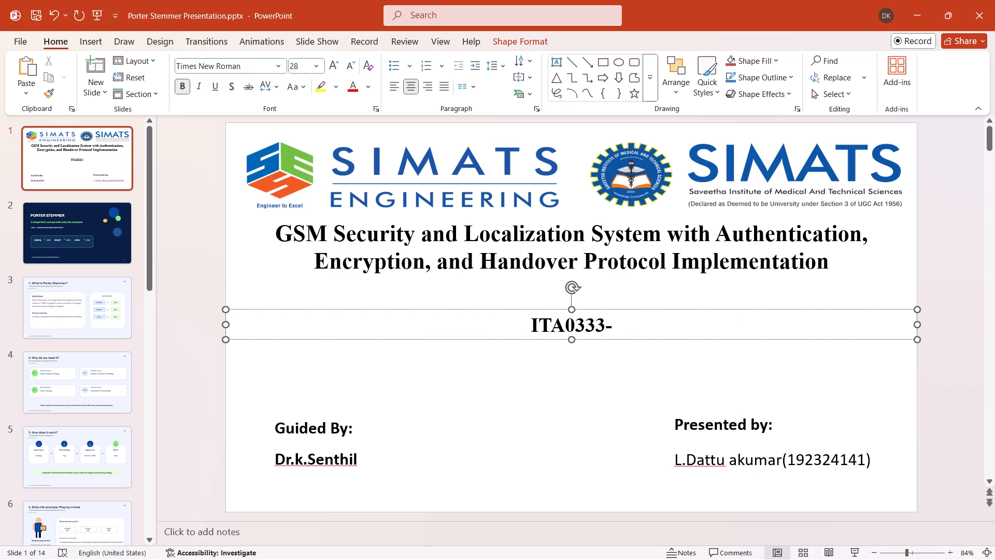
text(Mobile Computin)
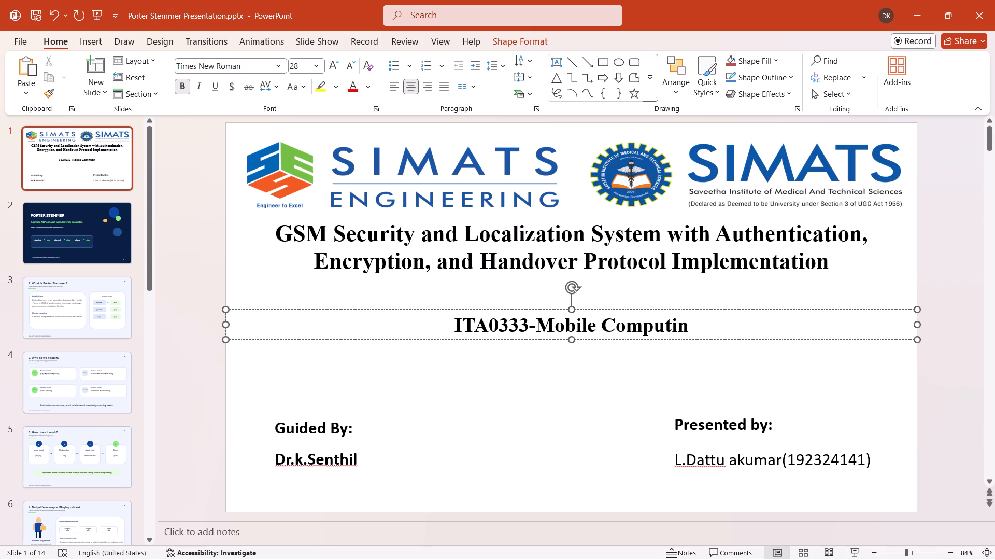
key(g)
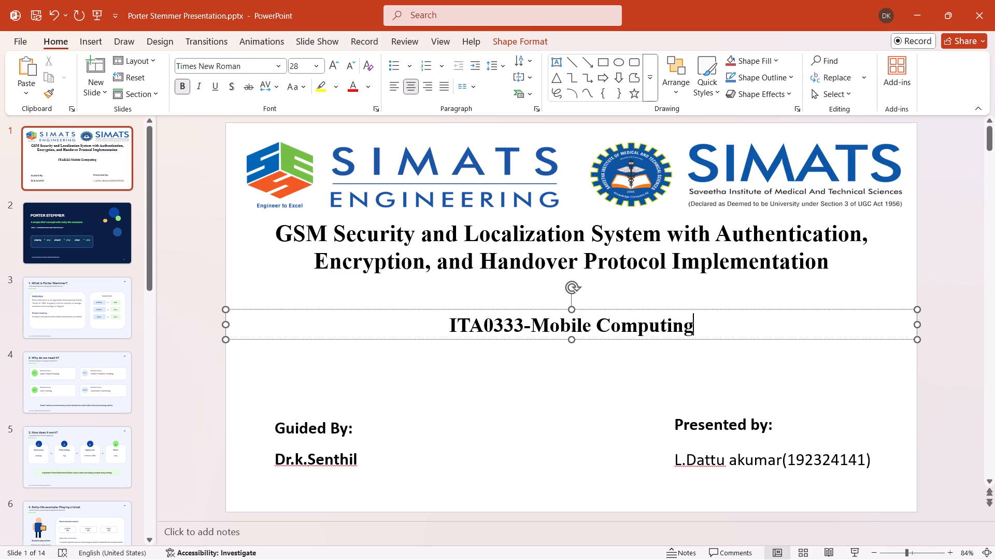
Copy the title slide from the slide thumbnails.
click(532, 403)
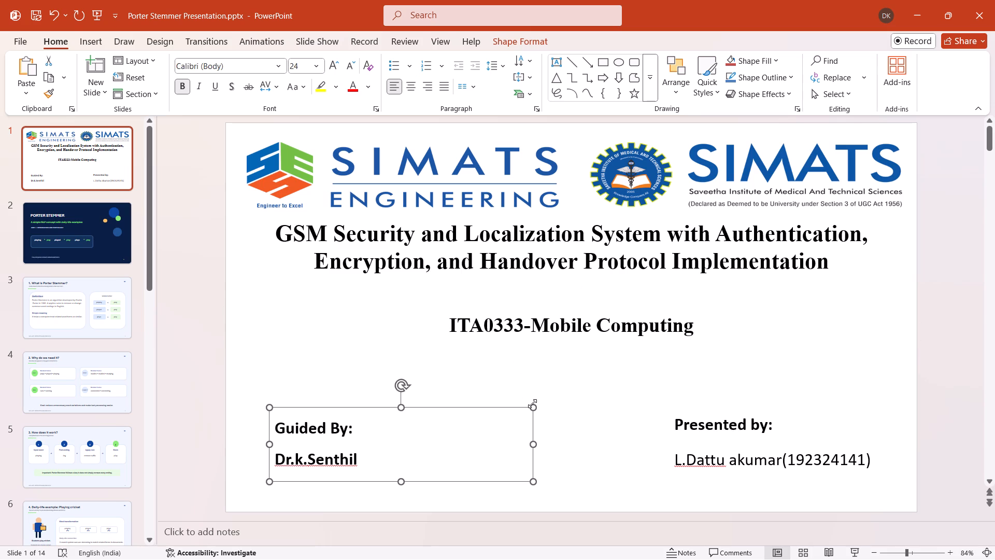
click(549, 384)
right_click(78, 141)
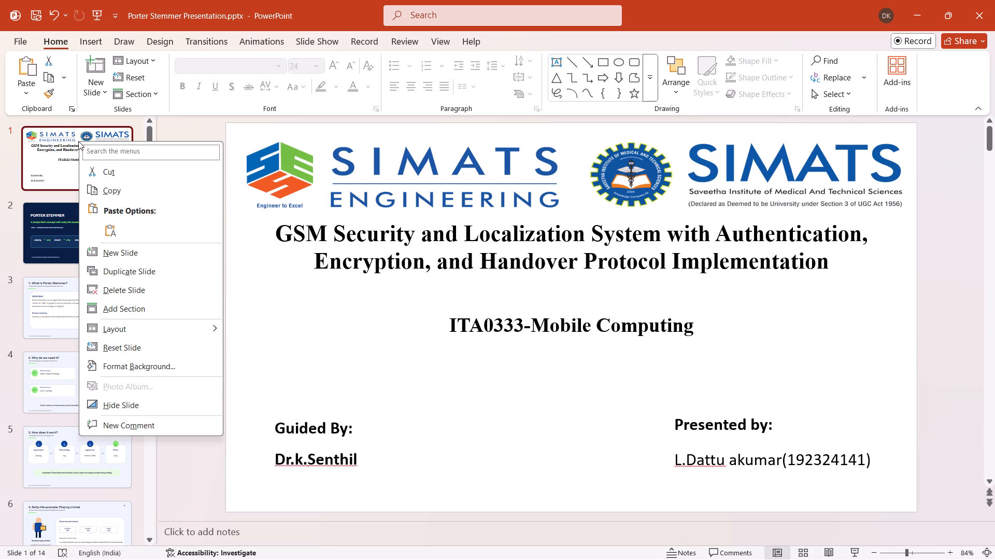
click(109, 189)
Move the ITA0333-Mobile Computing subtitle and the project title heading slightly further down on the title slide.
click(446, 316)
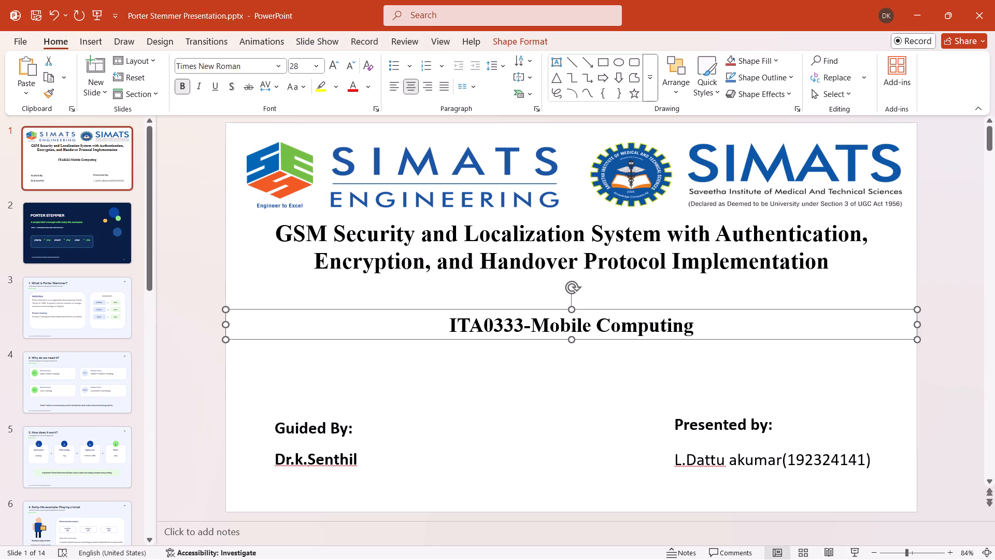
drag(448, 307, 448, 335)
click(459, 268)
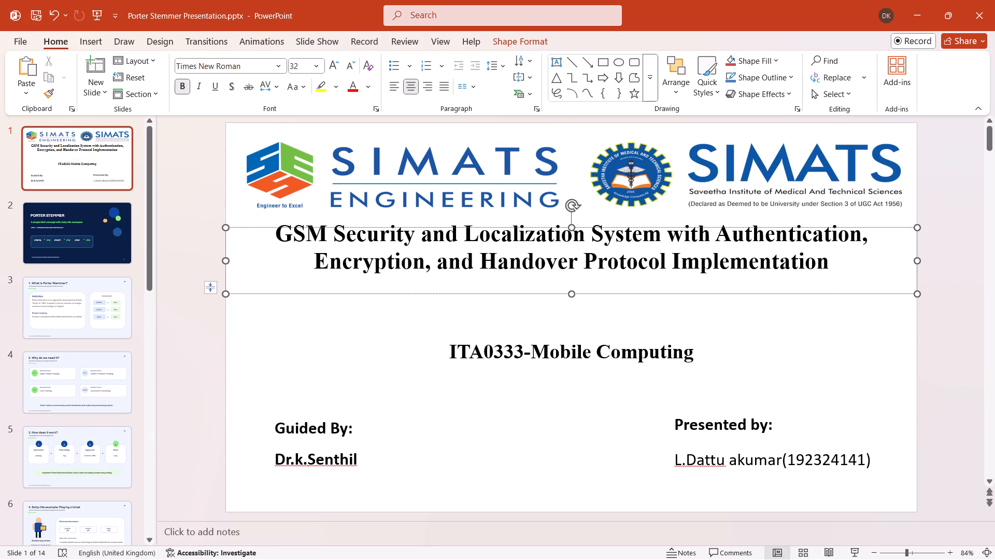
drag(461, 226, 460, 246)
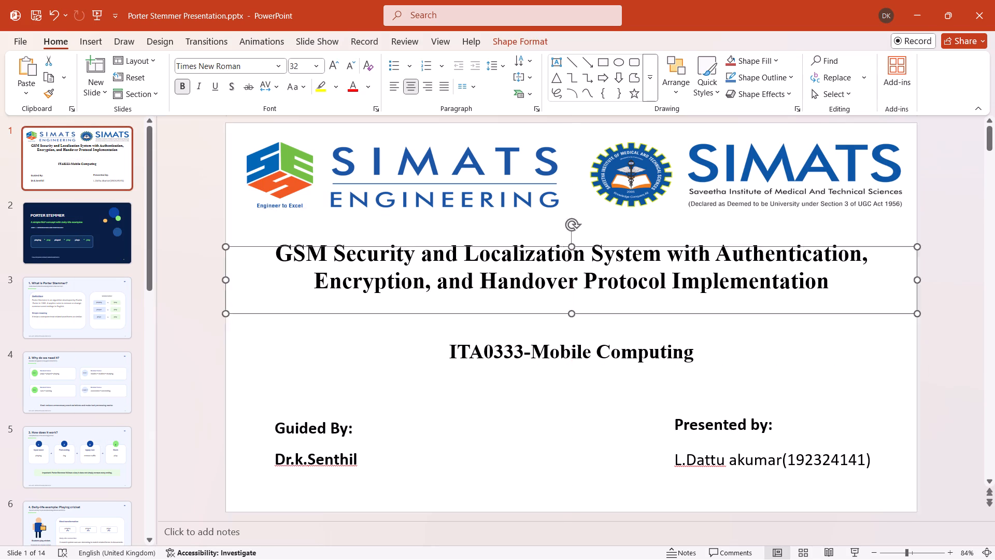
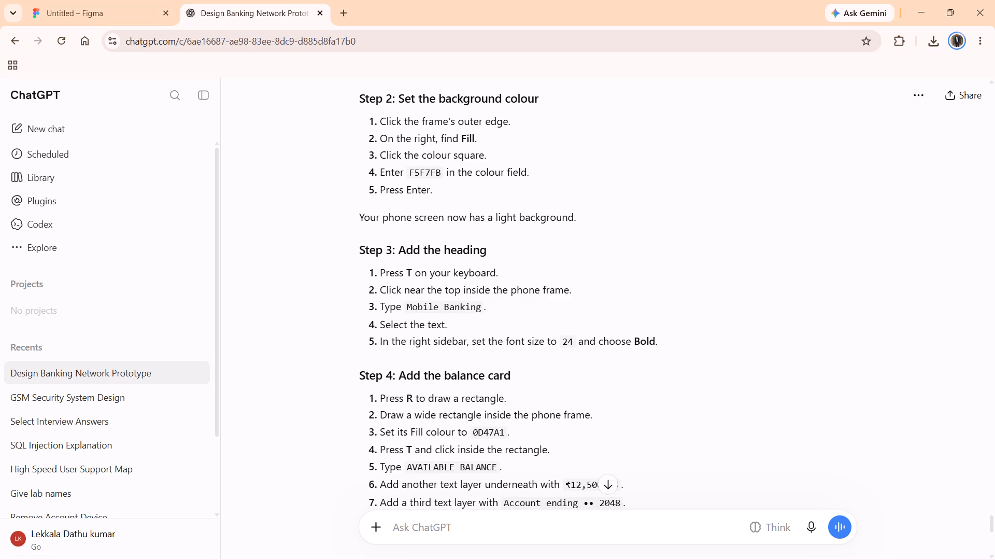
click(120, 0)
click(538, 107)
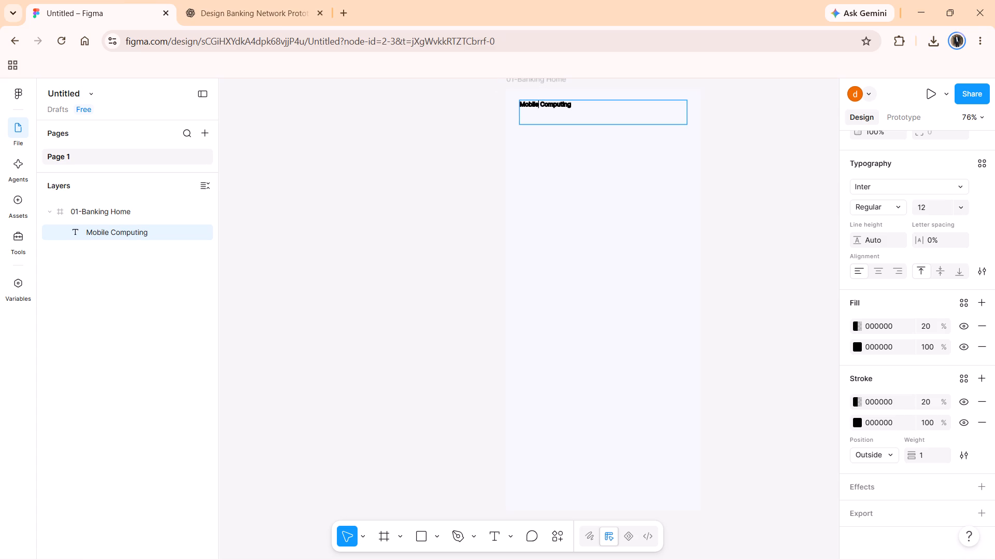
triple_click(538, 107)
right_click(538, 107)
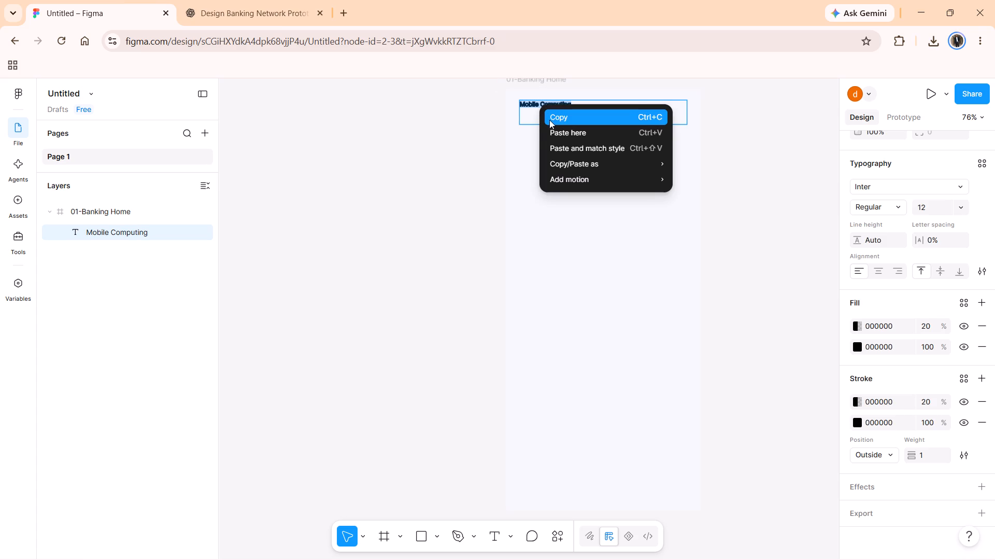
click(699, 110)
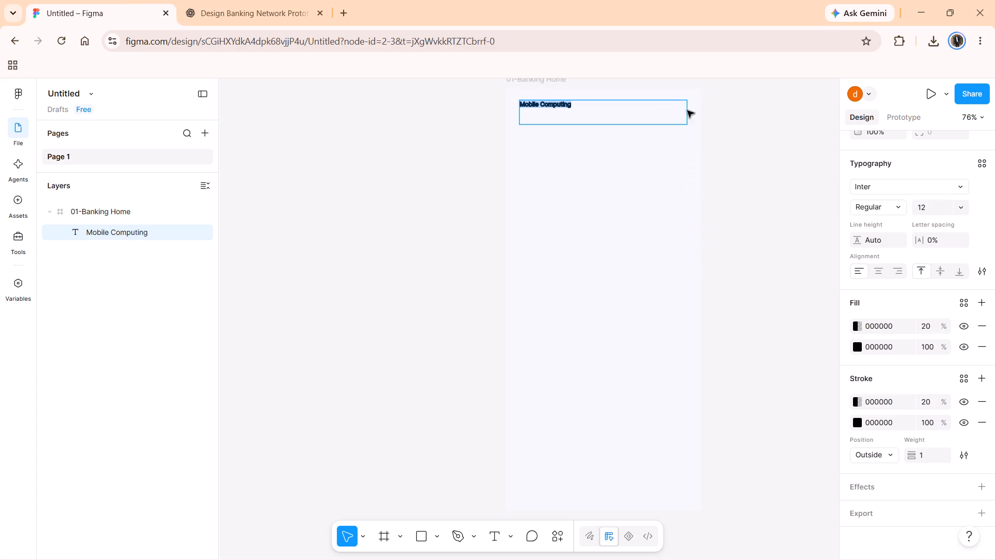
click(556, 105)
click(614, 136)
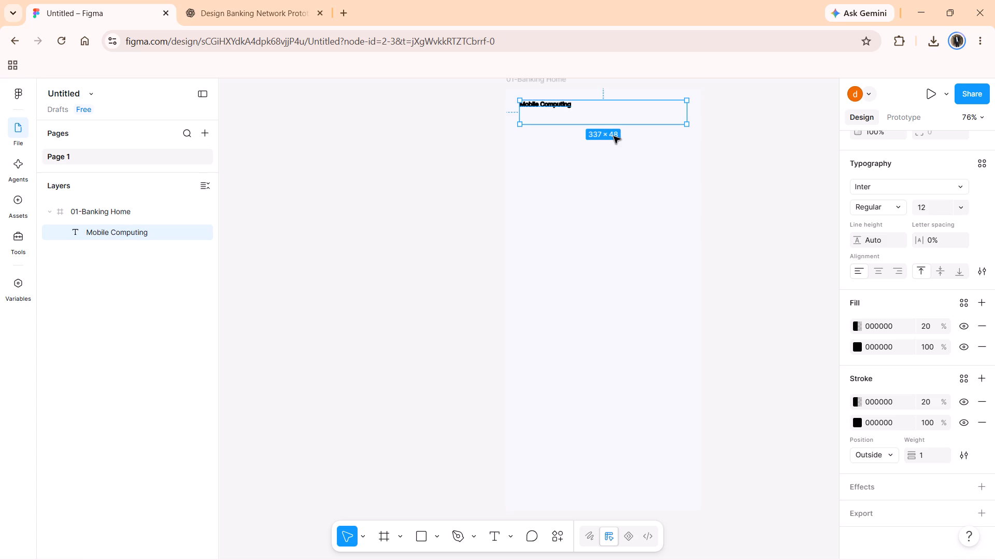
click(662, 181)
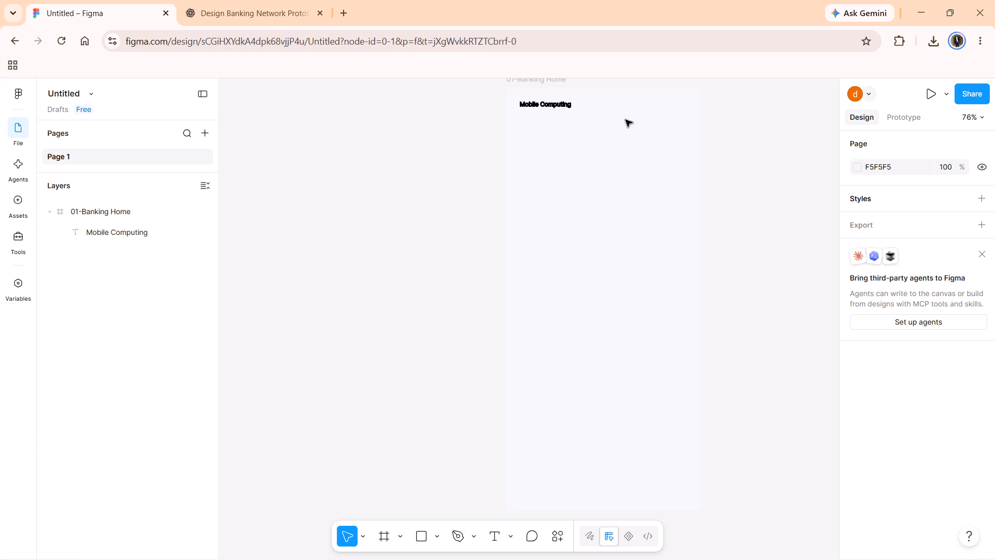
Remove all fills and strokes from the "Mobile Computing" text in the 01-Banking Home frame.
click(563, 110)
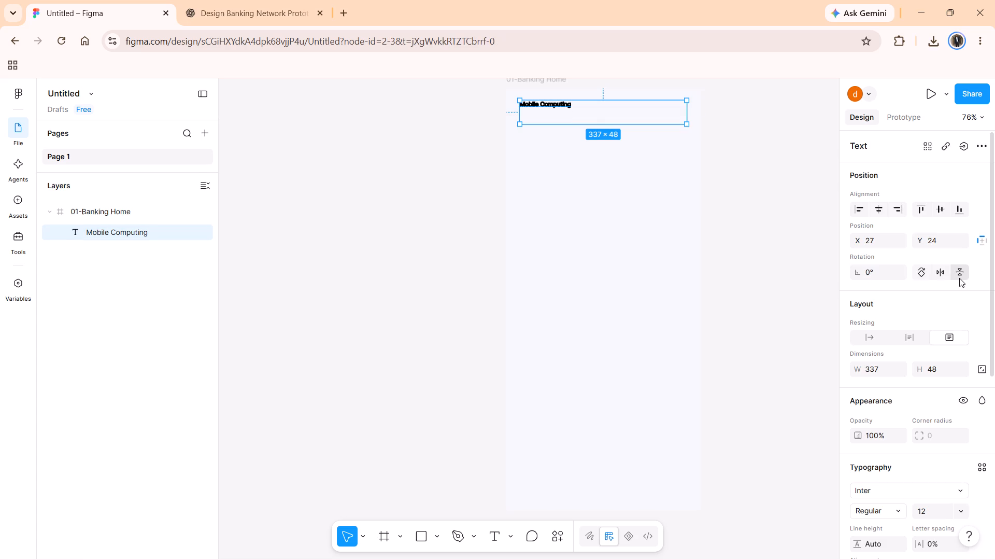
scroll(959, 278, up, 2)
click(858, 149)
click(980, 146)
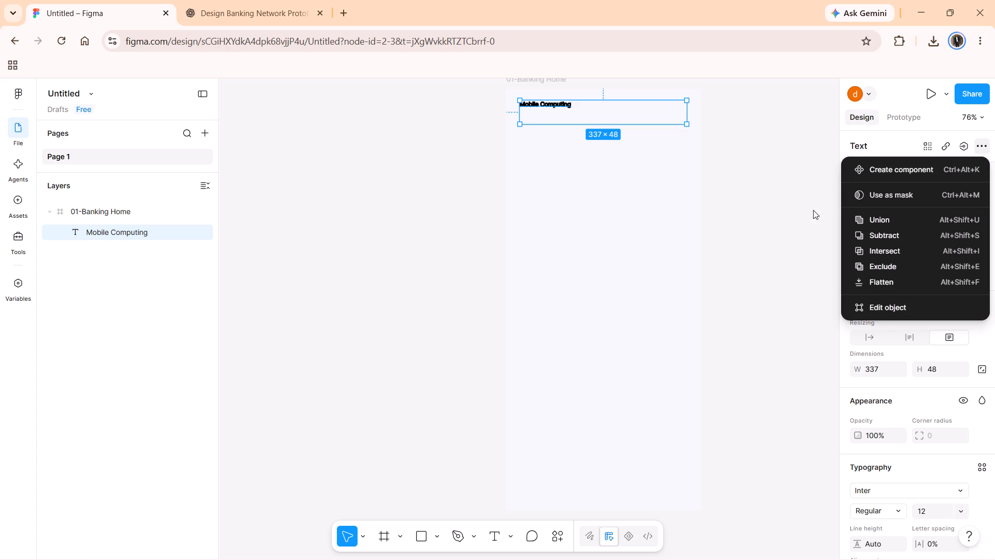
click(808, 211)
scroll(942, 293, down, 2)
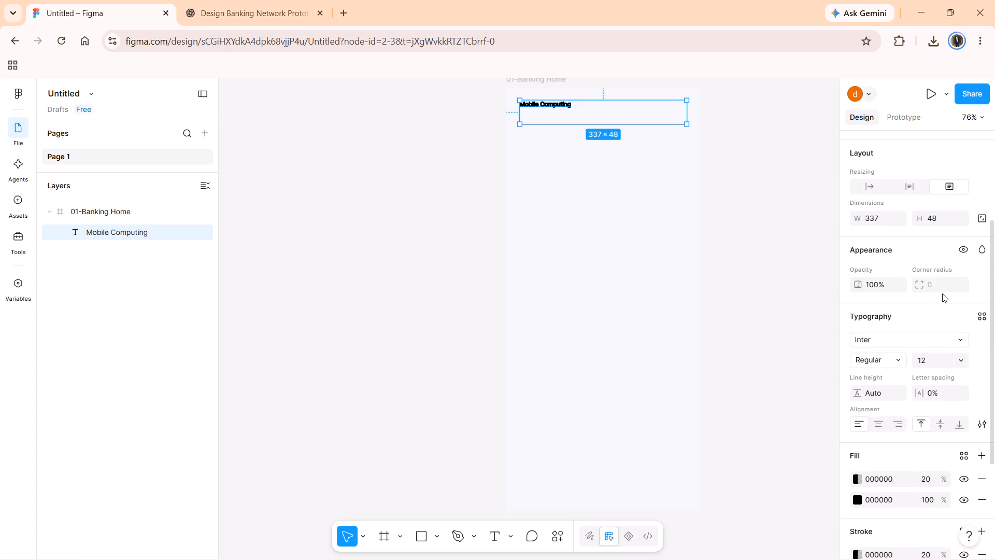
scroll(942, 293, down, 1)
click(986, 330)
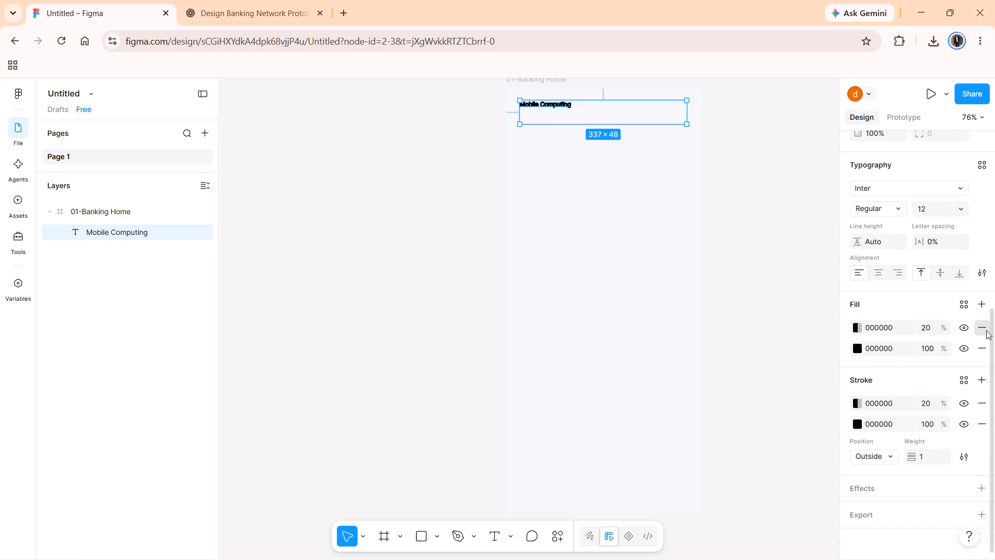
click(986, 330)
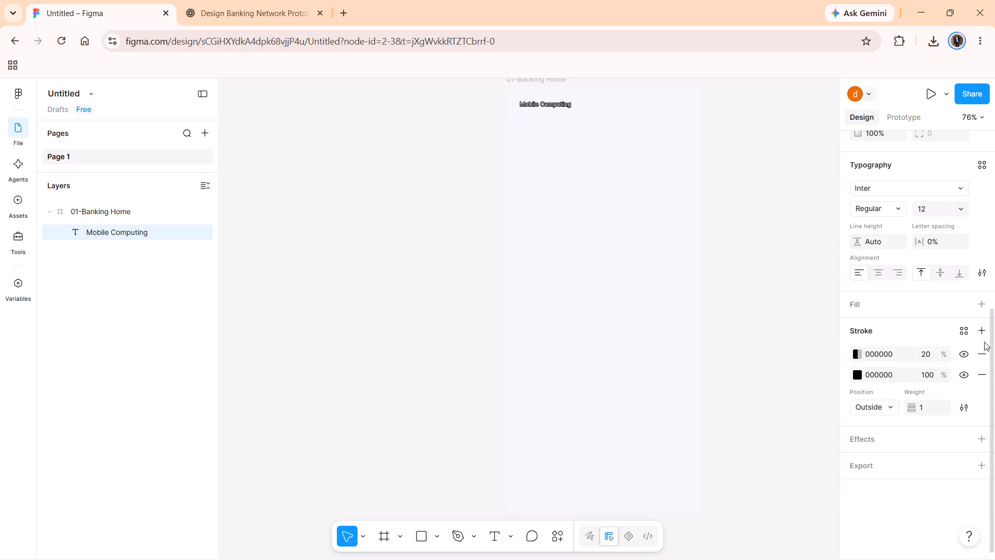
click(982, 351)
click(982, 351)
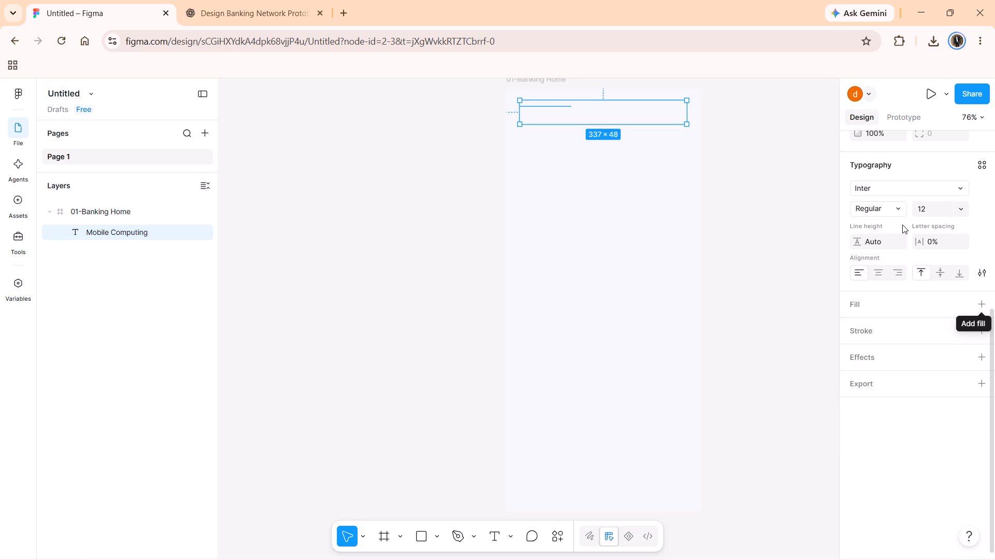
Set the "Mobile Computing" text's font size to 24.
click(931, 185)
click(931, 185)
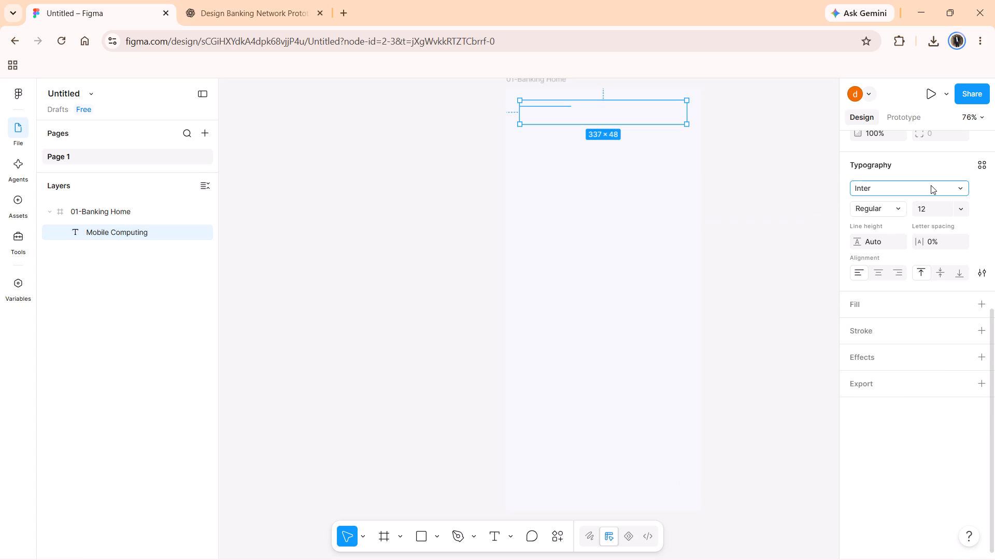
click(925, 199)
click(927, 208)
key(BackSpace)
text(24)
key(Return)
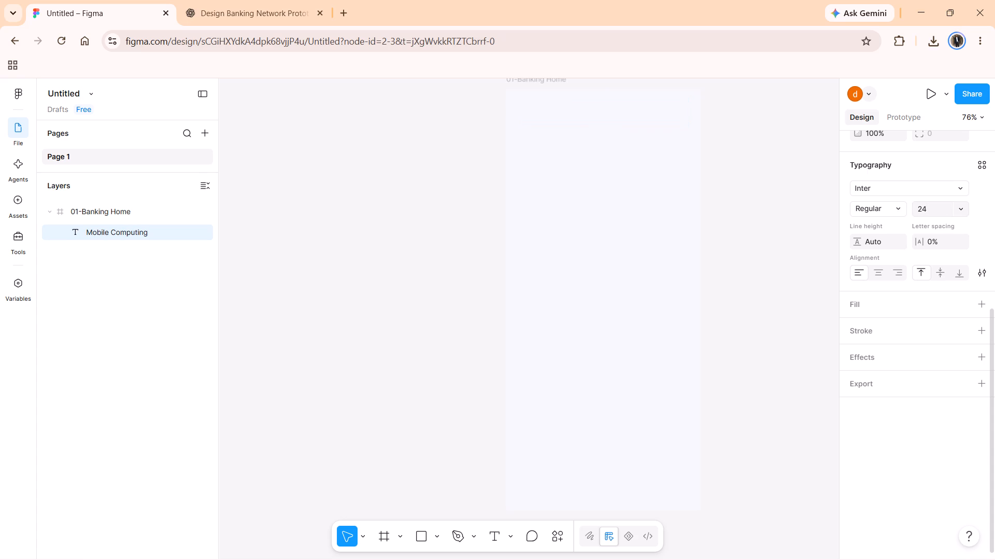
Try a font size of 12 for the "Mobile Computing" text, undo the size changes, and apply 2412.
click(934, 201)
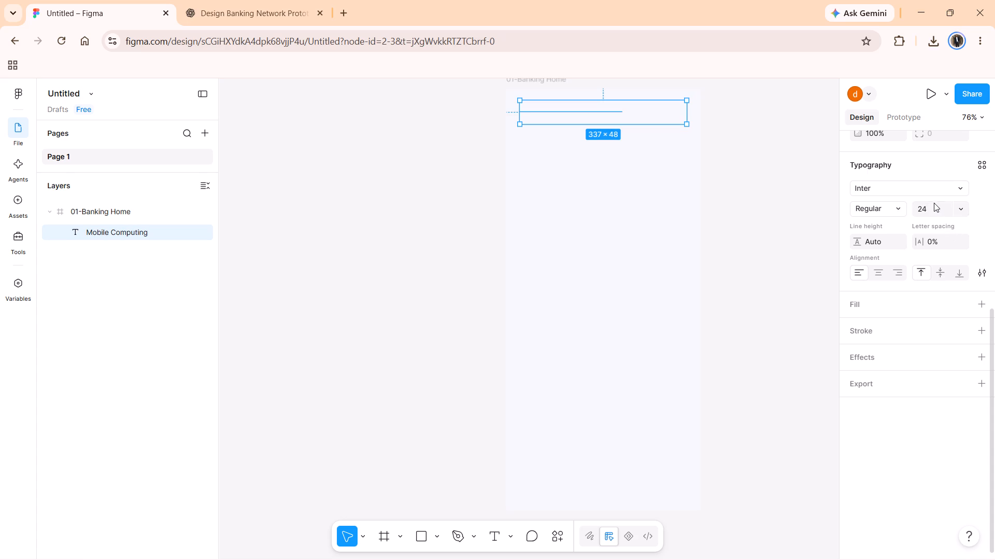
click(934, 205)
text(12)
key(ctrl+z)
key(ctrl+z)
key(ctrl+z)
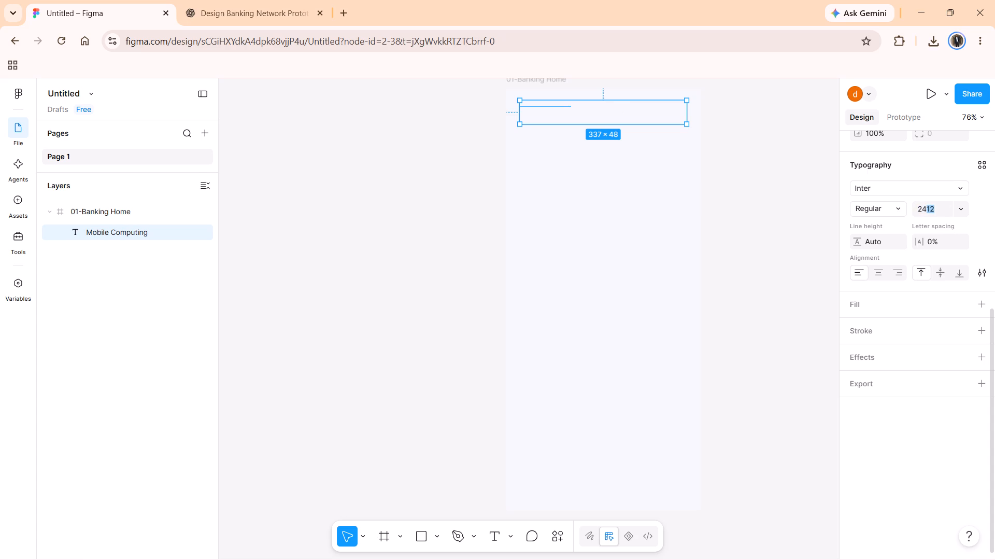
click(630, 121)
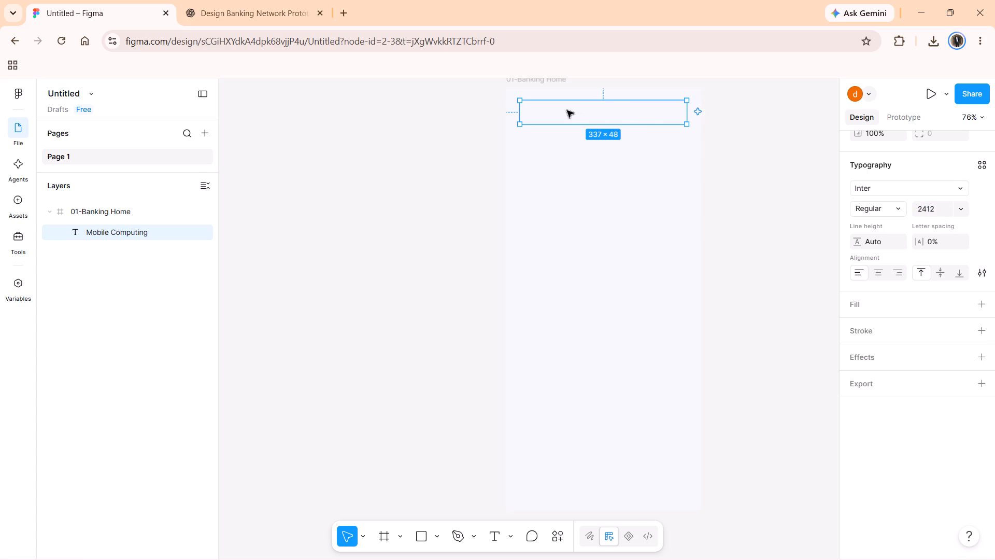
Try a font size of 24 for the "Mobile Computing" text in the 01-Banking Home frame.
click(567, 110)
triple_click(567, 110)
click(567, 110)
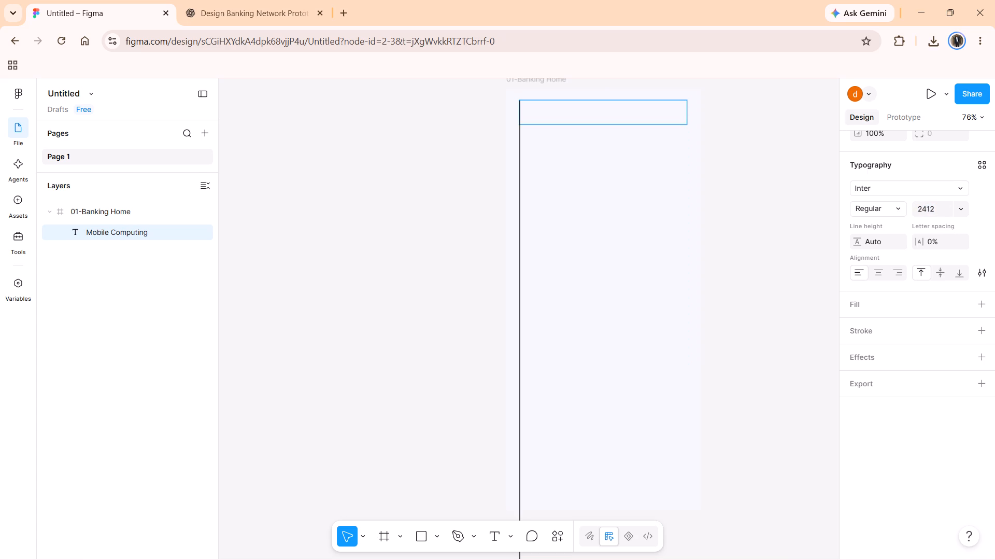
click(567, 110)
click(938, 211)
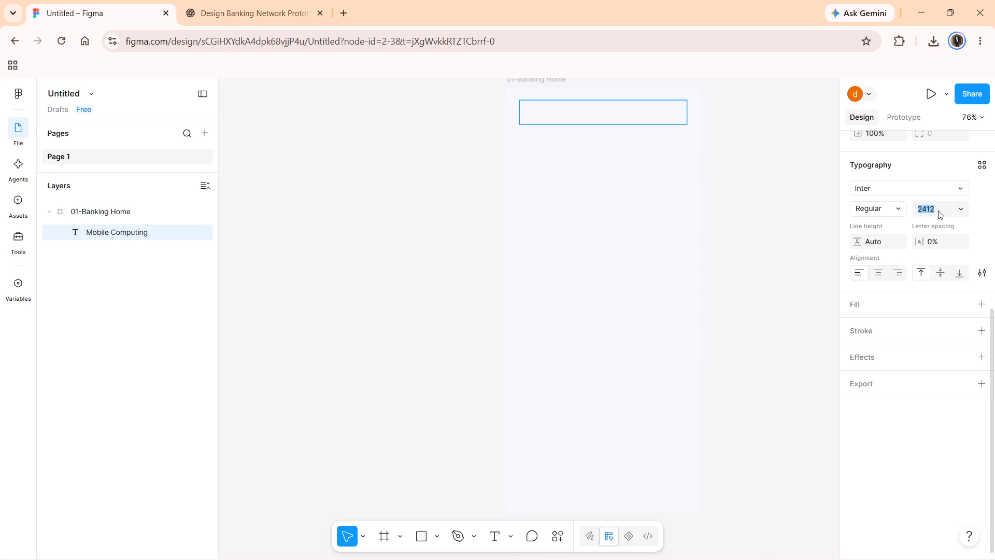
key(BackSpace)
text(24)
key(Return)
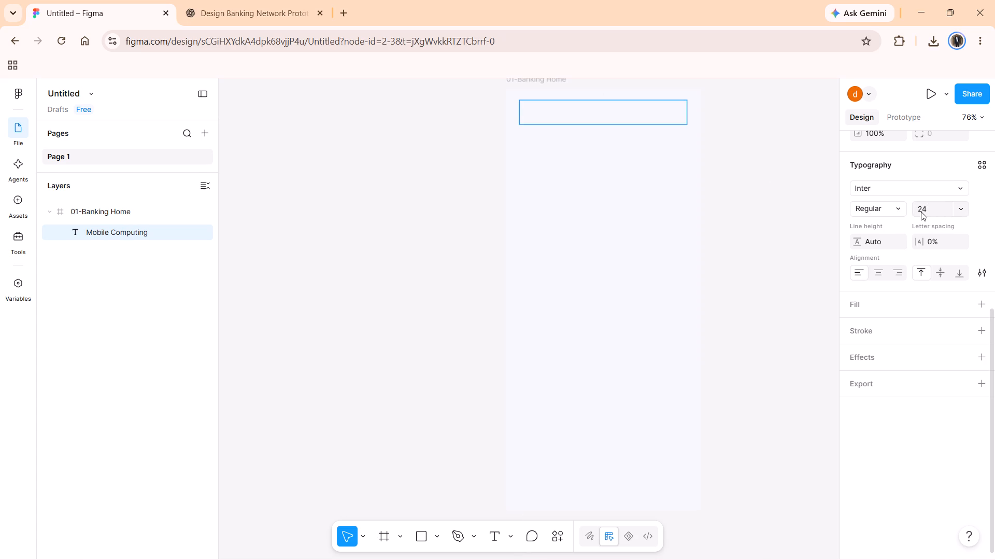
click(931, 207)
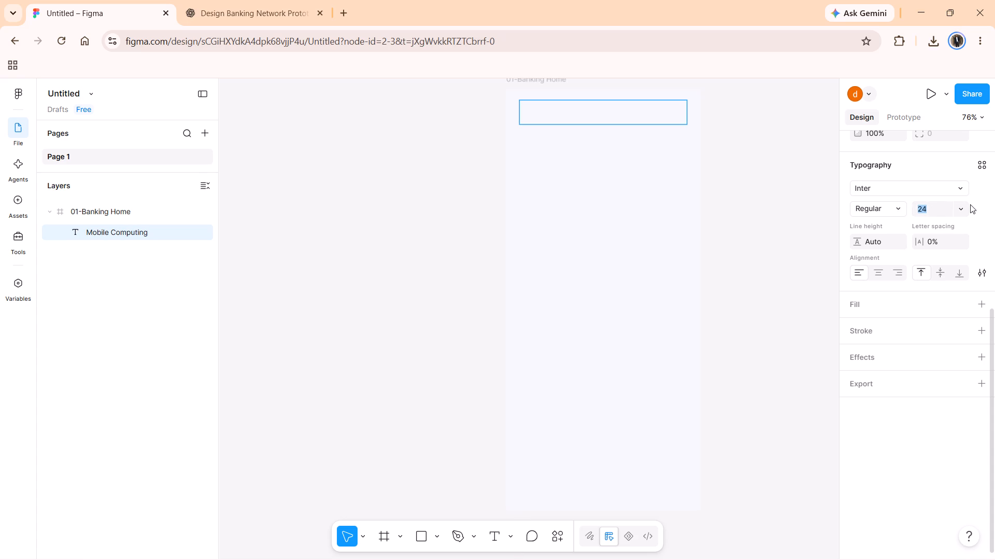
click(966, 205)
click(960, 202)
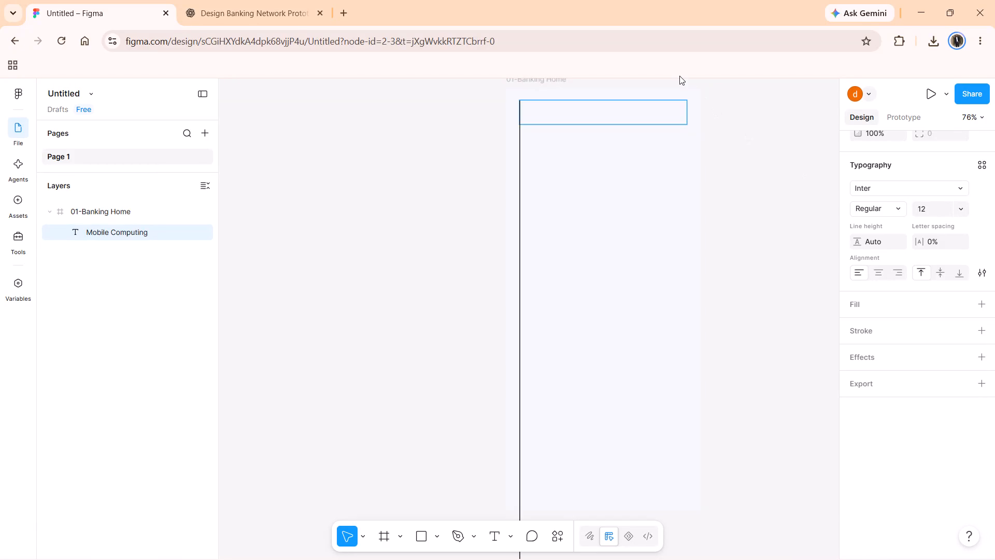
Insert the test letters "mtgnsl" in front of the "Mobile Computing" text.
key(m)
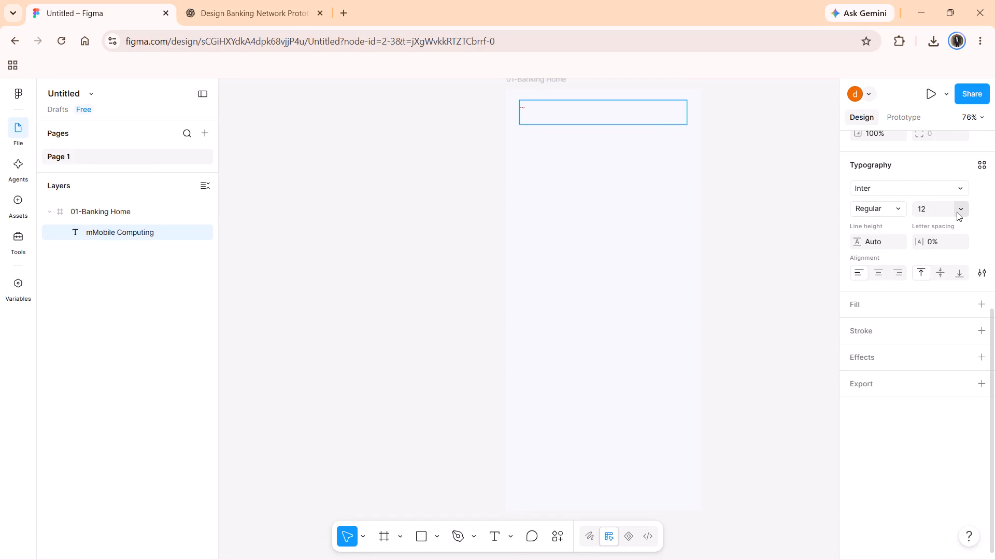
click(641, 115)
text(tgnskngksj)
key(BackSpace)
key(BackSpace)
key(BackSpace)
key(BackSpace)
key(BackSpace)
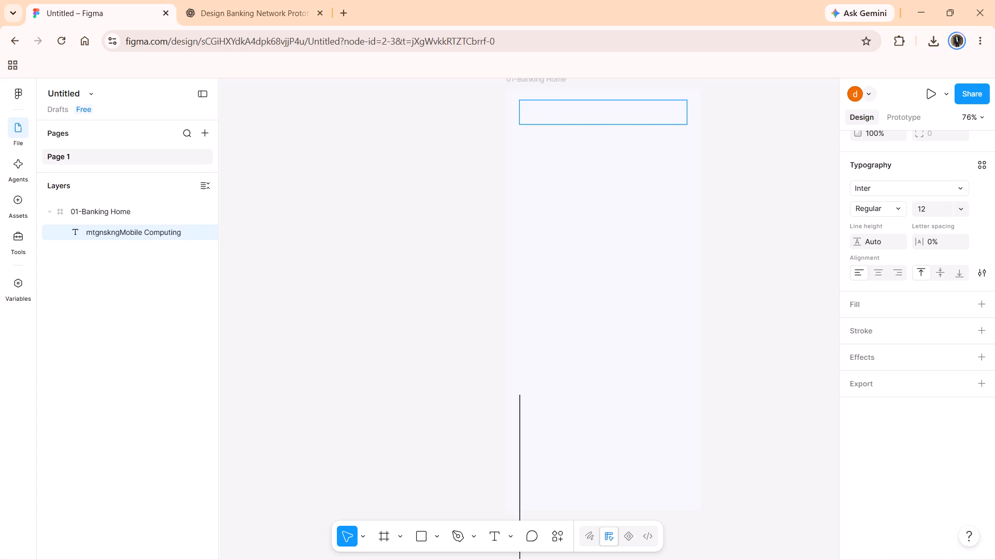
key(BackSpace)
scroll(529, 290, down, 3)
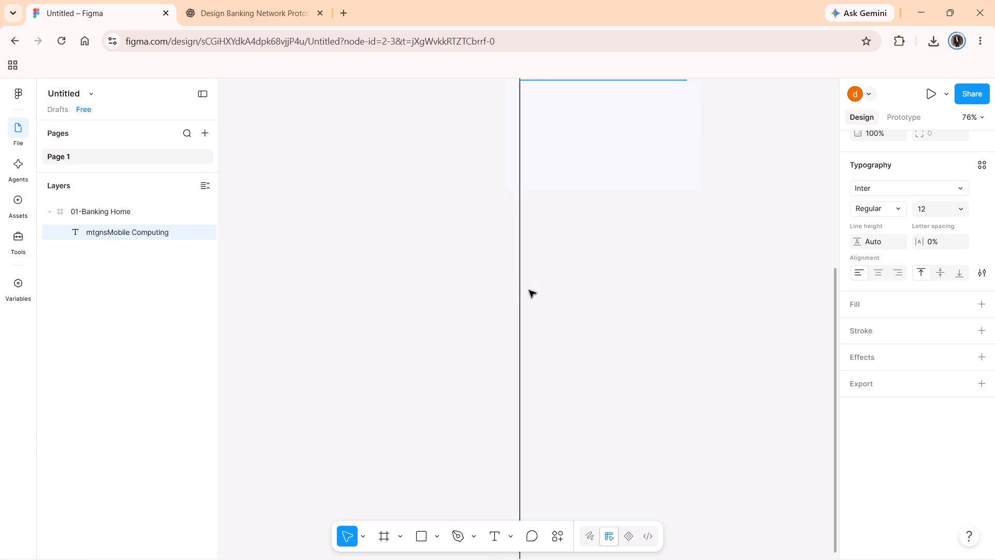
scroll(529, 290, down, 5)
key(l)
scroll(529, 290, down, 3)
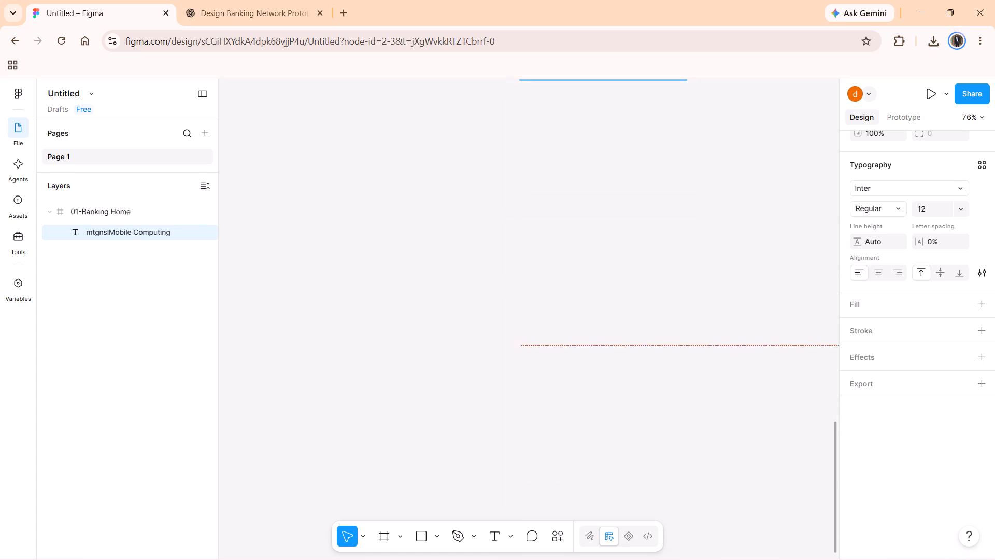
Look over the canvas above and below for the heading text and the 01-Banking Home frame.
scroll(529, 290, down, 18)
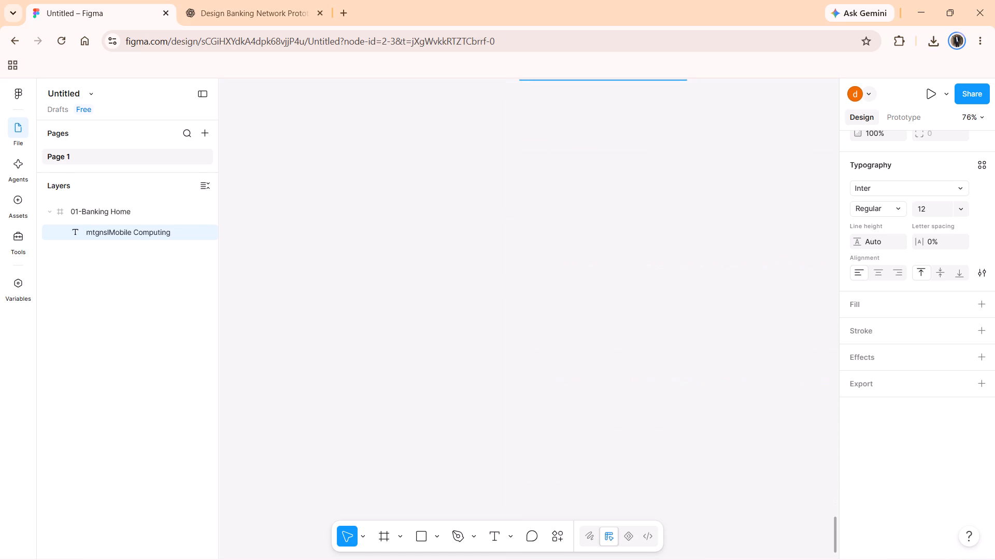
scroll(529, 290, down, 9)
scroll(529, 290, up, 20)
scroll(529, 290, up, 17)
scroll(529, 290, up, 20)
scroll(529, 290, up, 20)
scroll(529, 290, up, 1)
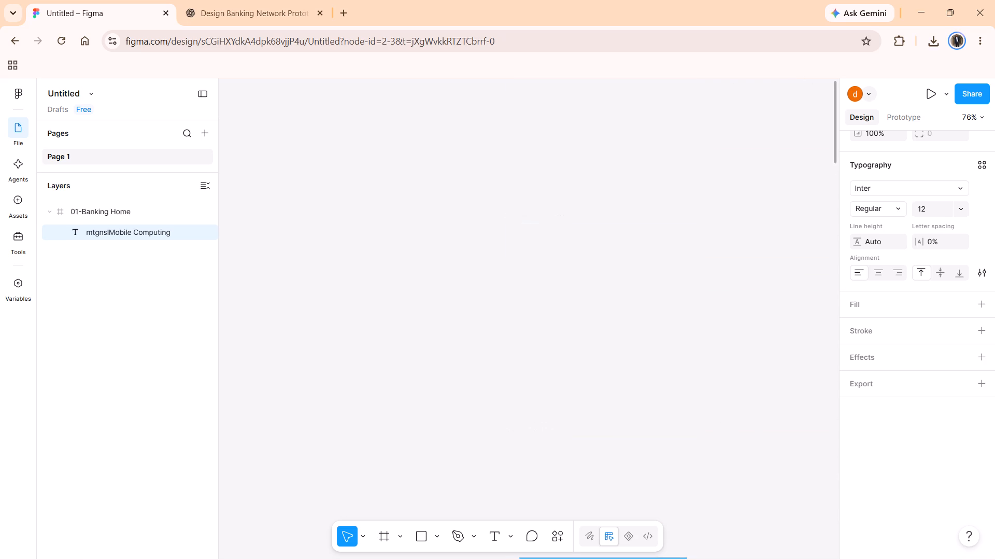
scroll(529, 290, up, 20)
scroll(529, 290, up, 20)
scroll(529, 290, up, 20)
scroll(529, 290, up, 20)
scroll(529, 290, up, 6)
click(573, 207)
scroll(573, 207, up, 3)
scroll(573, 207, down, 2)
scroll(573, 207, up, 2)
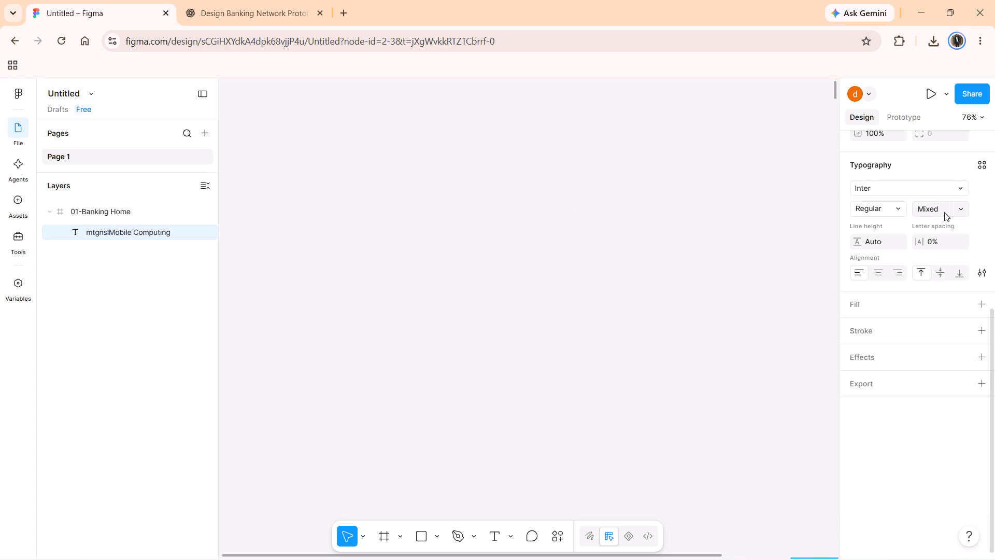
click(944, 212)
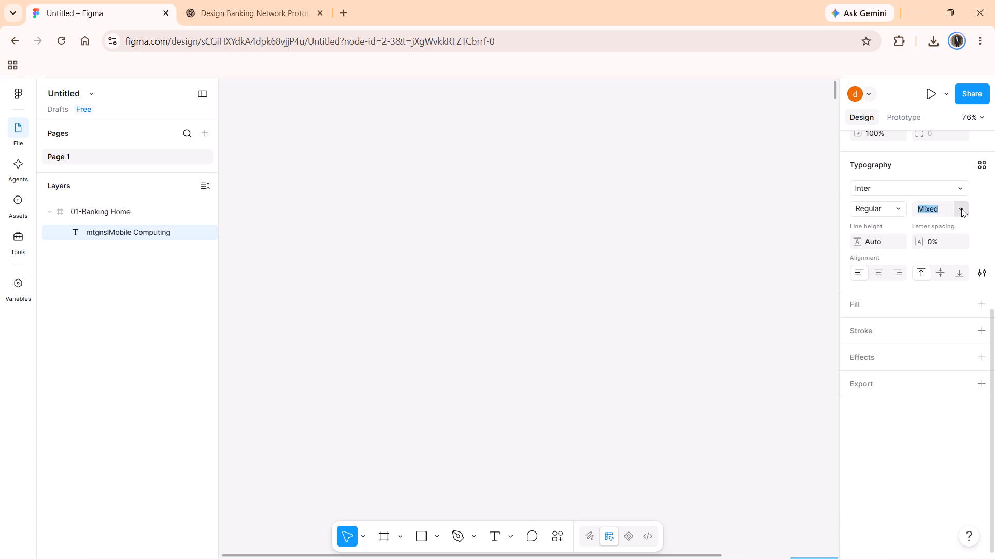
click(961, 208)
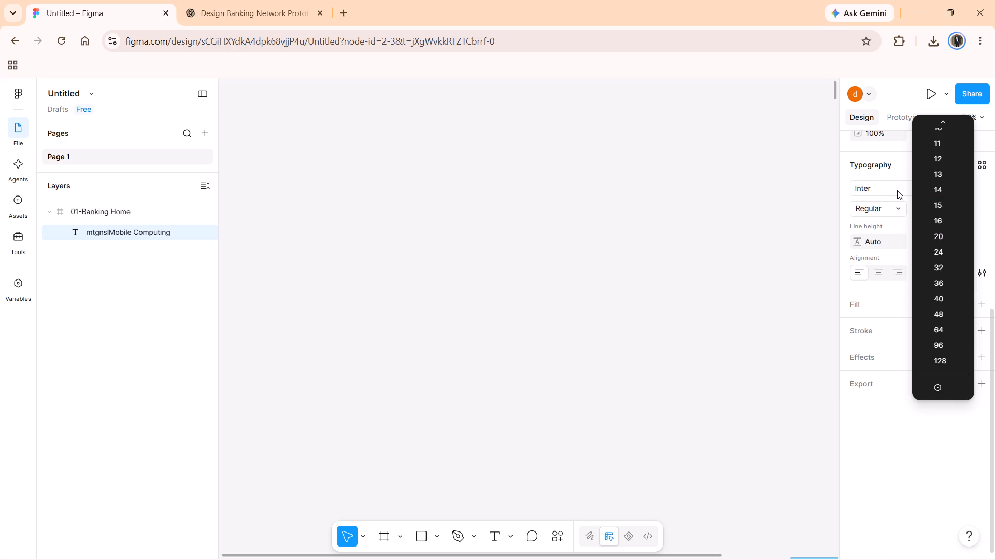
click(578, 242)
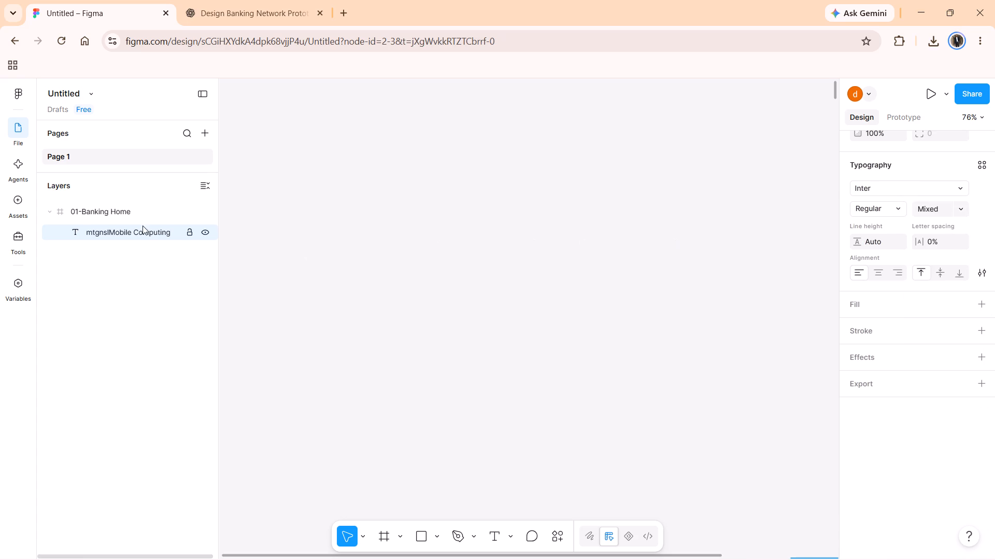
Inspect the 01-Banking Home frame and its text layer, checking the frame's visibility and whereabouts on the canvas.
click(137, 211)
scroll(404, 241, up, 13)
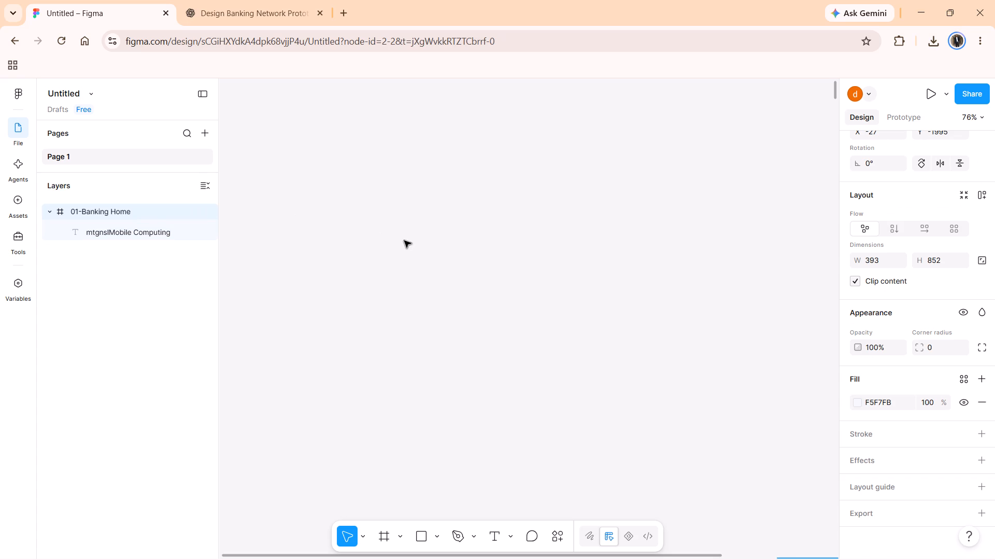
click(149, 234)
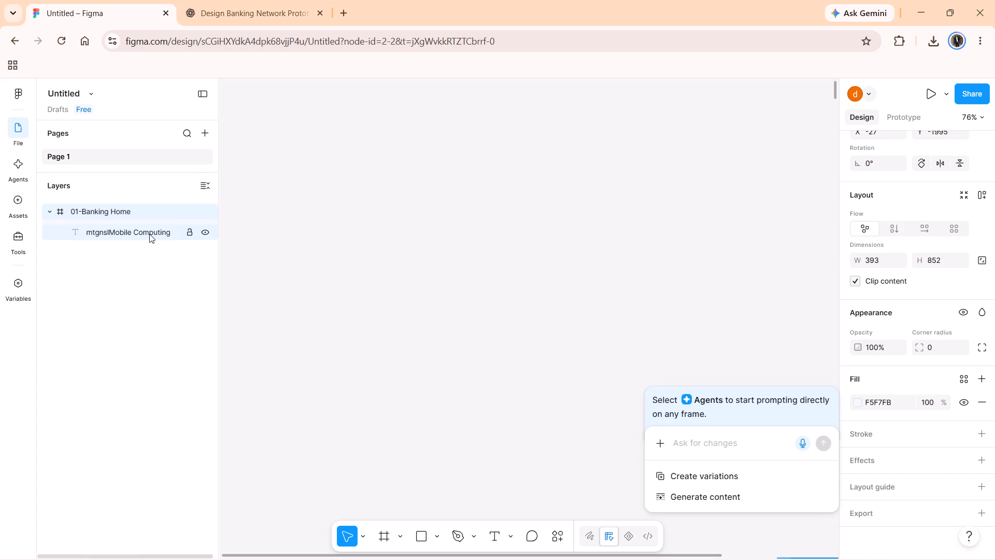
right_click(149, 234)
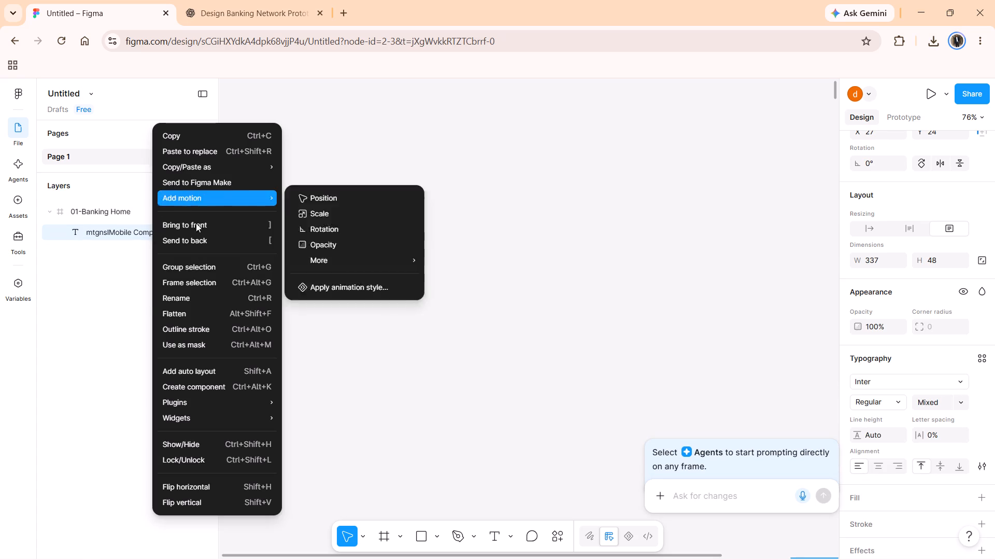
click(118, 257)
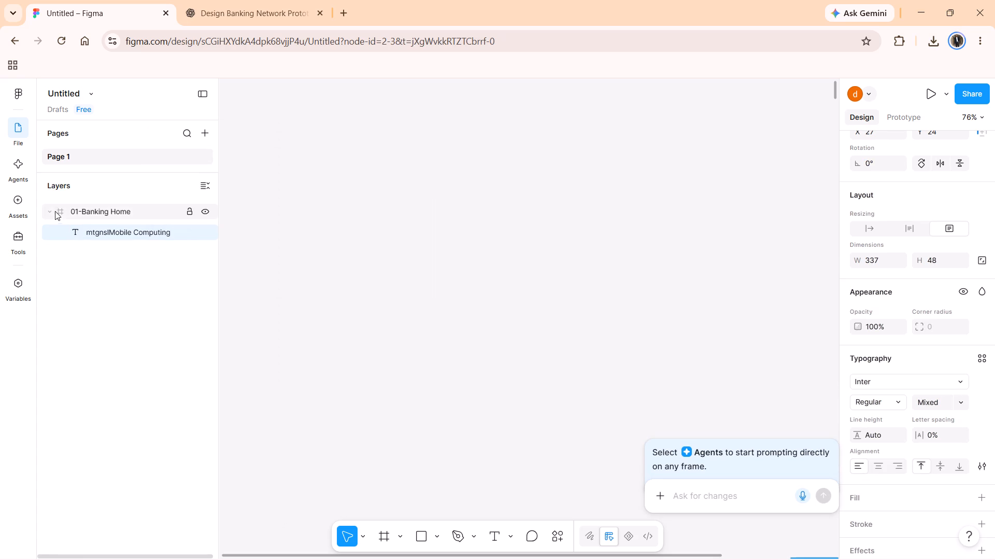
click(80, 204)
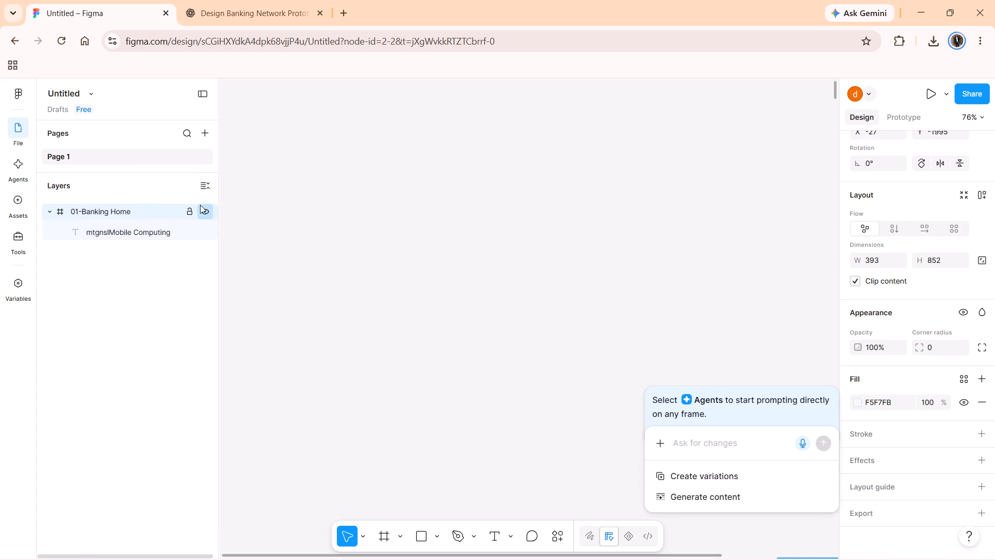
click(203, 207)
click(203, 207)
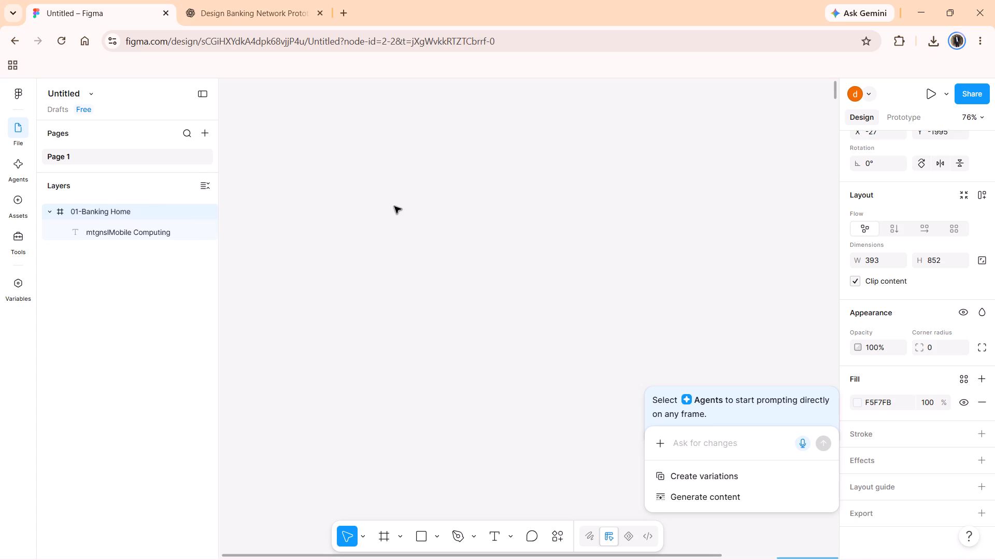
scroll(394, 206, up, 4)
click(664, 299)
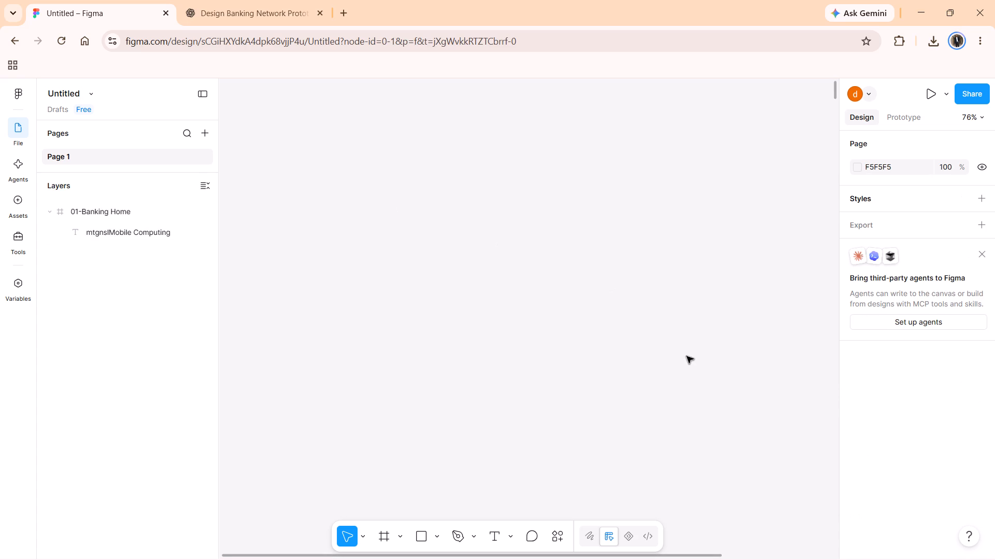
Create a new iPhone 16 frame (393 × 852) on an empty area of the canvas.
scroll(687, 356, up, 3)
scroll(650, 260, up, 5)
click(521, 171)
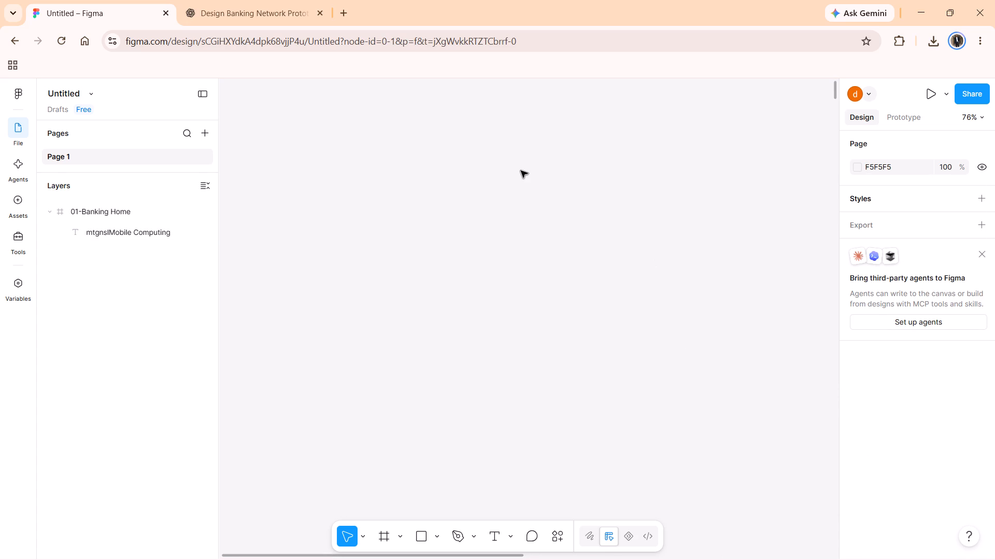
key(f)
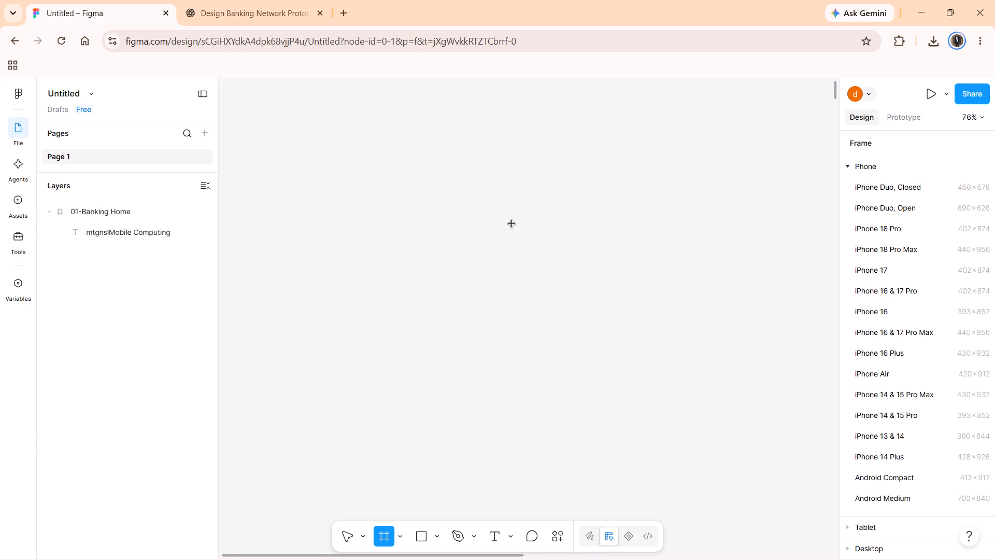
click(893, 310)
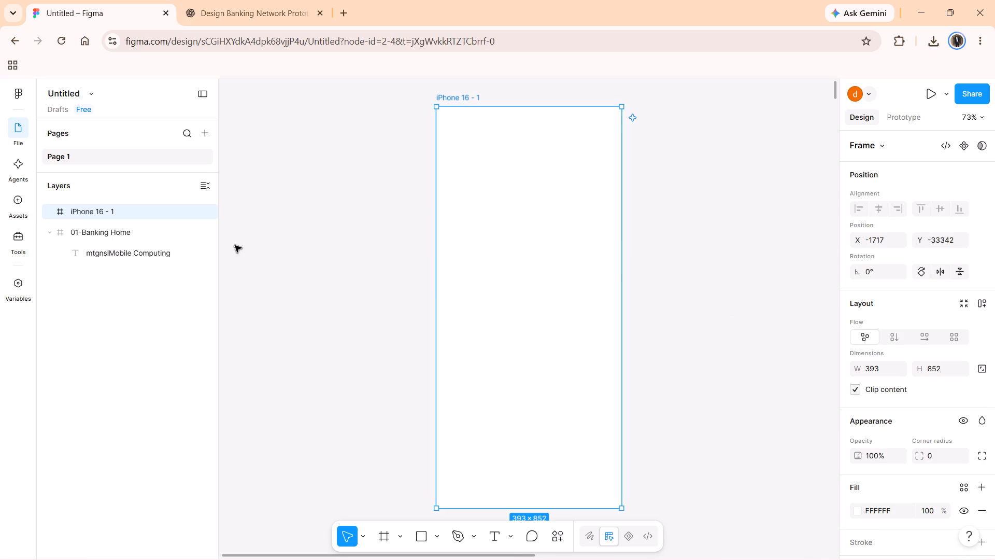
Ungroup the old 01-Banking Home frame.
right_click(78, 232)
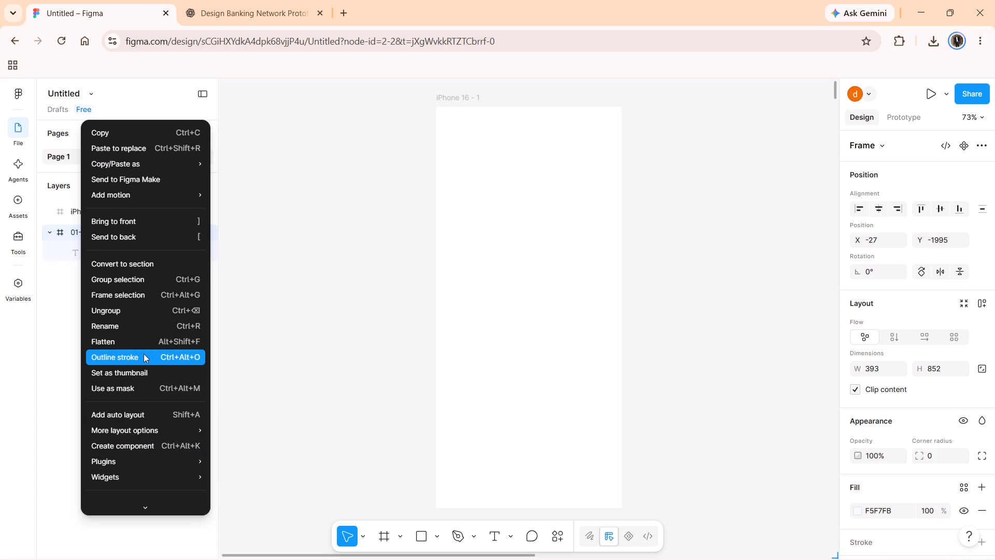
click(136, 315)
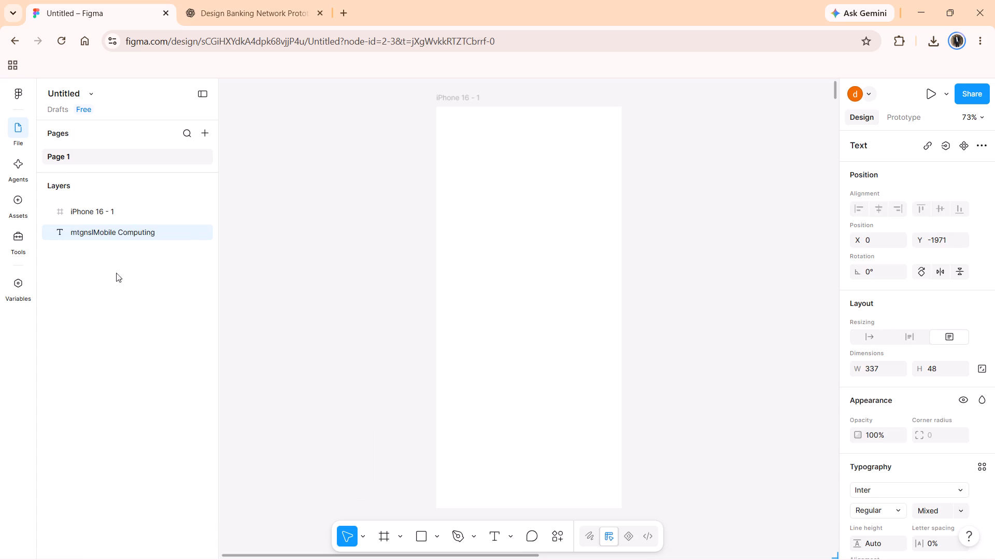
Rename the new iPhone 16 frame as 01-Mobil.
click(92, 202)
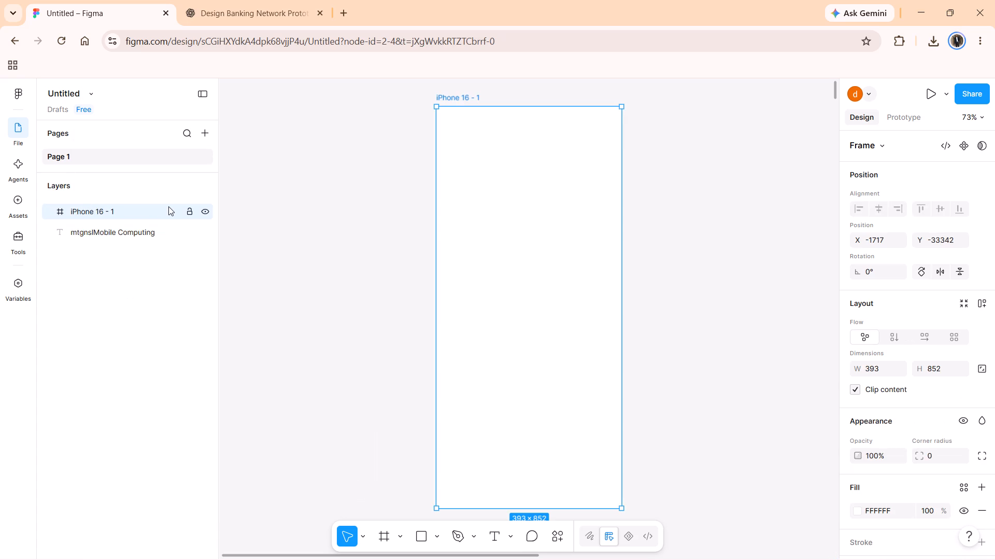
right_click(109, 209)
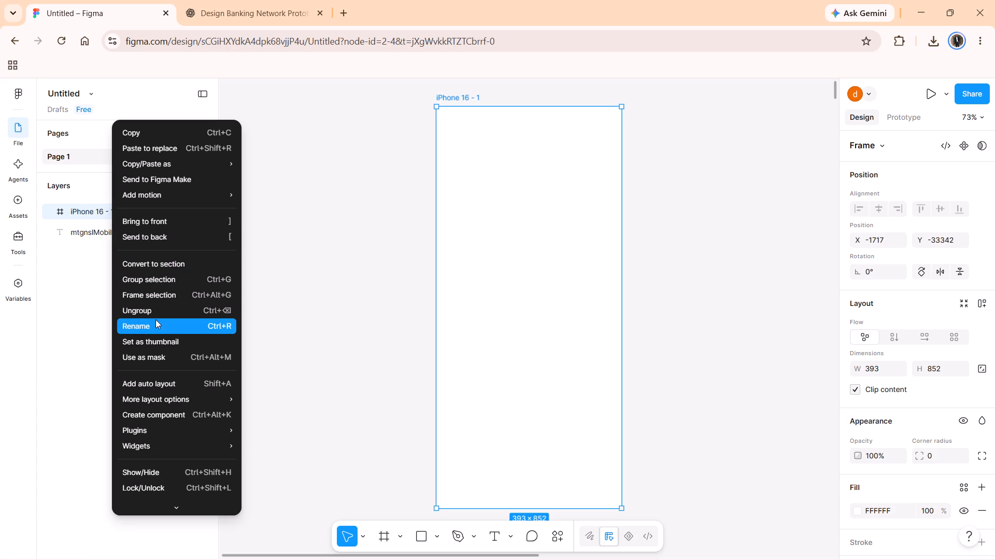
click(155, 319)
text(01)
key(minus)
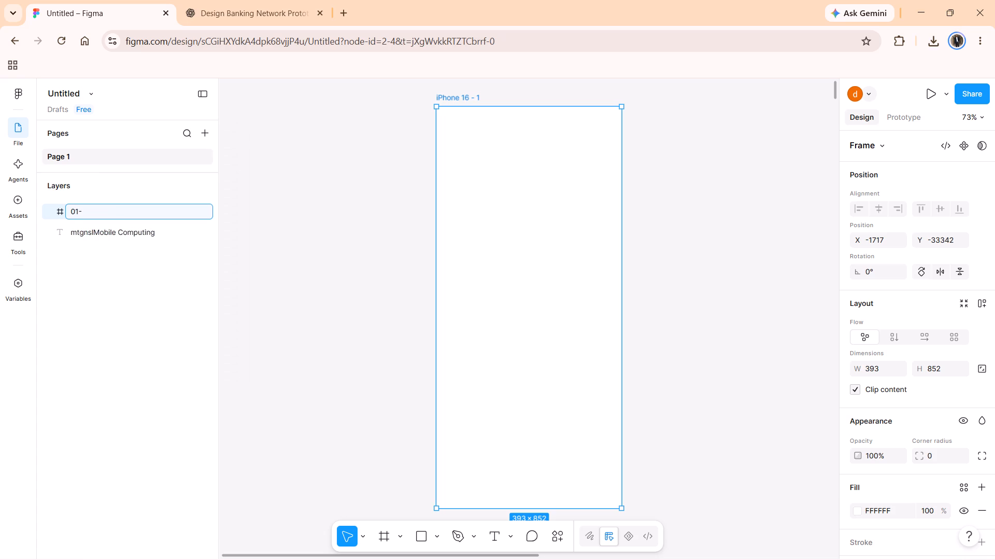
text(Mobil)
Check the frame name in the ChatGPT tutorial and rename the new phone frame in Figma as 01-Banking Home.
click(183, 0)
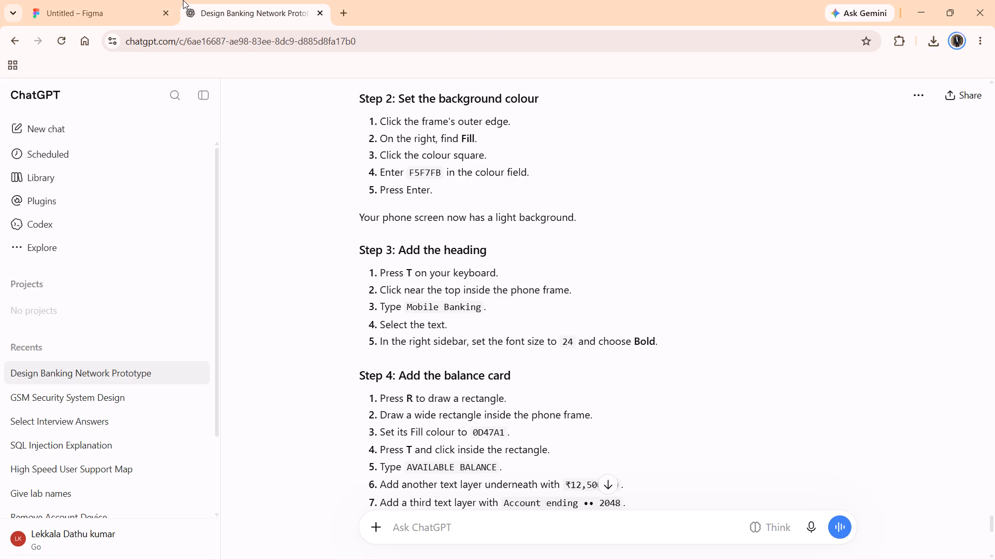
scroll(576, 185, up, 3)
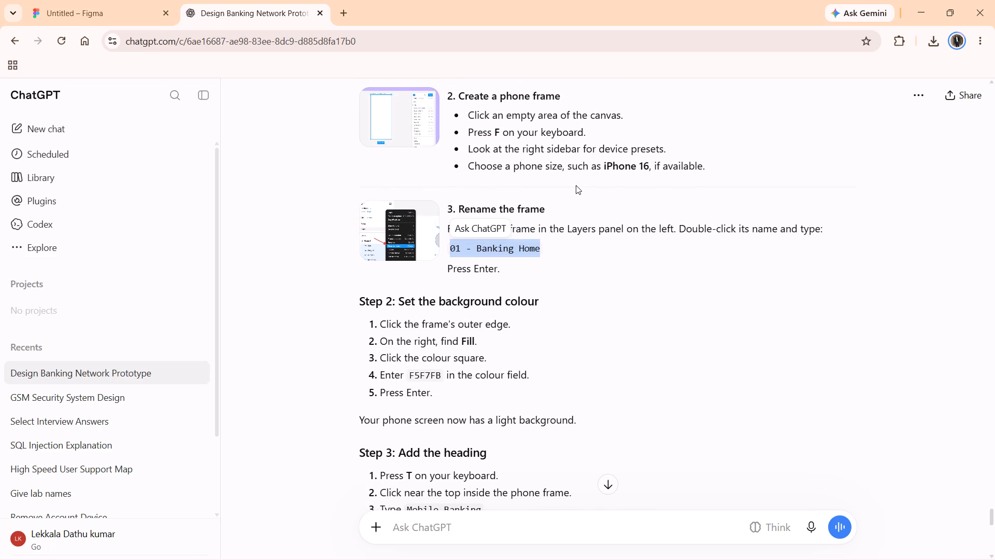
click(160, 0)
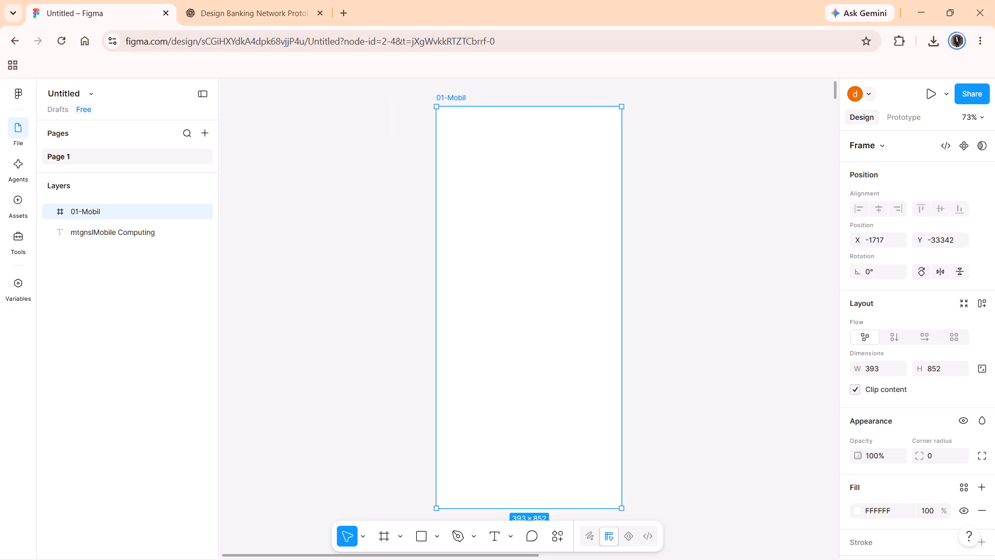
right_click(108, 209)
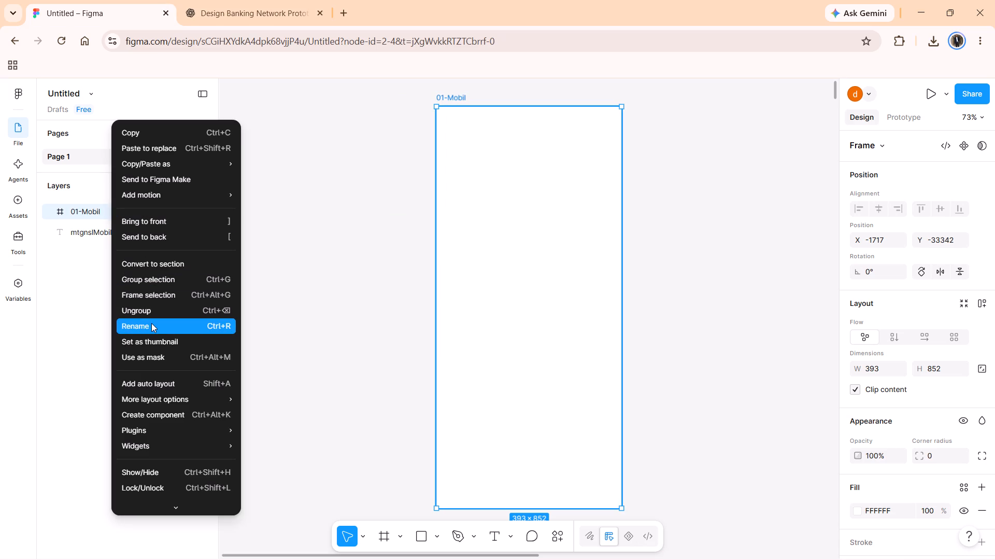
click(151, 323)
key(Right)
key(BackSpace)
key(BackSpace)
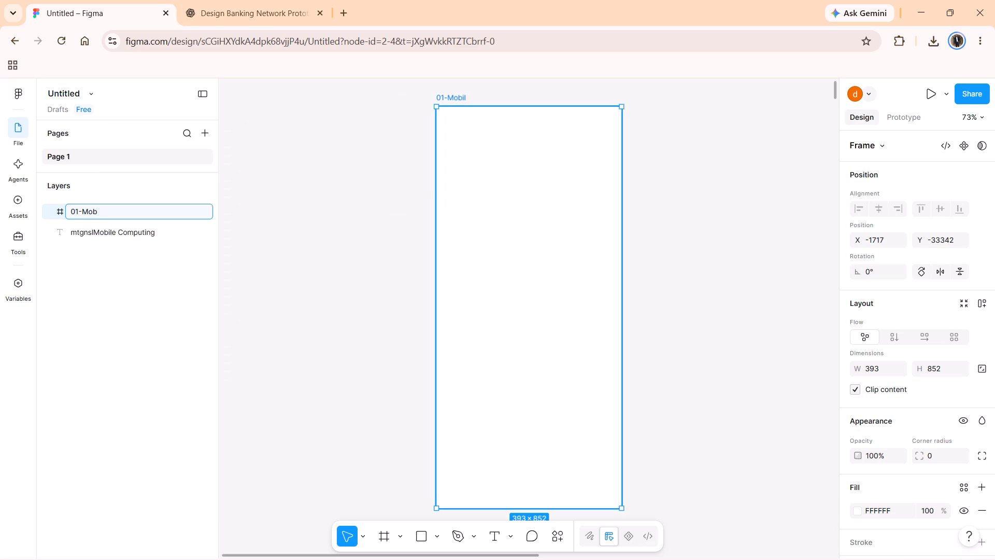
key(BackSpace)
key(BackSpace)
key(BackSpace)
text(Banking)
key(space)
text(Home)
key(Return)
Add a text box about 393 × 69 across the top of the 01-Banking Home frame, reading Mobile Computing.
click(563, 198)
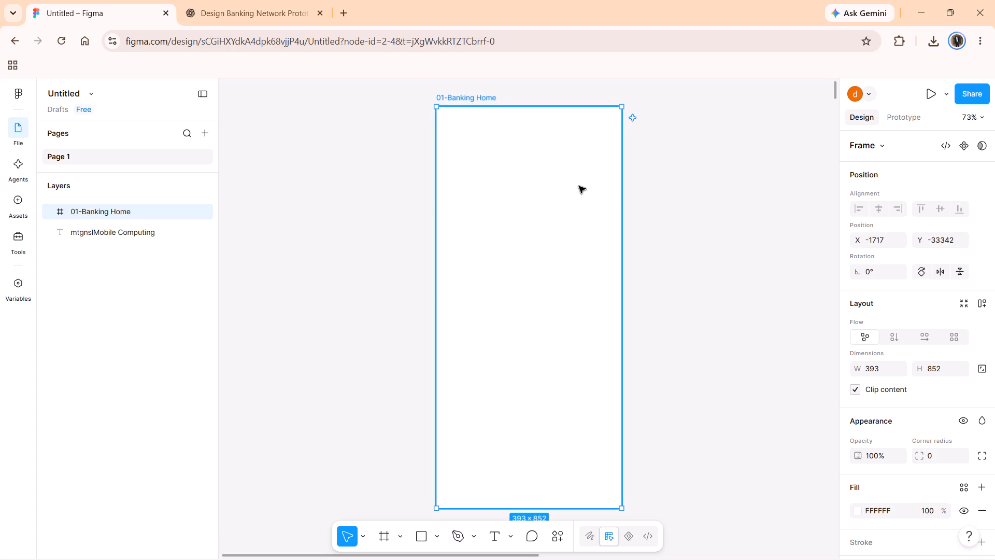
key(t)
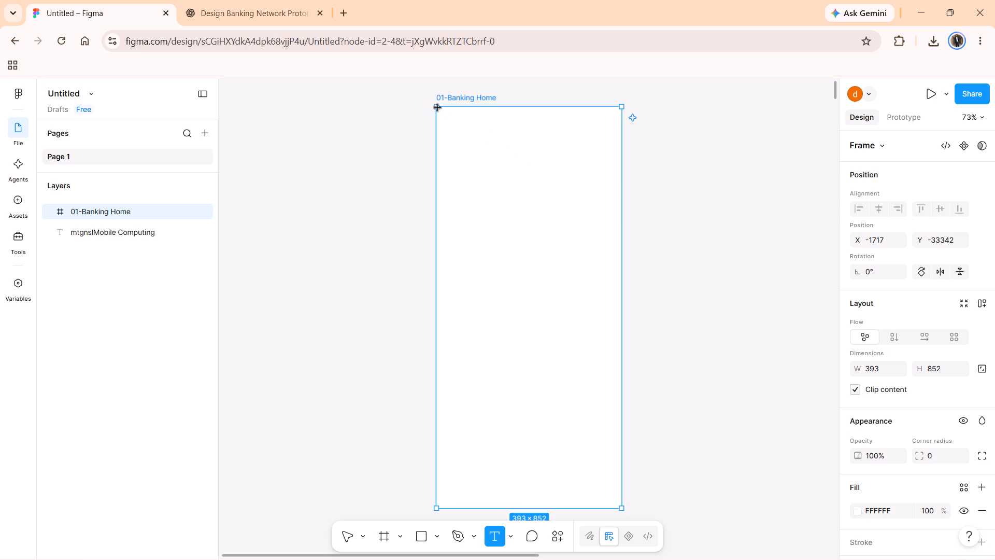
drag(437, 107, 607, 136)
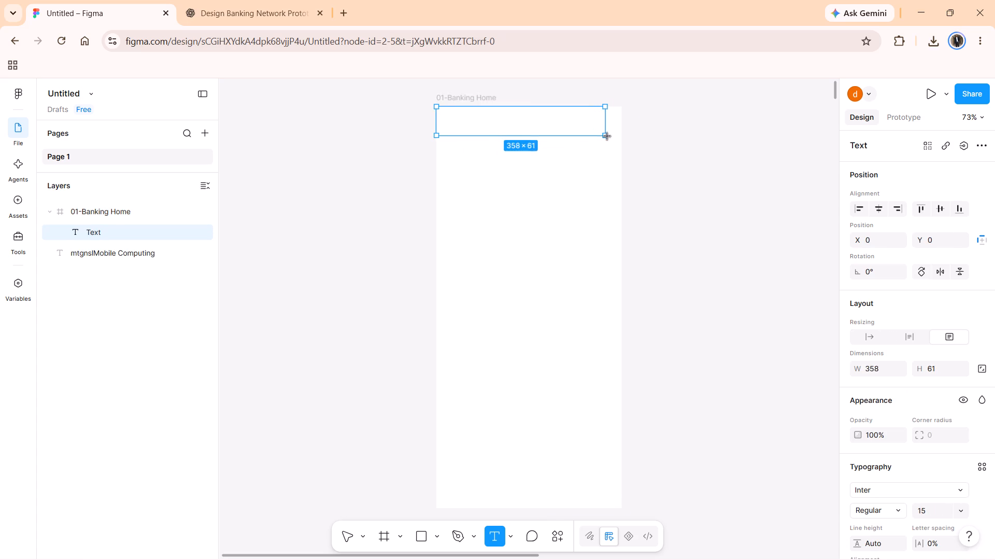
drag(607, 136, 621, 139)
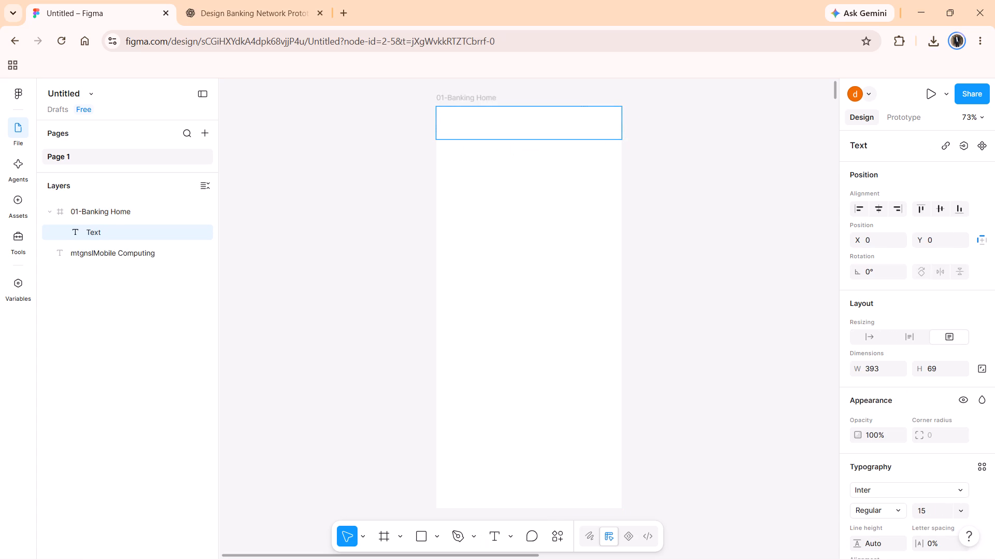
key(shift+m)
text(obile Computing)
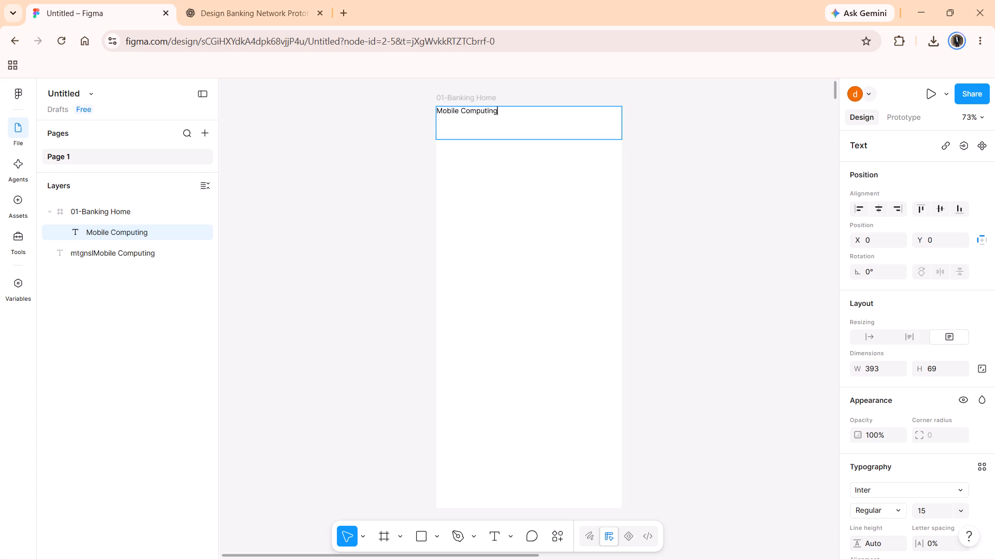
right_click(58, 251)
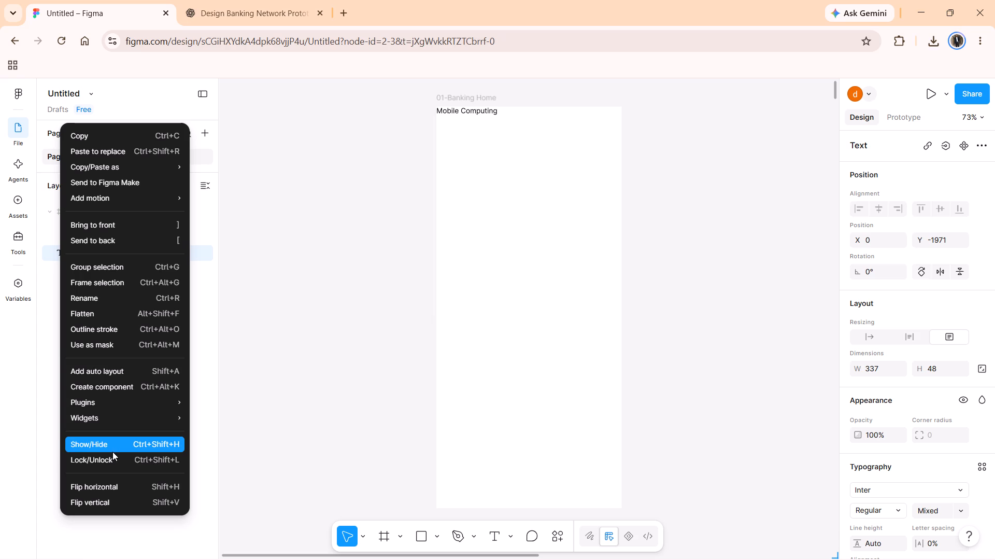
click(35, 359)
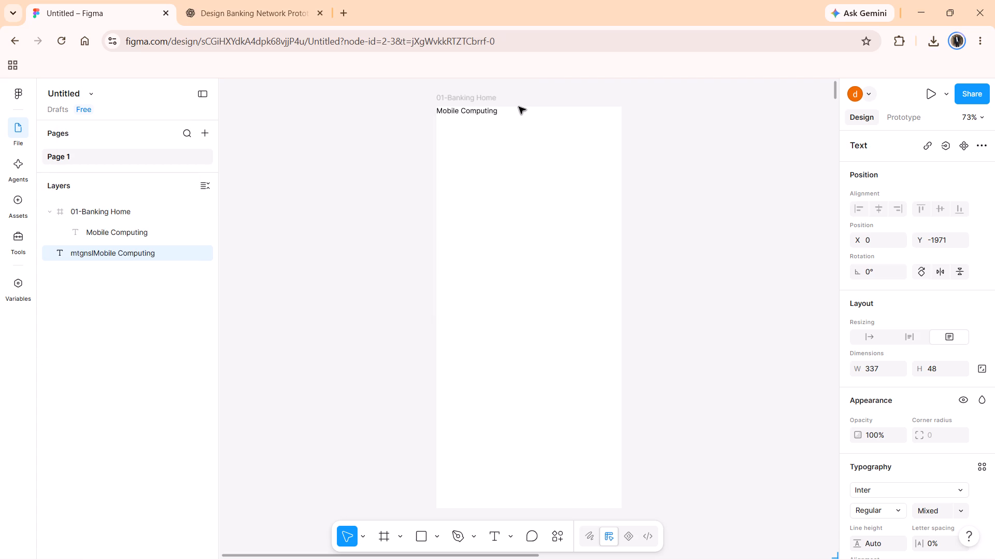
Format the Mobile Computing heading inside the frame as Bold with font size 24.
click(513, 109)
click(493, 116)
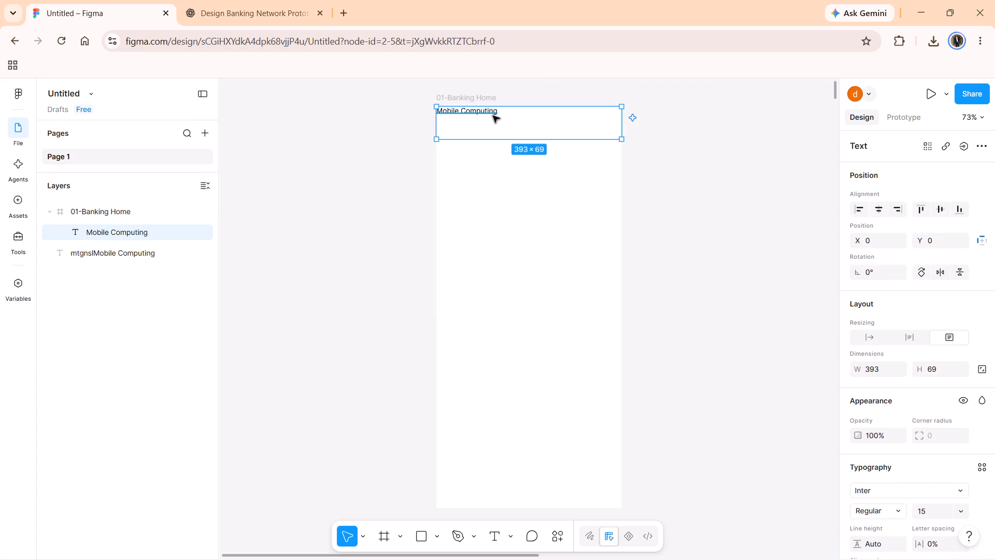
click(493, 116)
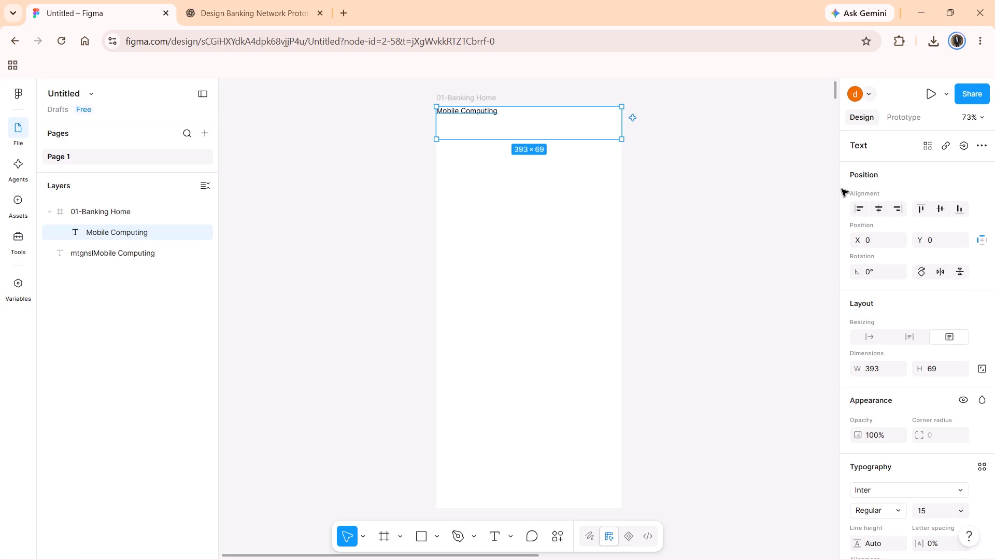
scroll(933, 233, down, 1)
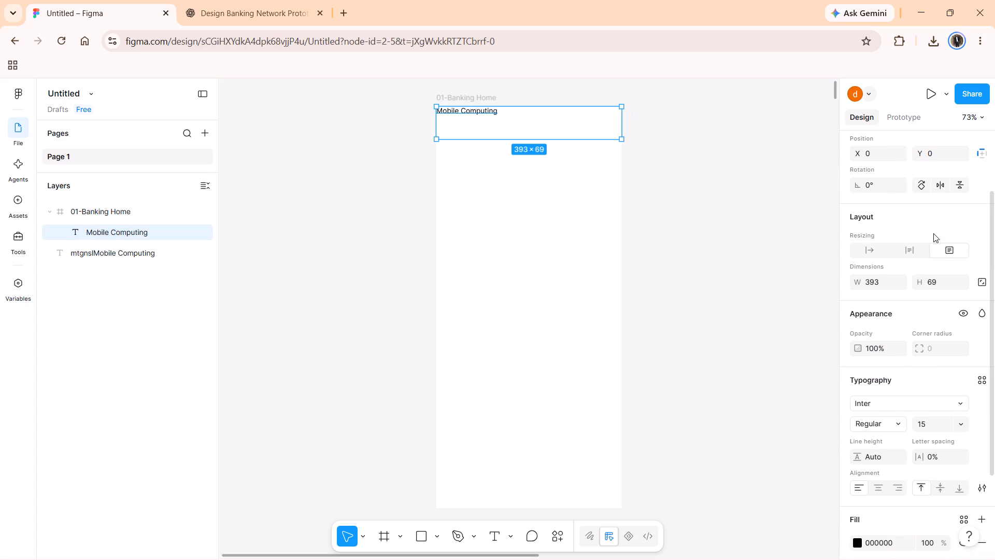
scroll(933, 233, down, 2)
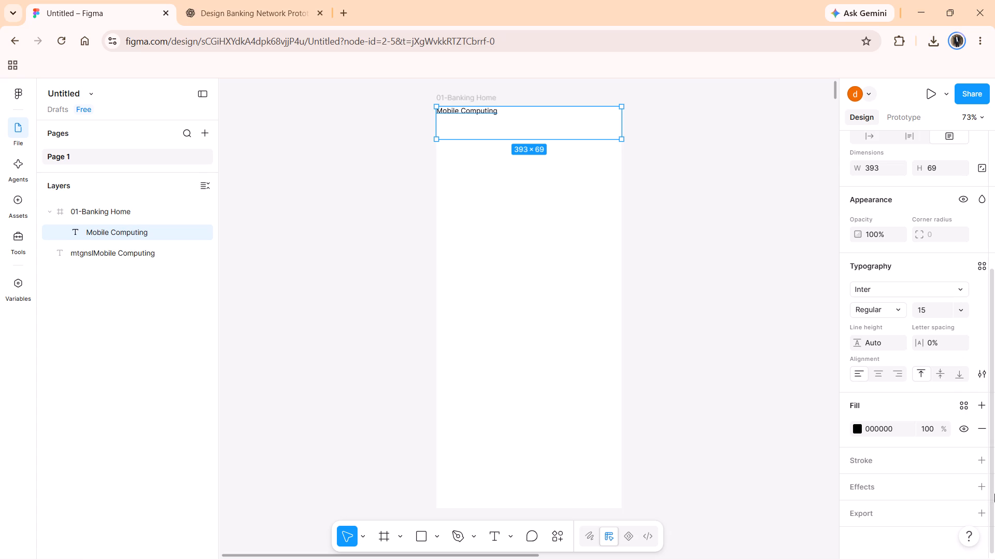
click(901, 313)
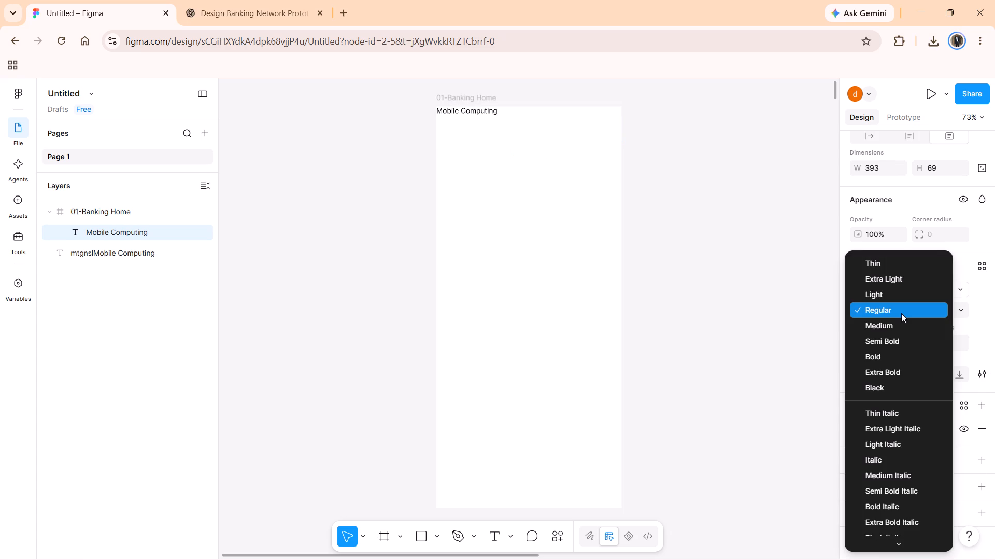
click(897, 358)
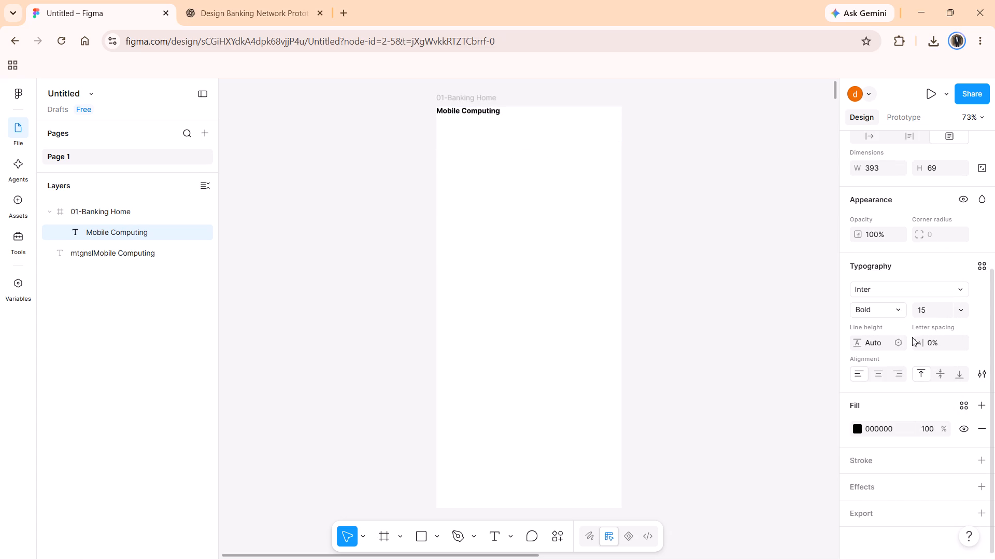
click(929, 312)
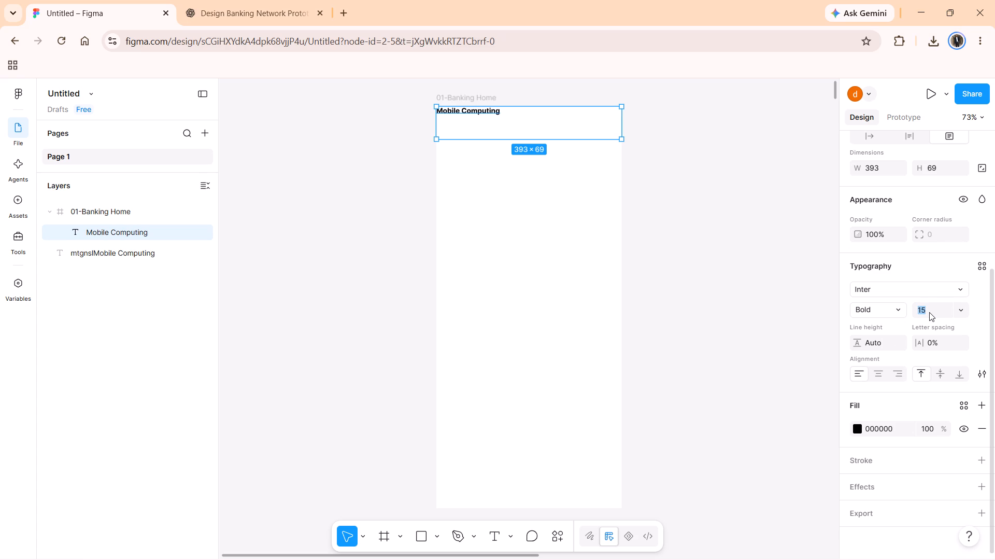
text(20)
key(Return)
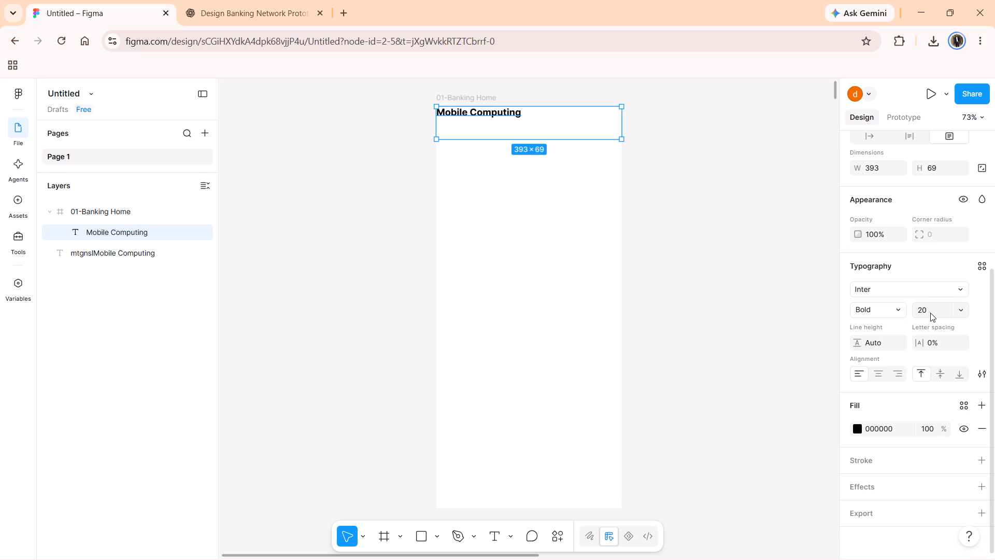
click(928, 311)
text(24)
key(Return)
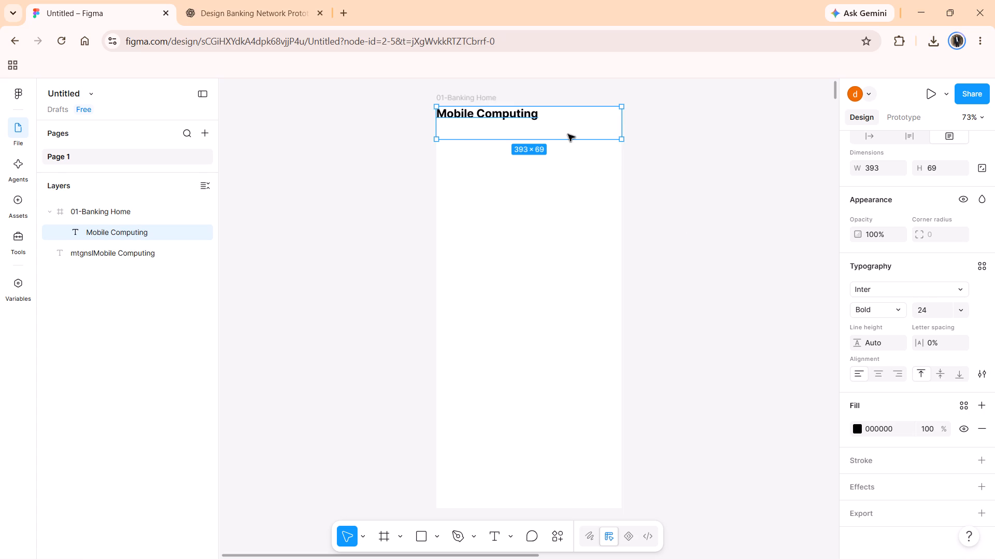
Center the Mobile Computing heading text horizontally within its text box.
click(515, 111)
double_click(459, 117)
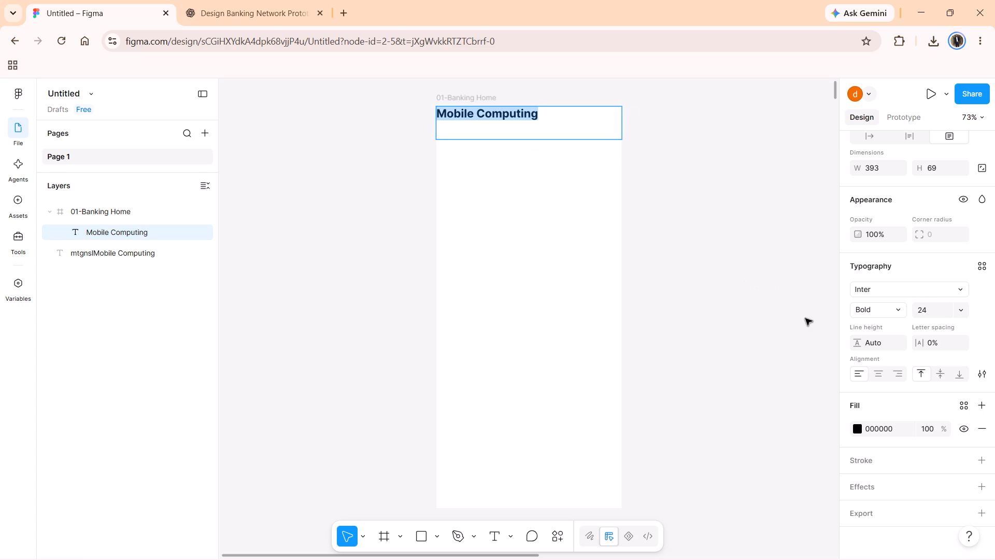
click(879, 374)
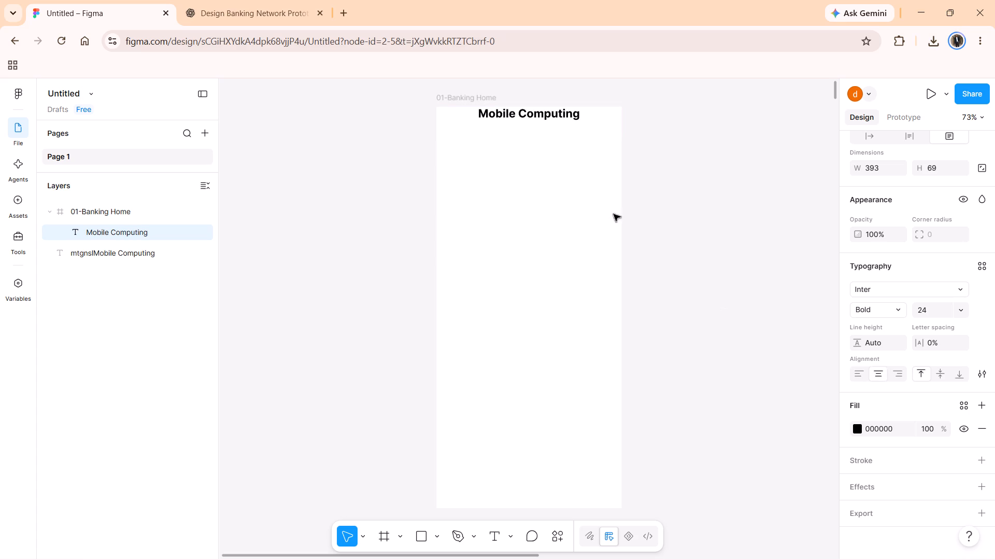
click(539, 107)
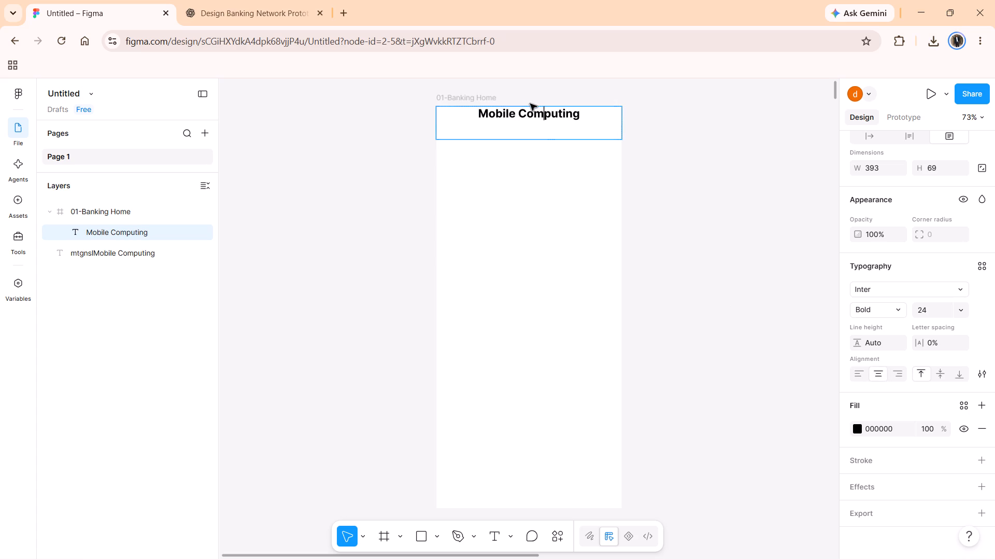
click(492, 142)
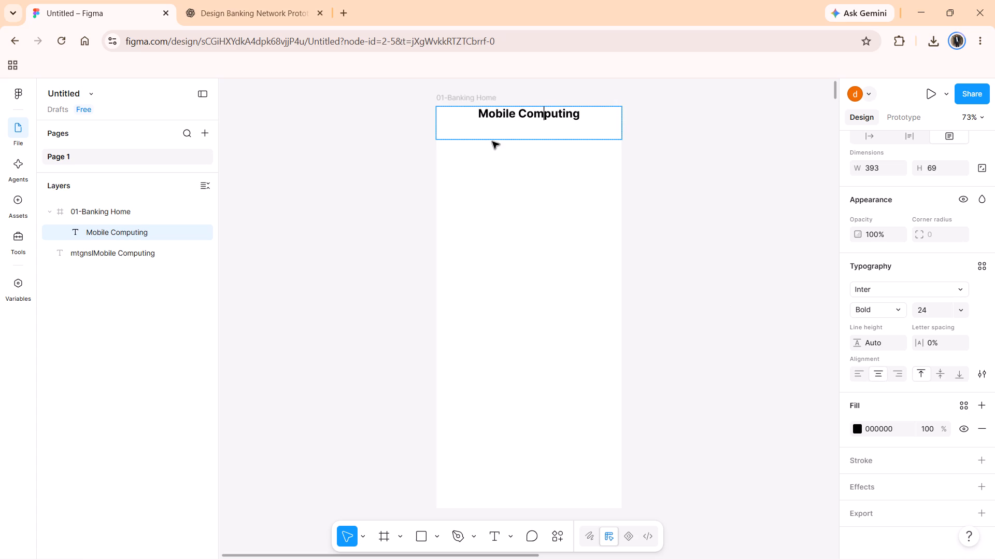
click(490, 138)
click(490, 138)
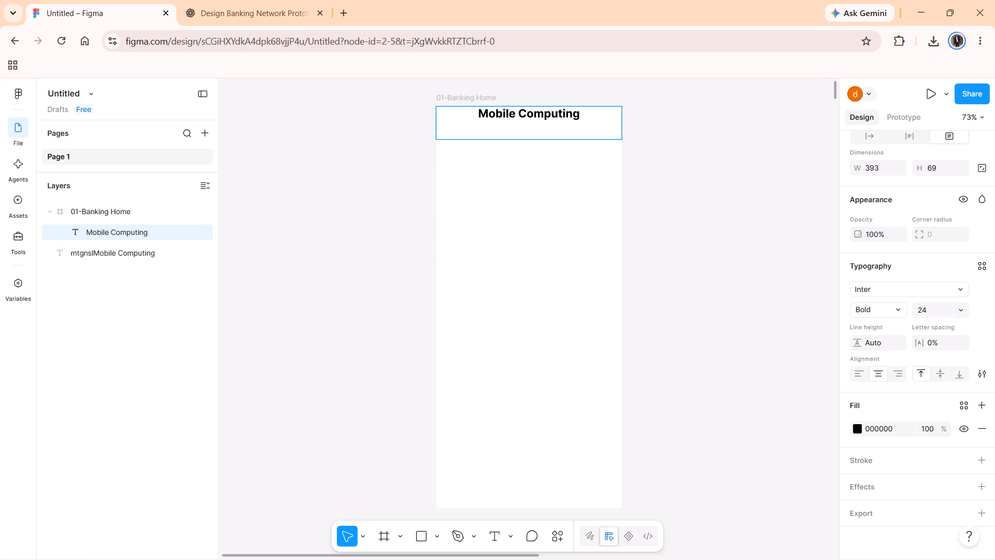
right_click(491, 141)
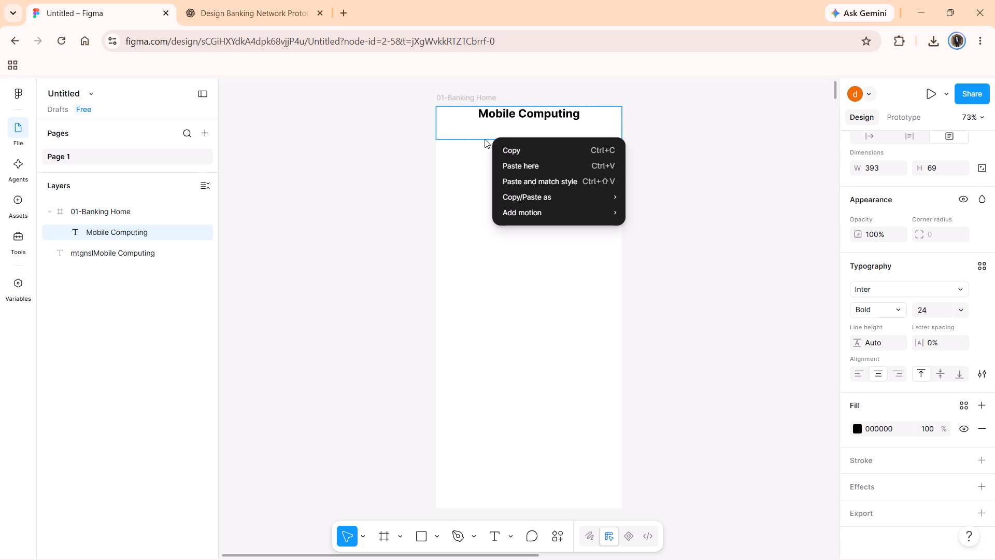
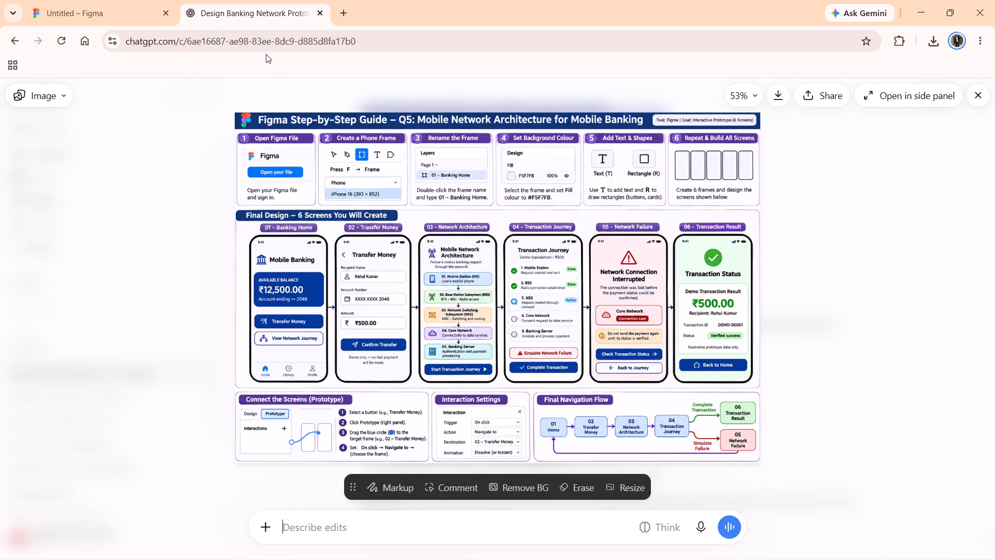
Switch back to the Figma design file and select the Mobile Computing heading in the 01-Banking Home frame.
click(188, 0)
click(115, 0)
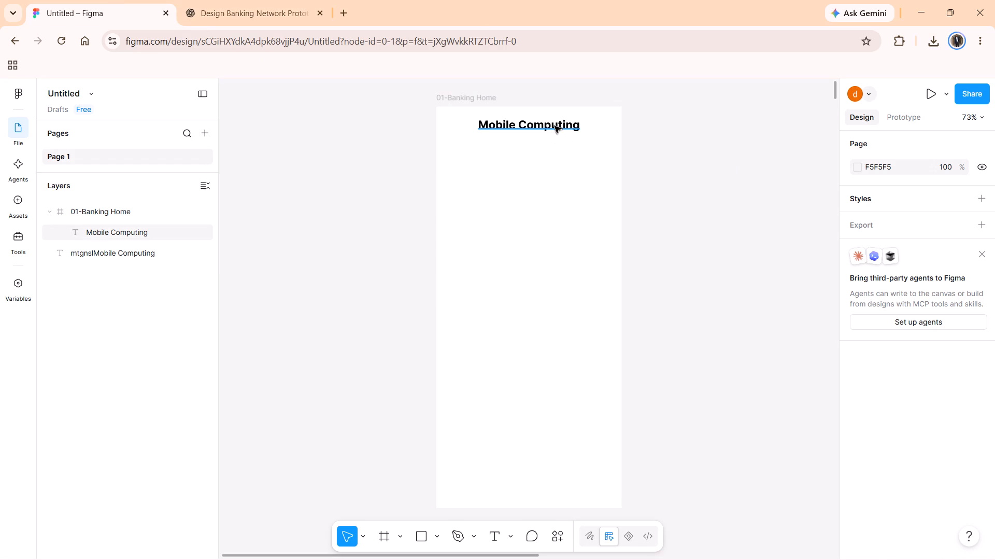
click(555, 125)
click(586, 127)
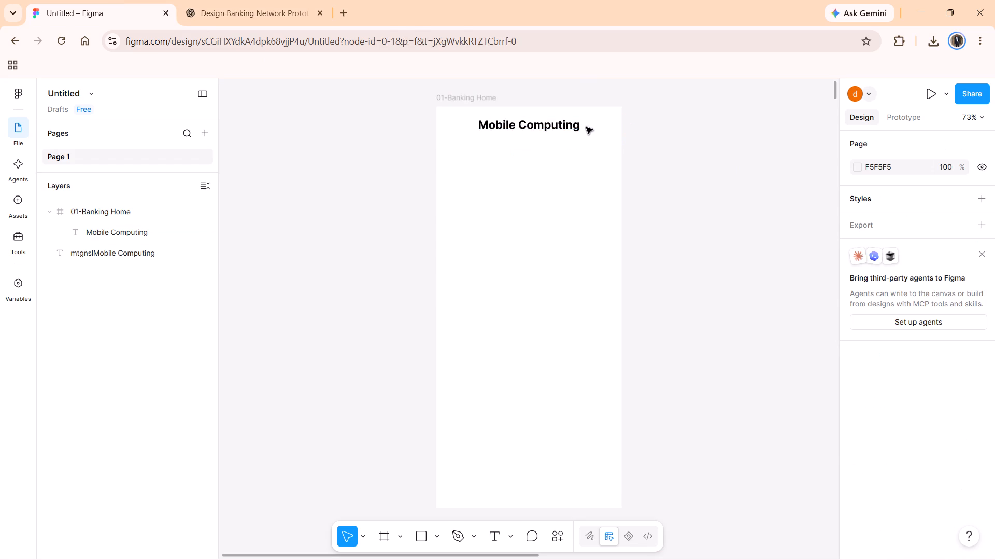
Change the Mobile Computing heading in the 01-Banking Home frame to read "Mobile Baning".
double_click(586, 127)
click(581, 127)
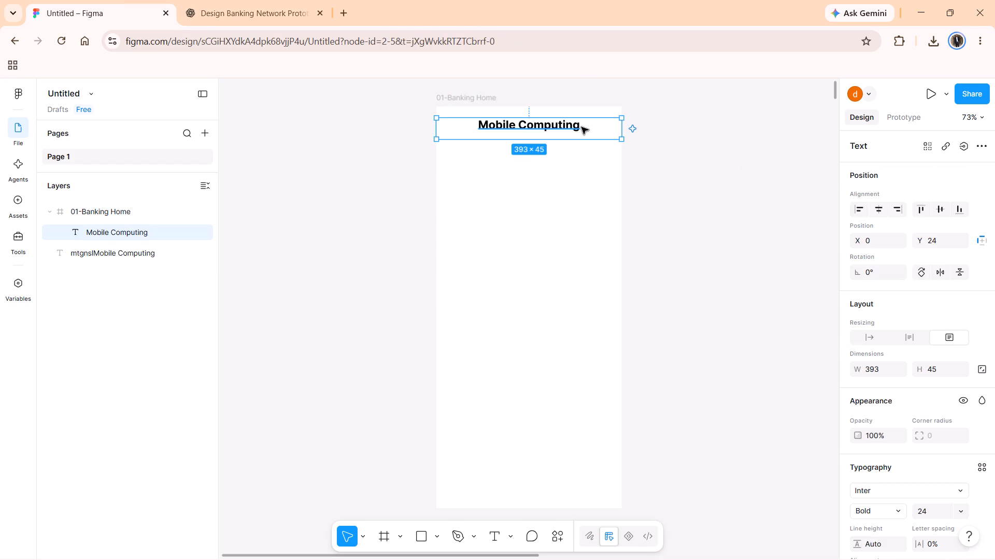
double_click(581, 127)
key(Right)
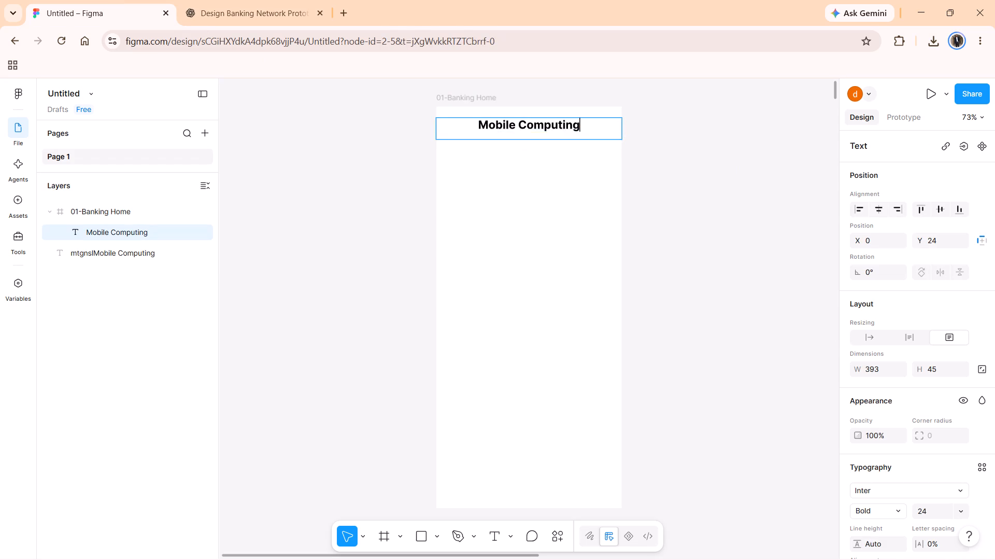
key(BackSpace)
key(BackSpace)
key(BackSpace)
key(BackSpace)
key(BackSpace)
key(BackSpace)
key(BackSpace)
key(BackSpace)
key(BackSpace)
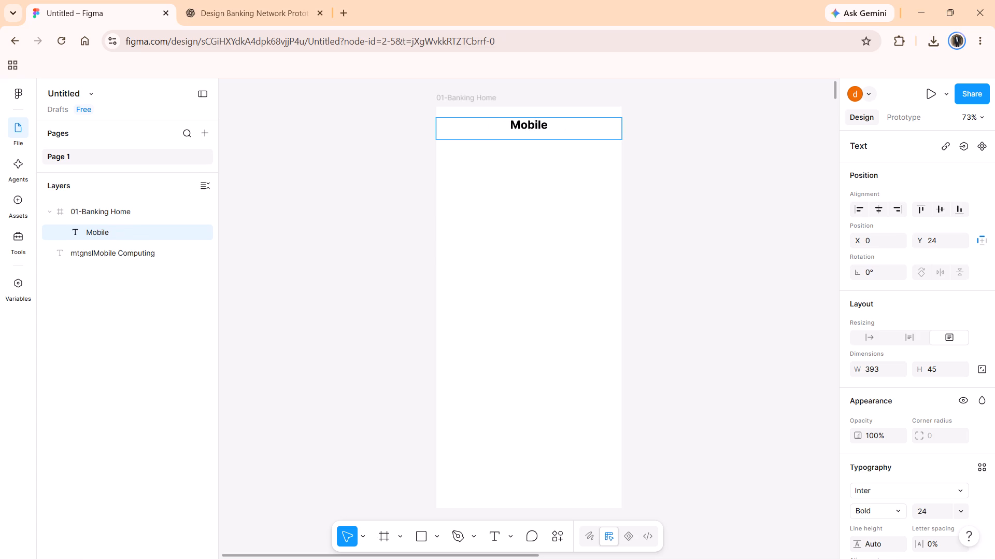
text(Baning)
click(737, 152)
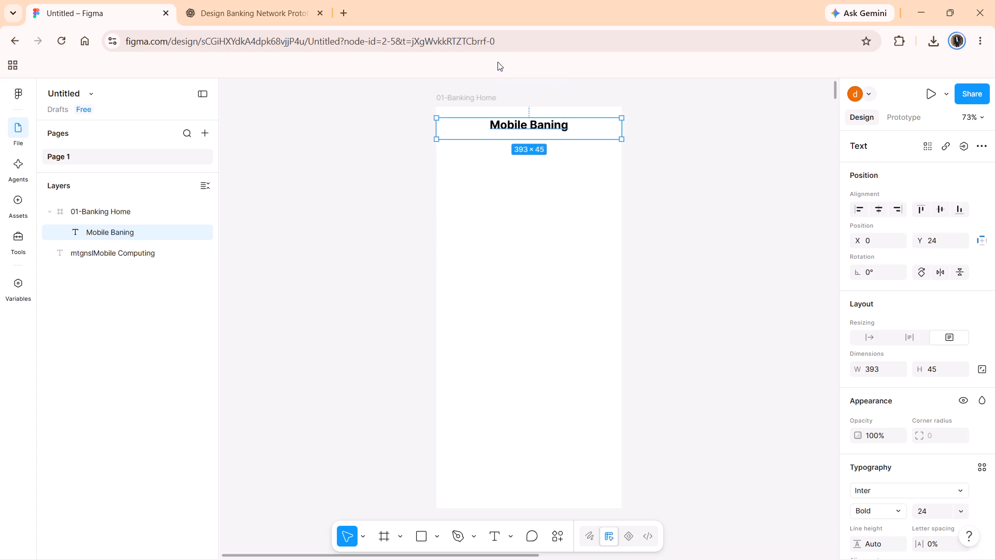
Switch to ChatGPT's step-by-step guide image and check the 01 – Banking Home screen design.
click(296, 0)
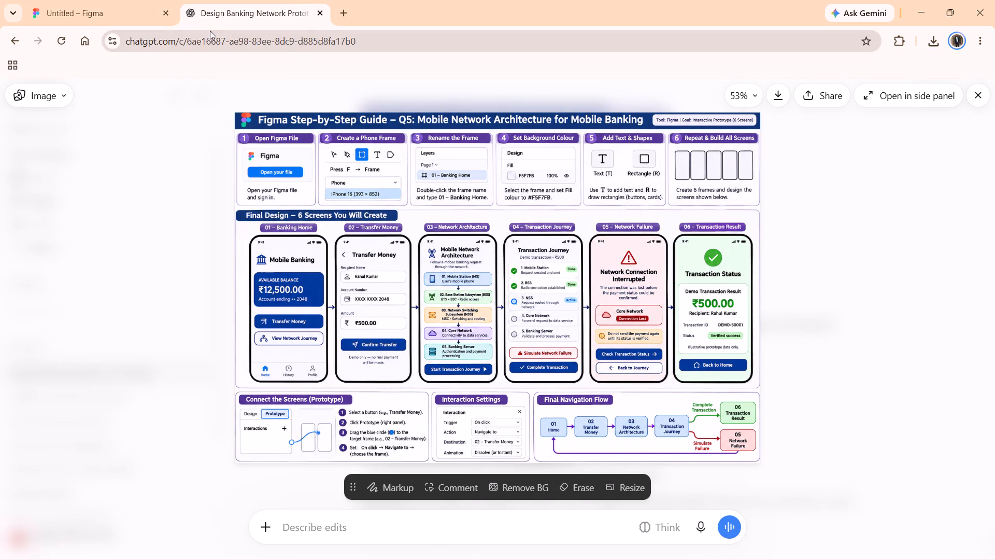
Open a new browser tab and ready its address bar for a web search.
click(338, 16)
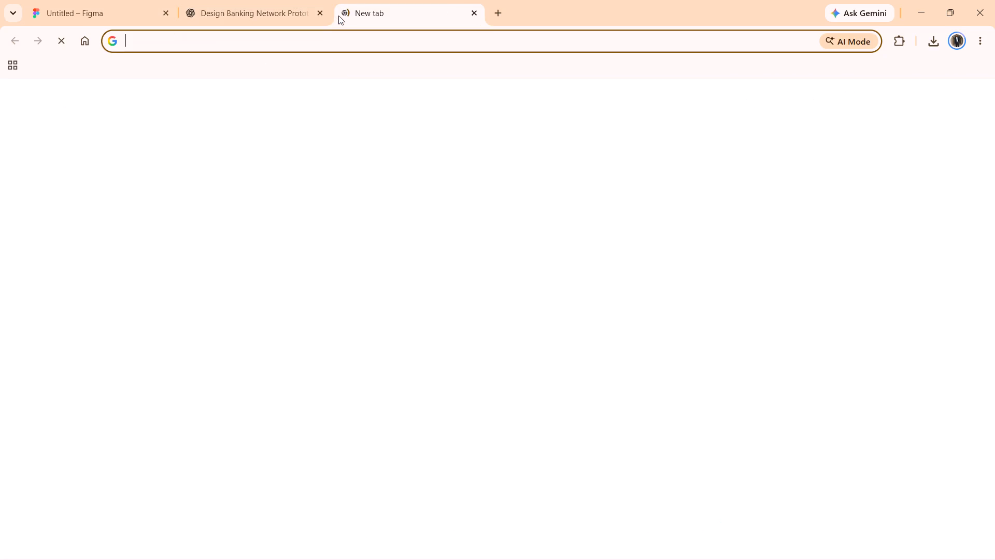
click(326, 54)
click(326, 47)
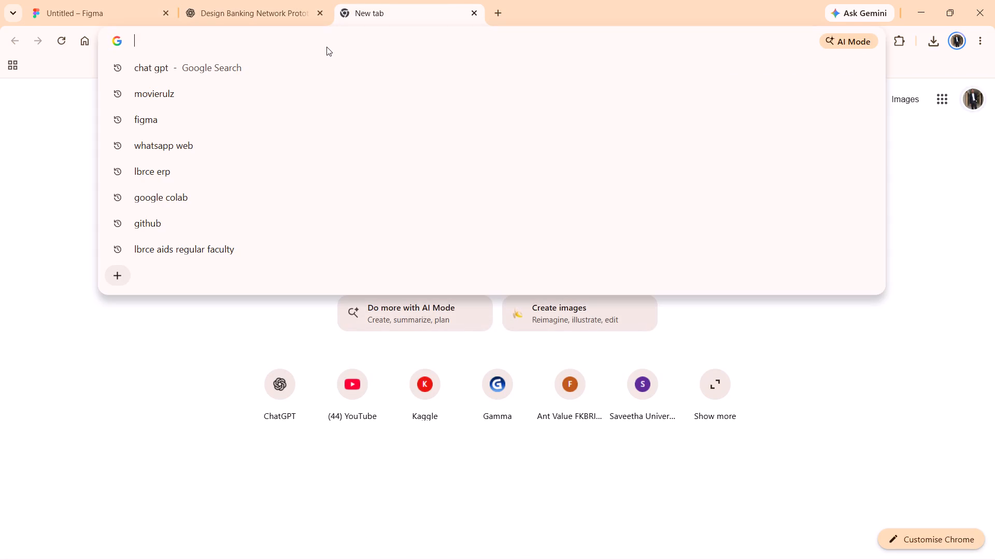
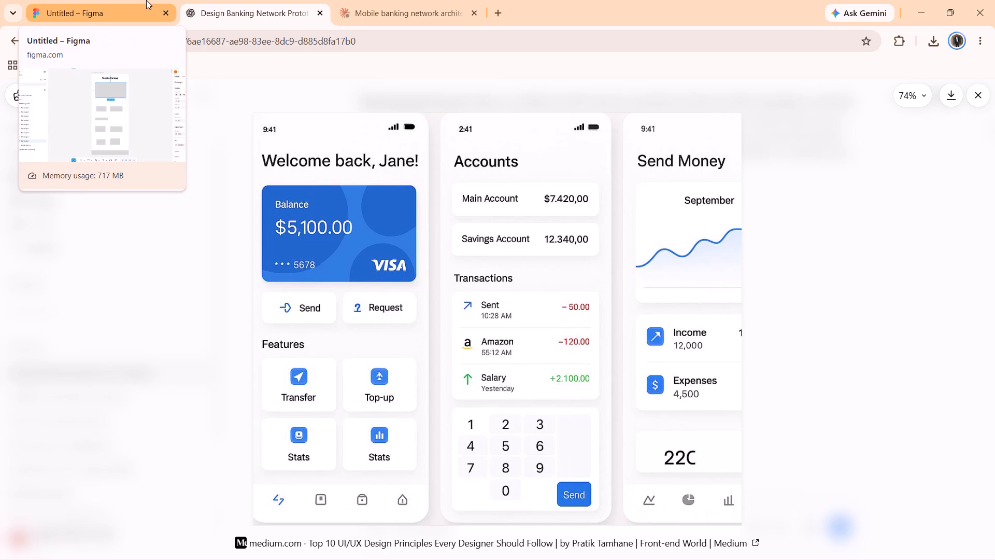
click(146, 0)
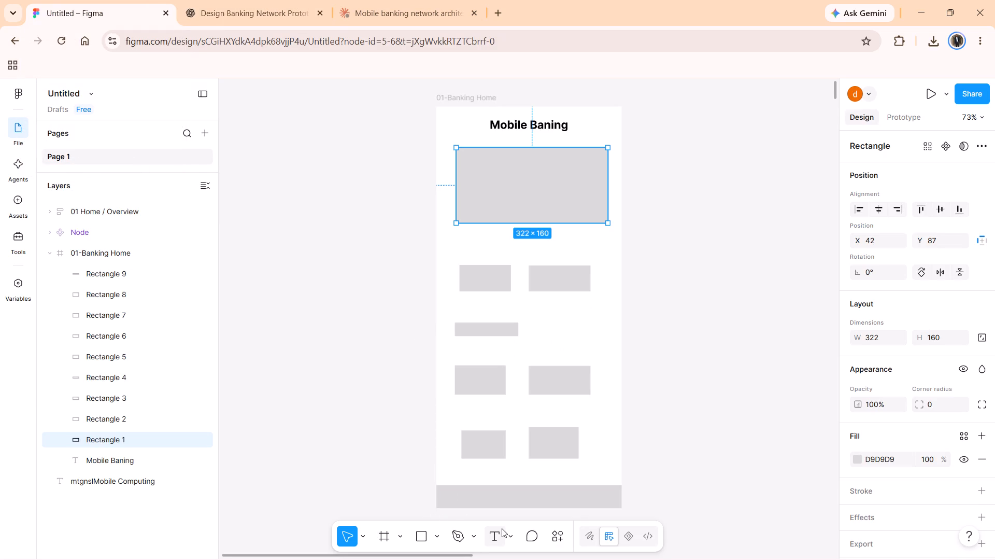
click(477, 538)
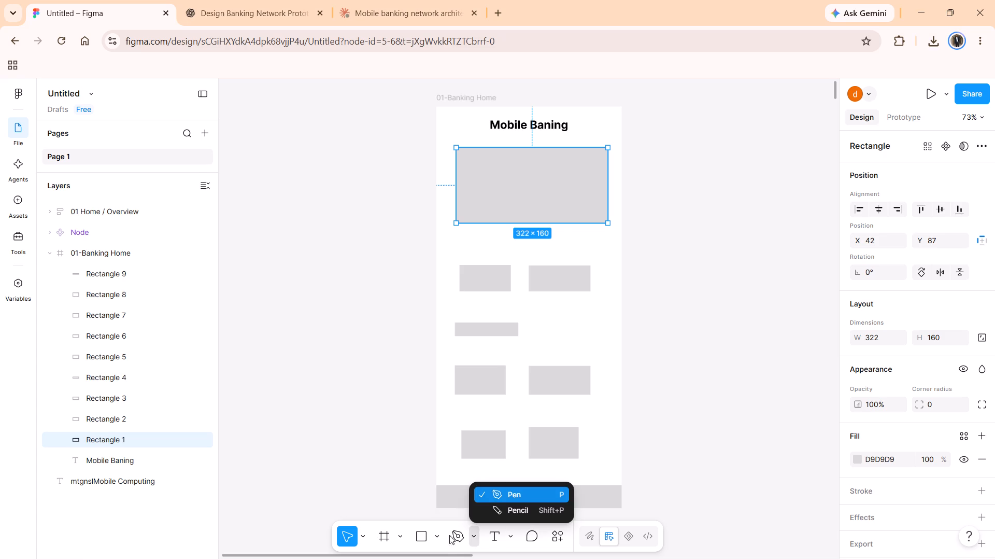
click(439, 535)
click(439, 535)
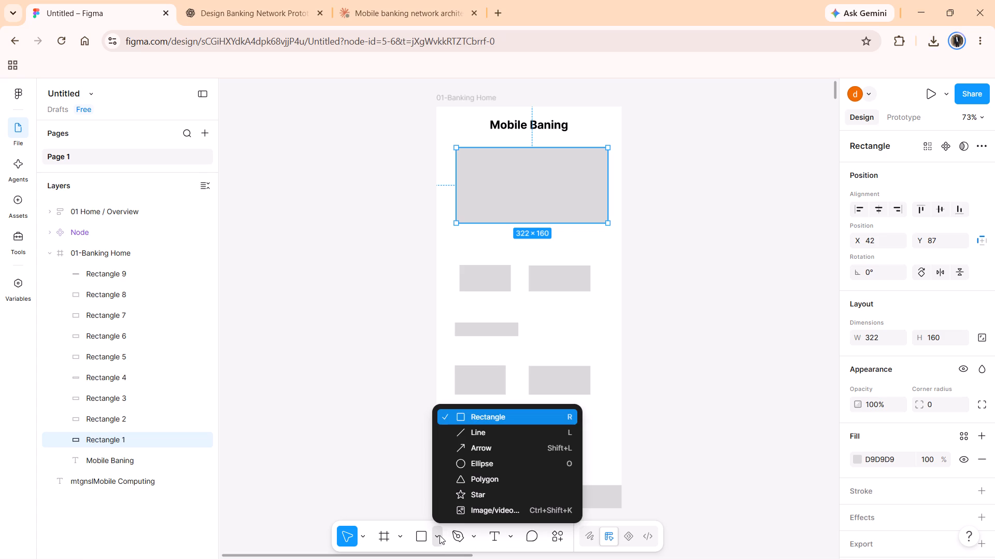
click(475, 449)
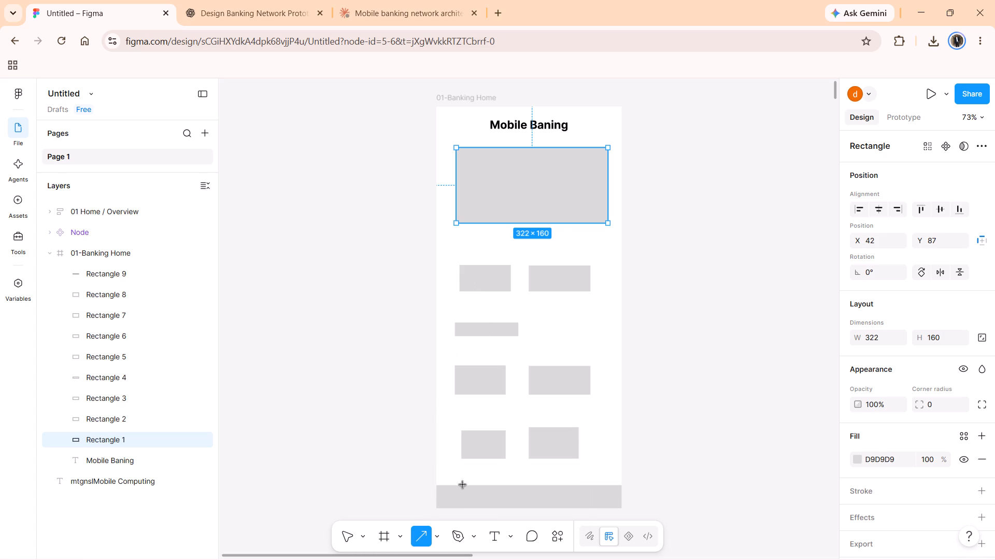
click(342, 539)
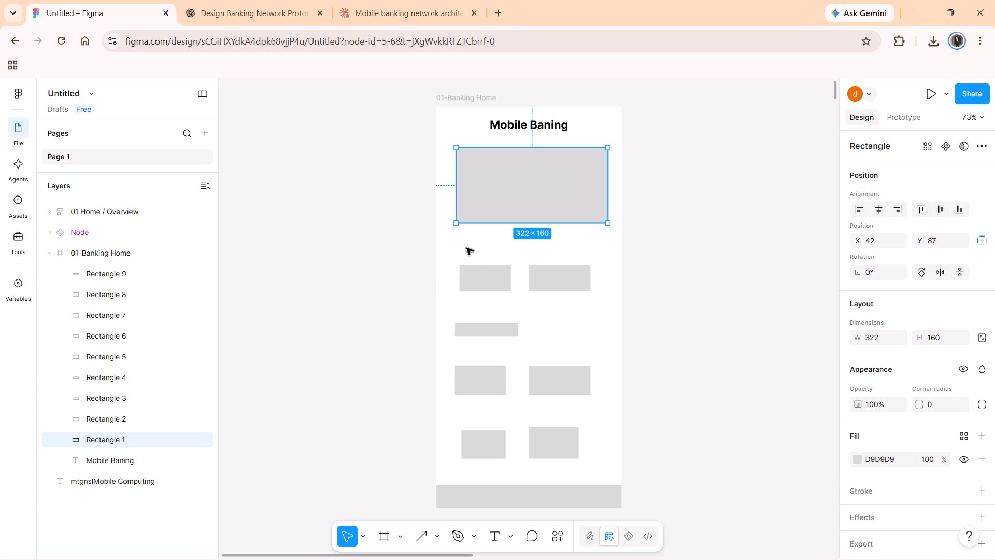
Widen the card rectangle below the heading to about 351 × 160 by extending its left edge toward the frame's edge.
click(473, 275)
click(468, 187)
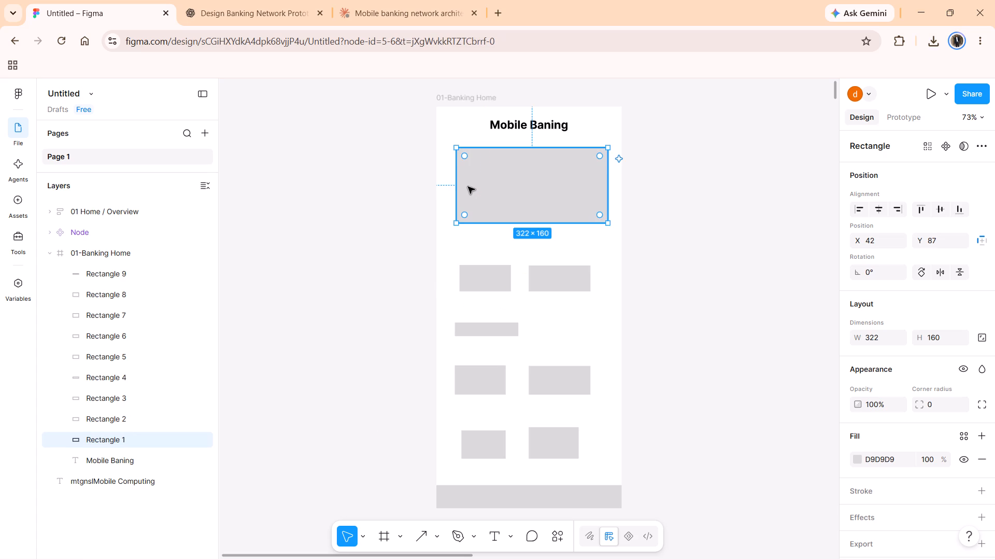
drag(458, 182, 442, 184)
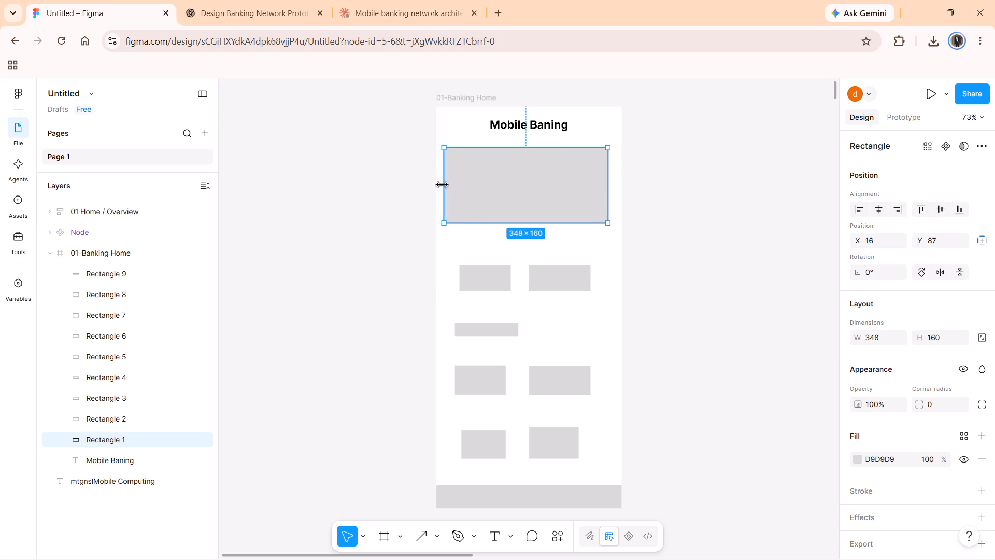
drag(442, 184, 443, 185)
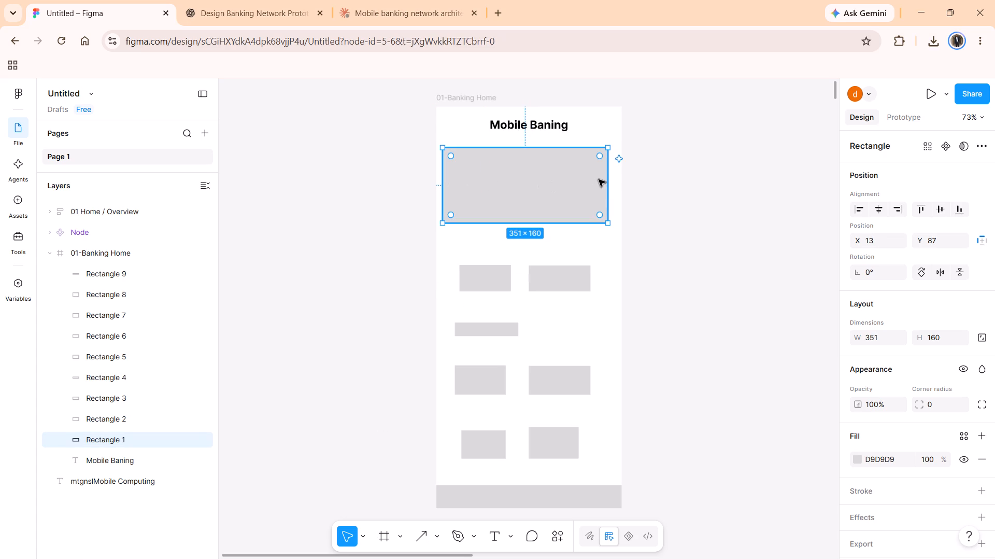
Extend the card rectangle's right edge toward the frame's edge so its right margin matches the left one.
drag(608, 179, 614, 179)
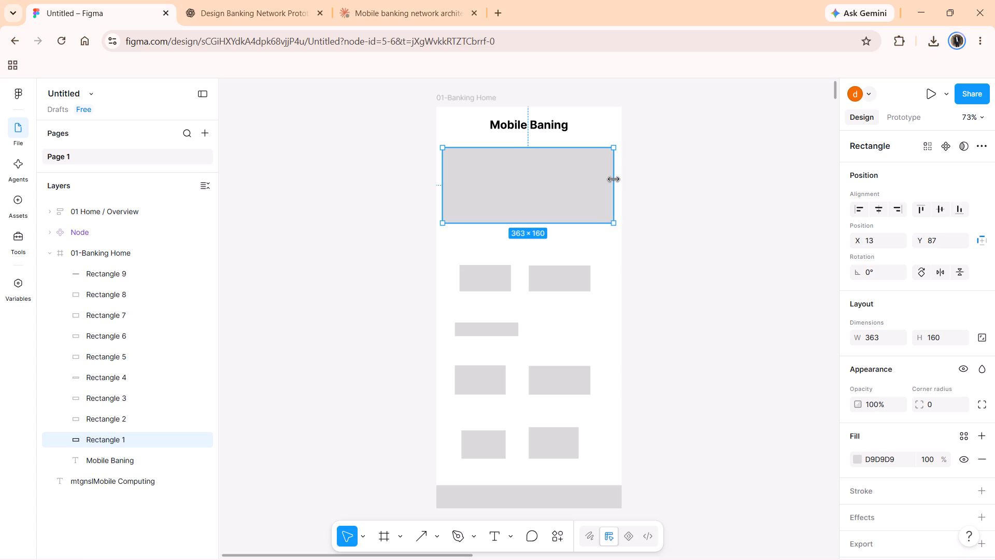
drag(614, 179, 615, 179)
Move the left rectangle below the card to X 13 and enlarge it to about 134 × 68.
click(489, 284)
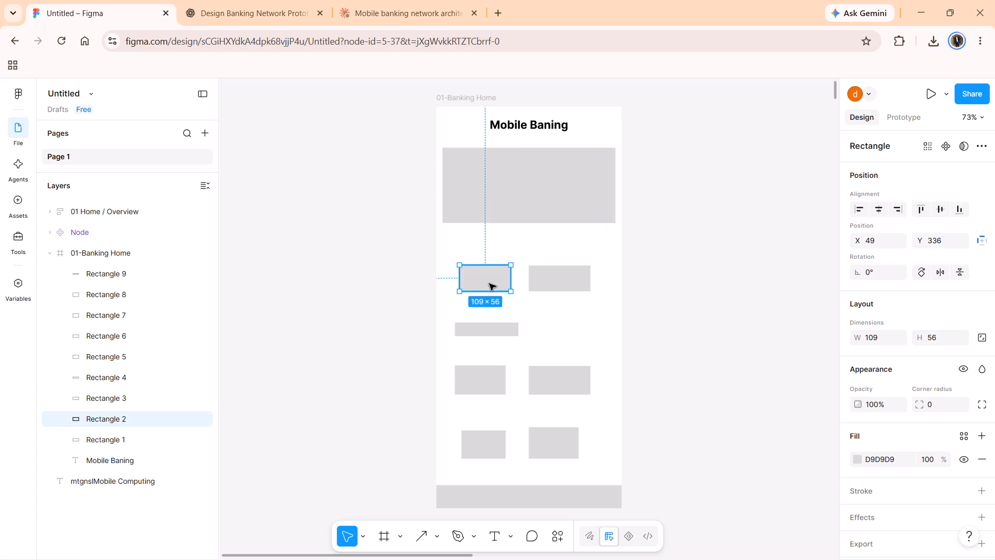
drag(482, 278, 472, 264)
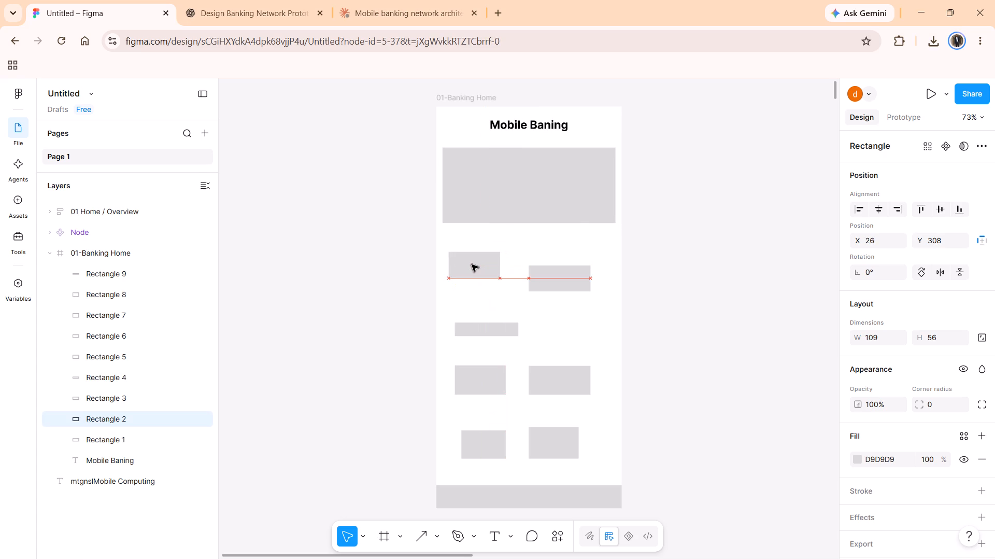
drag(472, 264, 467, 262)
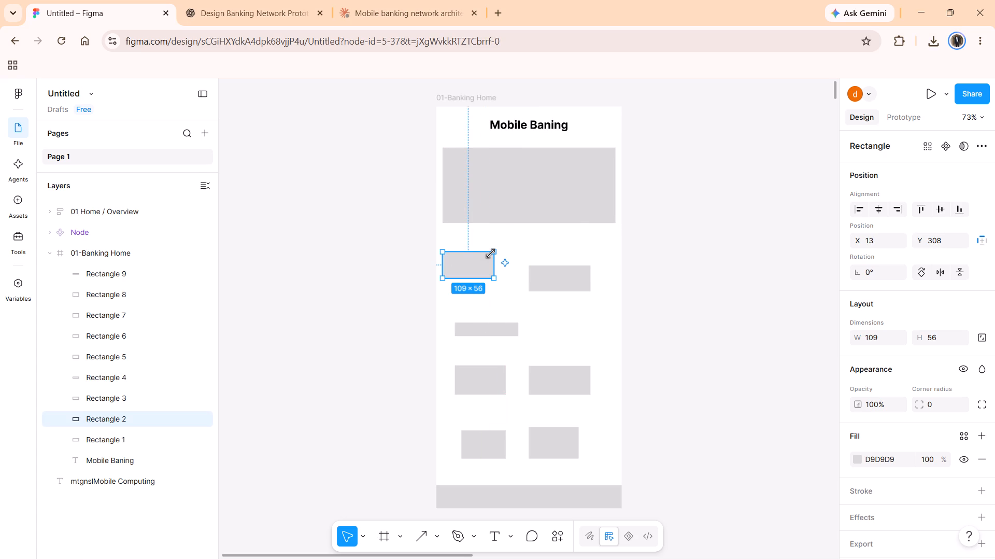
drag(491, 254, 506, 246)
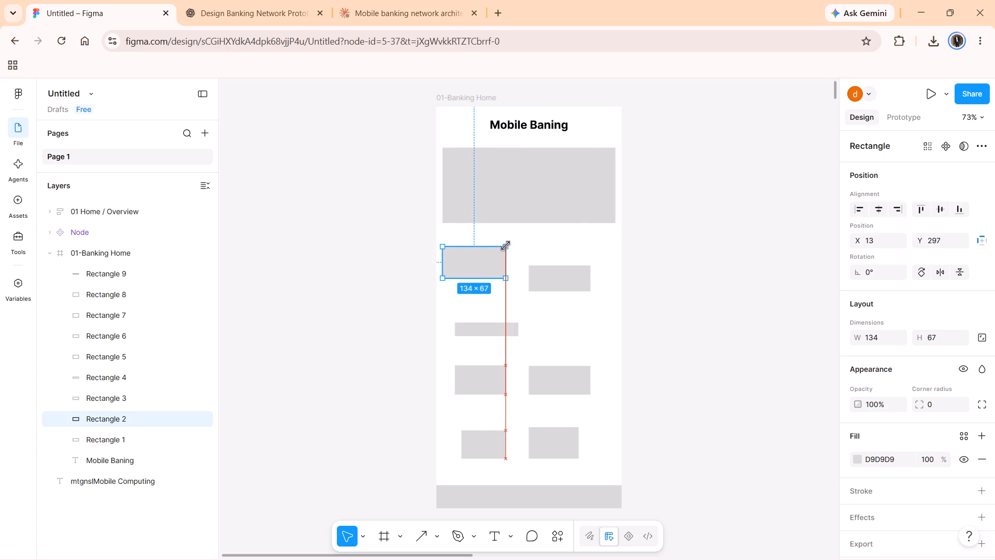
drag(506, 246, 505, 246)
Raise the top edge of the rectangle beside it to about Y 297 in vector editing, and return to normal selection.
click(553, 273)
drag(553, 273, 552, 264)
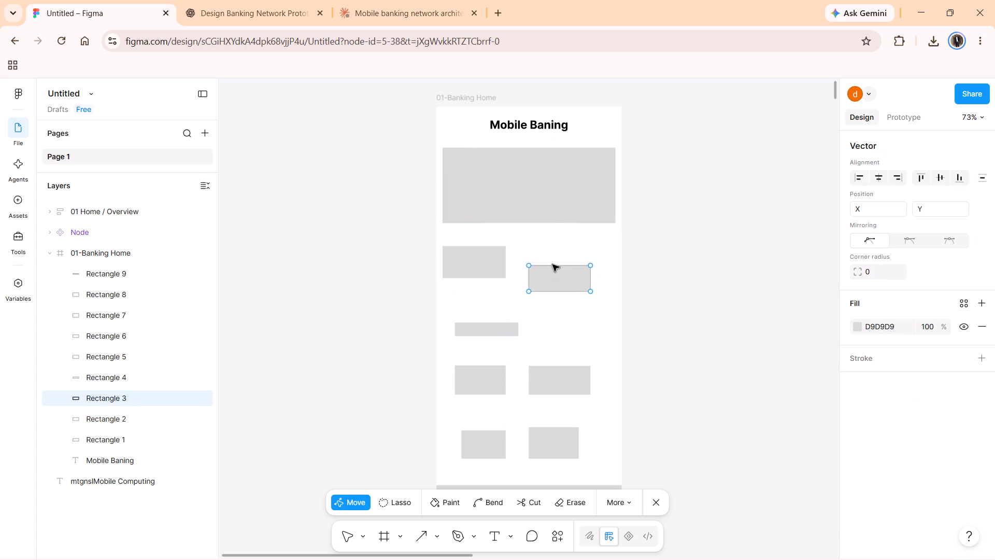
drag(552, 264, 551, 255)
drag(548, 267, 547, 255)
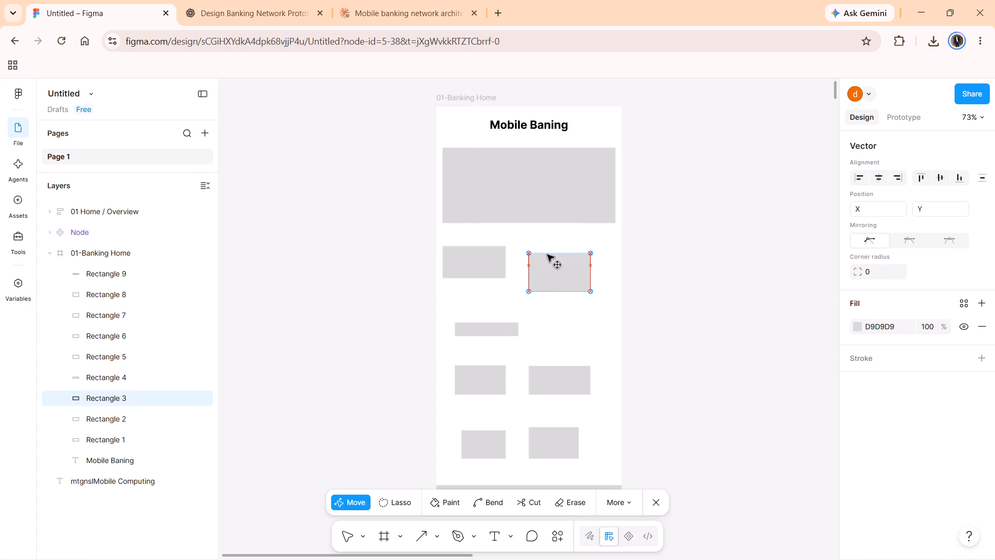
drag(547, 255, 546, 247)
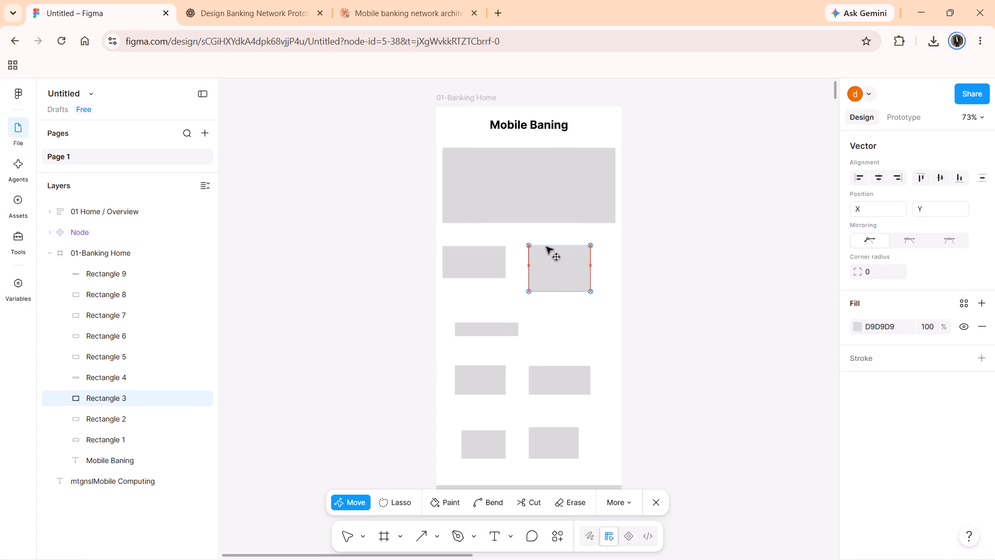
drag(546, 247, 546, 248)
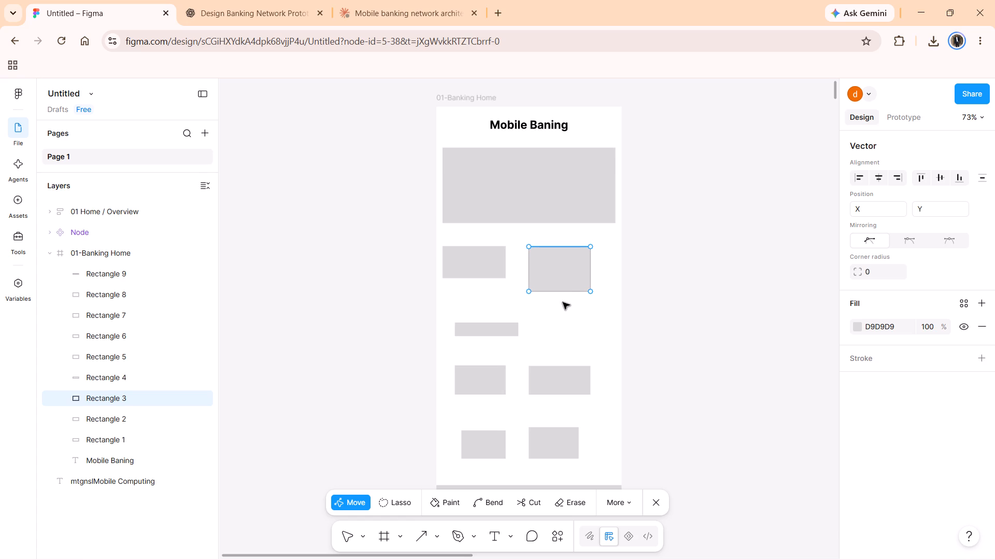
click(561, 292)
click(591, 291)
click(587, 311)
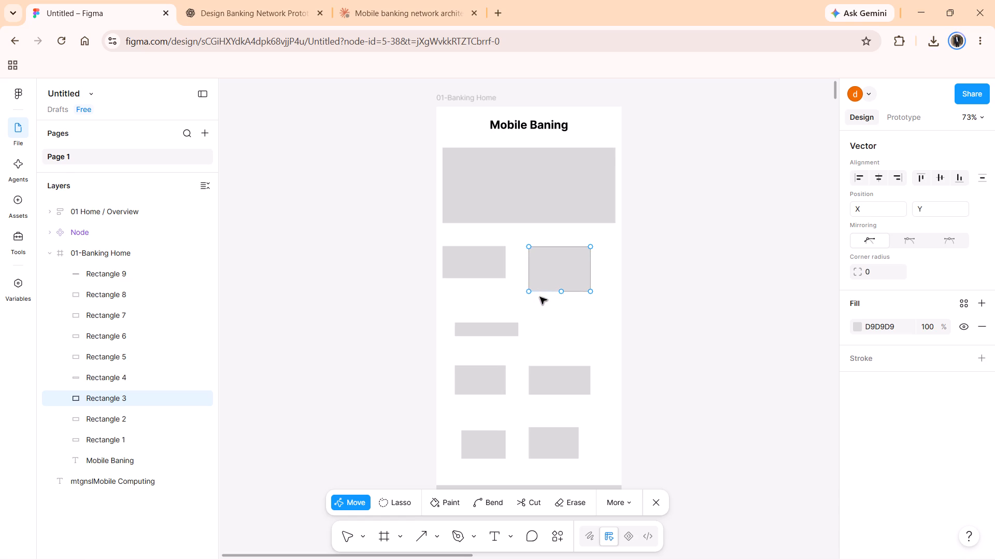
click(352, 537)
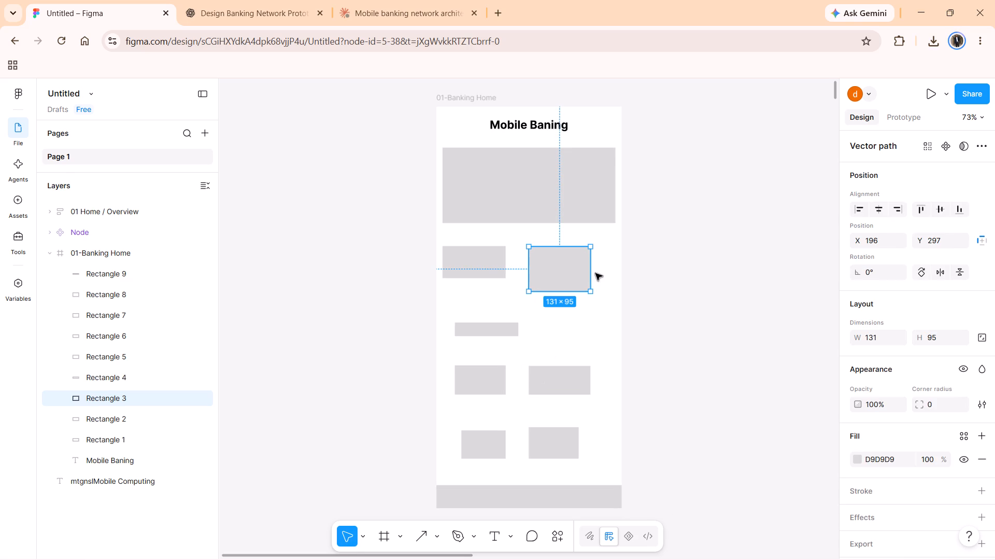
Resize that right-hand rectangle to about 134 × 67 with its left edge at about X 226.
drag(592, 291, 589, 279)
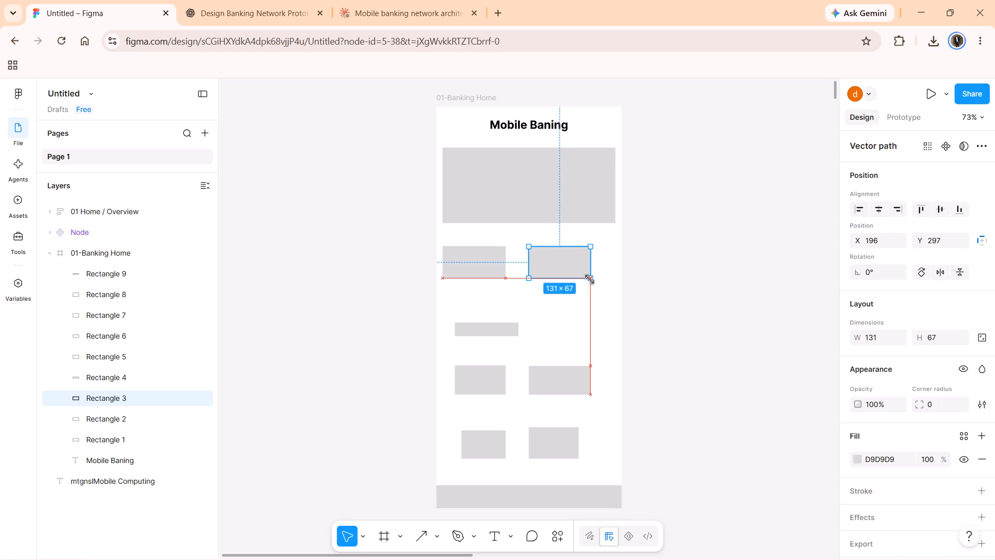
drag(589, 279, 606, 279)
drag(531, 264, 543, 263)
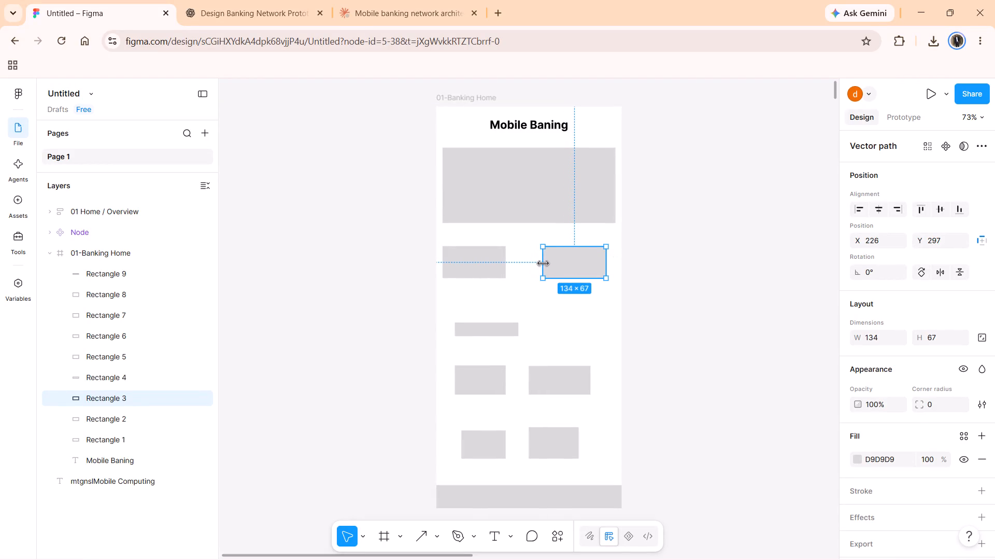
drag(543, 263, 543, 263)
Widen the left rectangle below the card to about 153 × 68.
click(491, 261)
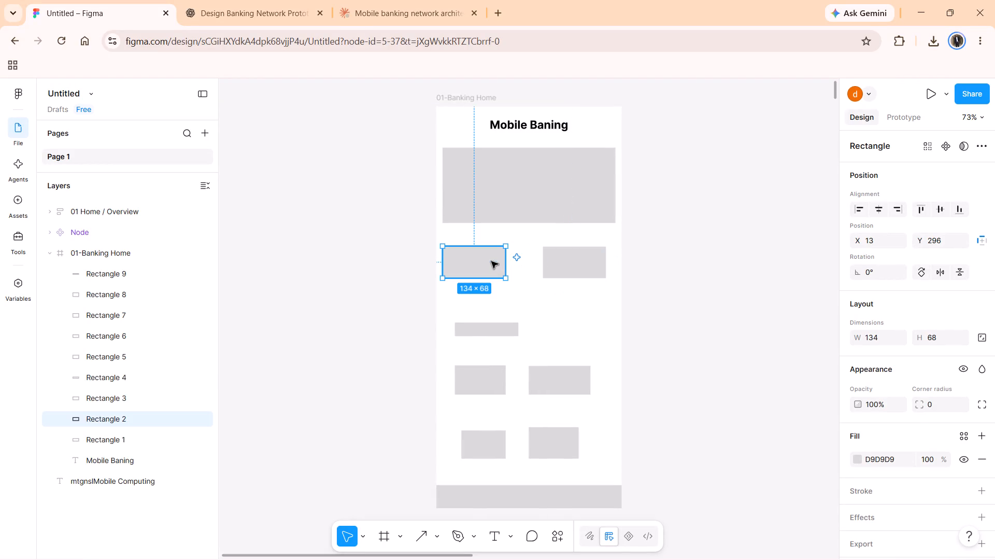
drag(507, 262, 514, 261)
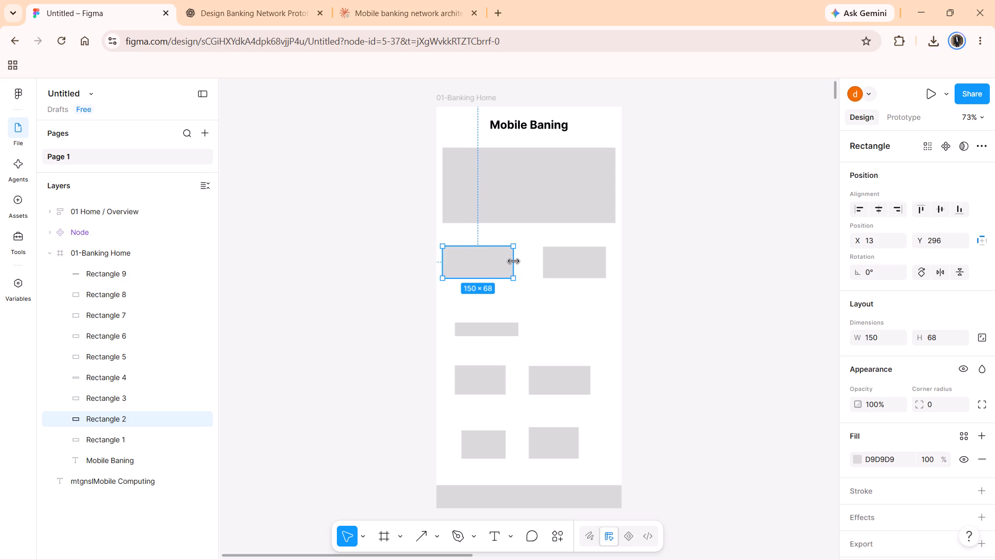
drag(514, 261, 515, 261)
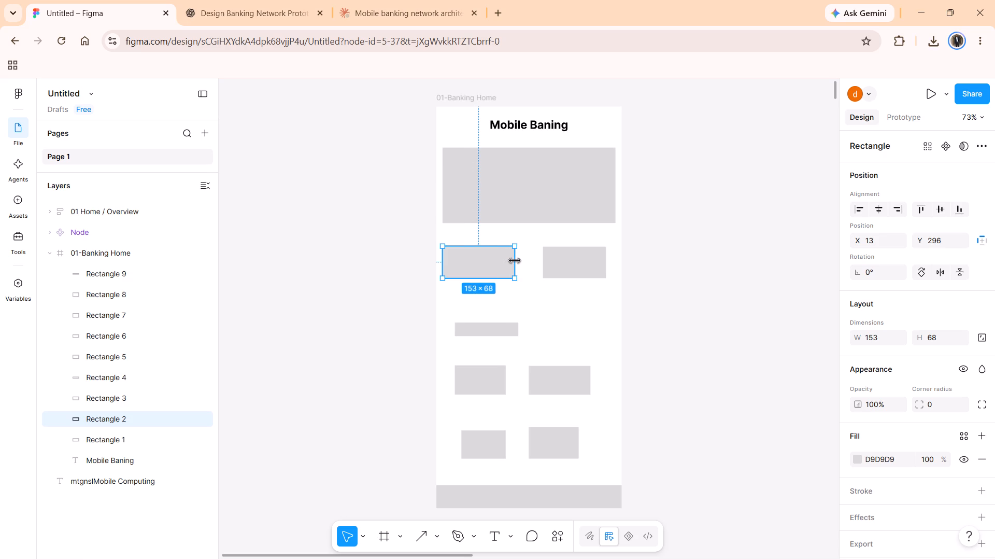
drag(515, 261, 515, 261)
Resize the right rectangle in that row to about 154 × 68, aligning it with the card's right edge and Y 296.
click(550, 263)
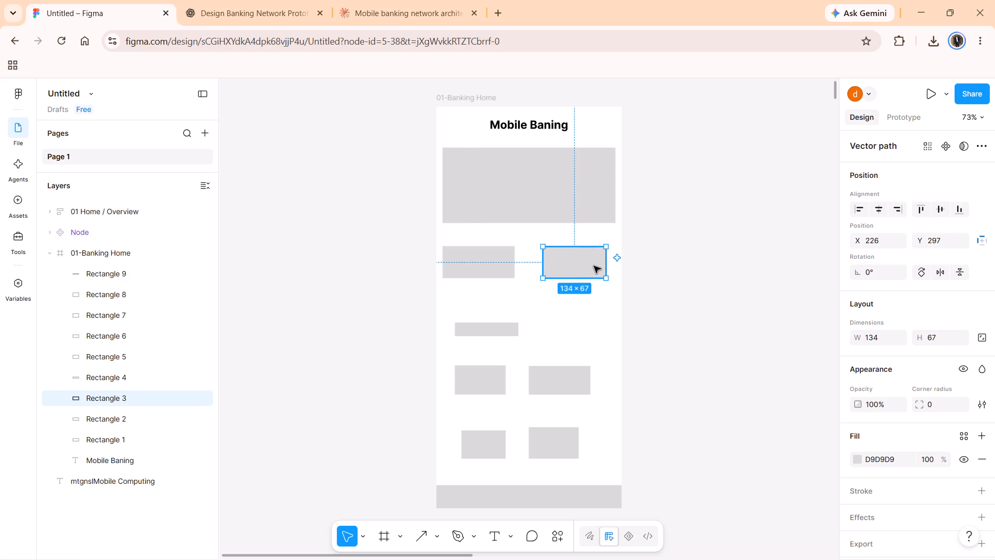
drag(606, 267, 607, 266)
drag(607, 266, 616, 264)
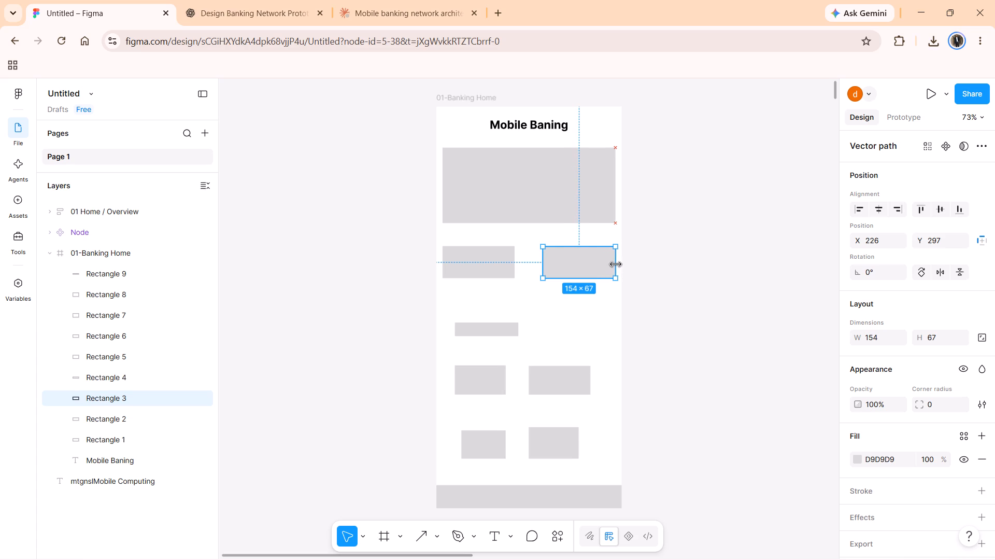
drag(616, 264, 612, 265)
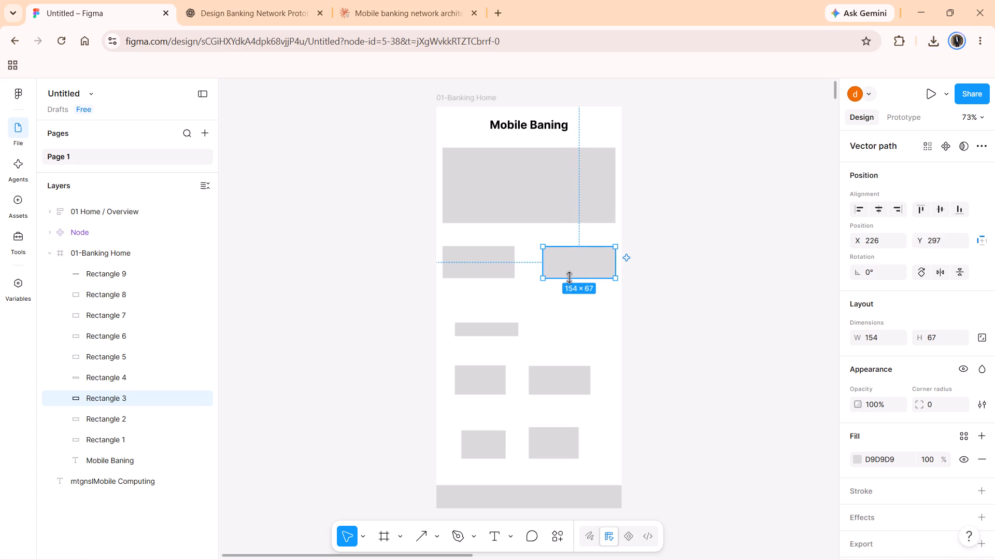
click(569, 277)
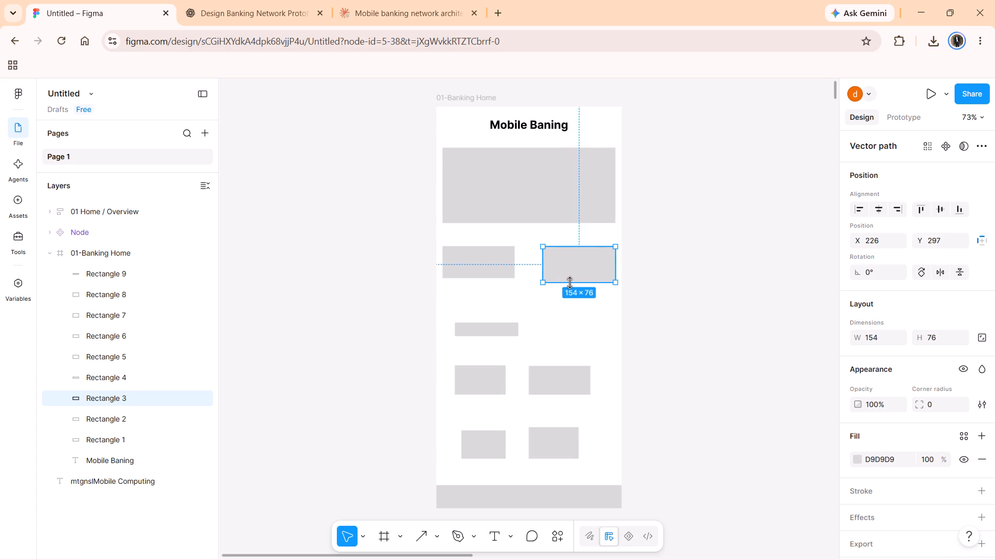
click(570, 248)
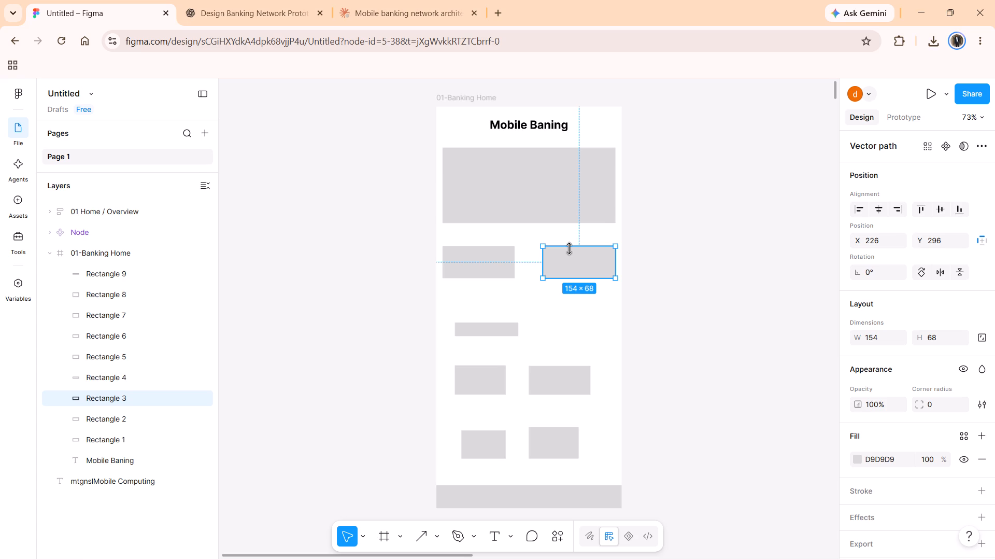
click(542, 262)
Compare the two rectangles below the card and widen the left one to 154 × 68 to match.
click(496, 271)
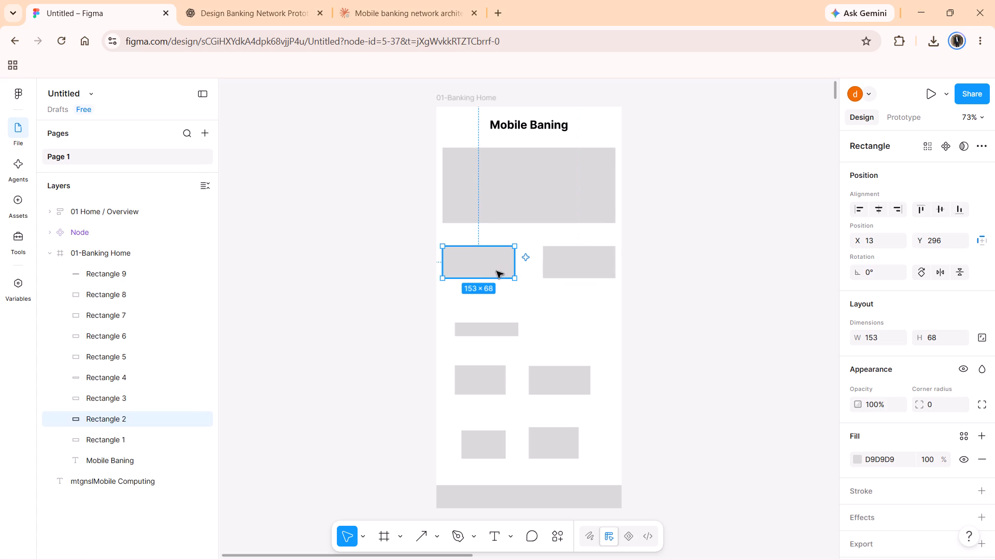
click(555, 269)
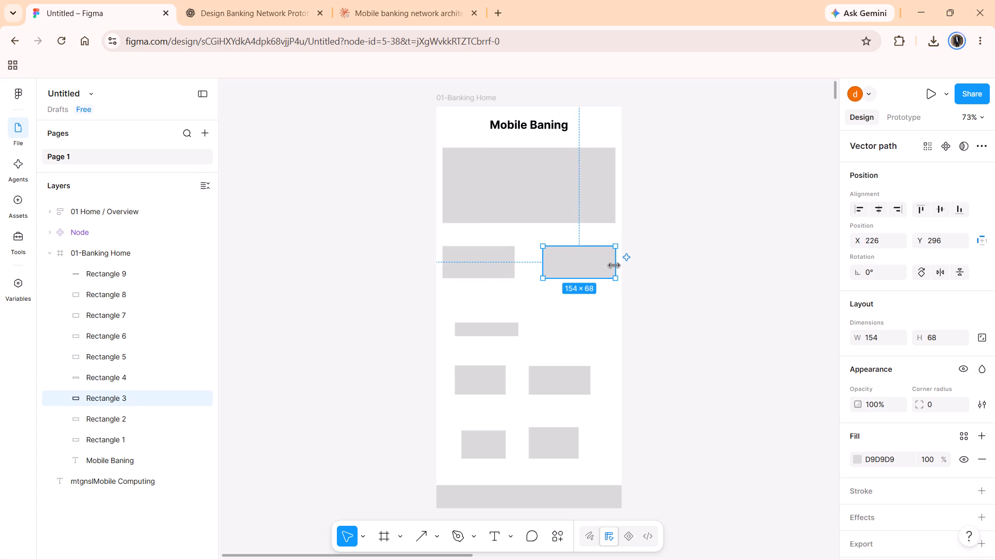
click(614, 265)
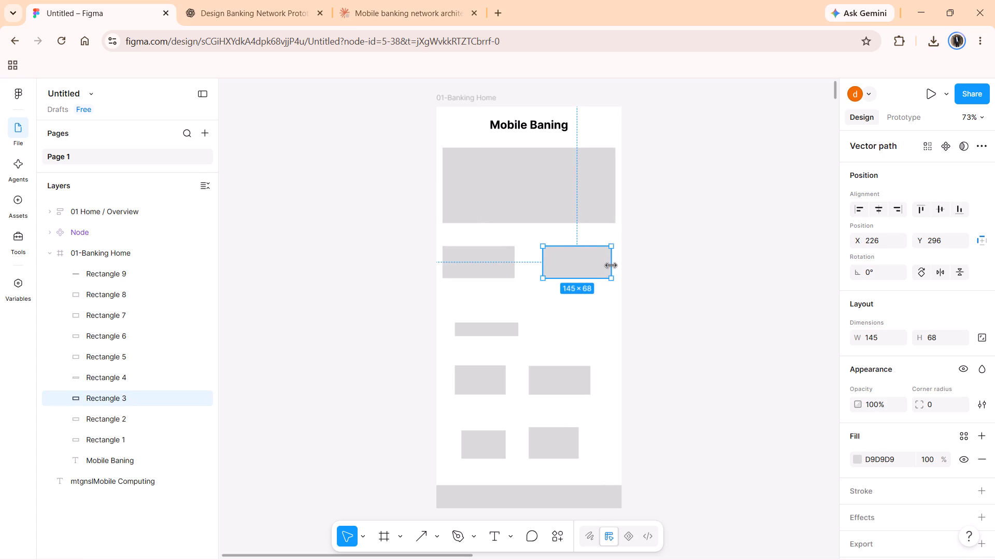
click(495, 274)
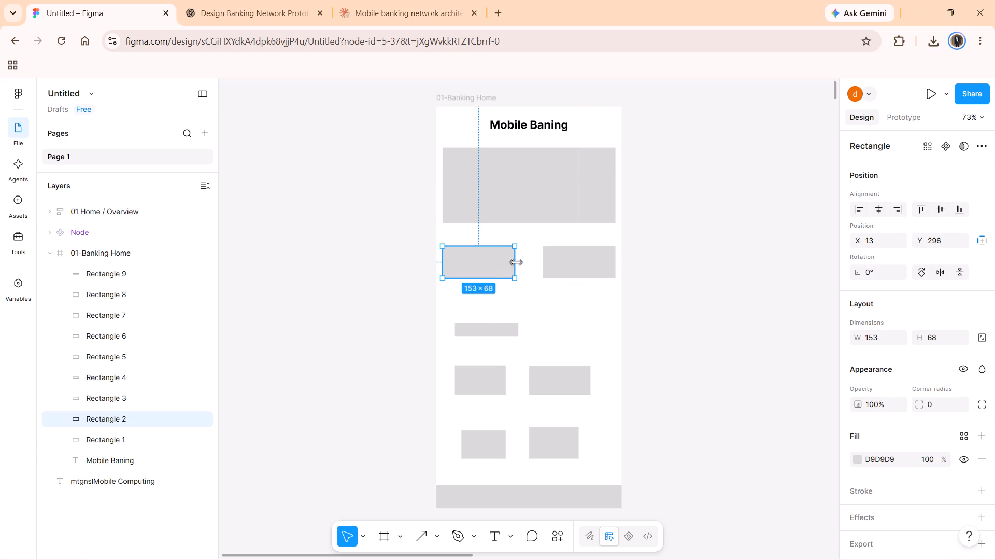
click(516, 262)
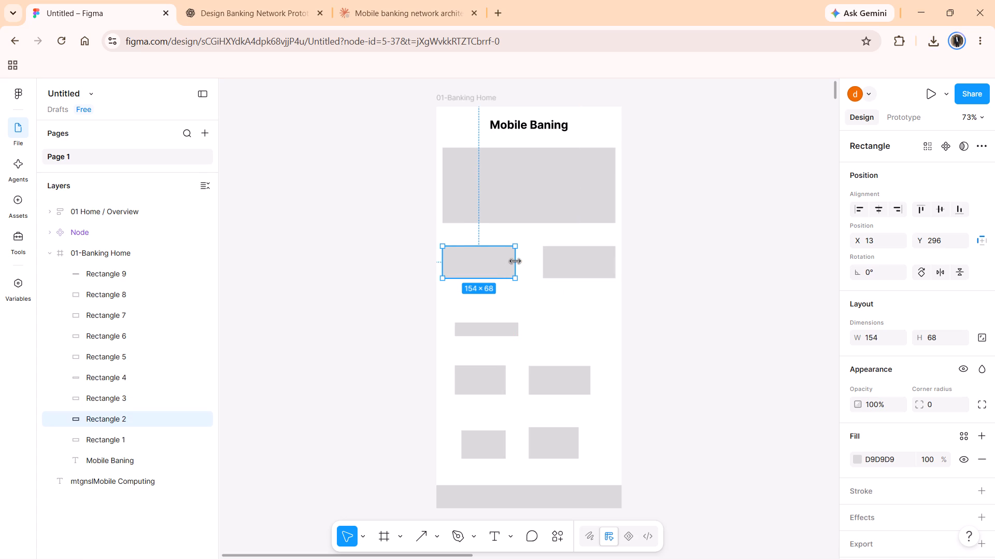
Move the narrow rectangle below that row to X 13 and increase its height, making it about 135 × 48.
click(492, 335)
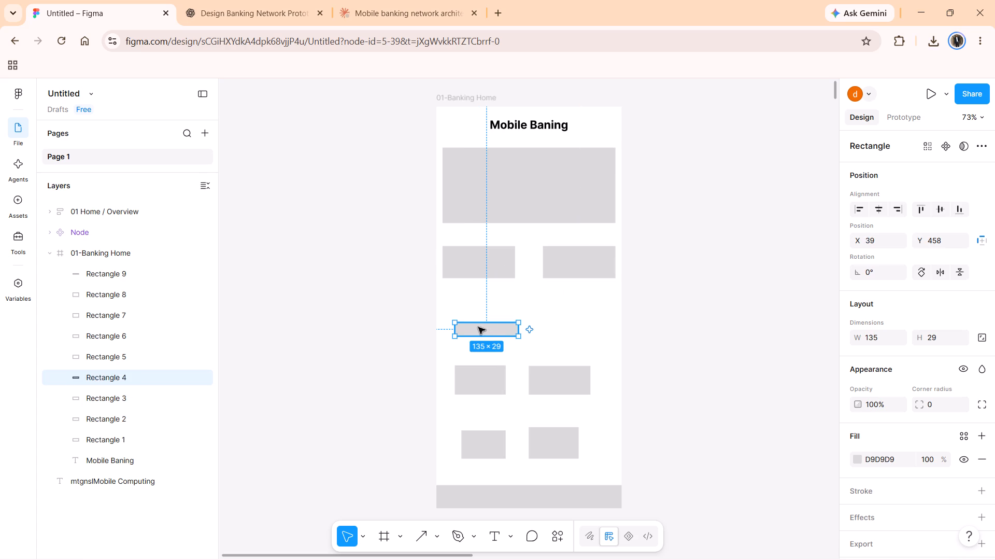
drag(470, 323, 464, 311)
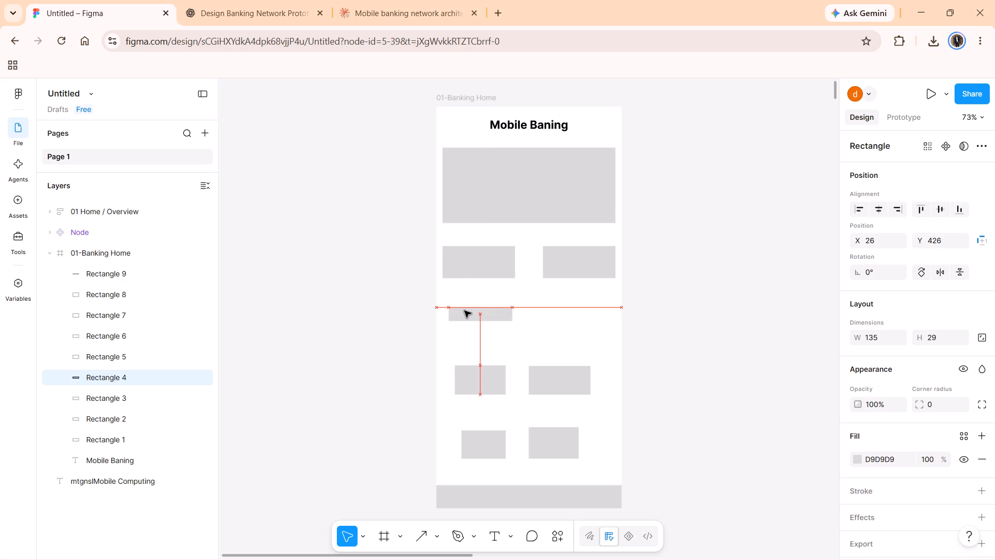
drag(464, 311, 460, 307)
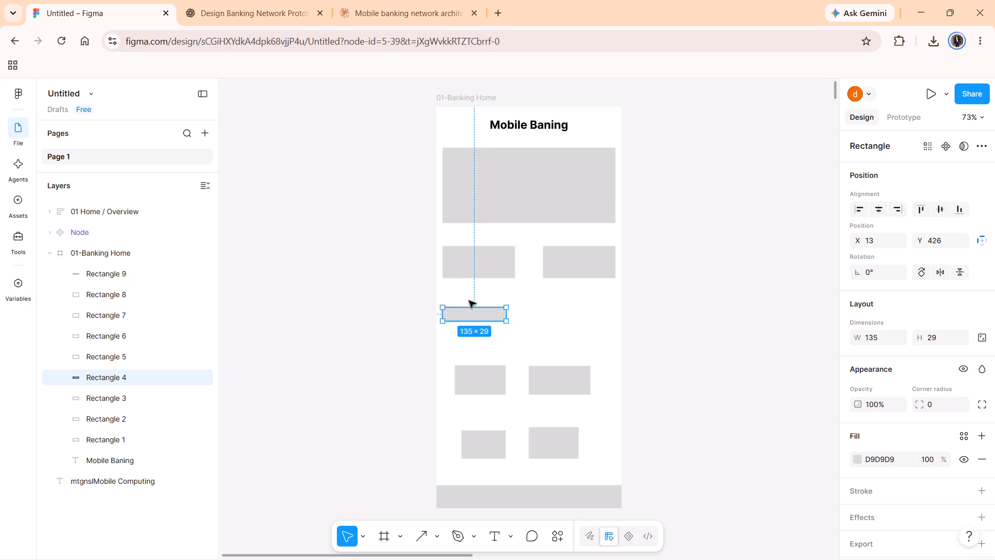
drag(470, 306, 470, 299)
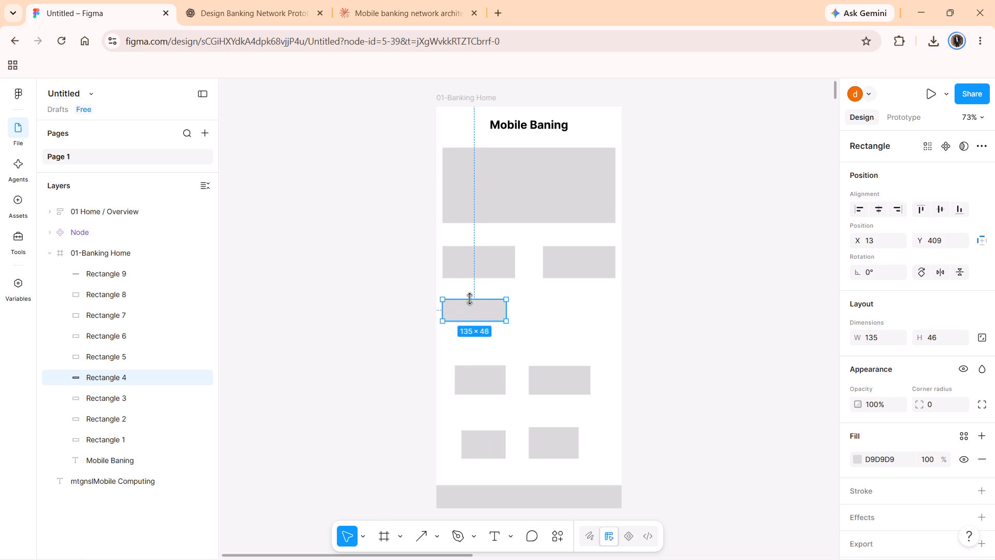
drag(470, 299, 470, 297)
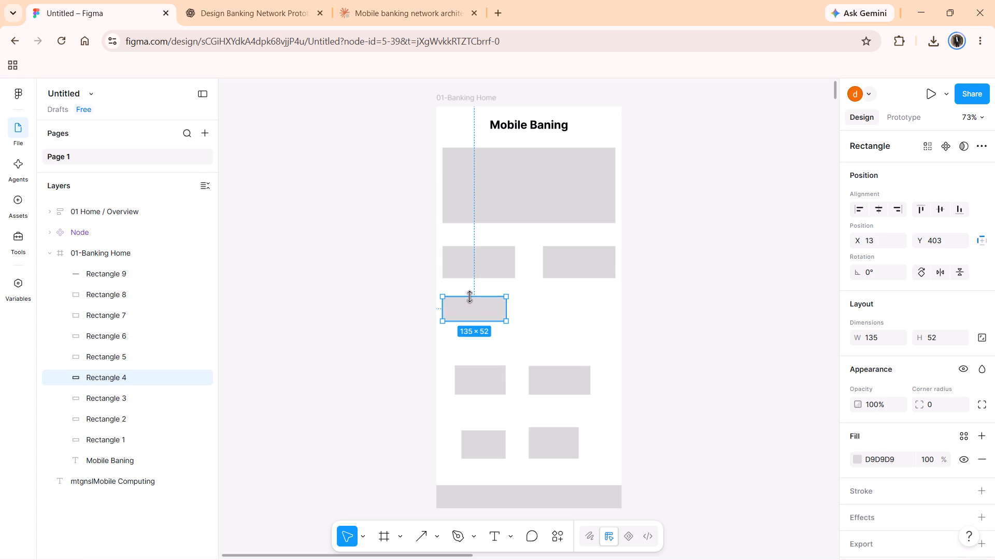
drag(470, 297, 471, 299)
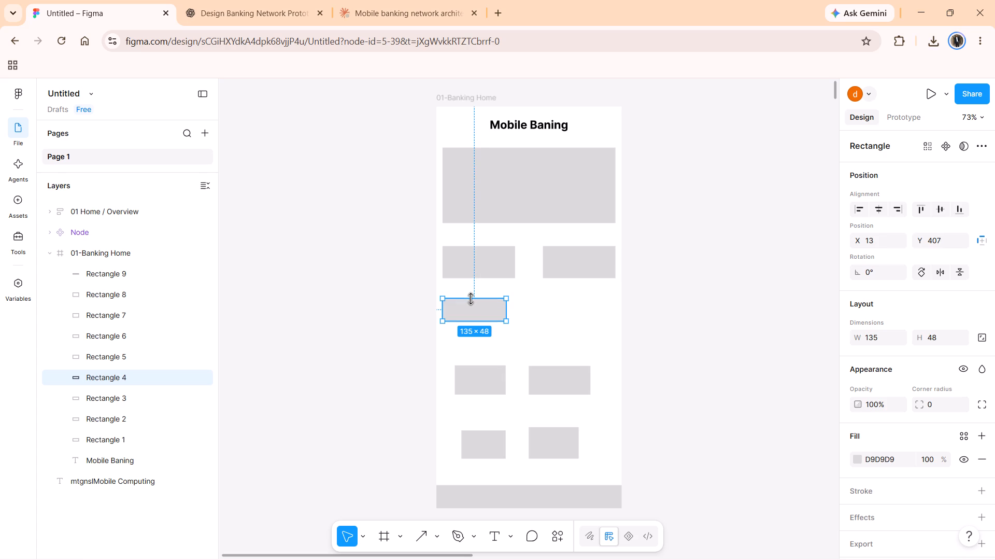
Check the reference image and move Rectangle 5 on the Banking Home screen to X 13, Y 530, widening it to about 135 × 62.
drag(471, 299, 472, 299)
click(278, 0)
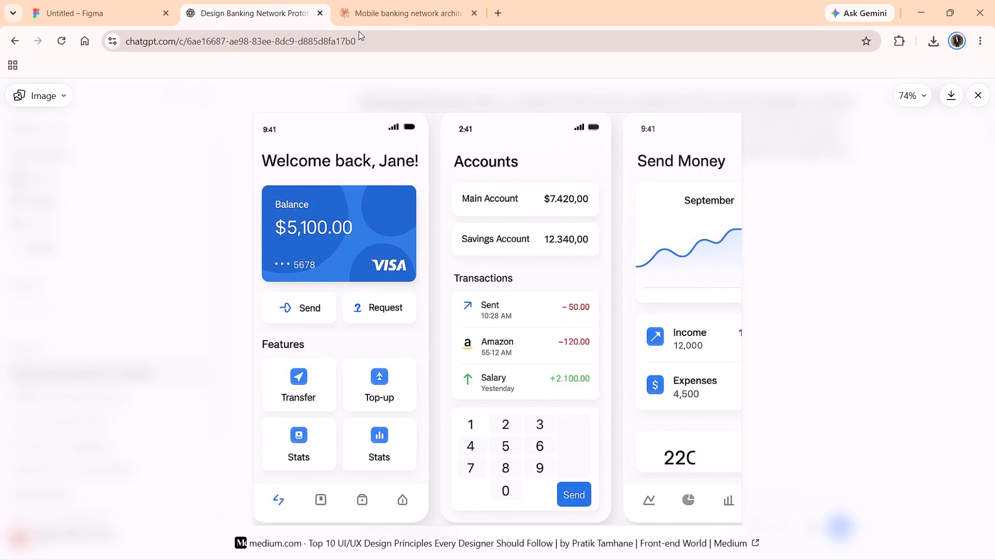
click(117, 5)
drag(523, 391, 497, 384)
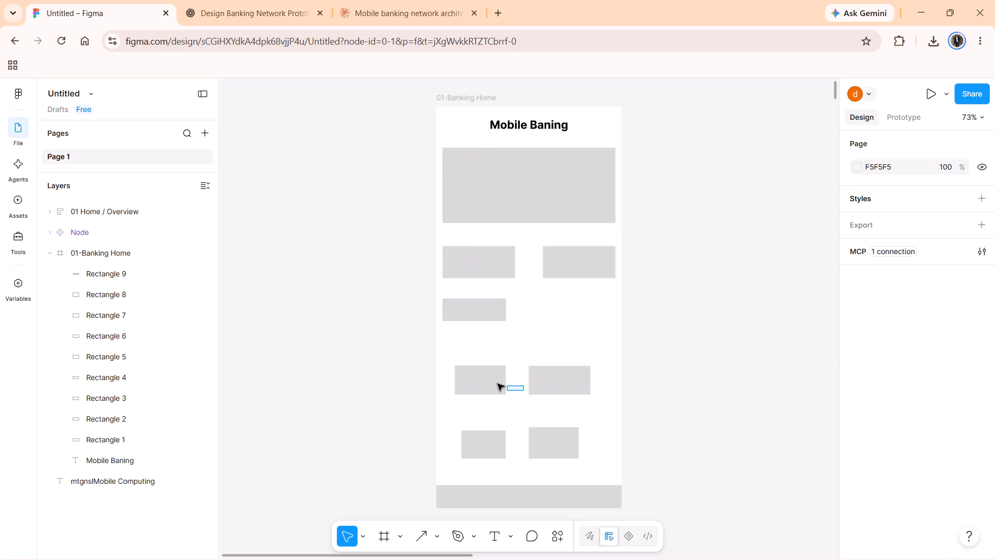
click(497, 384)
click(481, 367)
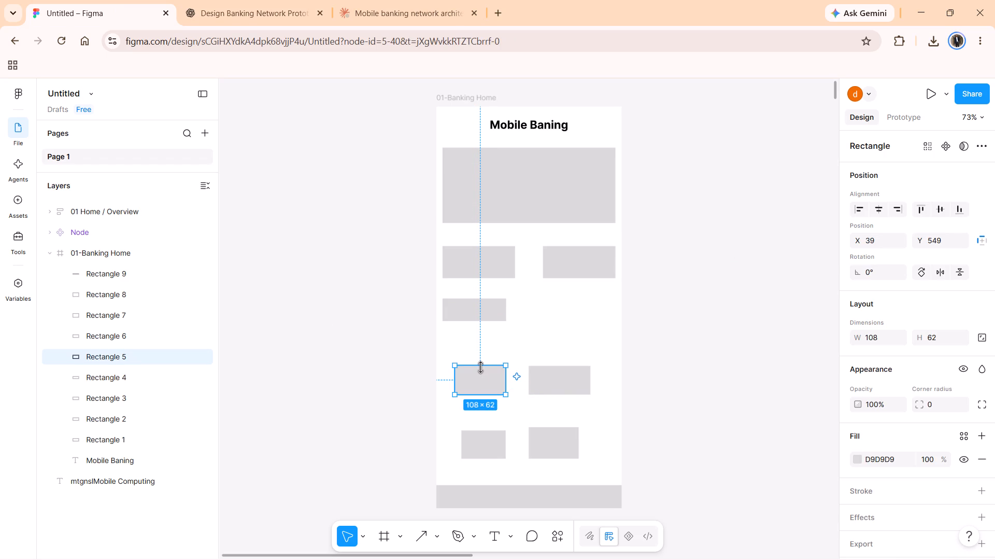
drag(472, 376, 470, 372)
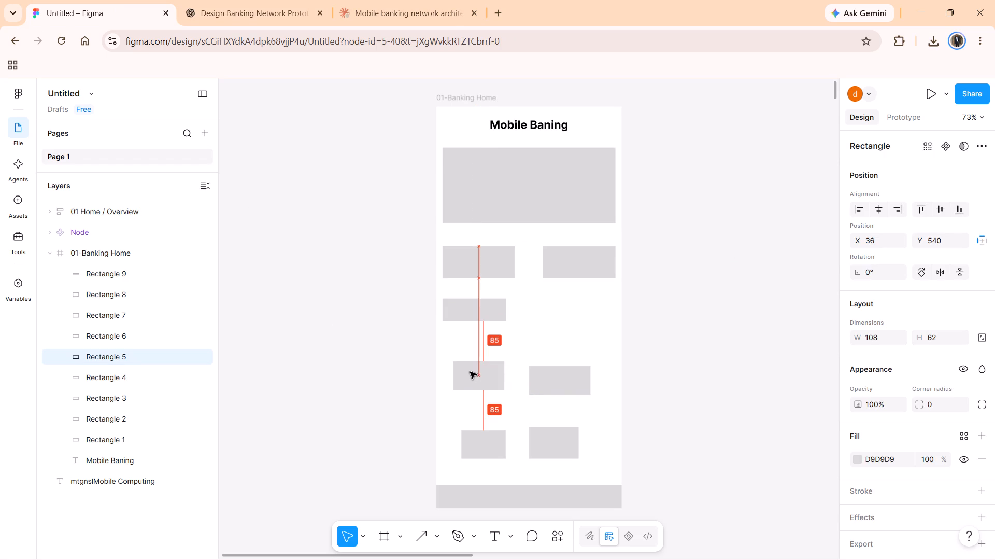
drag(470, 372, 460, 367)
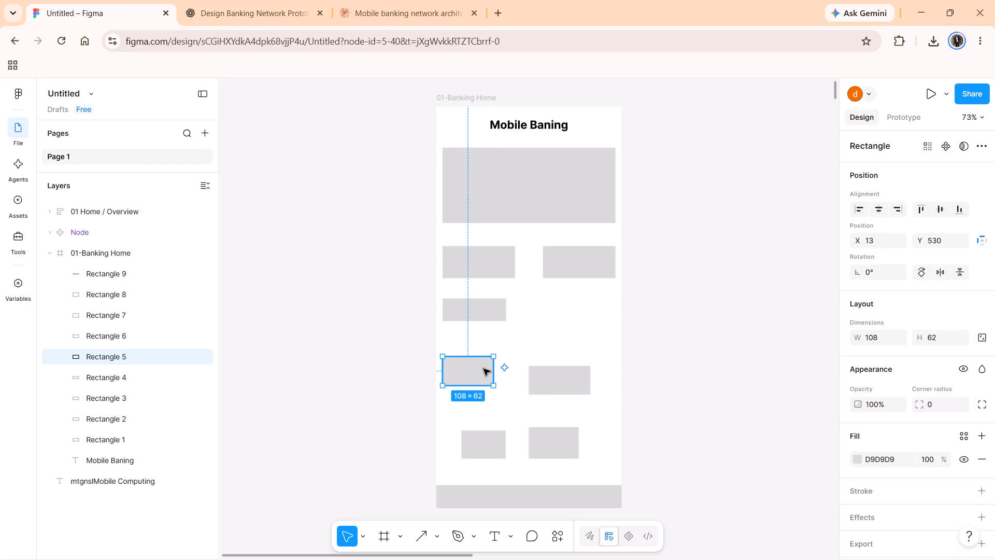
drag(495, 371, 508, 371)
Widen Rectangle 4, the narrow label rectangle, to 154 × 48 to match the rectangle above it.
click(505, 310)
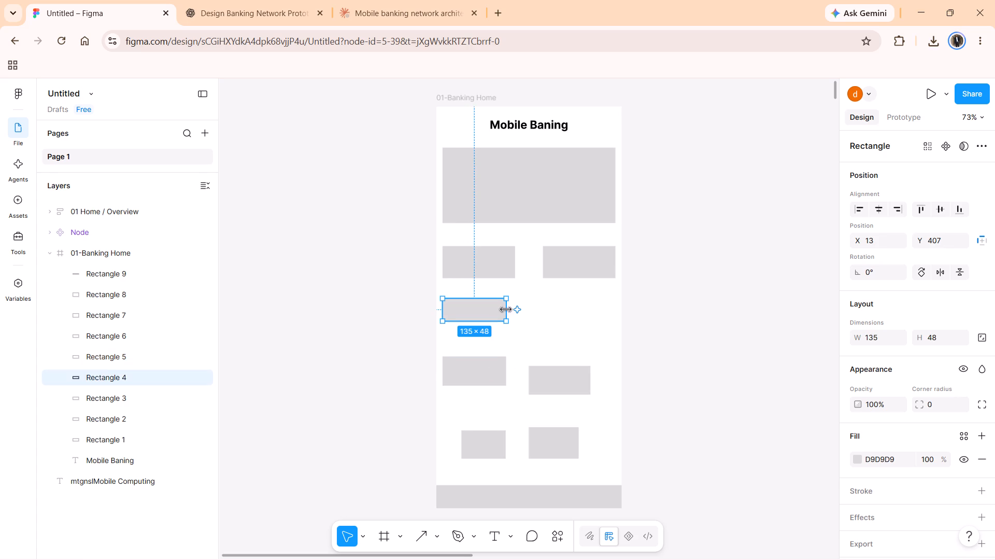
drag(507, 310, 513, 311)
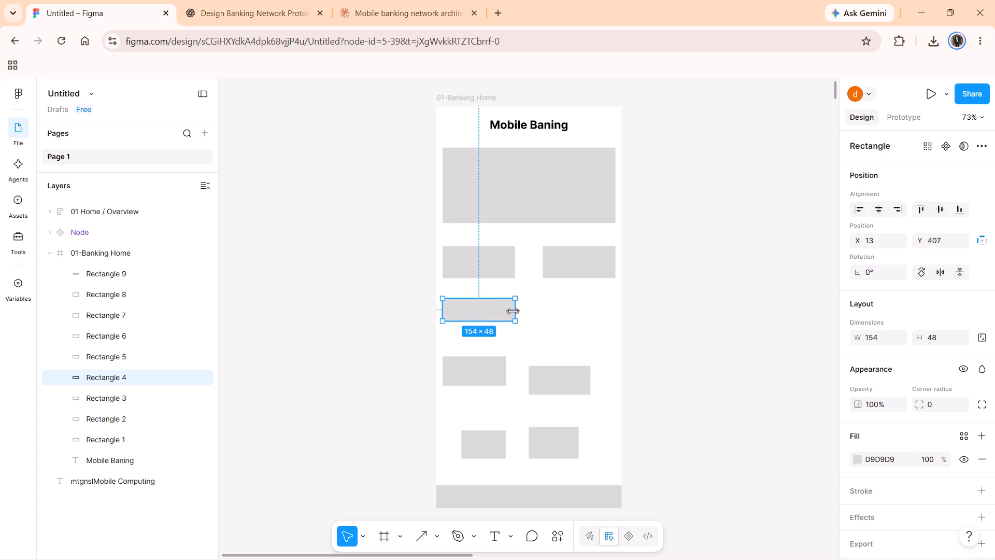
Widen Rectangle 5 to 154 × 62 so its right edge lines up with the rectangles above.
click(492, 368)
click(508, 370)
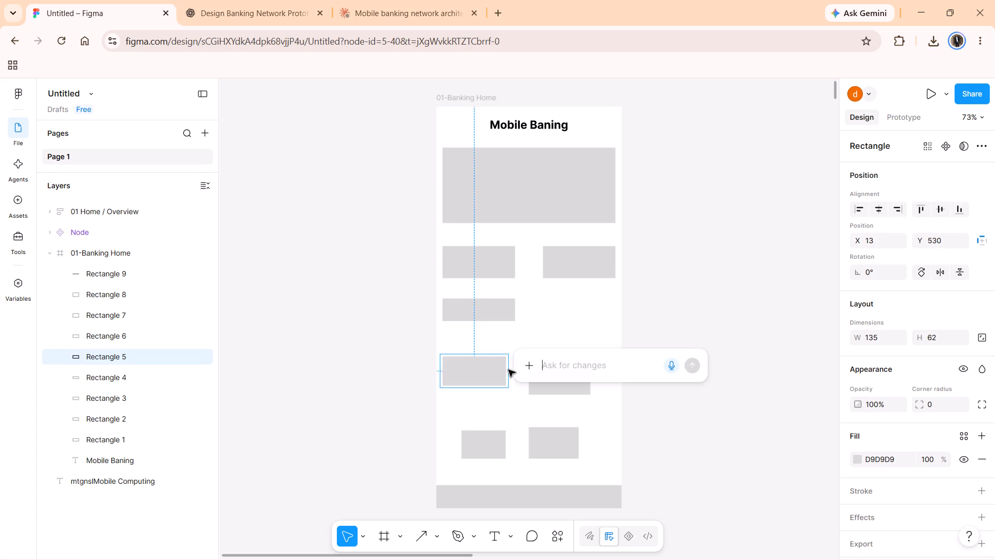
click(508, 370)
click(508, 370)
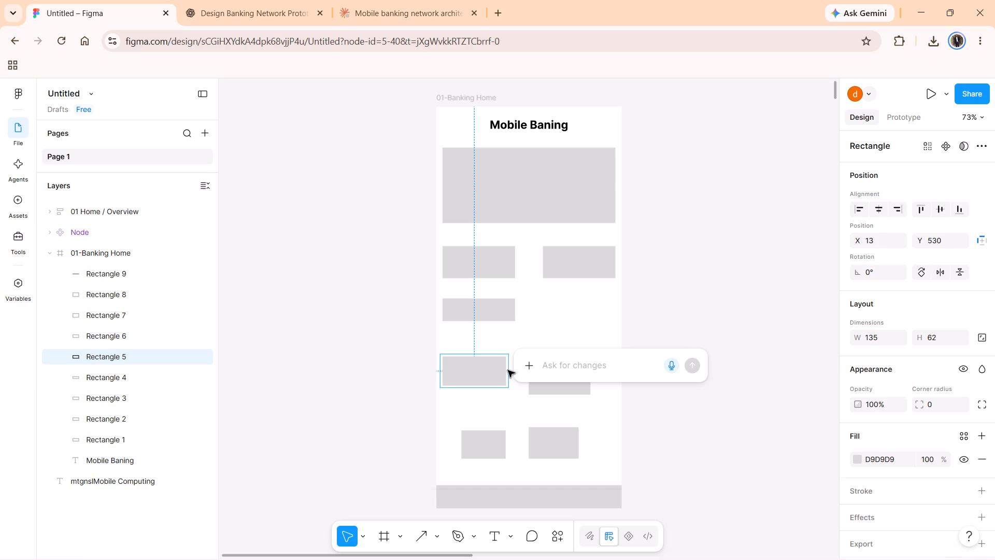
click(498, 370)
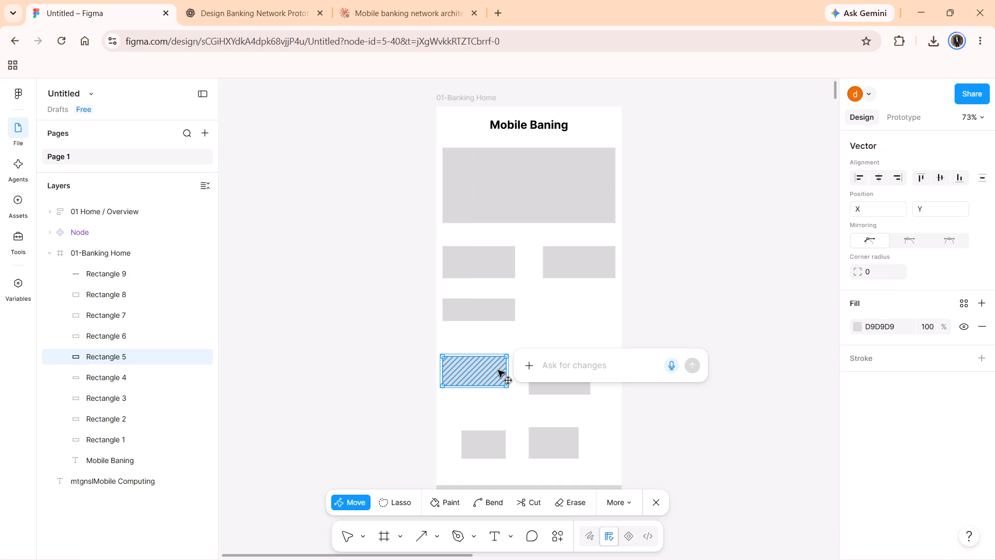
click(347, 531)
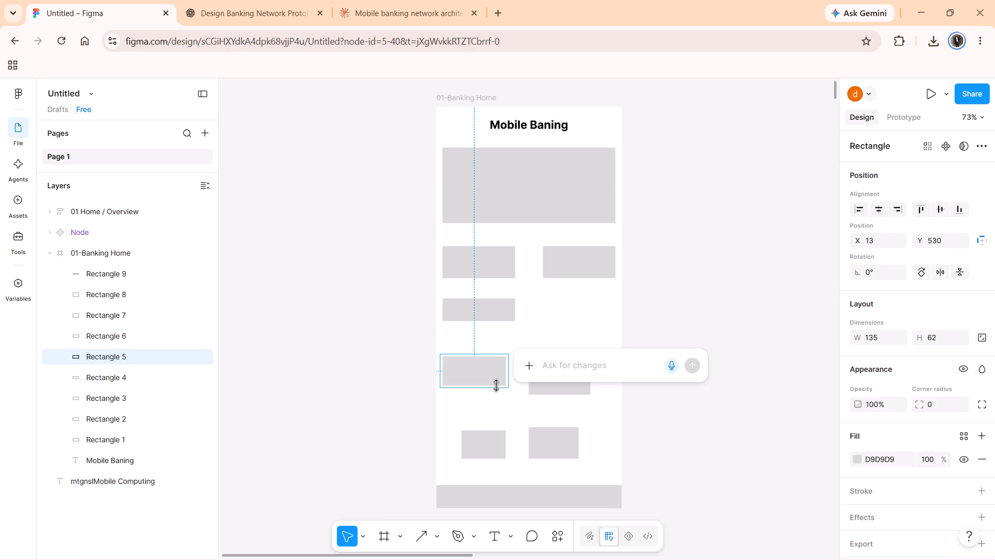
drag(509, 379, 514, 379)
Move Rectangle 6 to X 226, Y 530 and resize it to 154 × 62 to match Rectangle 5 beside it.
click(540, 384)
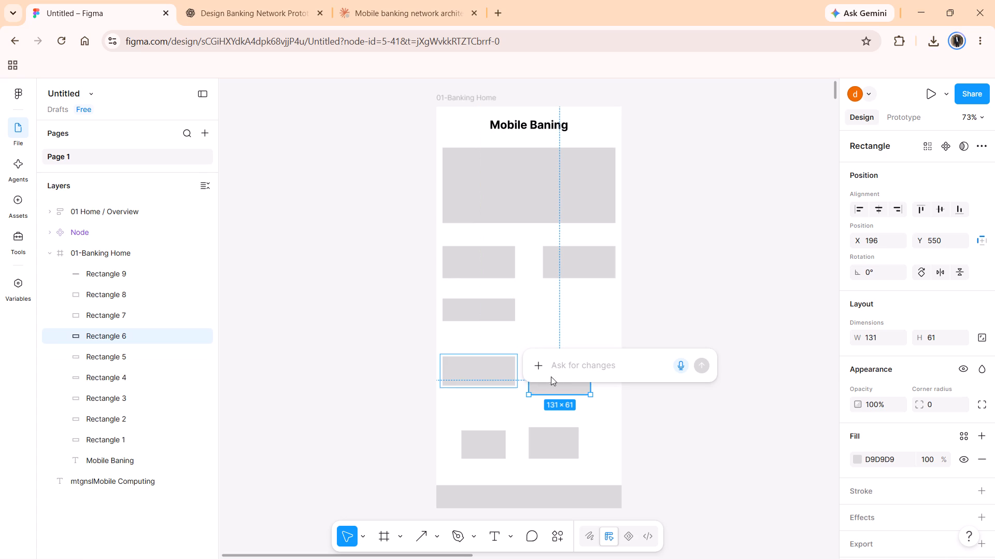
click(612, 320)
drag(572, 369, 573, 363)
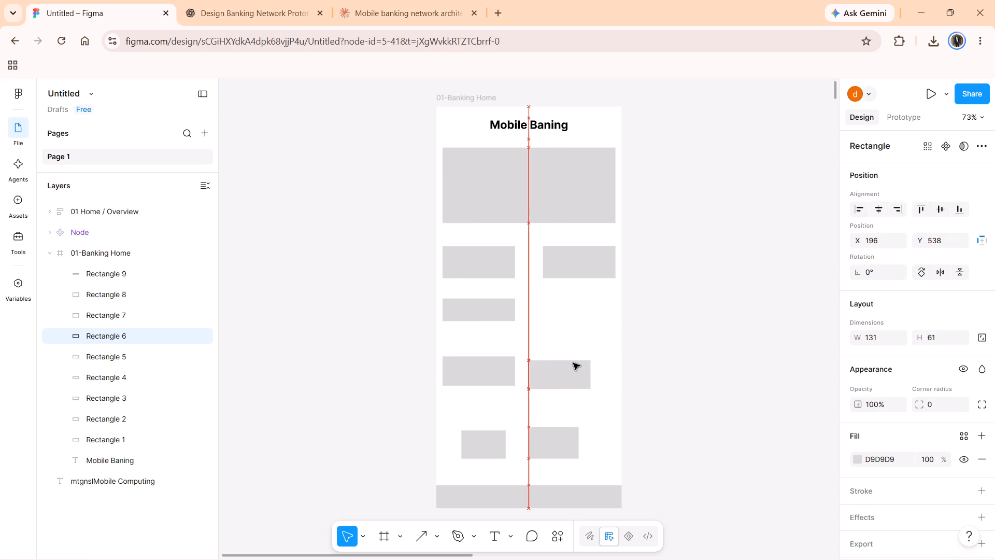
drag(573, 363, 586, 361)
drag(605, 368, 606, 368)
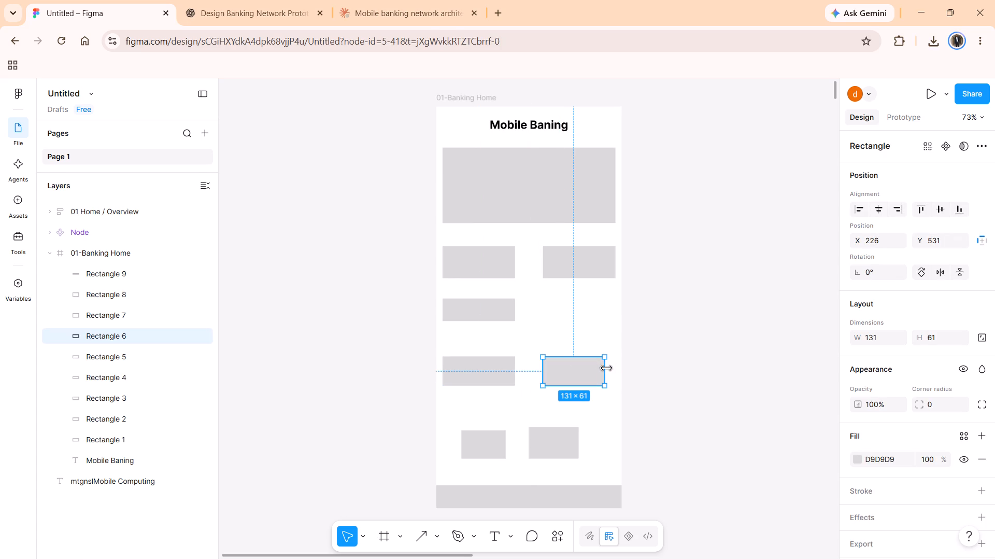
drag(606, 368, 612, 368)
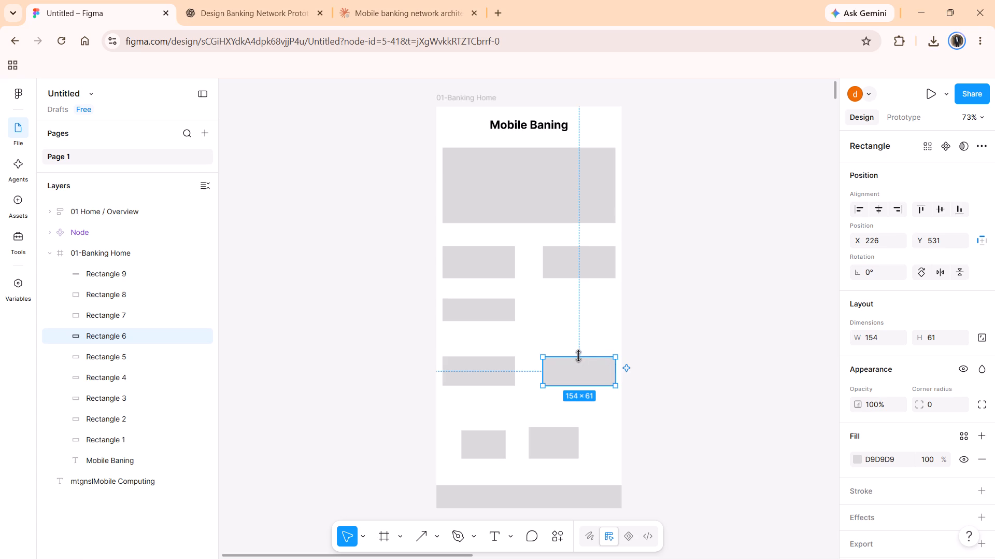
click(577, 356)
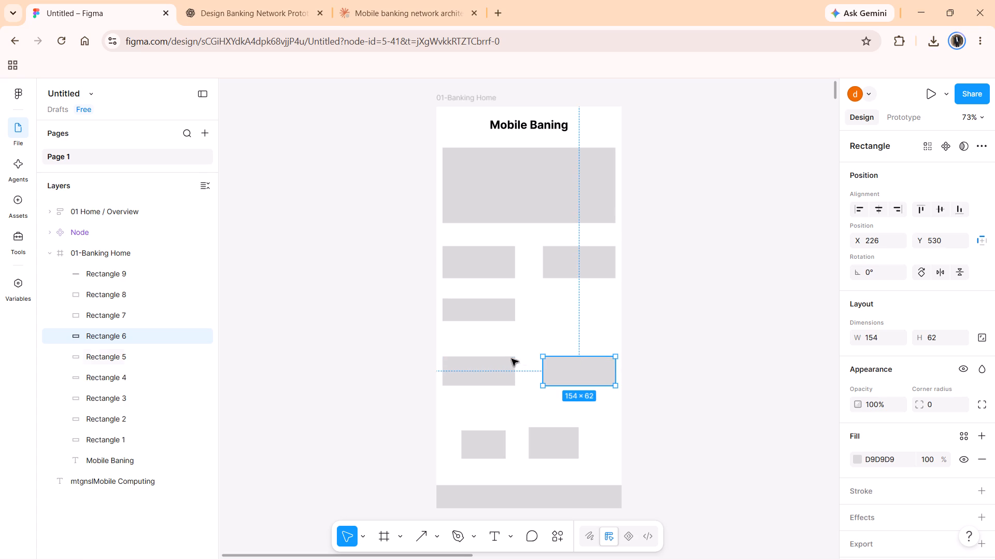
click(488, 359)
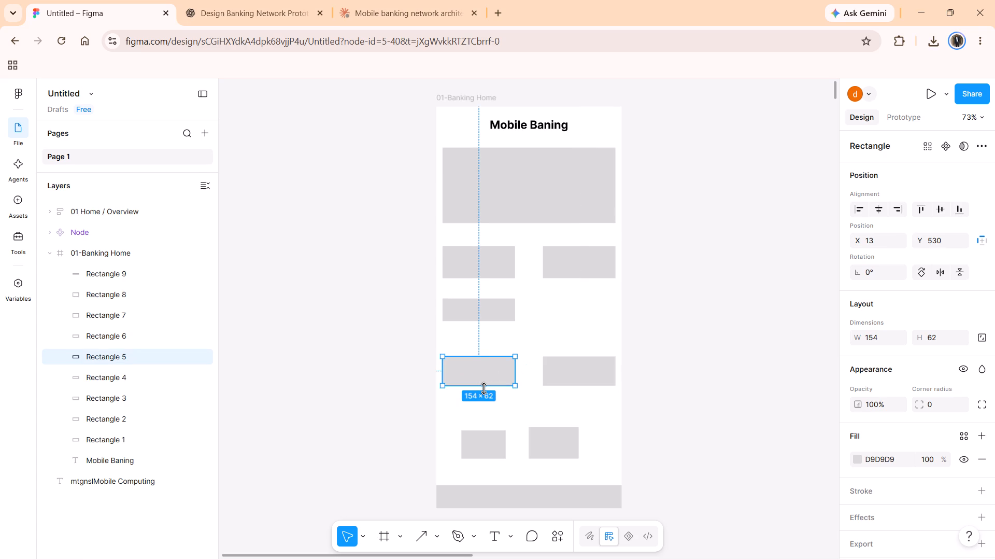
click(484, 388)
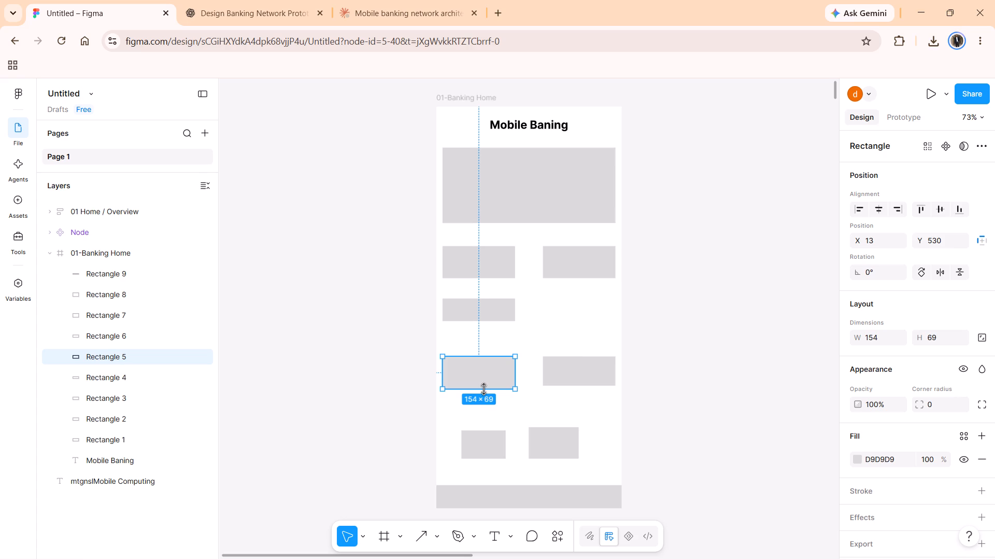
click(479, 357)
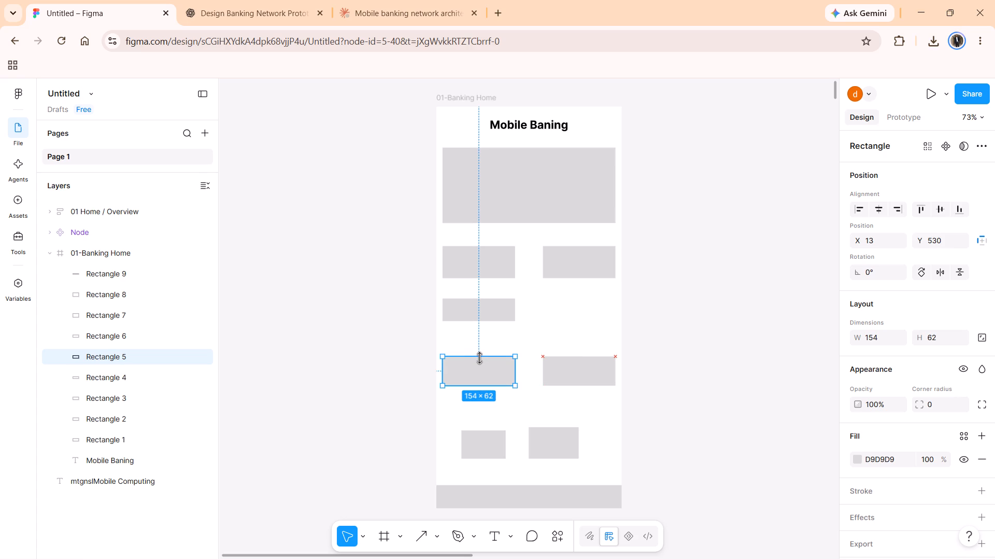
Move Rectangle 7 in the bottom row to X 13, Y 653 and widen it to about 154 × 60.
click(499, 443)
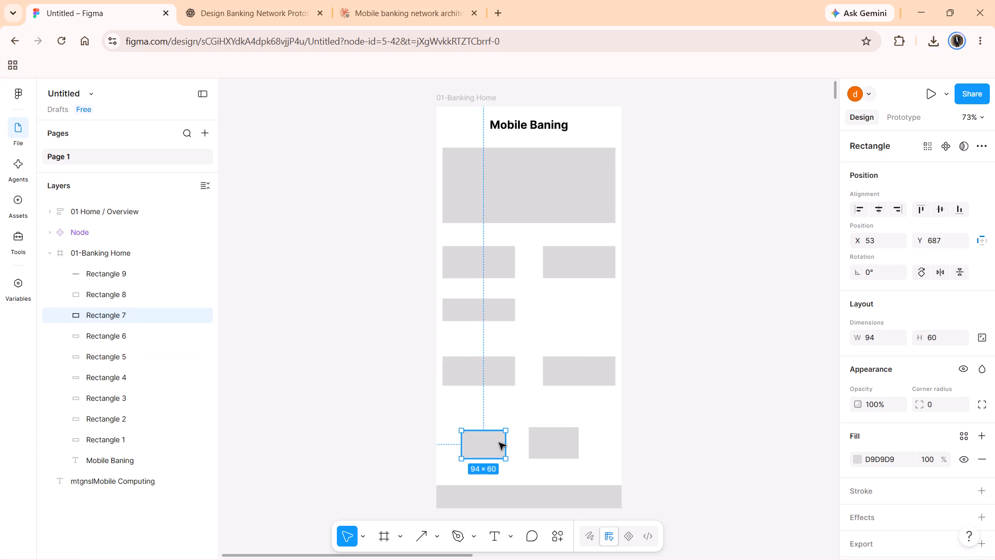
click(472, 432)
drag(474, 439, 456, 425)
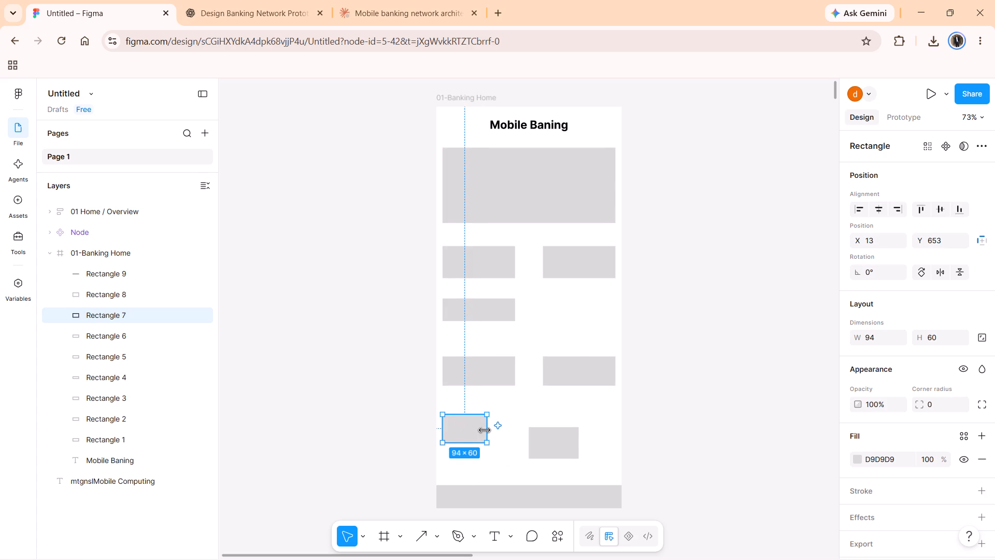
drag(485, 430, 514, 430)
Move Rectangle 8 in the bottom row to X 226, Y 653 and widen it to 154 × 67.
drag(557, 438, 573, 427)
drag(593, 431, 616, 431)
Make the full-width bar at the bottom of the Banking Home screen slightly taller by raising its top edge.
click(542, 495)
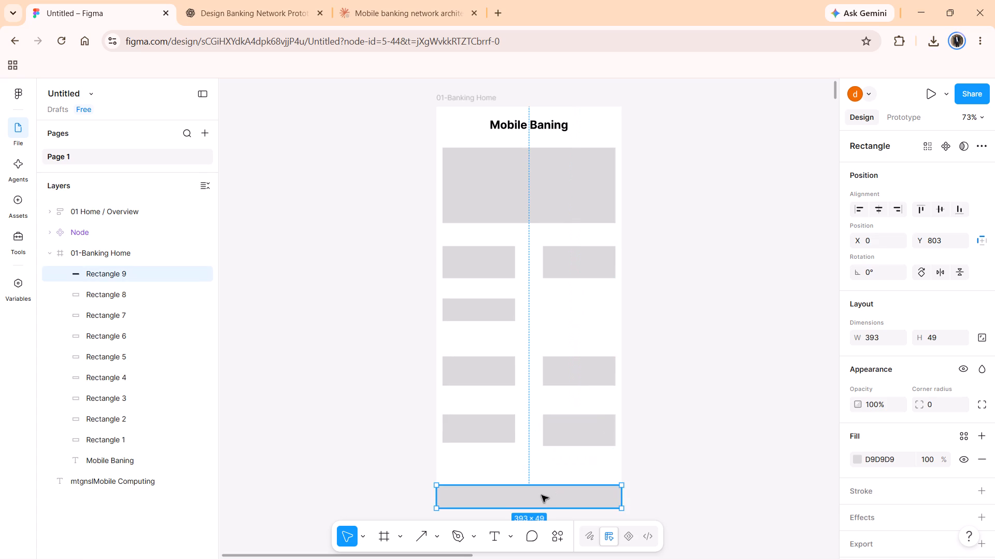
drag(534, 484, 534, 479)
click(666, 457)
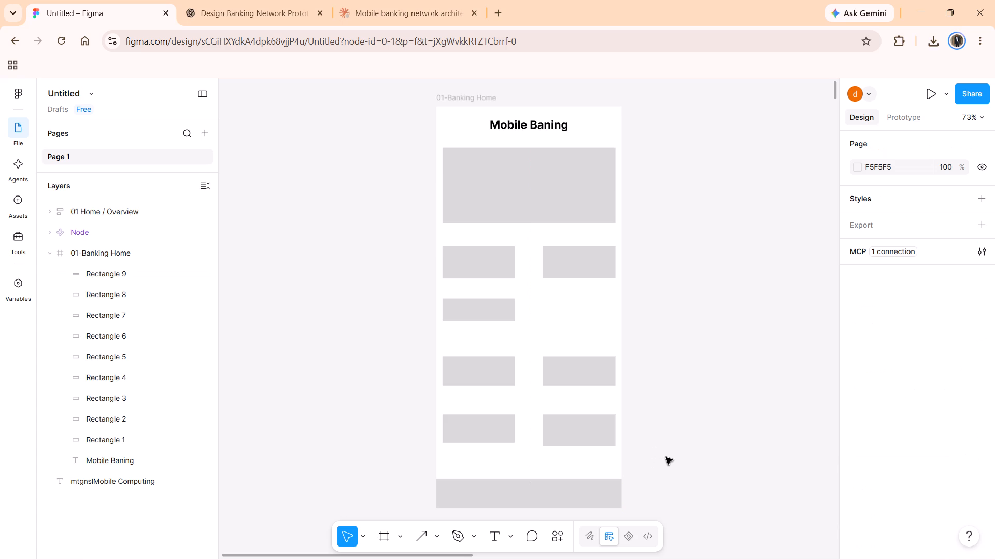
Check the layout against the reference image and reduce Rectangle 8's height to match Rectangle 7 beside it.
click(549, 202)
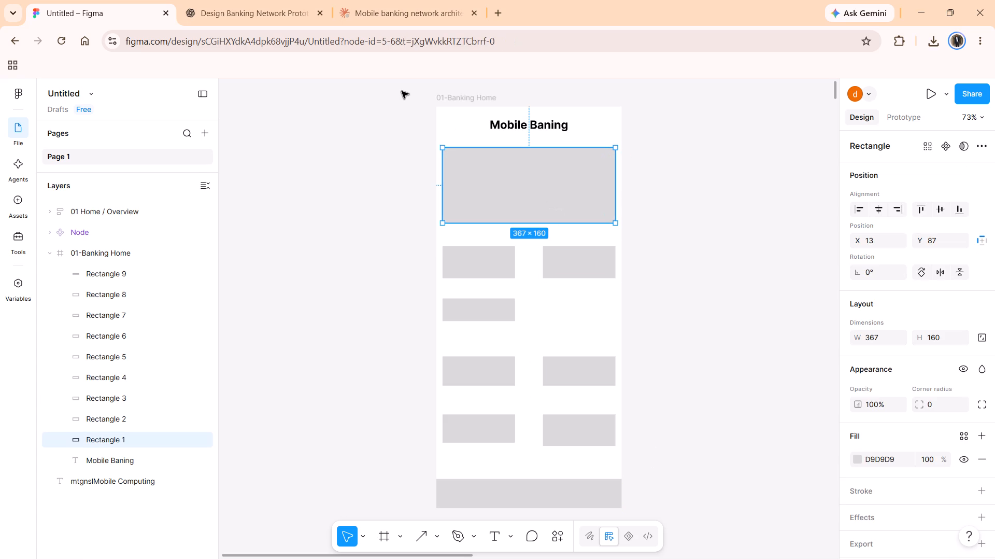
click(234, 0)
click(69, 0)
click(575, 325)
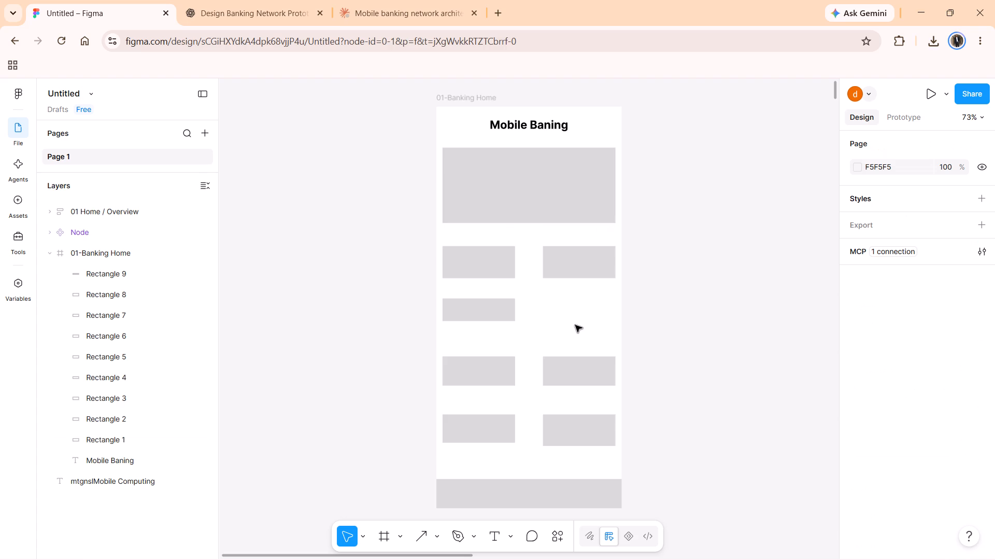
click(558, 432)
drag(568, 447, 568, 444)
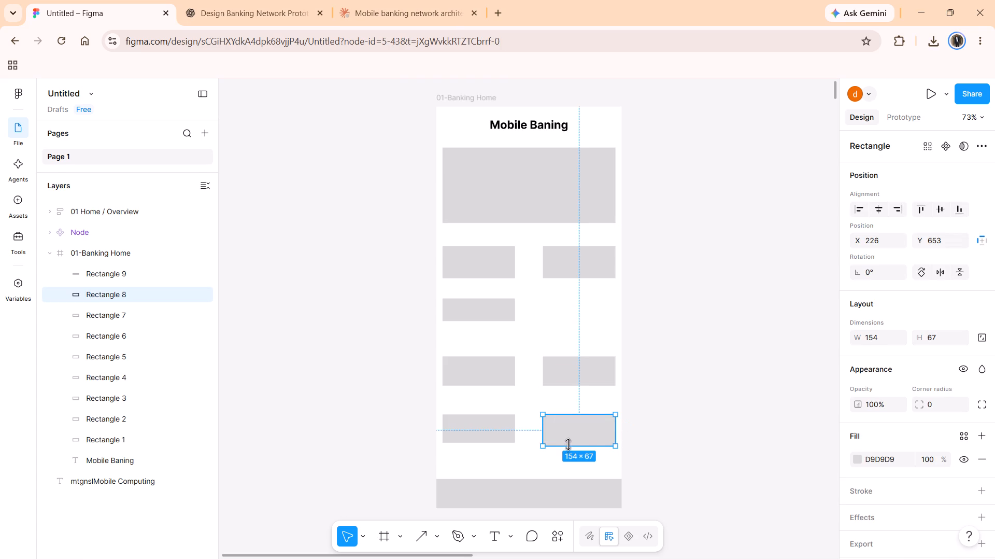
drag(568, 444, 568, 442)
click(514, 400)
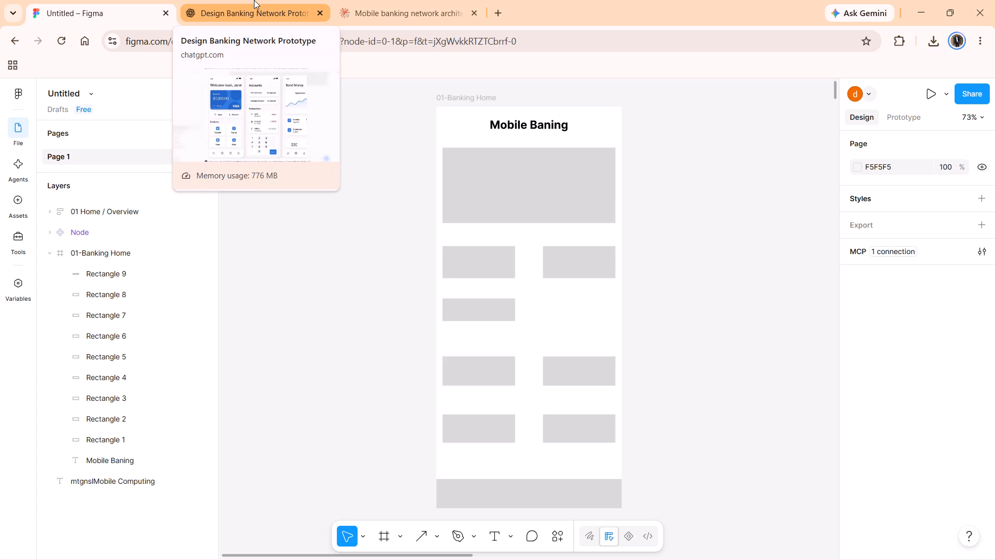
Review the reference image and add an iPhone 16 frame of 393 × 852 beside the Banking Home screen.
click(269, 0)
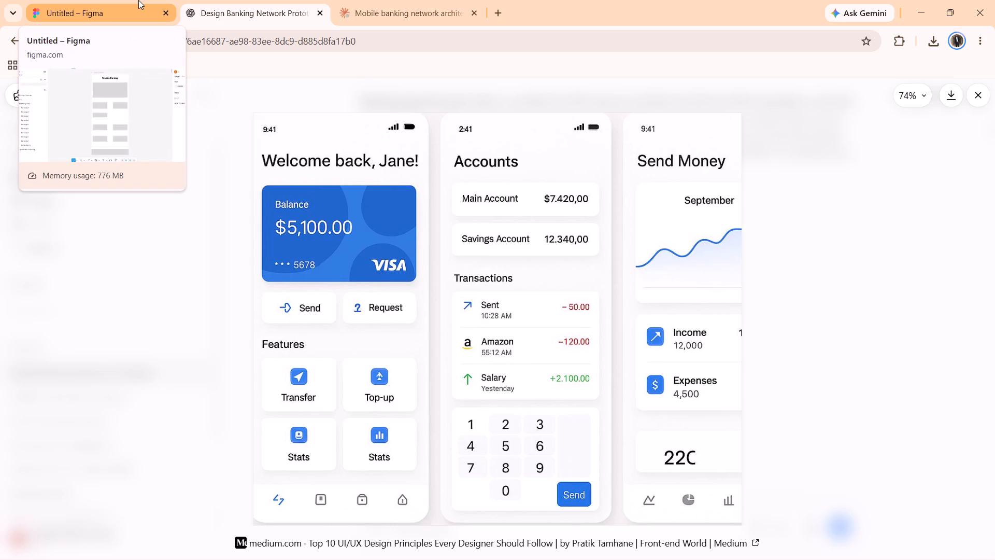
double_click(155, 0)
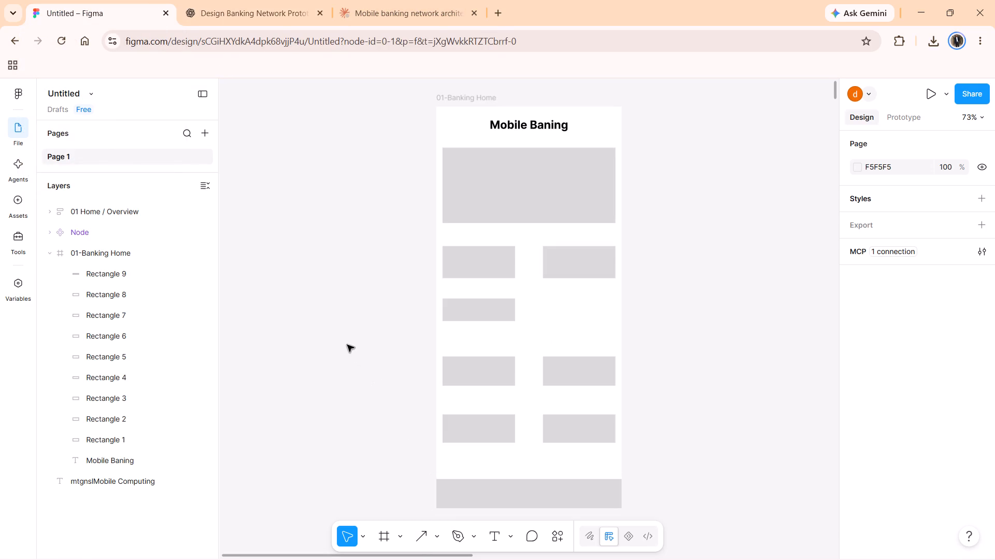
key(f)
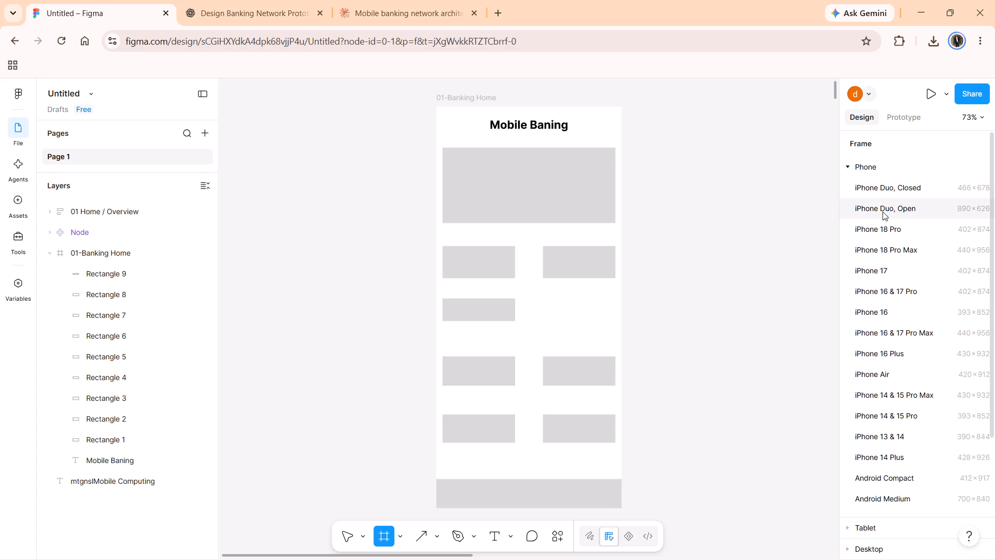
scroll(874, 431, down, 1)
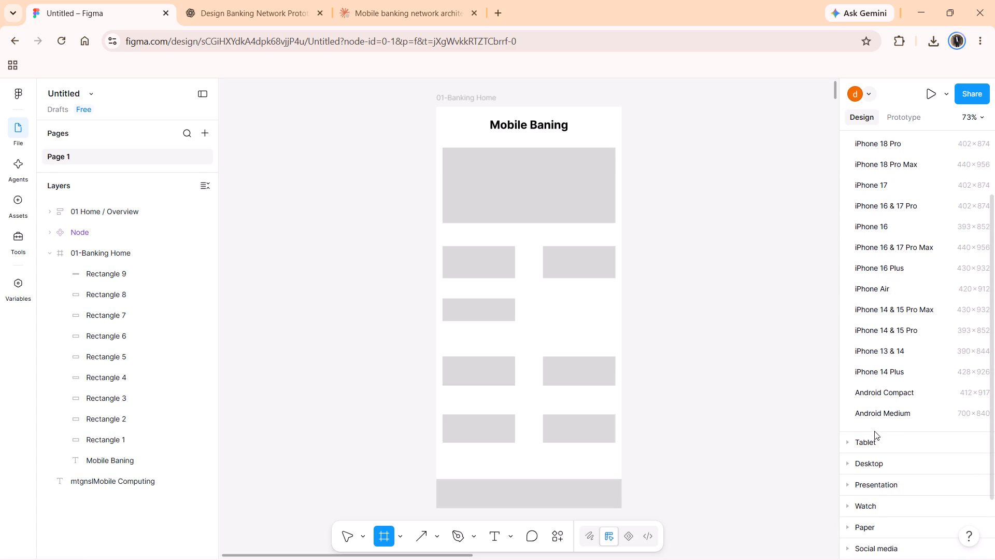
click(784, 365)
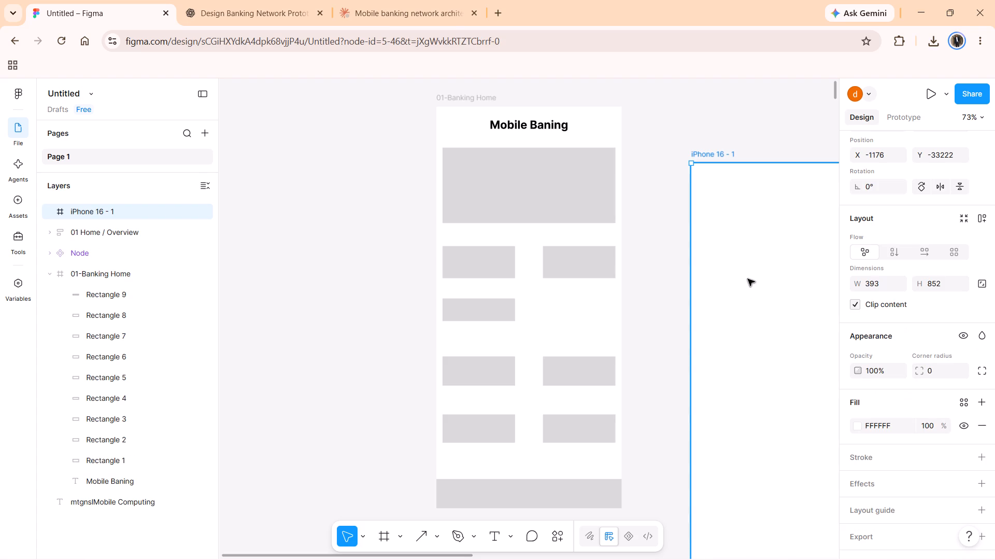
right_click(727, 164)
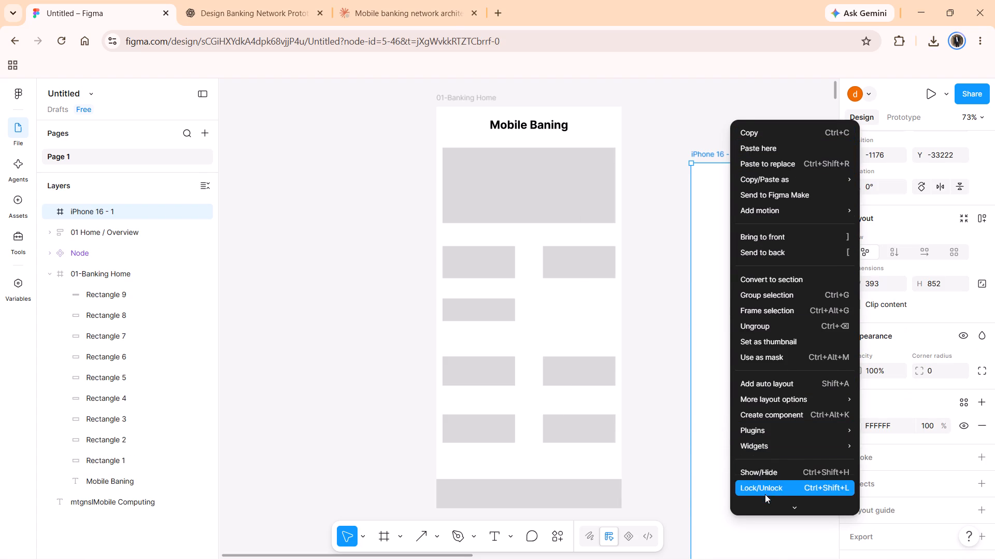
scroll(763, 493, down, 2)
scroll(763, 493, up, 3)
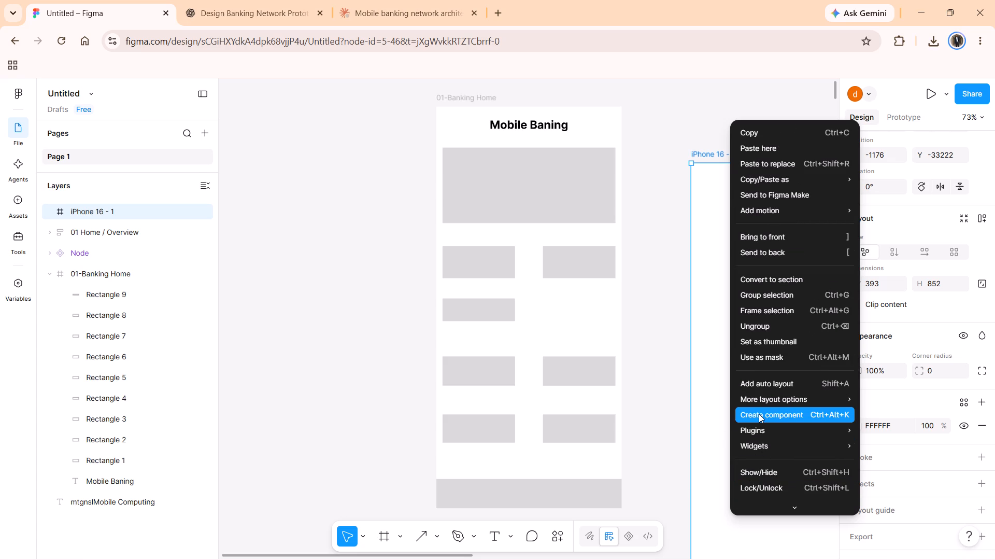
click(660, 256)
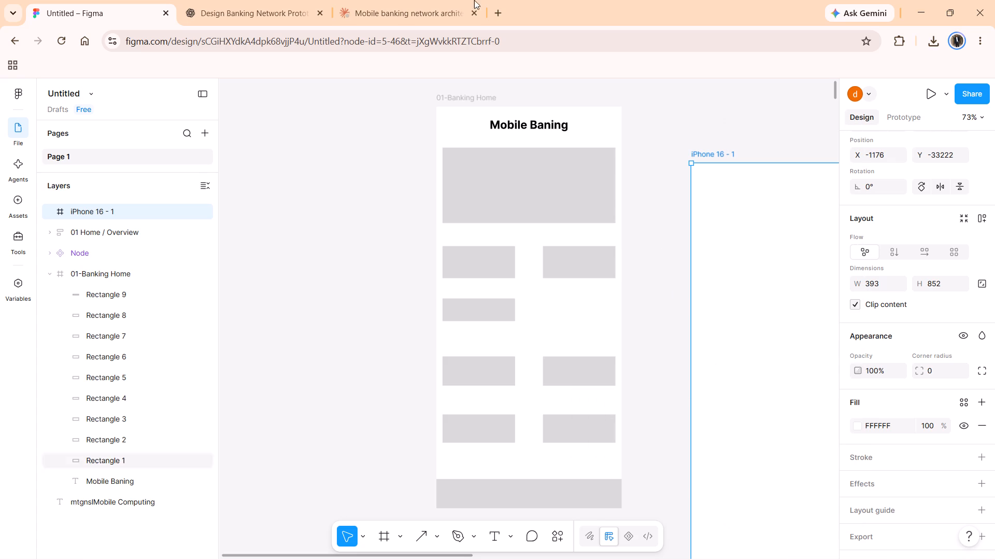
click(291, 0)
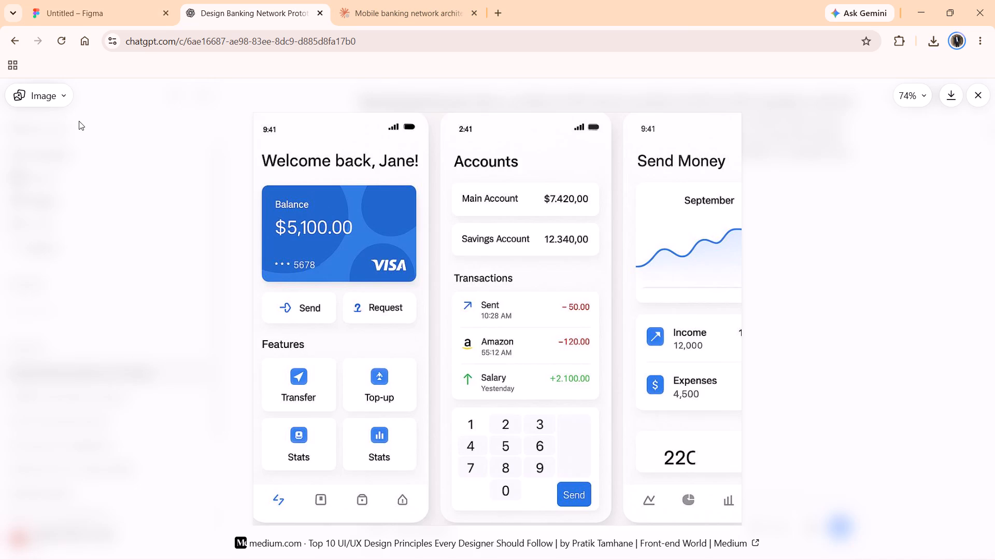
click(79, 121)
drag(406, 540, 415, 536)
click(415, 536)
text(ho)
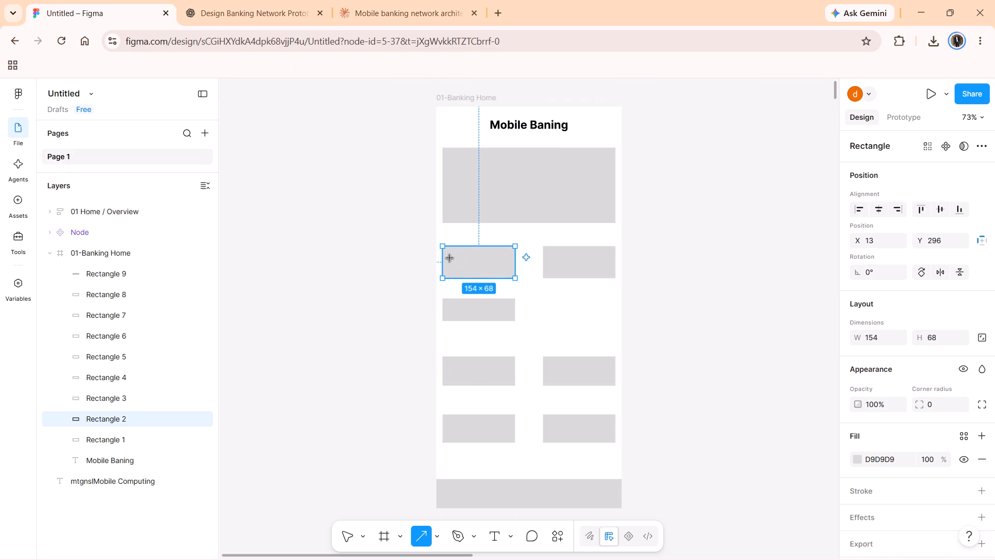
drag(450, 258, 471, 258)
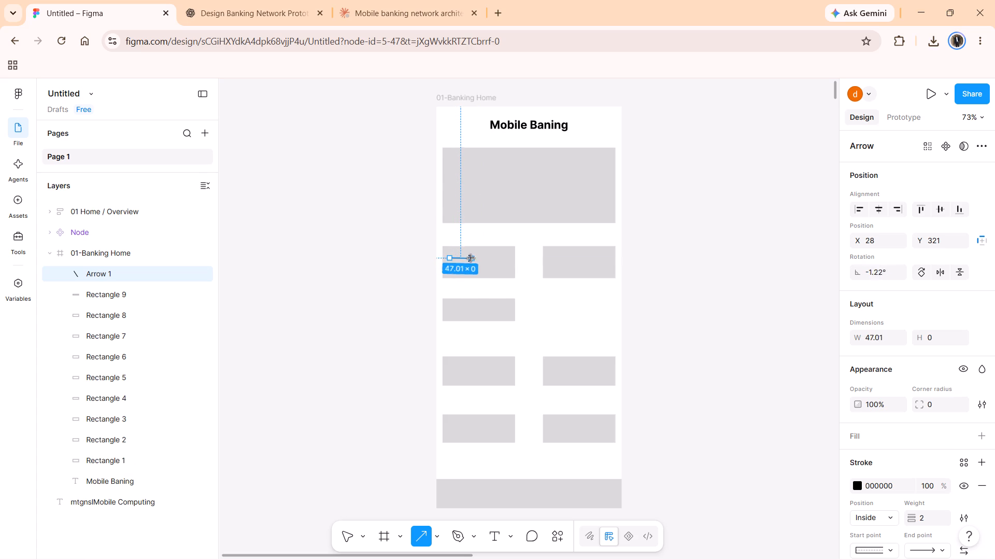
drag(471, 258, 465, 259)
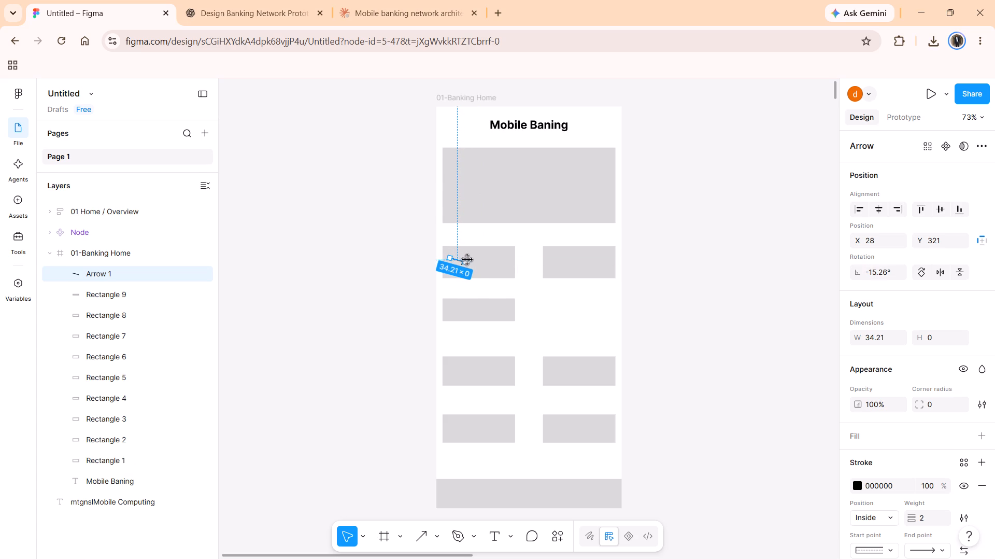
click(453, 257)
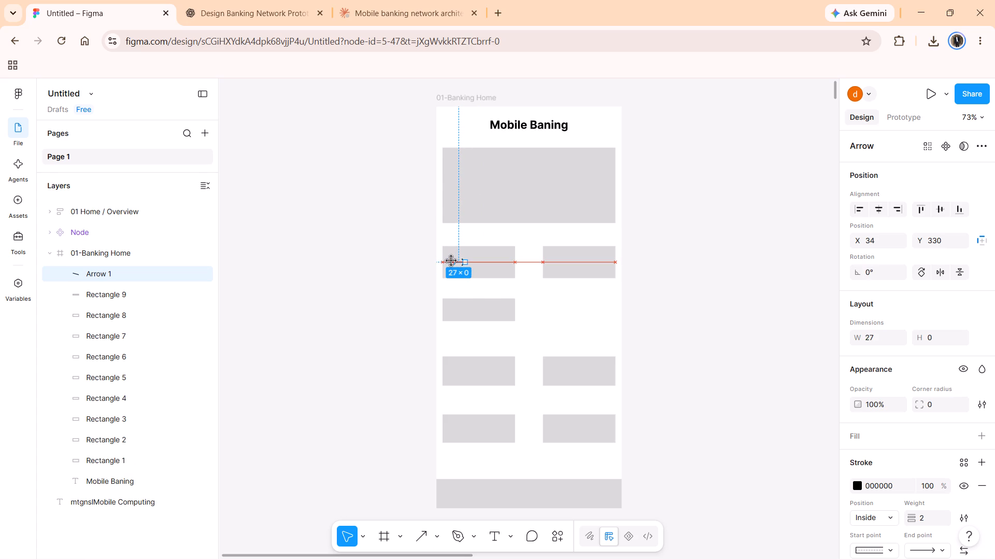
click(482, 262)
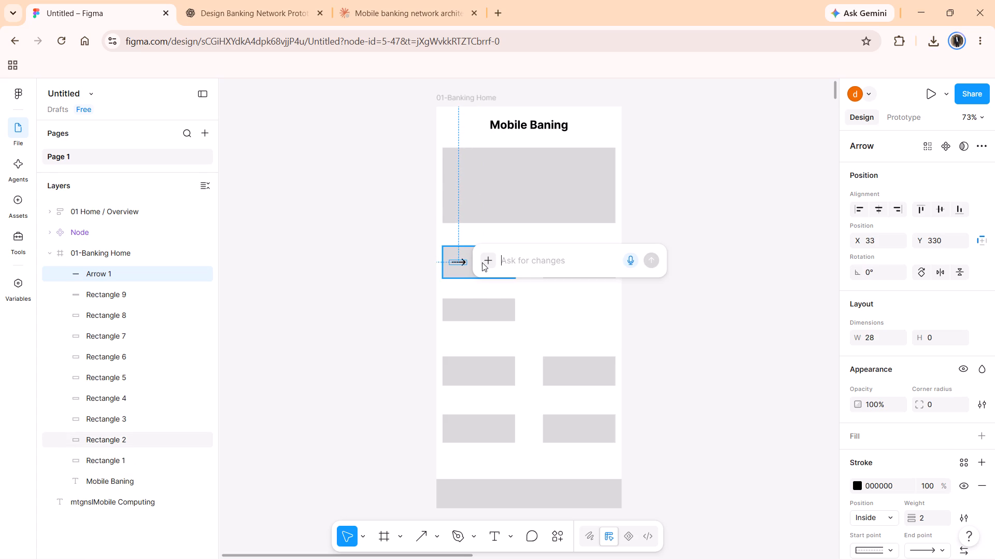
click(465, 253)
click(575, 312)
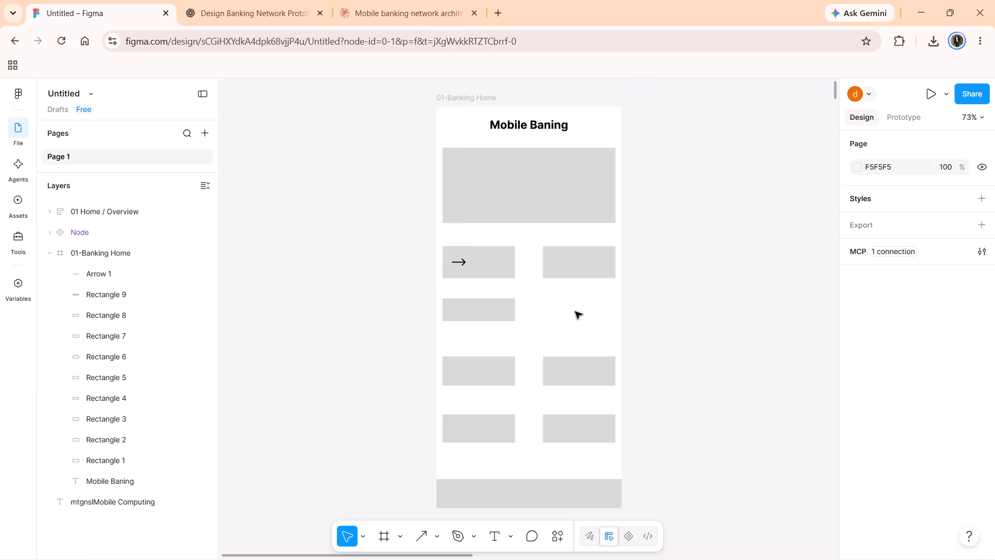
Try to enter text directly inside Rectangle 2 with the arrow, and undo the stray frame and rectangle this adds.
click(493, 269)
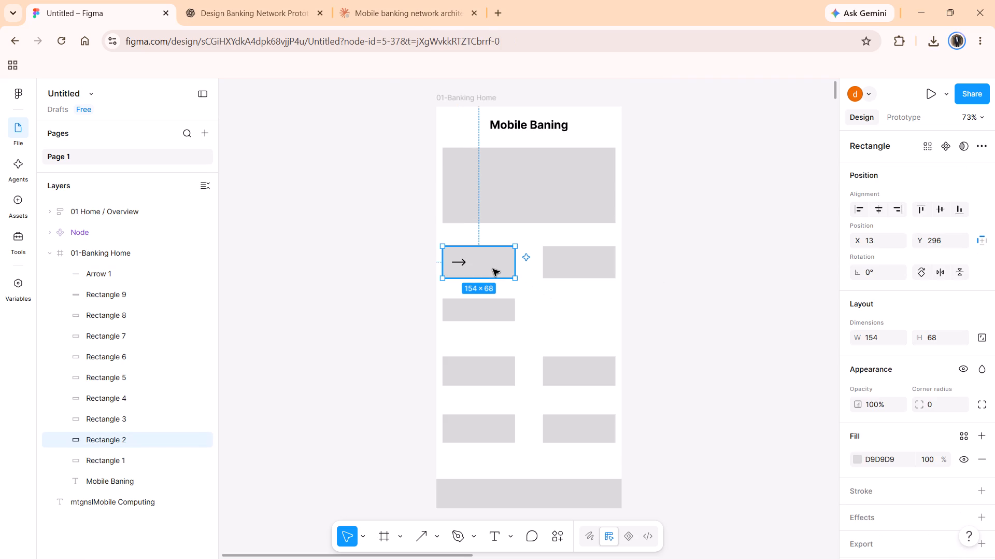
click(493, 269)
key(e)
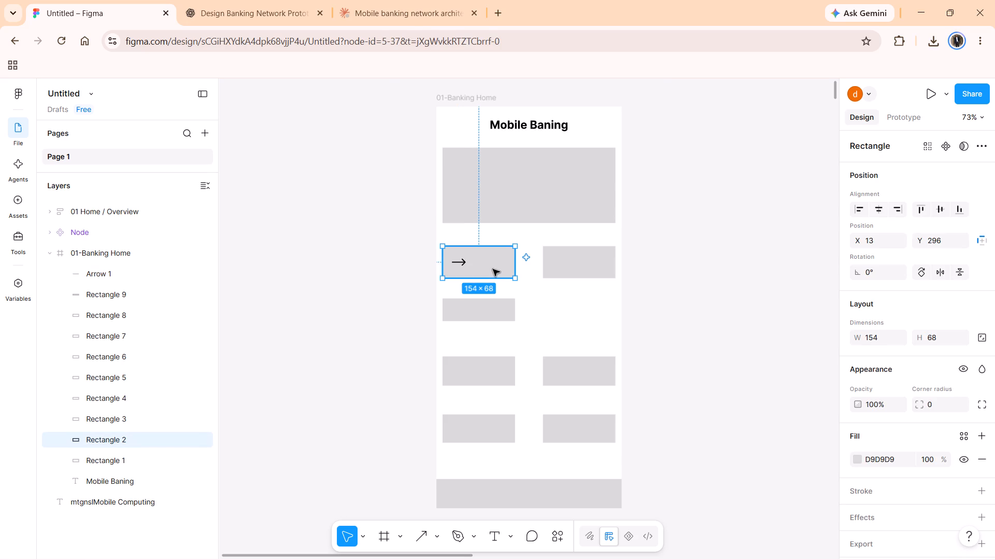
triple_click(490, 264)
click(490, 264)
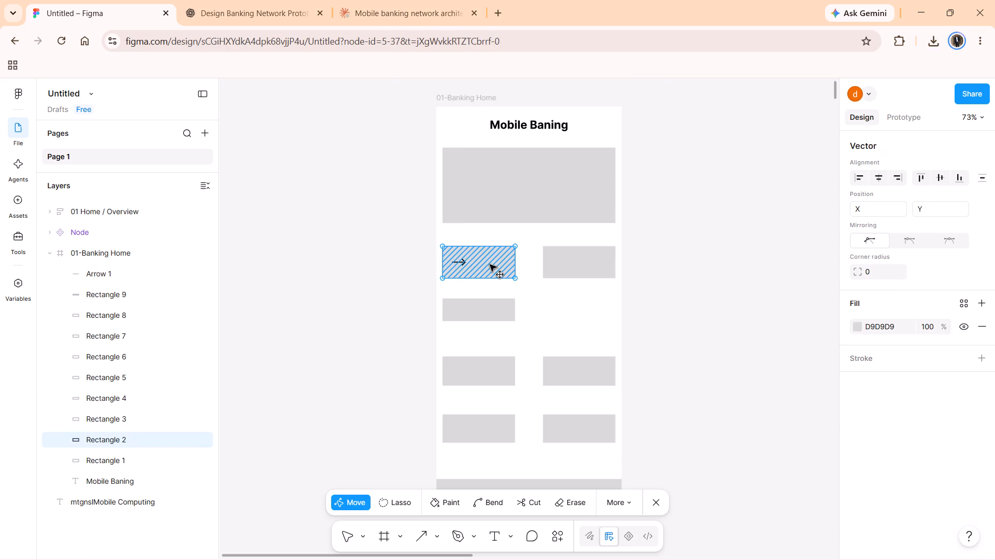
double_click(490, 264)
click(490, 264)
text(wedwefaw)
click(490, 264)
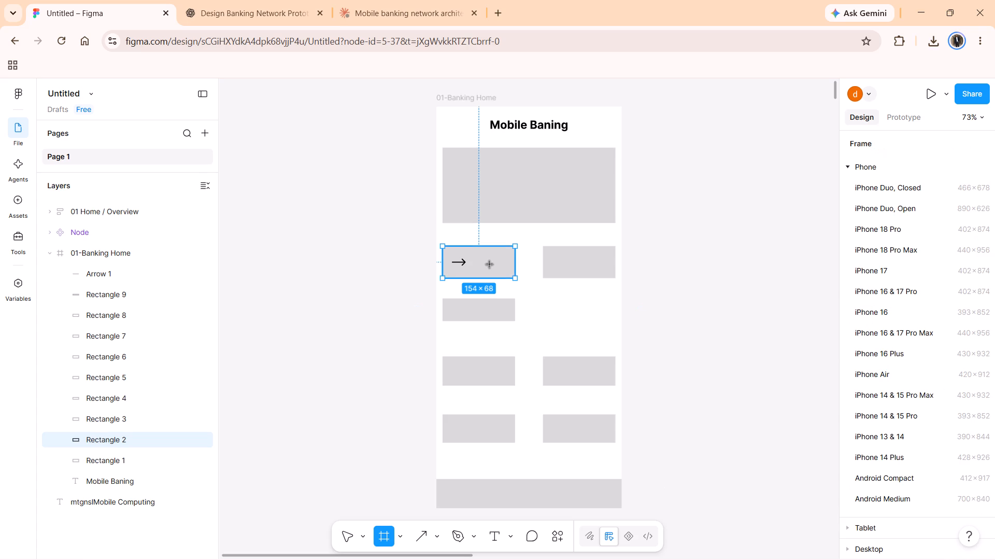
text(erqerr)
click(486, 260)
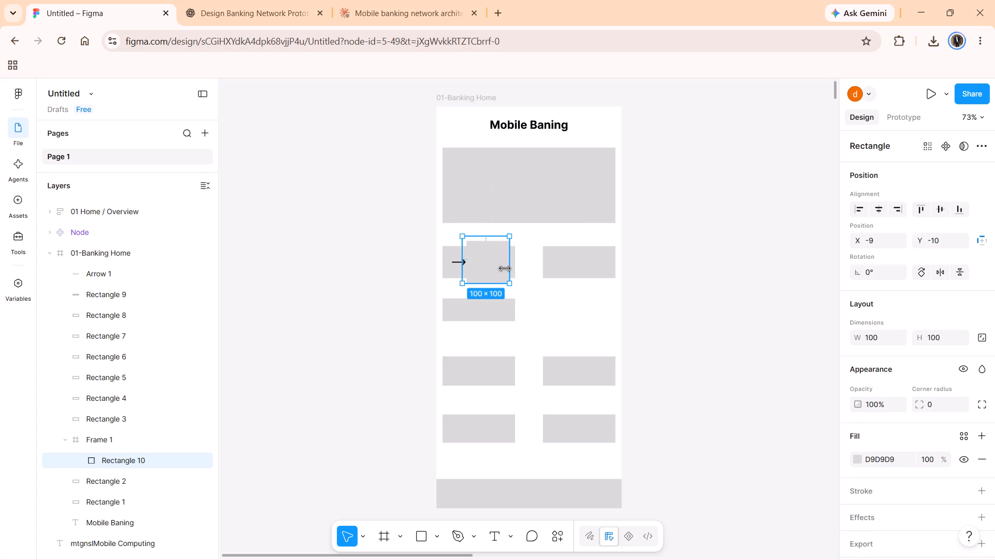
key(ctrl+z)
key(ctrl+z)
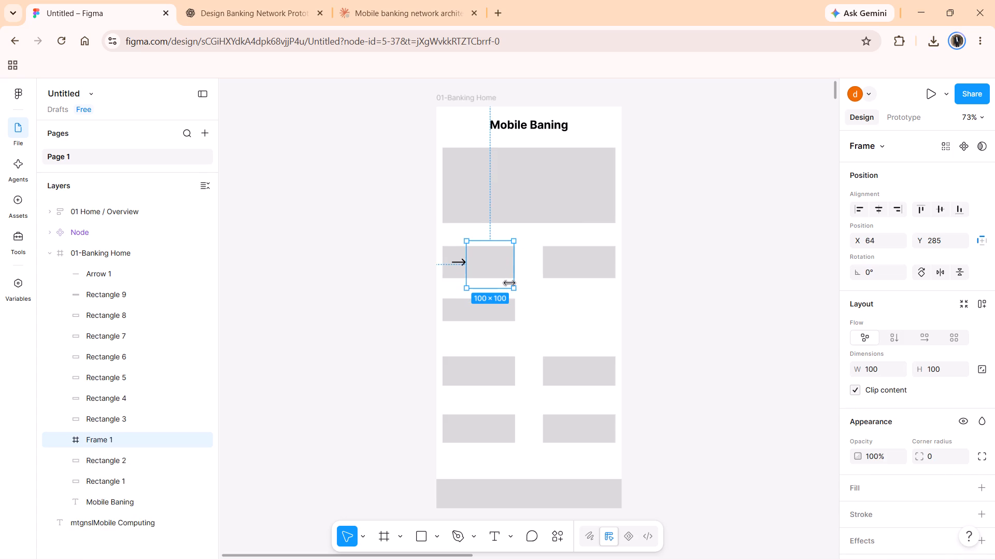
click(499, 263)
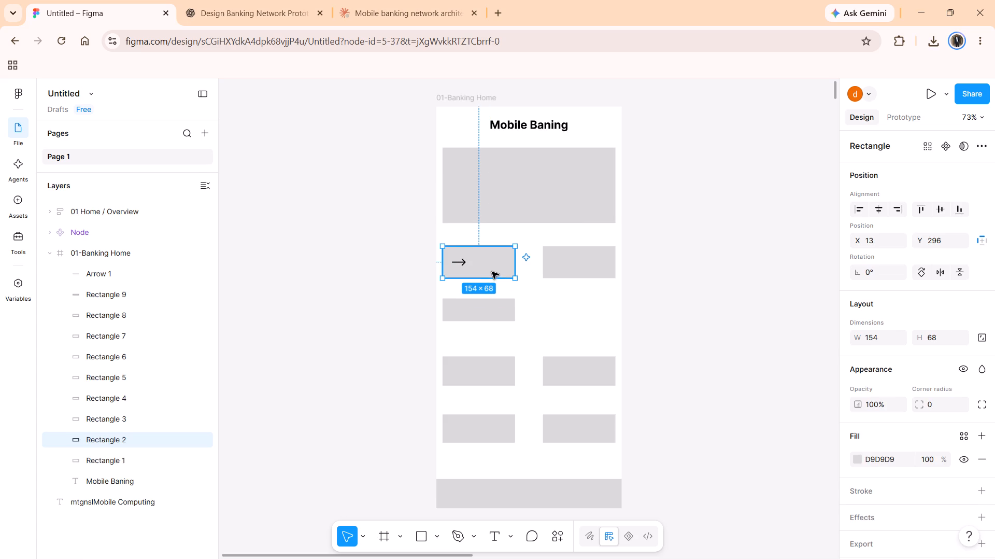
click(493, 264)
Add a text box of about 90 × 65 reading "send" beside the arrow in Rectangle 2, with its text vertically centred.
click(495, 531)
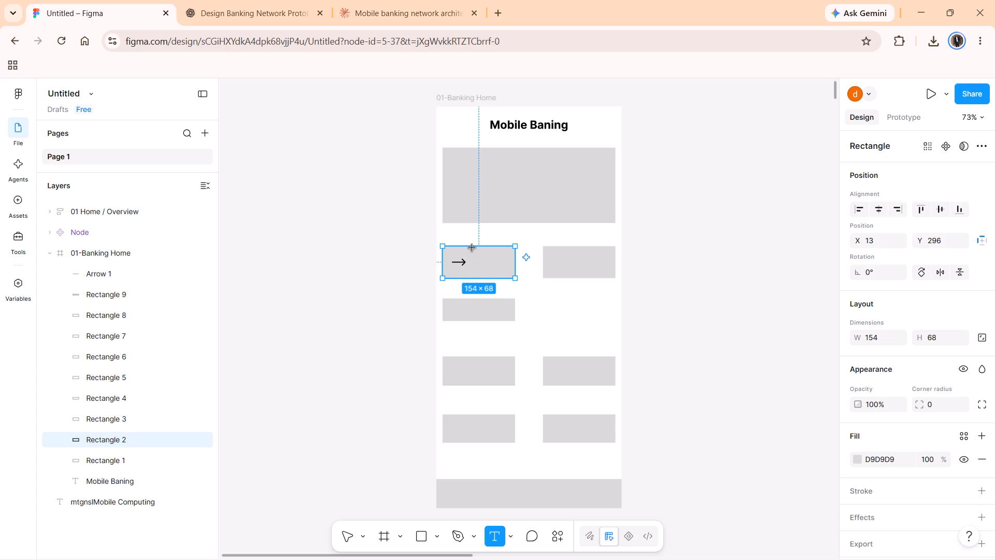
drag(472, 248, 505, 278)
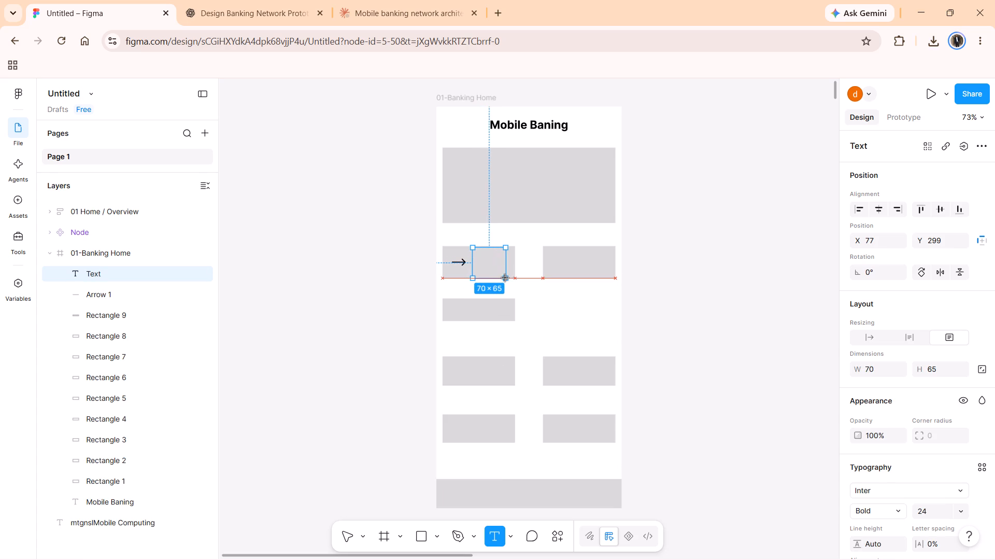
drag(505, 278, 515, 278)
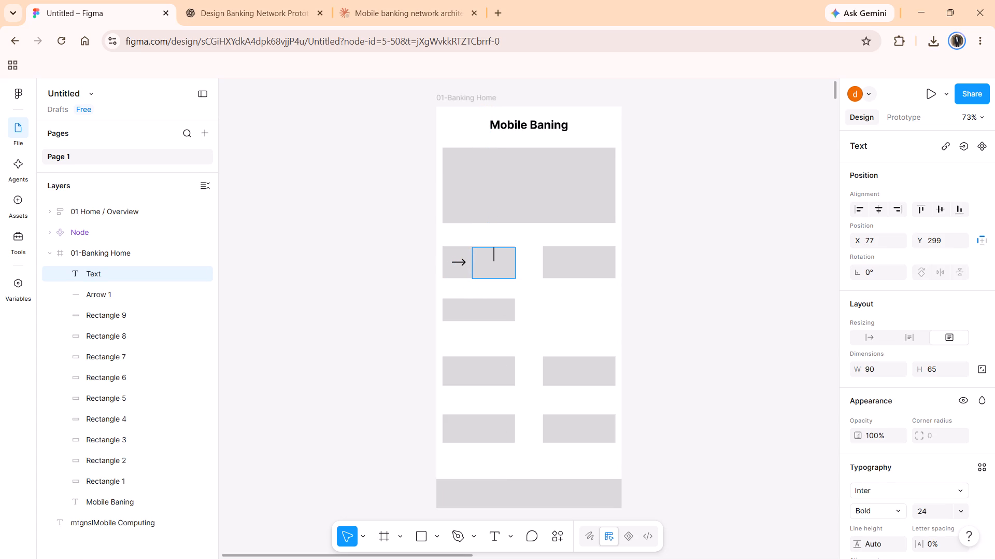
text(se)
key(n)
key(d)
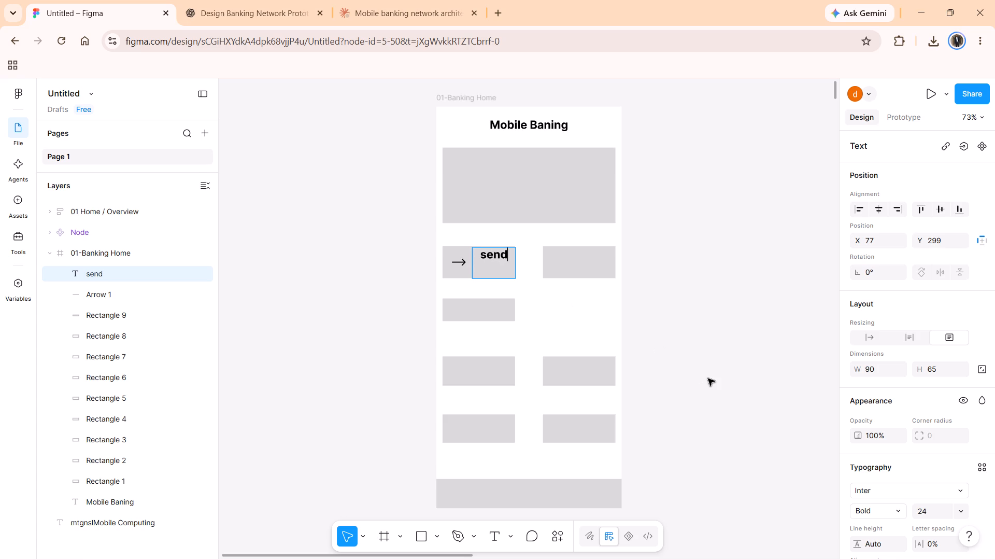
scroll(871, 332, down, 1)
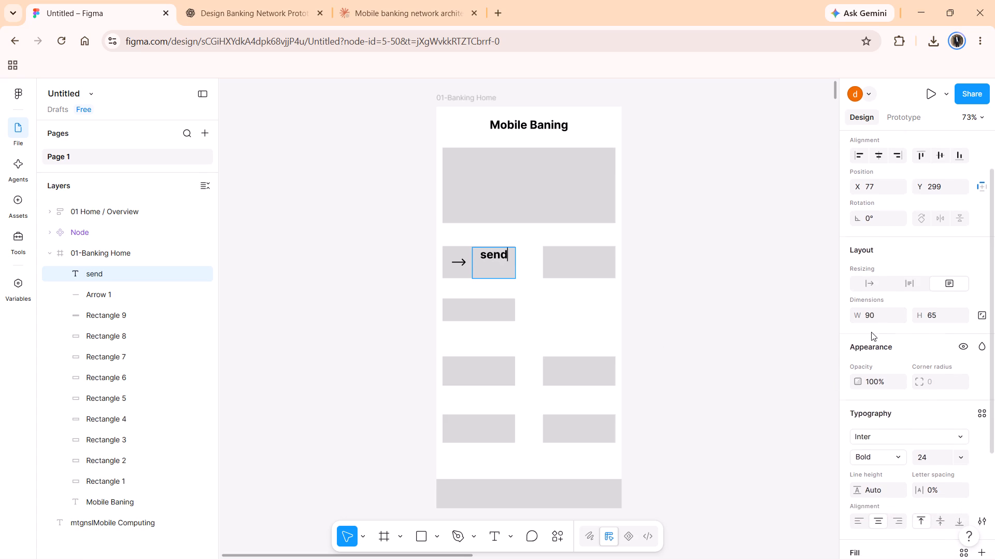
scroll(871, 332, down, 1)
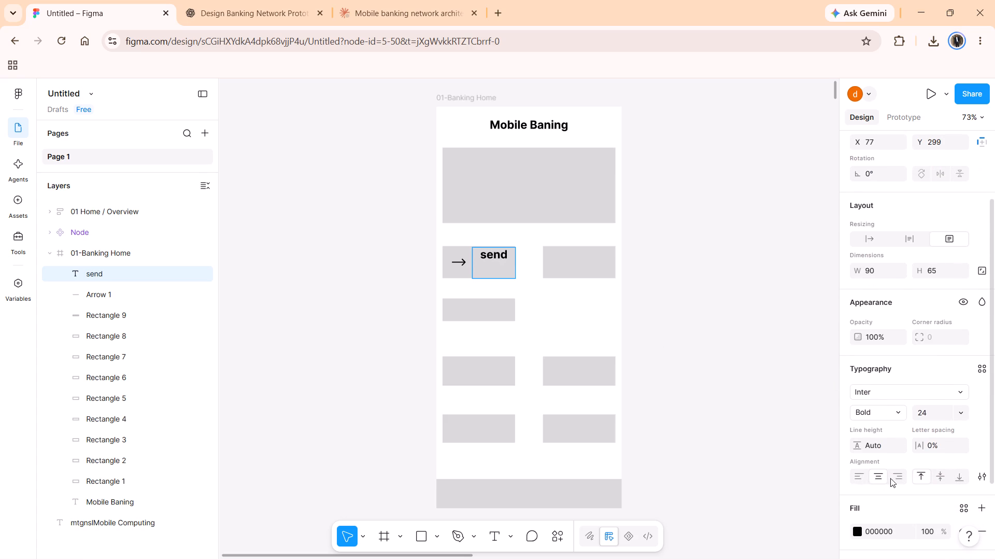
click(939, 479)
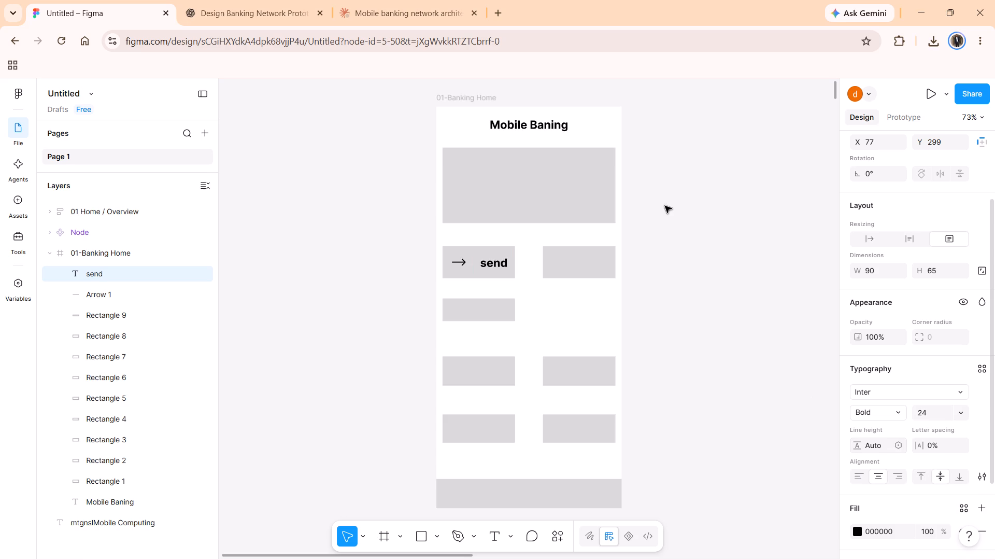
Vertically centre the "Mobile Baning" title within its text box.
click(527, 123)
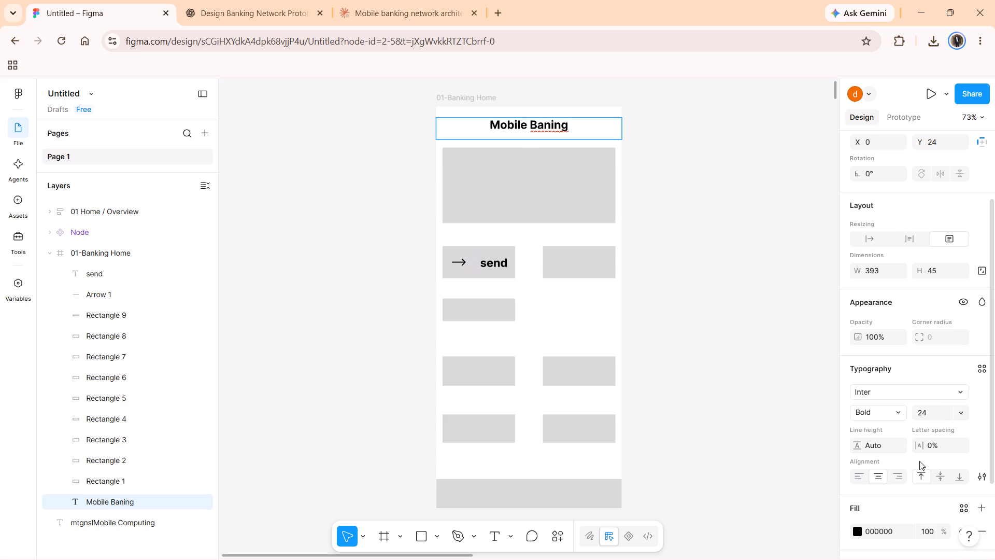
click(944, 475)
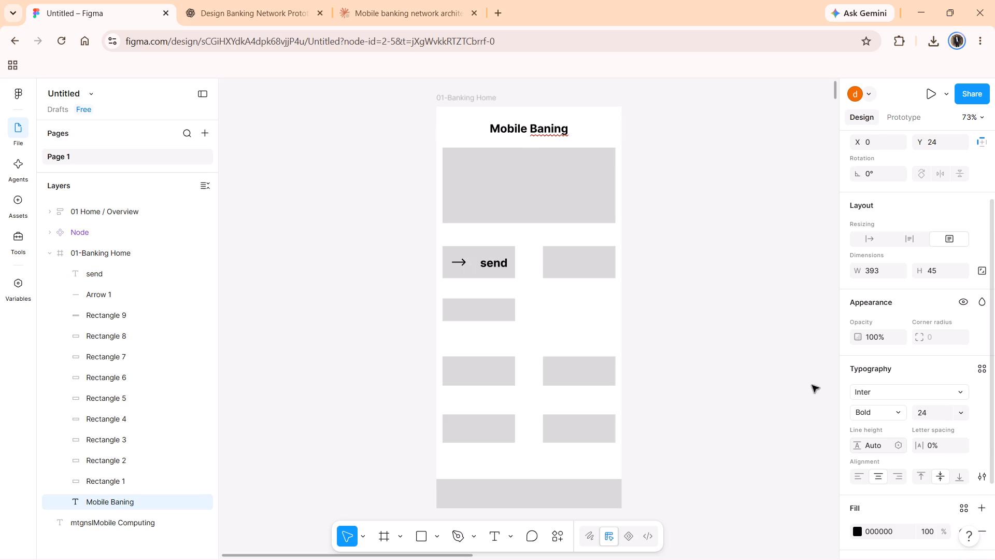
Correct the spelling of the screen title to "Mobile Banking".
click(551, 128)
key(k)
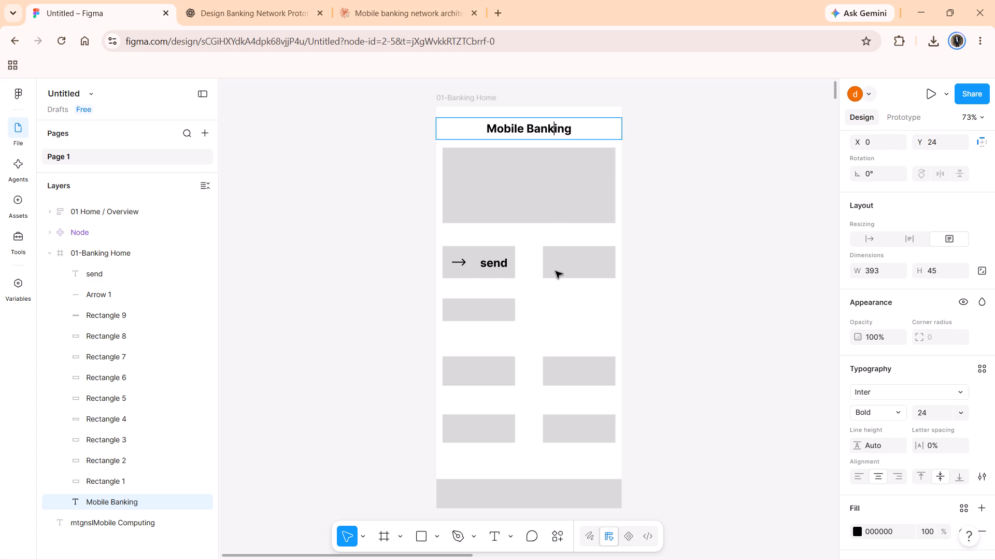
click(457, 263)
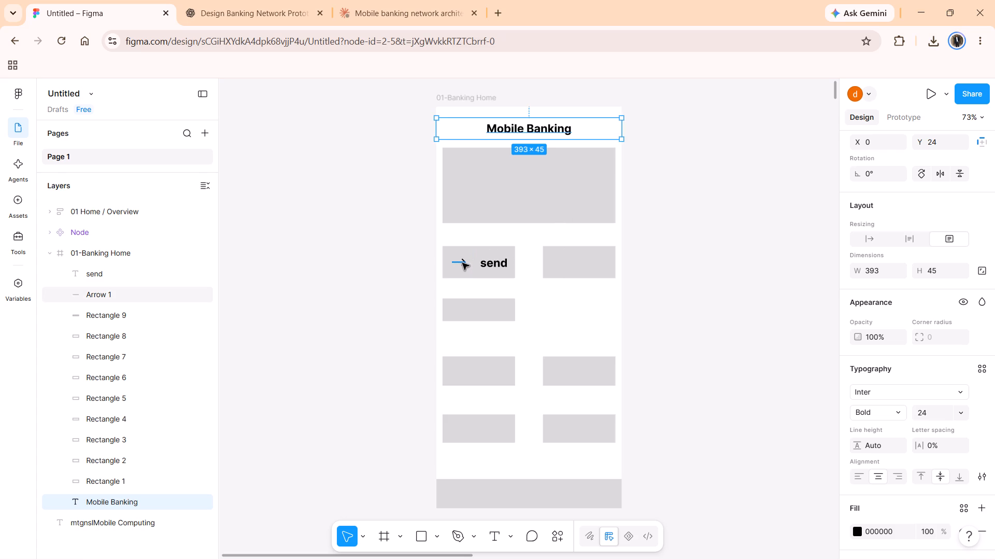
Extend the arrow beside "send" to about 35 px long, keeping it horizontal.
click(467, 262)
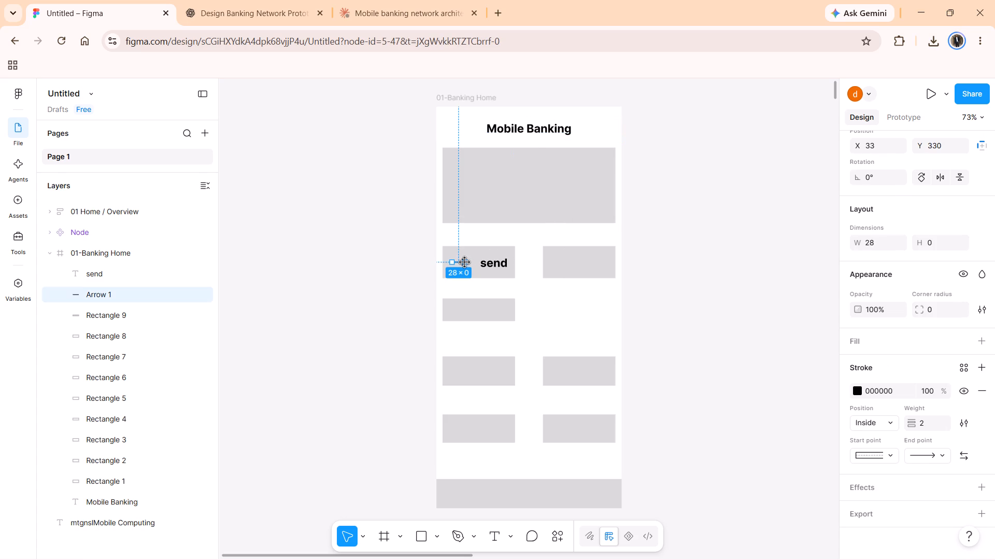
click(465, 262)
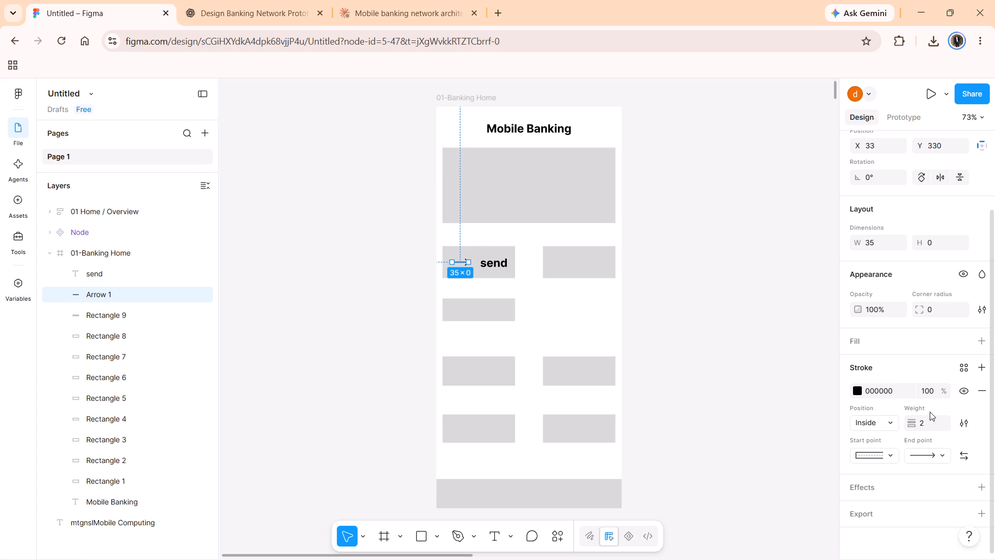
Change the end point of the arrow beside "send" to Triangle arrow.
scroll(930, 412, down, 1)
scroll(930, 412, up, 1)
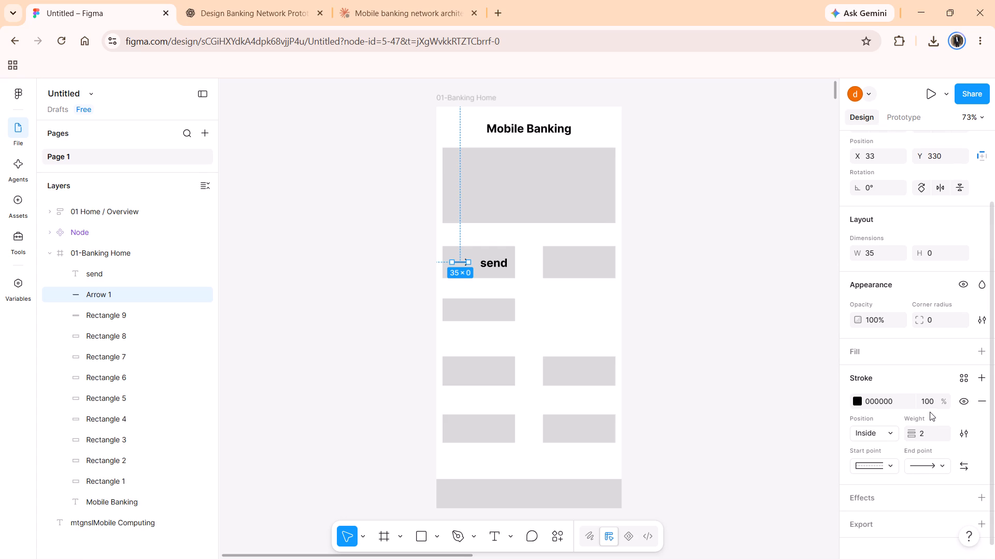
click(941, 460)
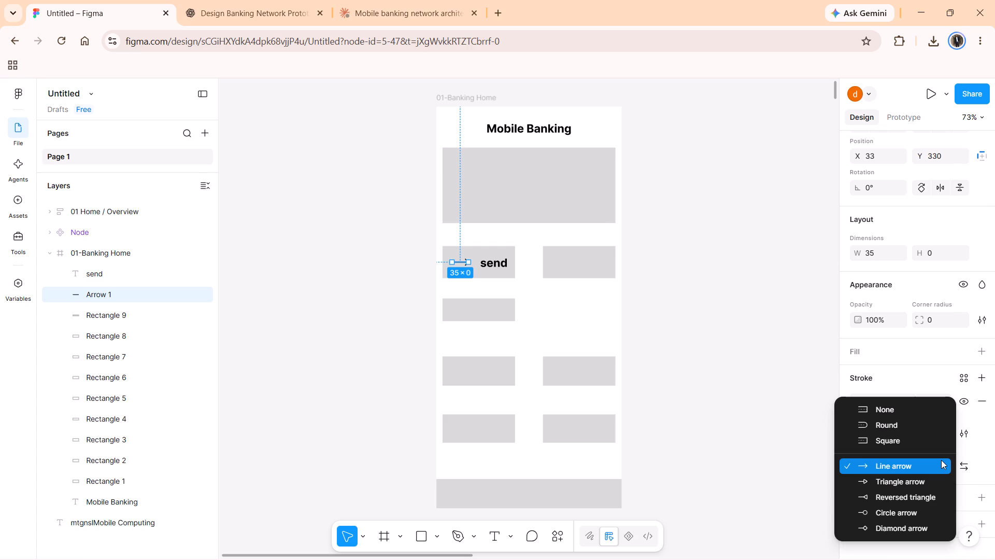
click(911, 479)
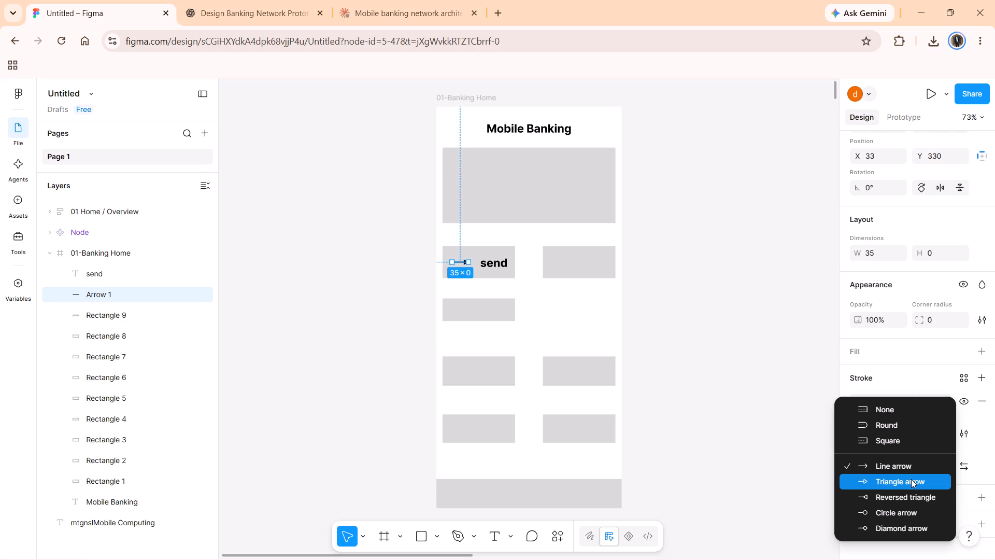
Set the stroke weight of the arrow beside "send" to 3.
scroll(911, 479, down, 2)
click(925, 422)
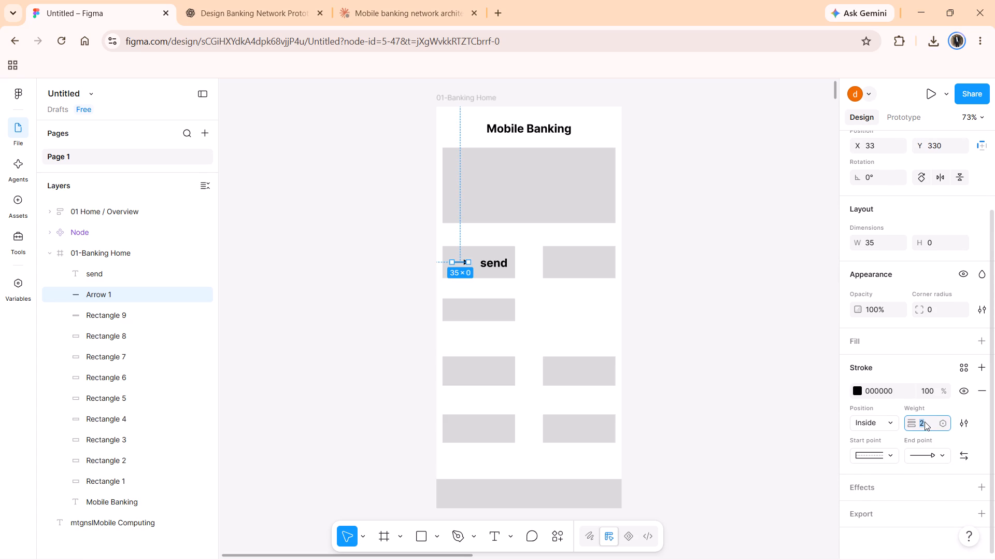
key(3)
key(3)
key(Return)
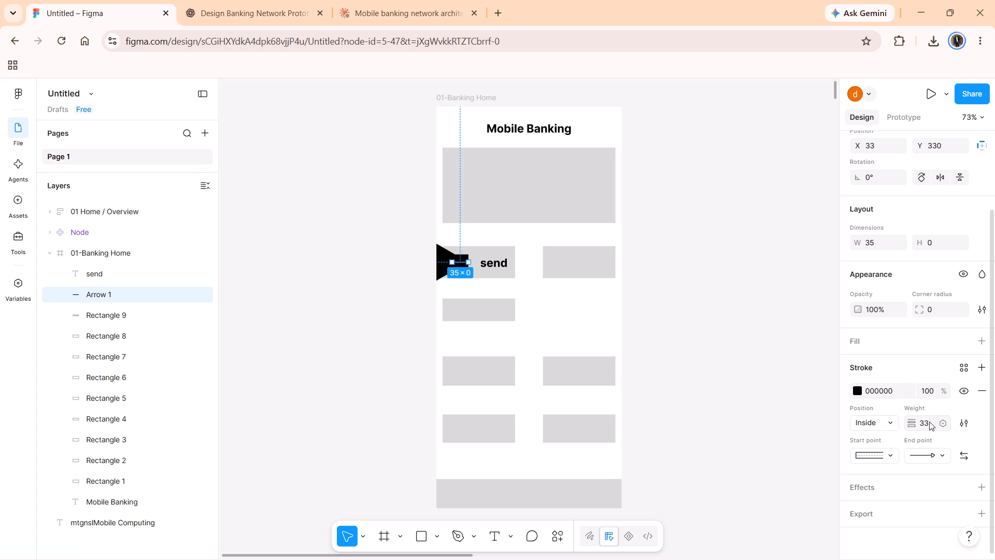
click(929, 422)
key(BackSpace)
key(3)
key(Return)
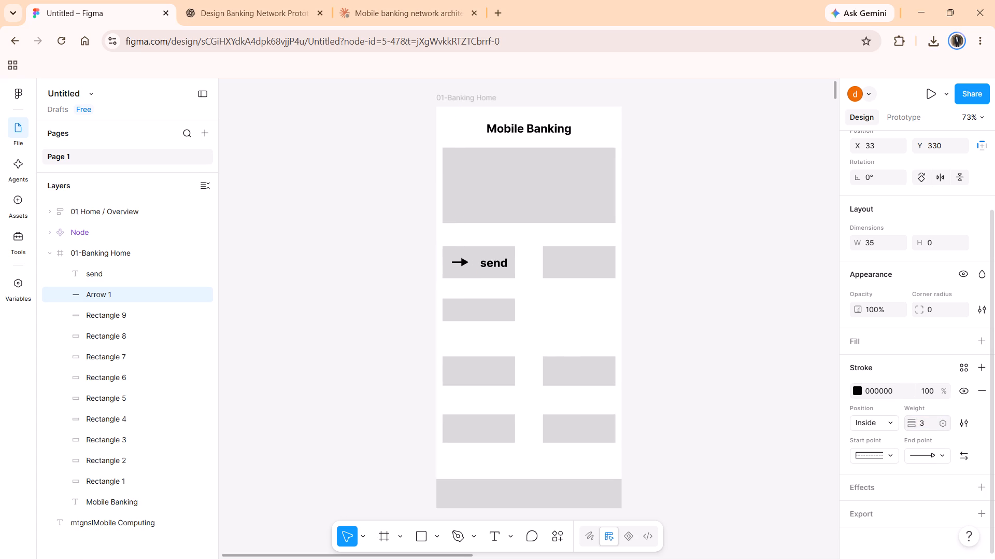
Set the arrow's stroke position to Center and its stroke weight to 4.
click(888, 424)
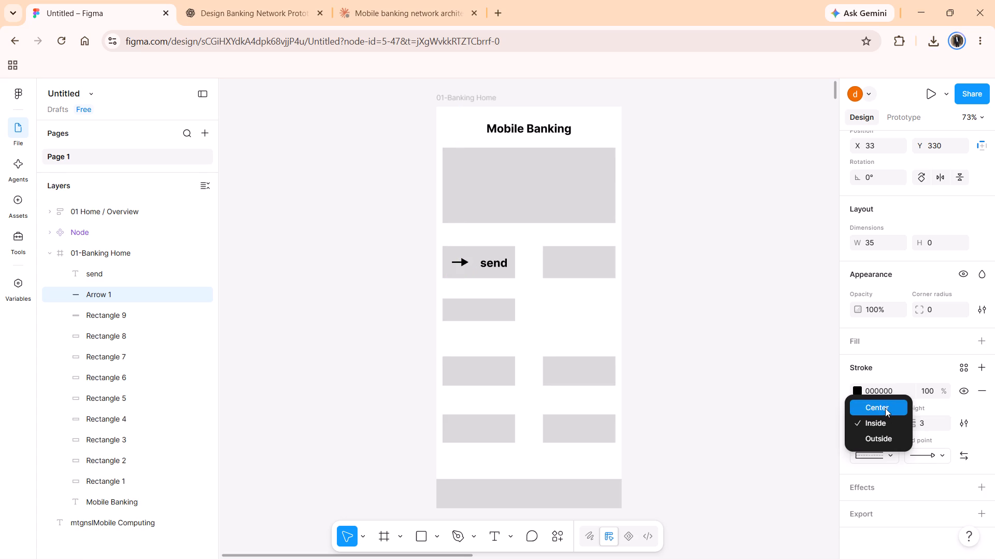
click(885, 408)
click(932, 425)
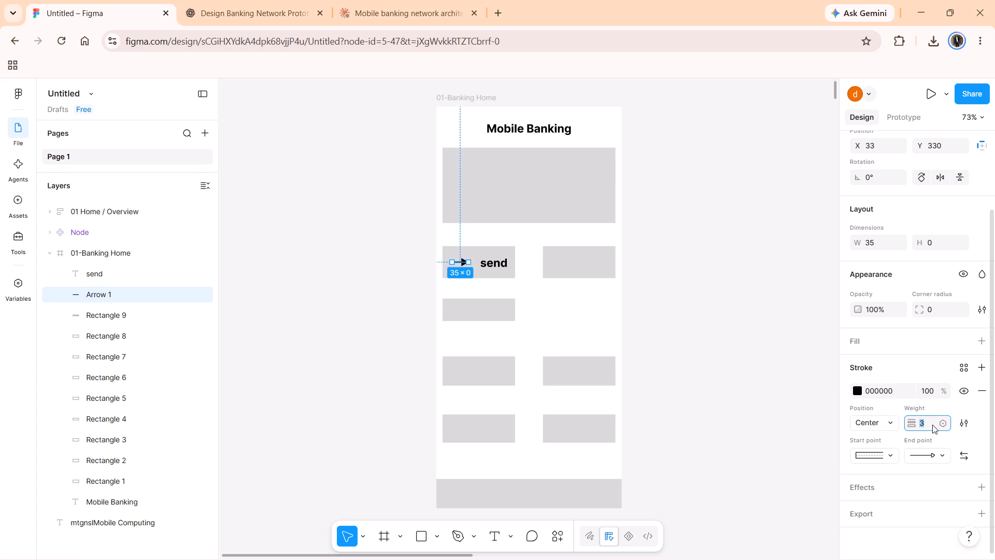
key(4)
key(Return)
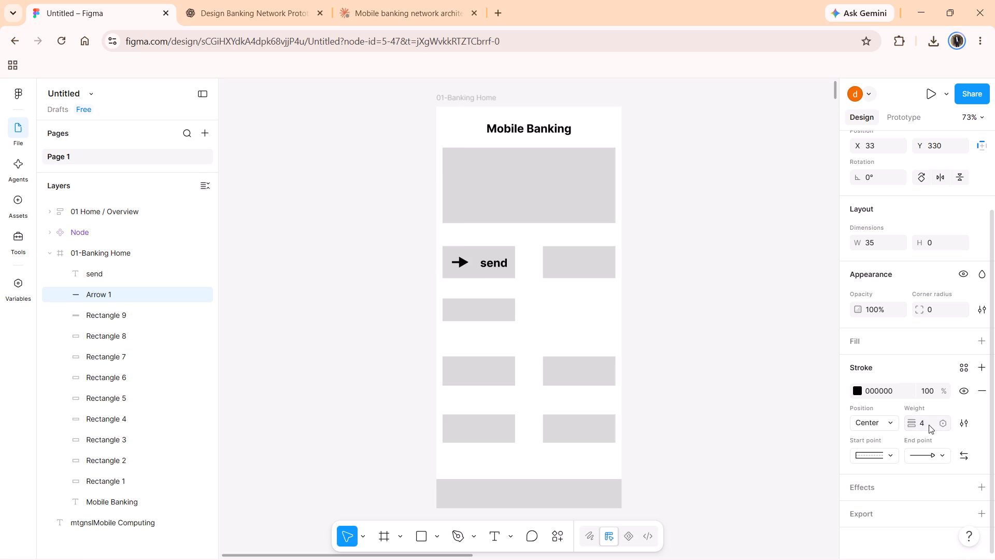
Set the arrow's stroke position to Outside with a stroke weight of 4.
click(890, 415)
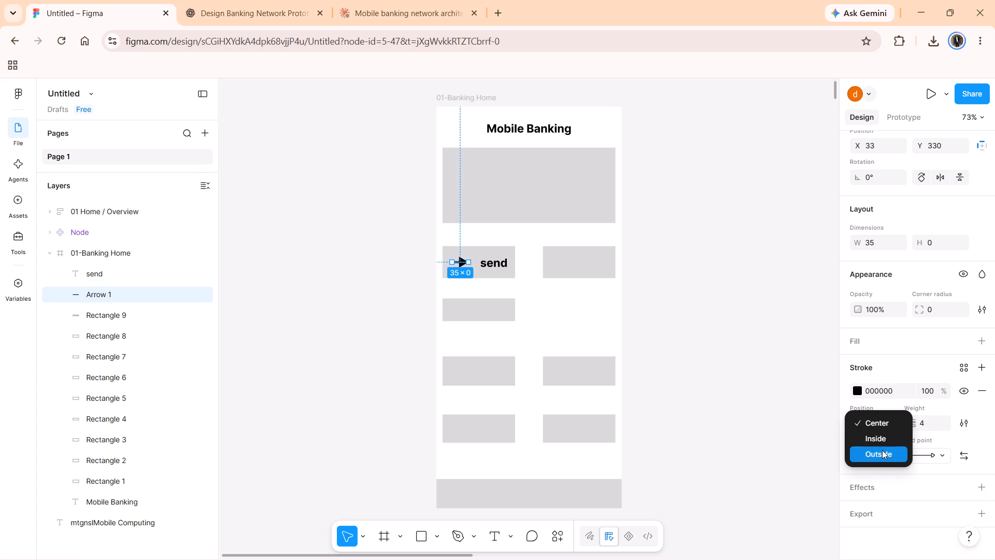
click(882, 450)
click(927, 425)
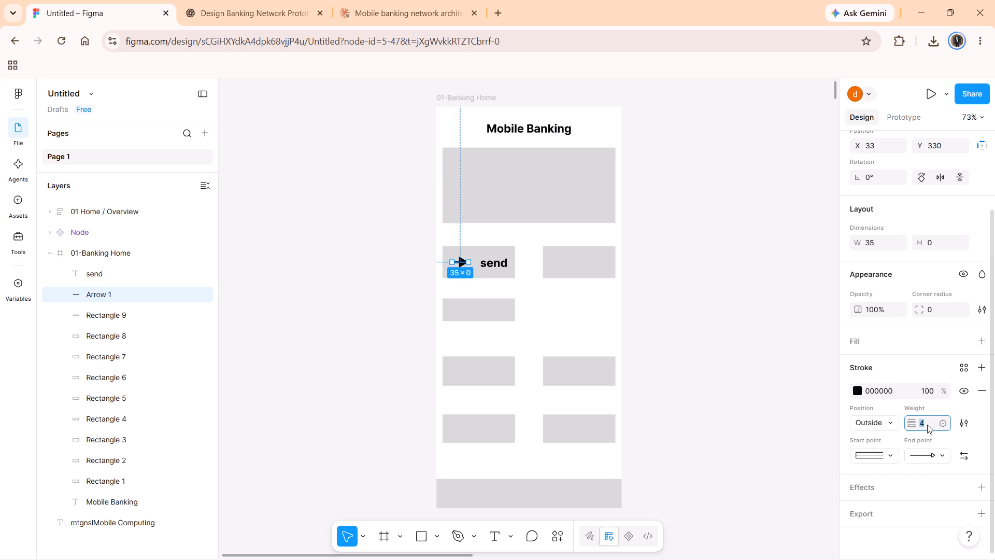
key(4)
key(Return)
click(773, 424)
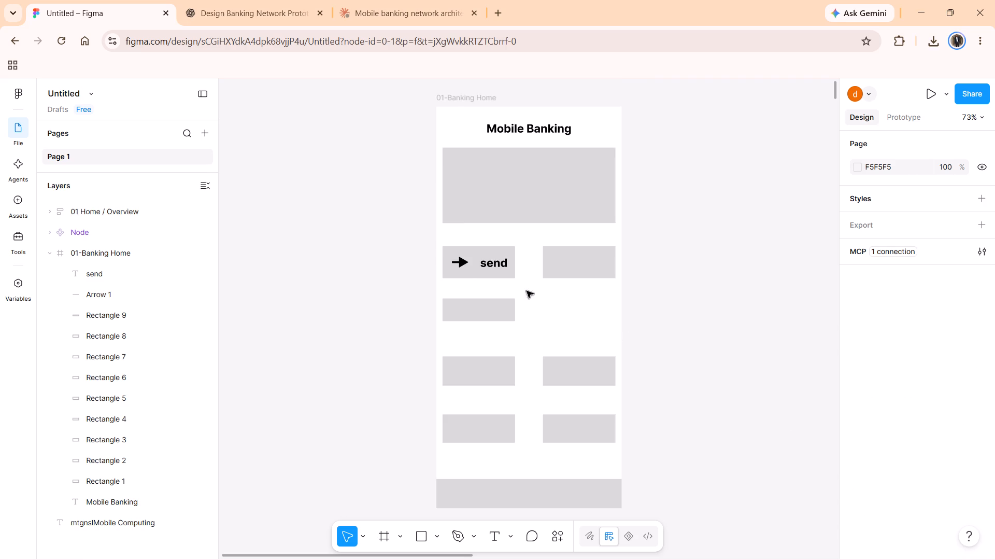
Extend the tail of the arrow beside "send" away from the label, making the arrow about 46 px long.
click(459, 261)
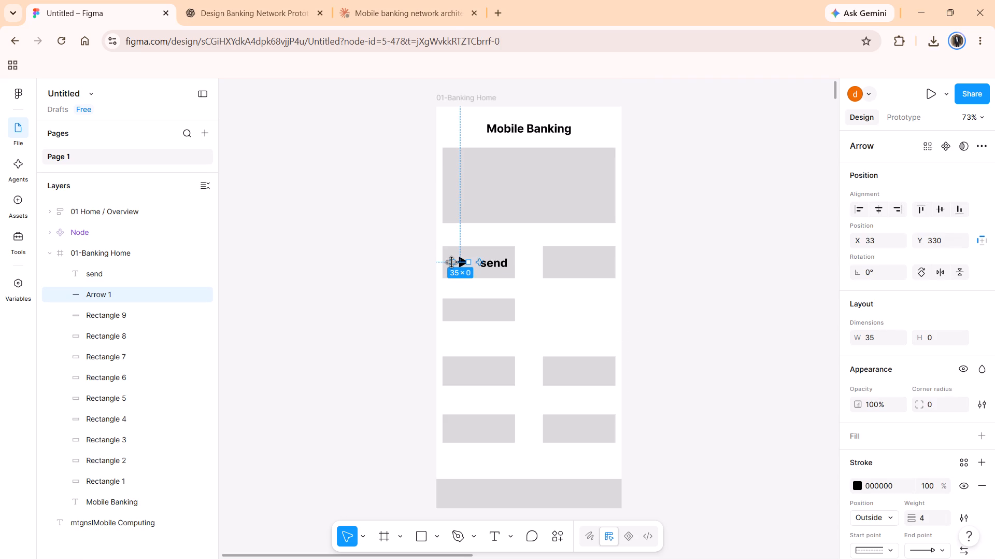
drag(452, 262, 446, 262)
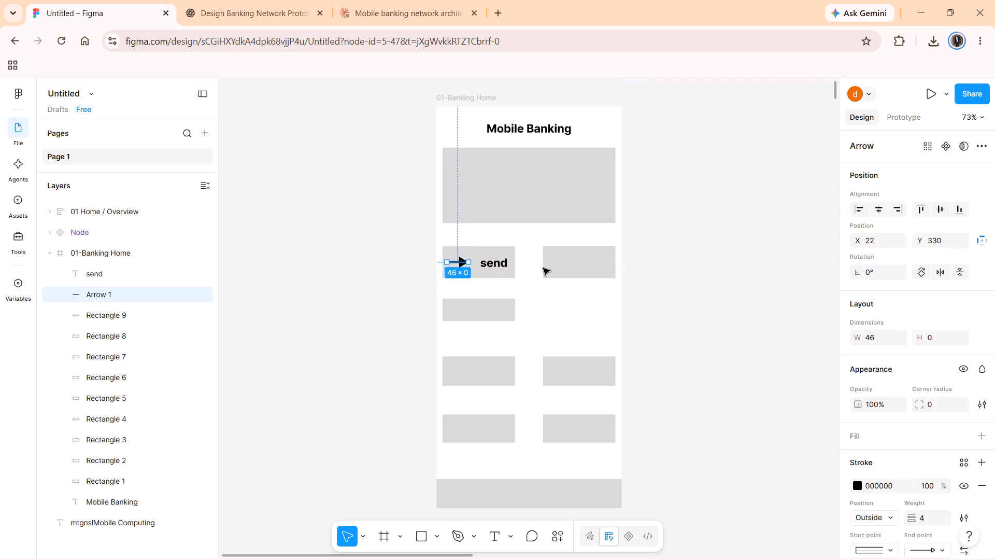
click(557, 266)
click(502, 293)
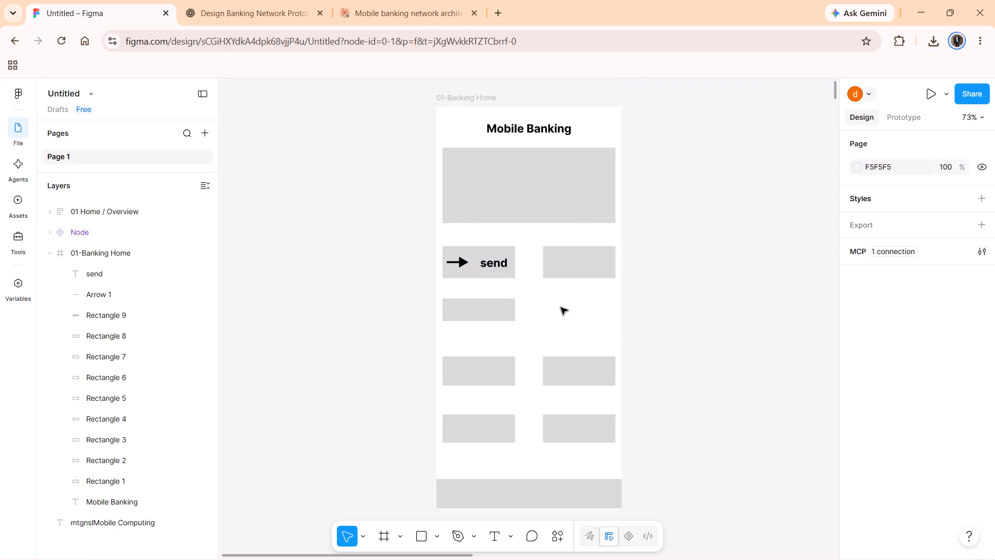
click(561, 307)
Switch to ChatGPT and examine the reference image of the mobile banking screens.
click(240, 0)
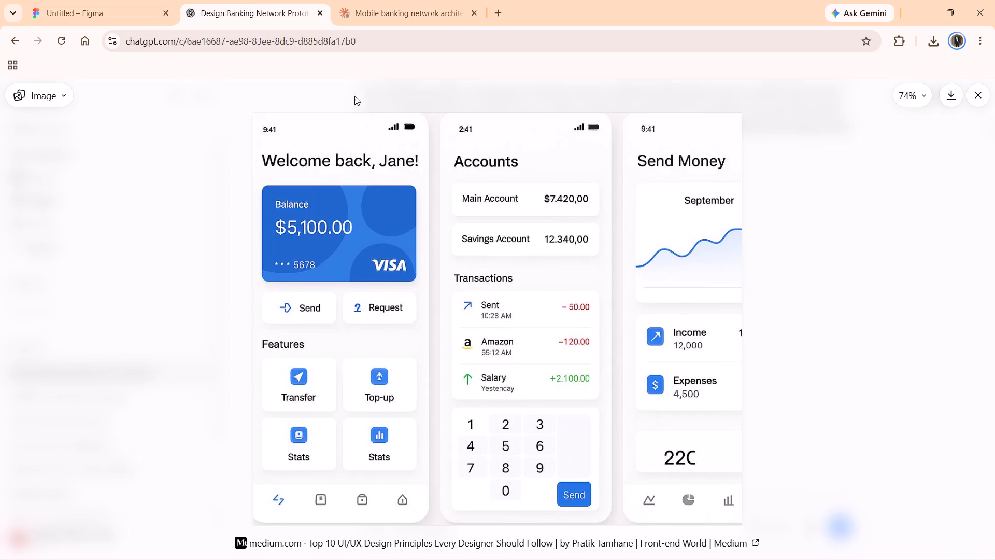
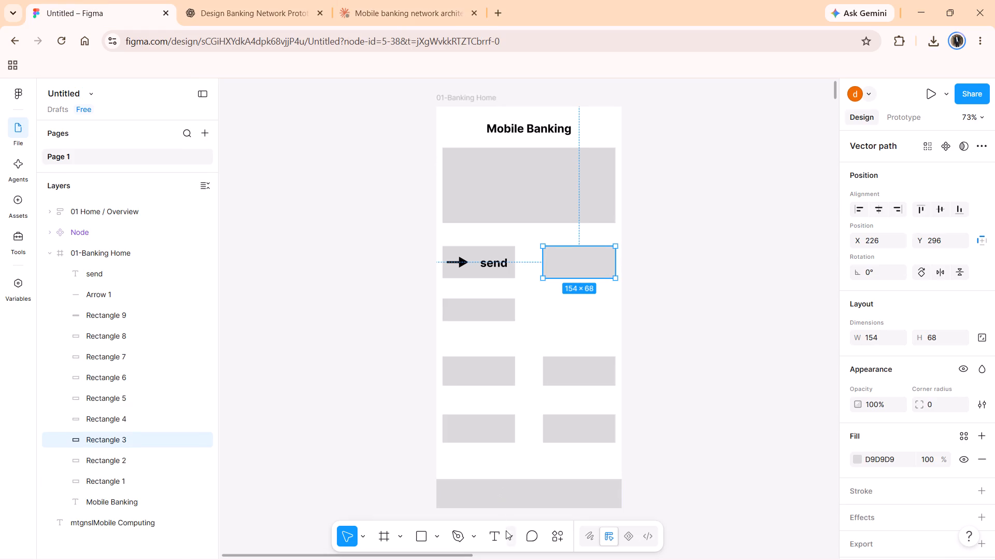
Add a bold "Request" label in a text box about 89 × 65 px over the rectangle beside "send".
click(499, 535)
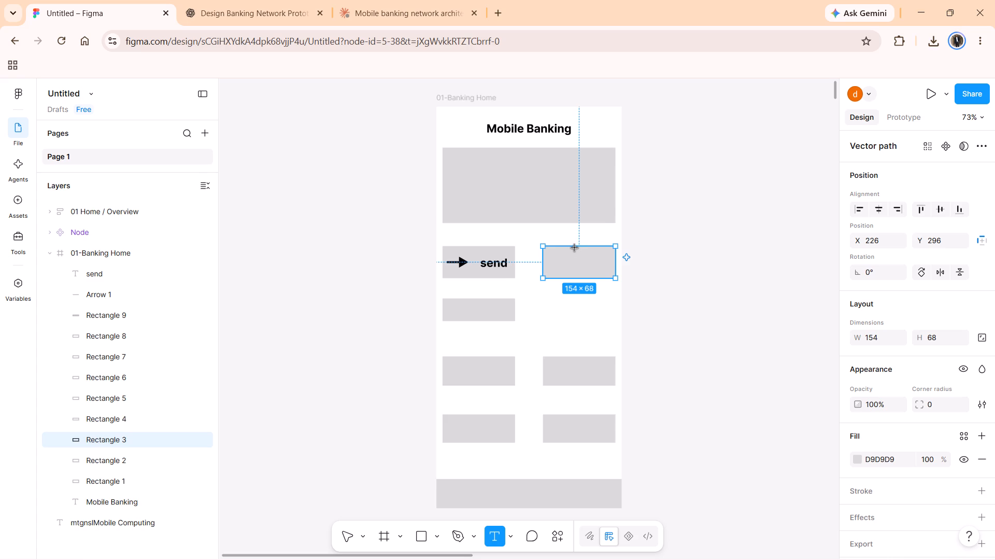
drag(573, 247, 611, 280)
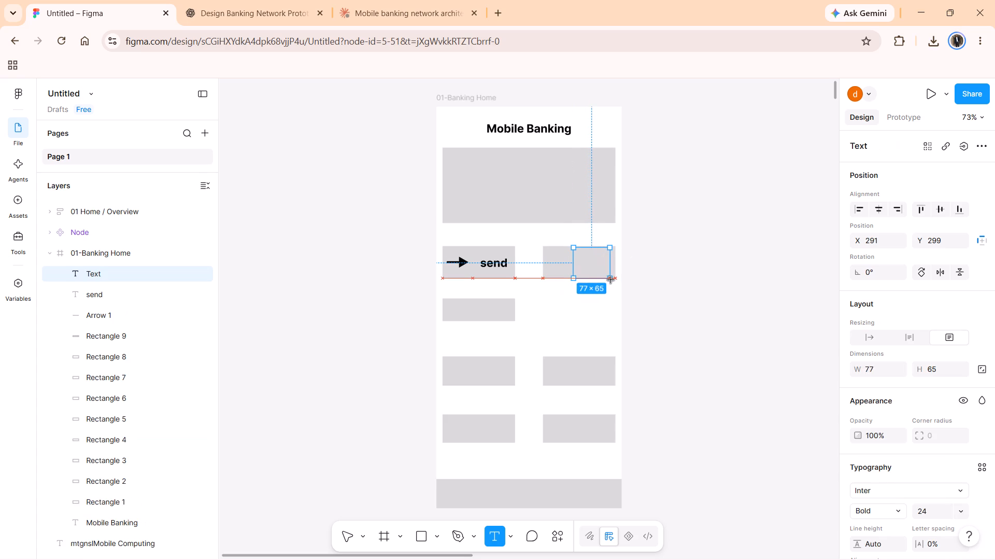
drag(611, 280, 615, 280)
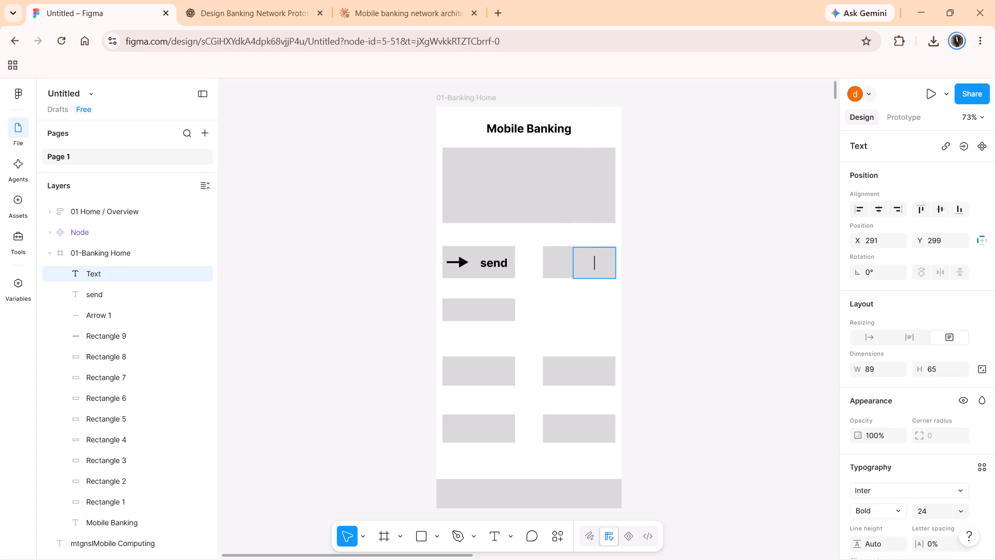
text(Re)
text(quest)
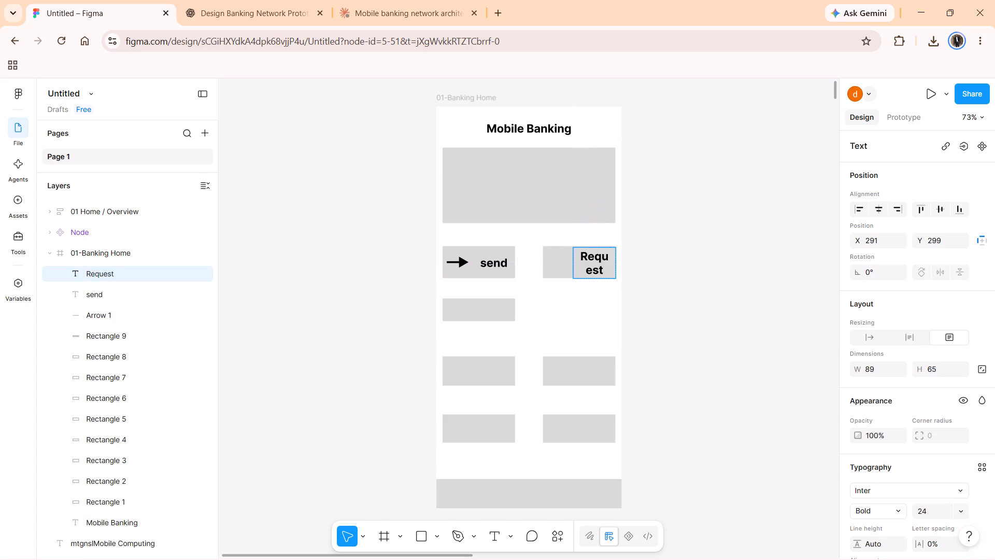
Widen the "Request" text box to about 101 px so the word fits on one line.
click(571, 263)
click(573, 264)
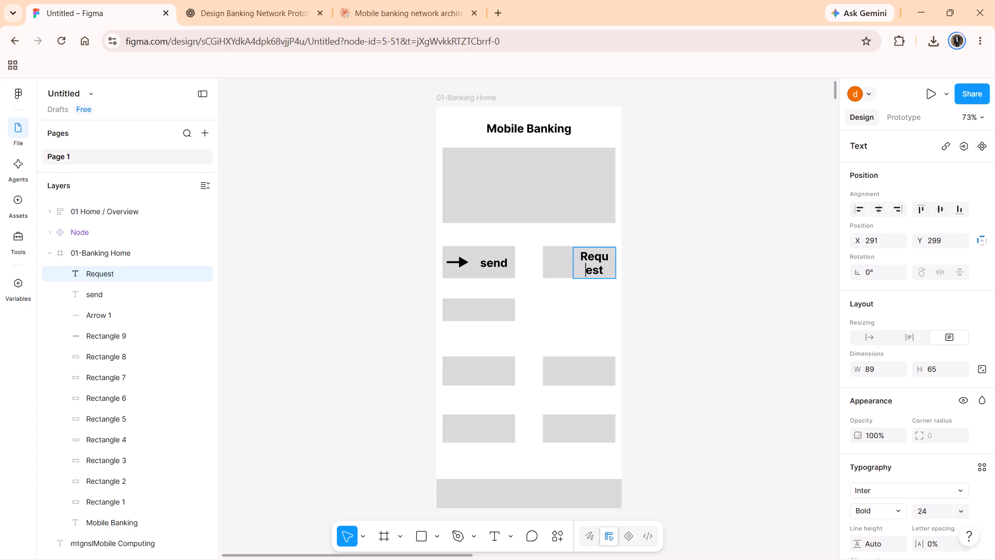
click(572, 263)
double_click(573, 263)
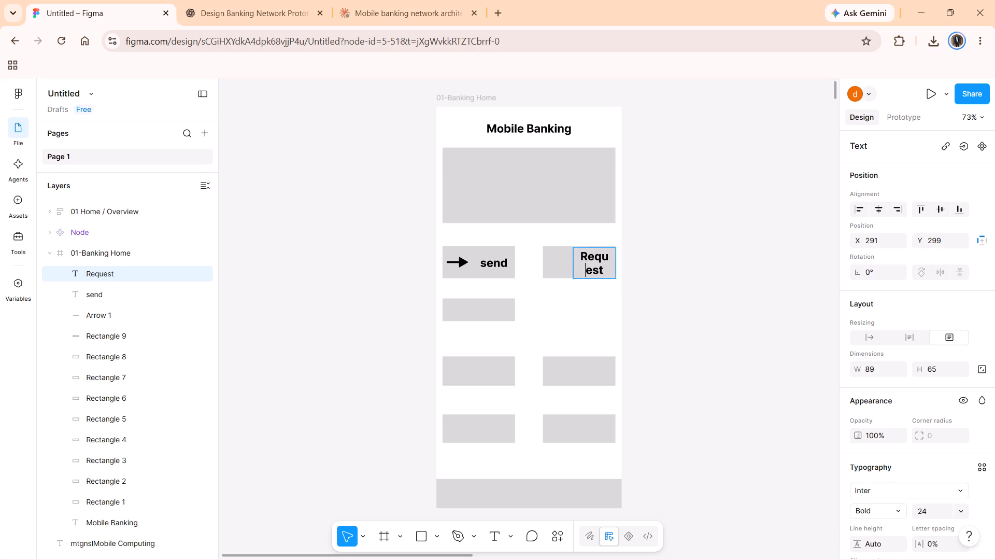
click(573, 253)
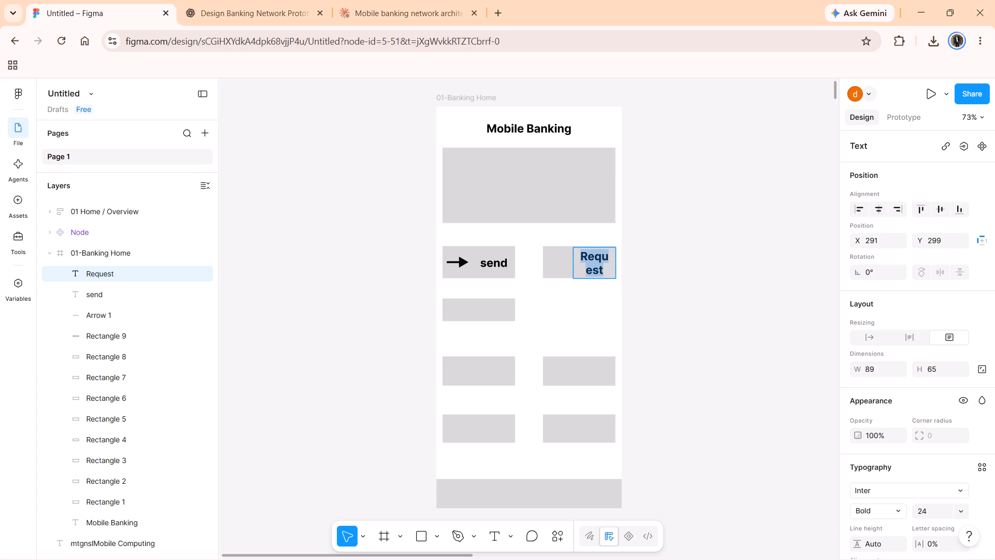
click(571, 249)
click(571, 259)
click(605, 274)
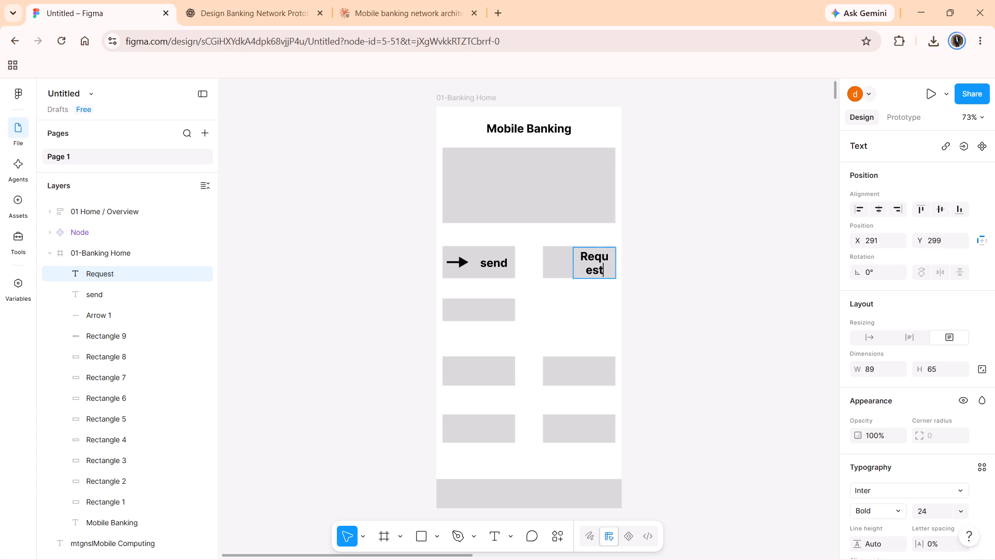
click(572, 263)
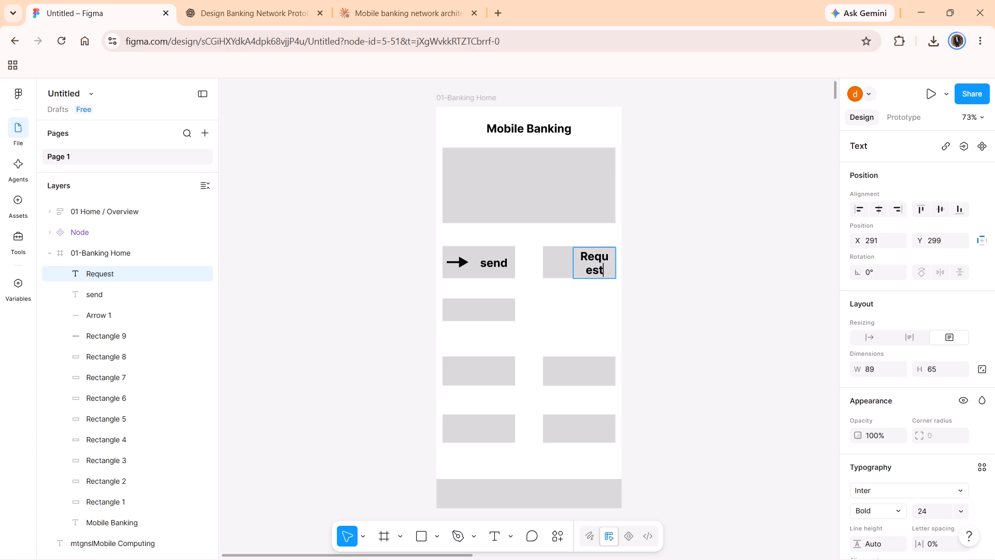
double_click(574, 262)
click(570, 262)
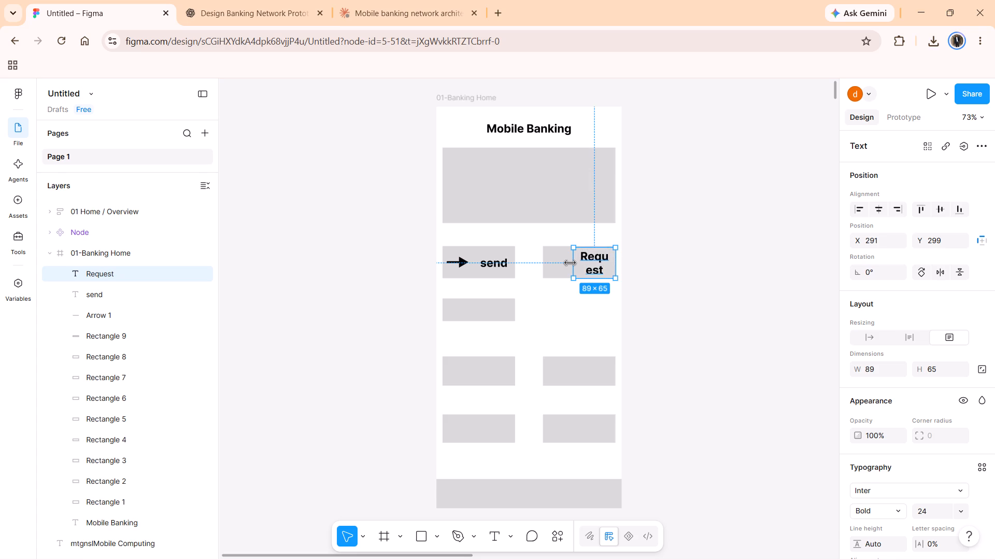
drag(573, 263, 568, 263)
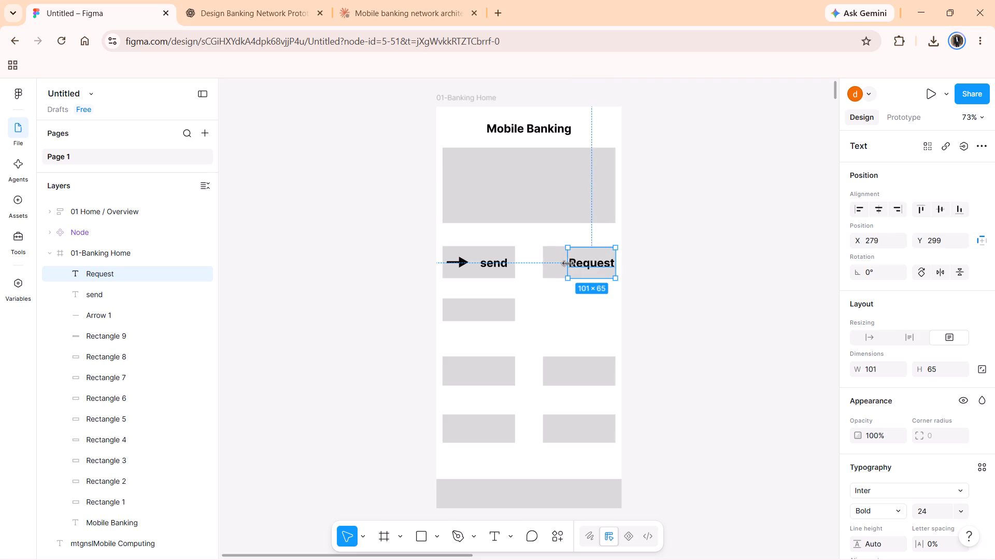
drag(568, 263, 567, 263)
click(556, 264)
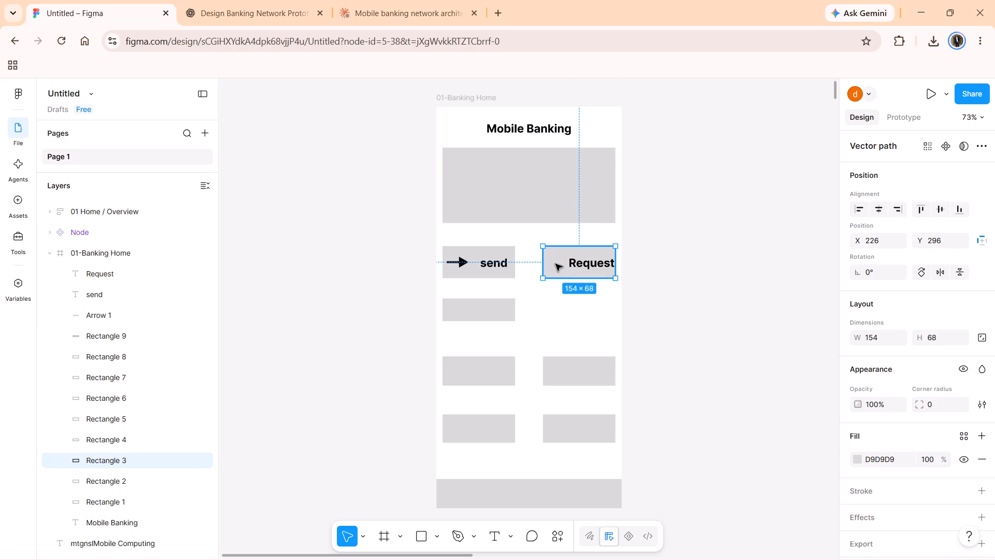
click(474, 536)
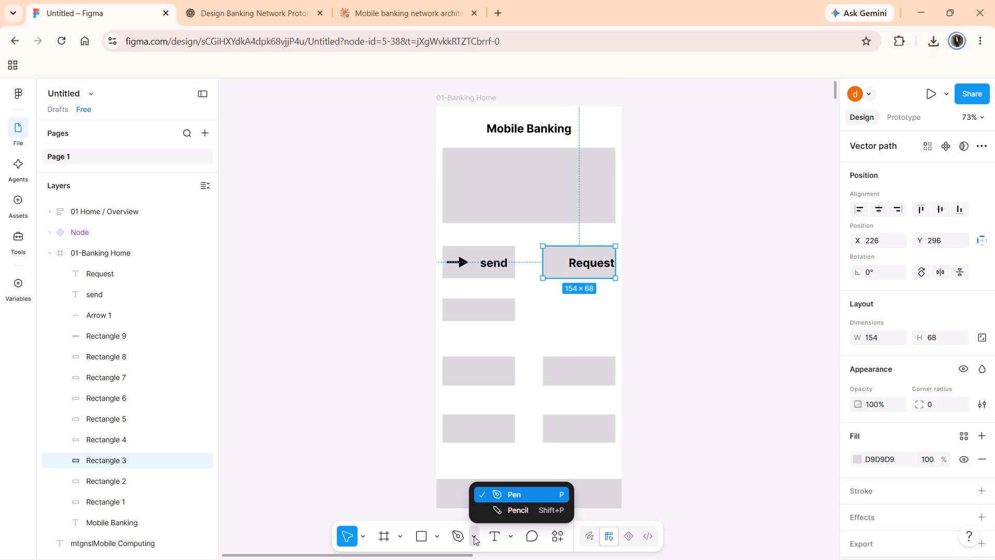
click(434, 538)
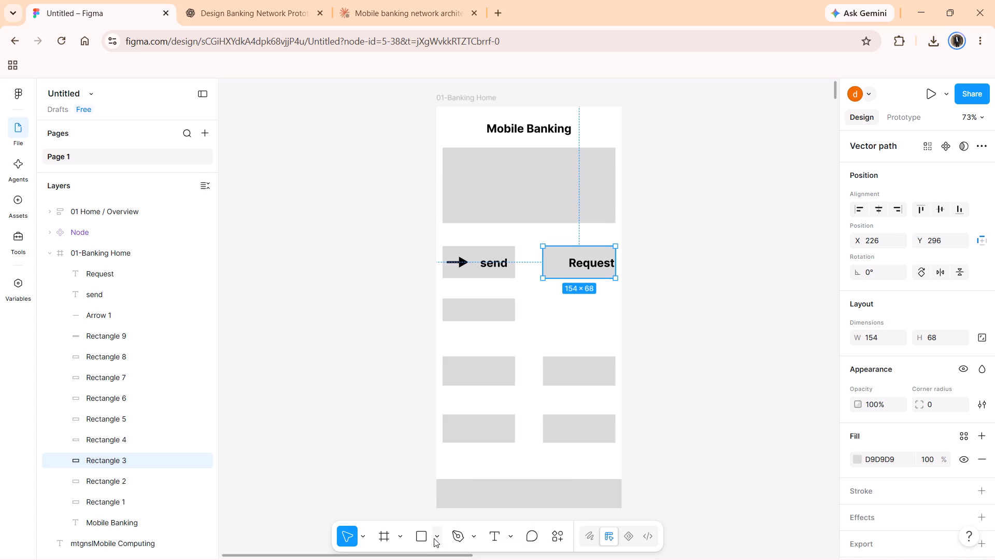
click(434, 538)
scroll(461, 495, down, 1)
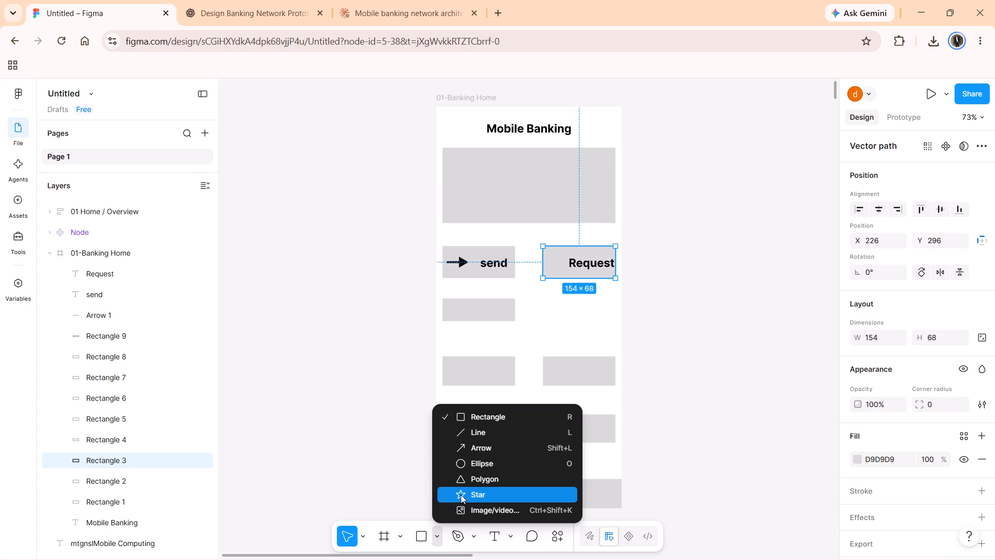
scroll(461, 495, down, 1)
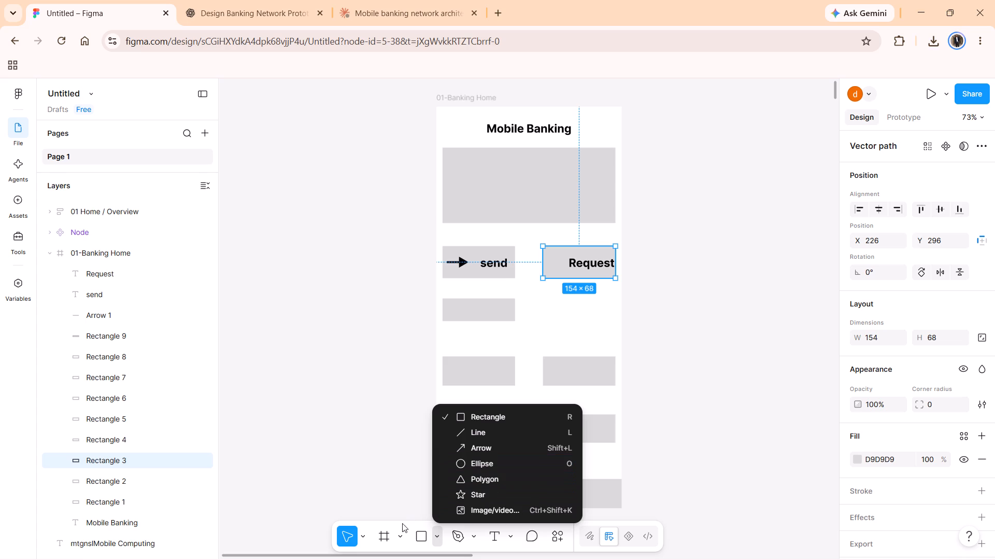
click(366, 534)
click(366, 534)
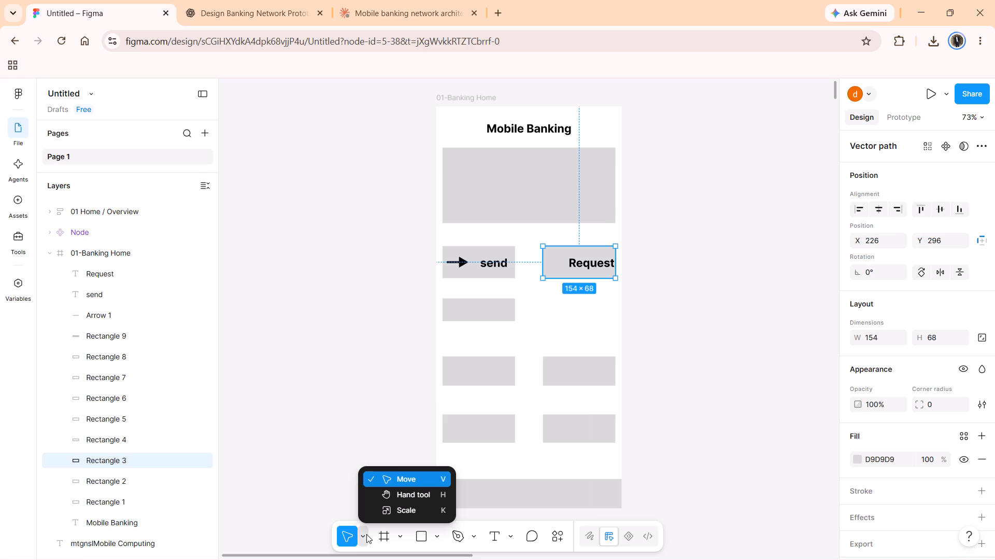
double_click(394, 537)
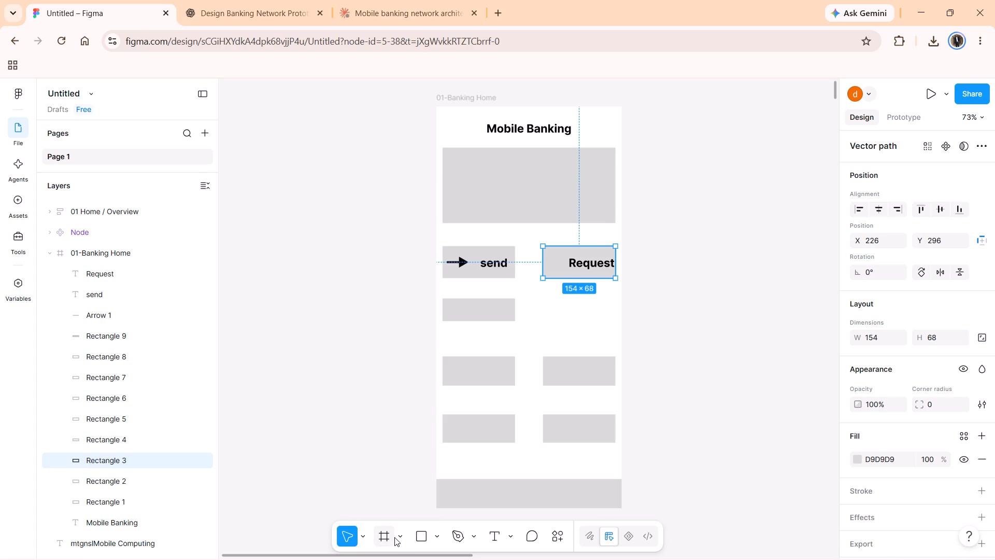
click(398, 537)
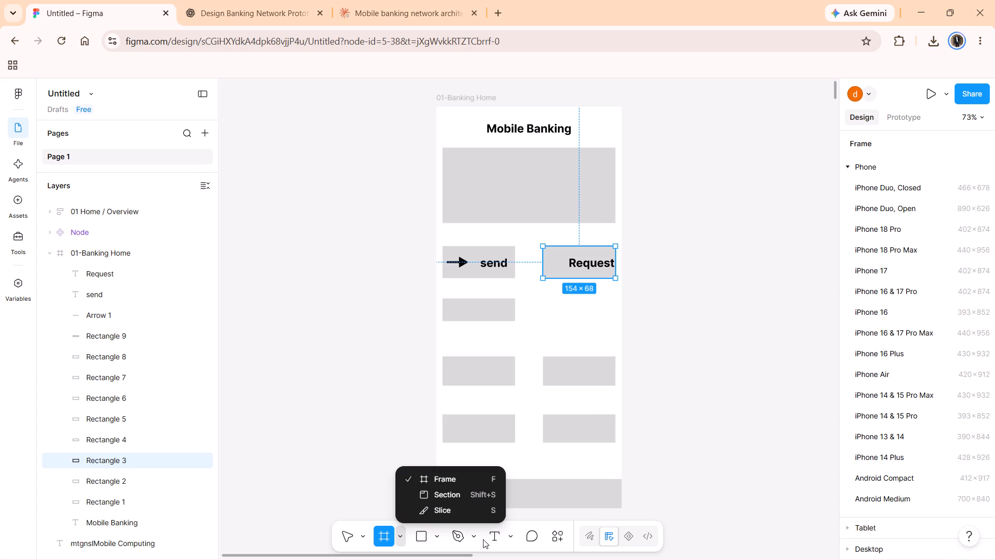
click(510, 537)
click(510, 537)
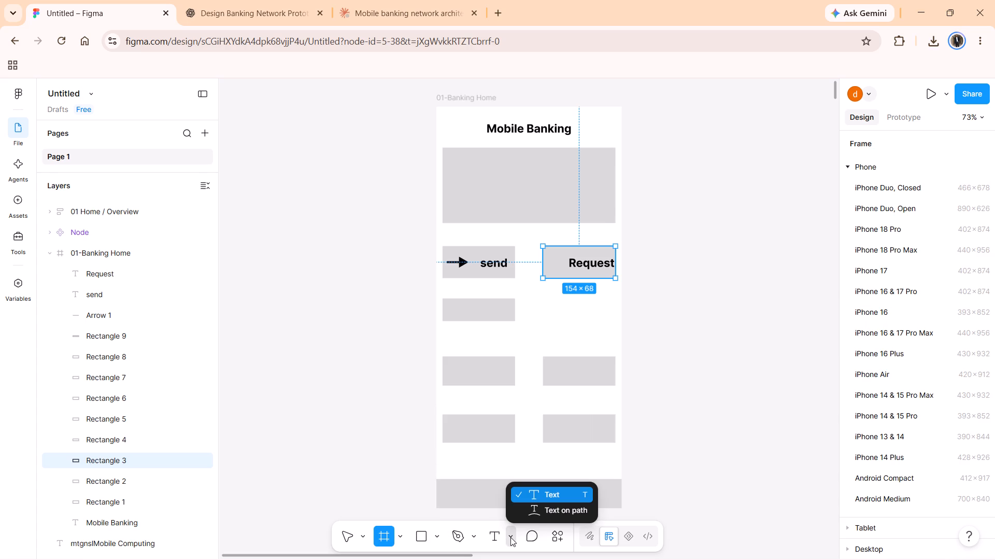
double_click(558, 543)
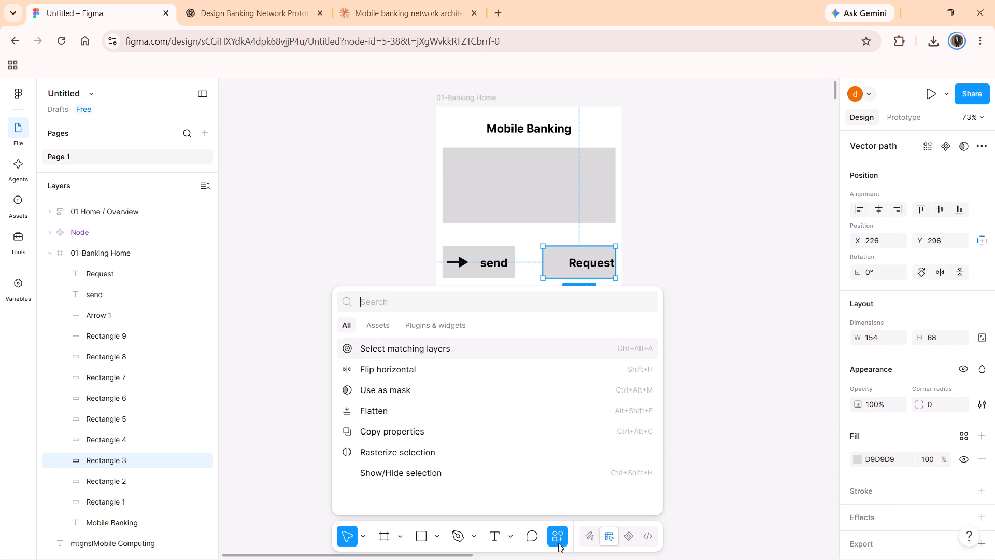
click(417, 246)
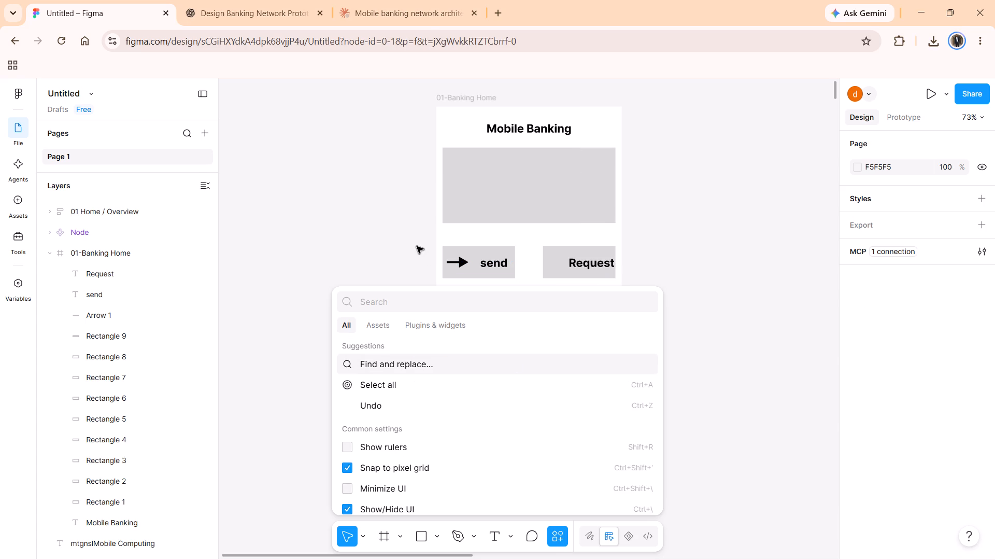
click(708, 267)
Widen the "Request" text box to about 110 px, extending it toward the "send" tile.
click(598, 262)
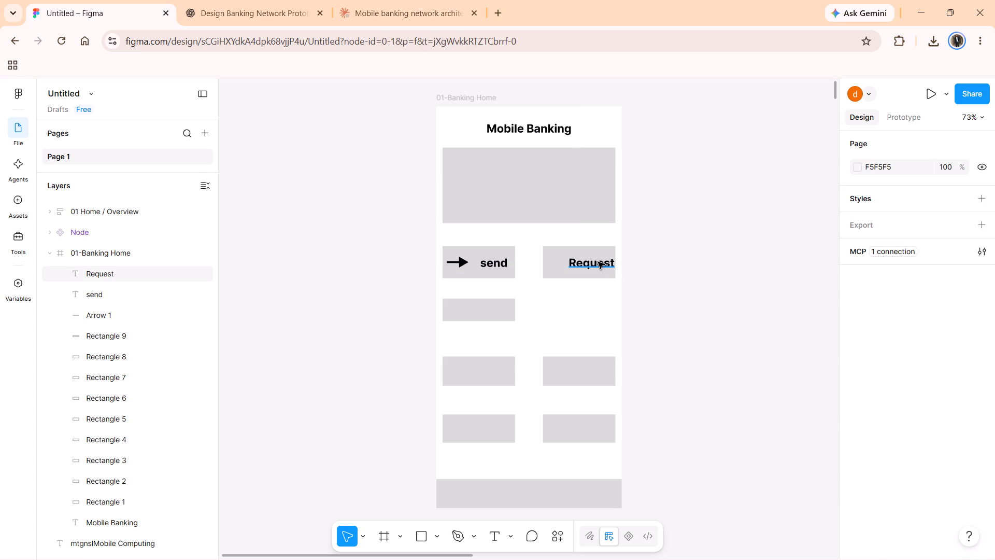
click(568, 259)
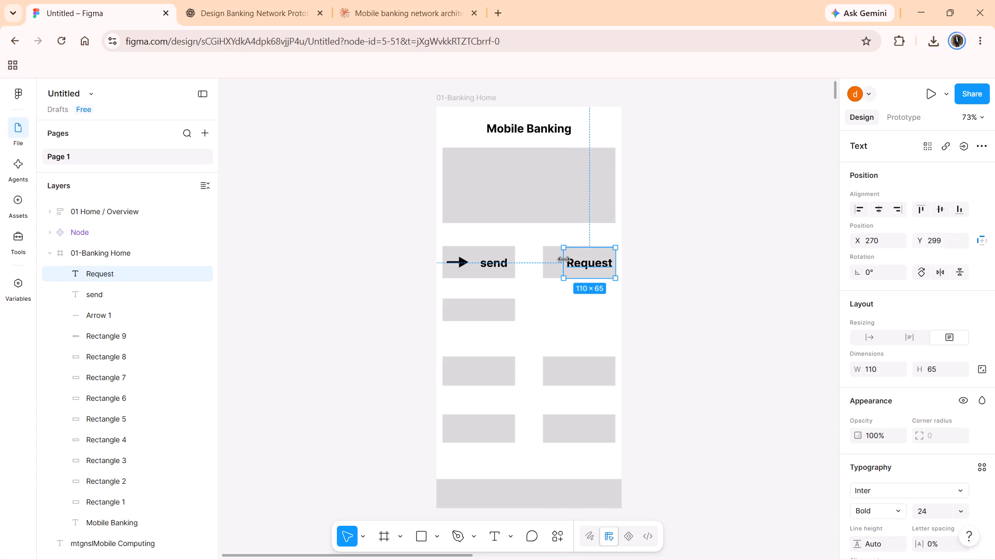
click(686, 334)
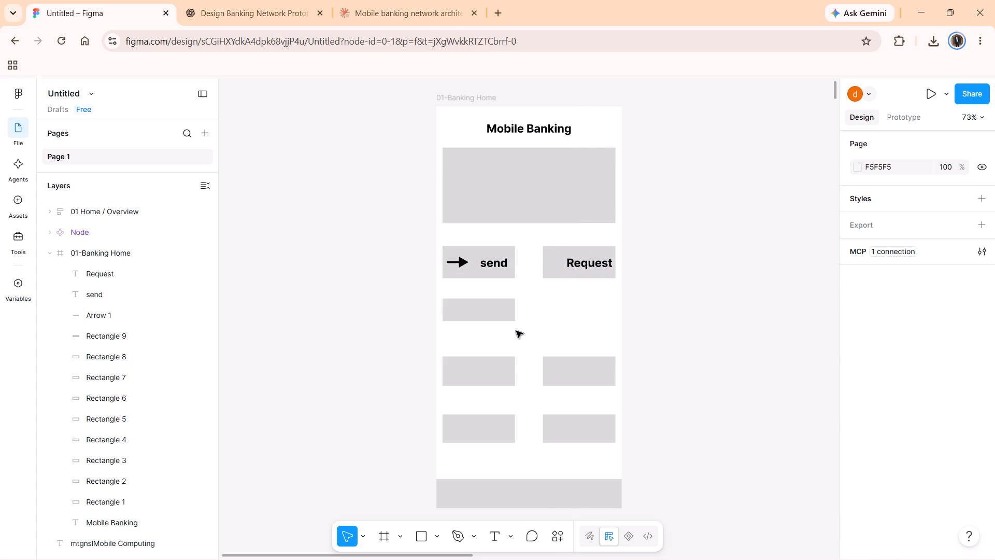
Add a bold "Features" label in a text box about 150 × 46 px over the rectangle below "send", following ChatGPT's reference image.
click(480, 309)
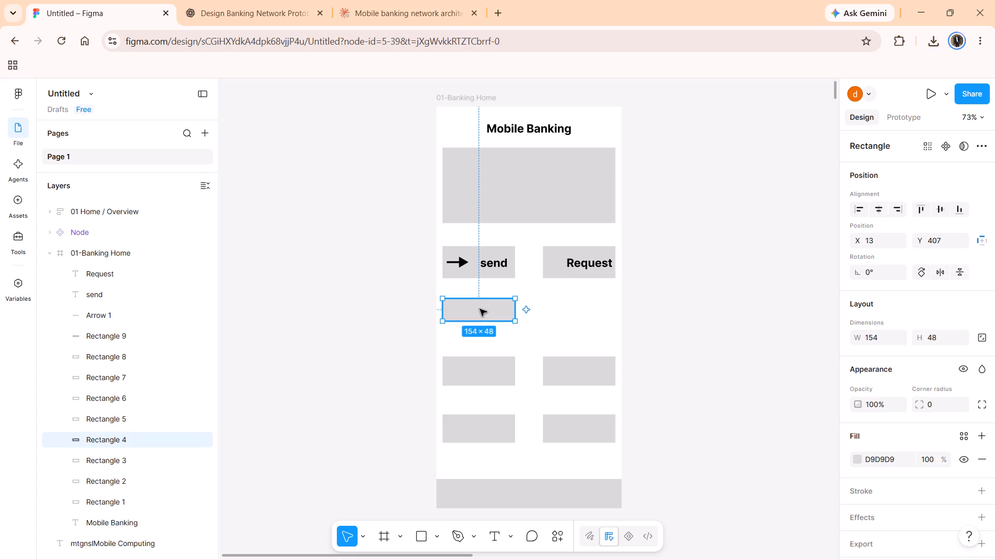
click(287, 0)
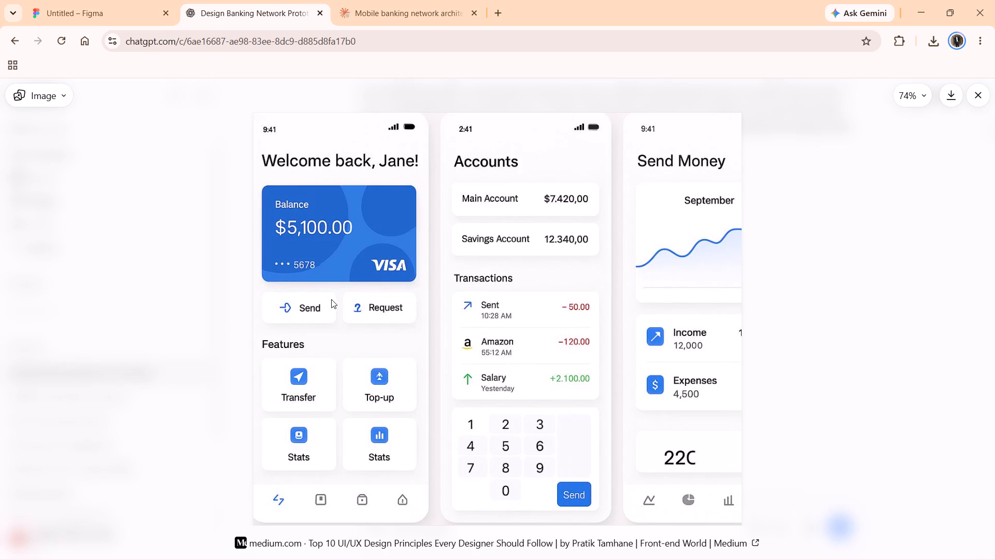
click(129, 23)
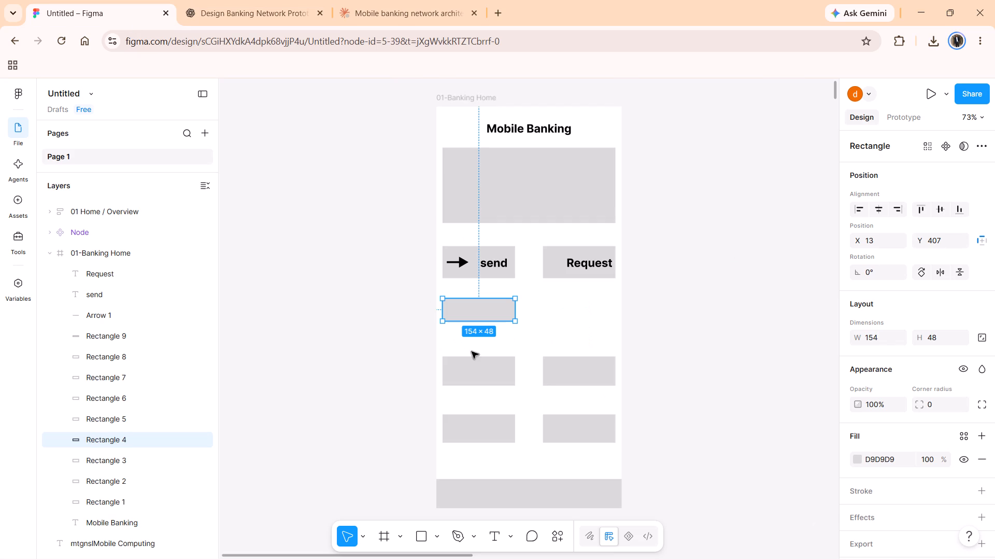
double_click(478, 301)
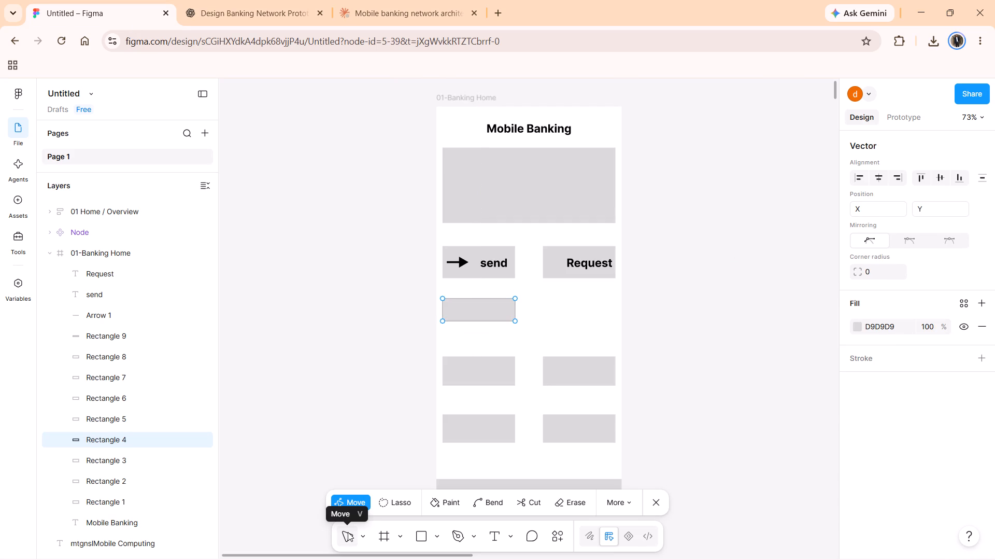
click(348, 532)
double_click(466, 310)
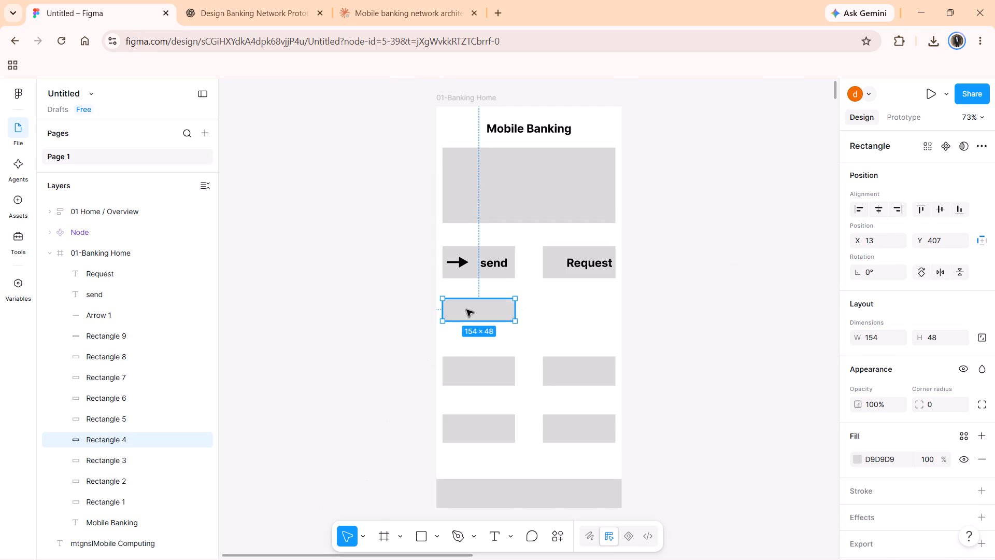
click(503, 538)
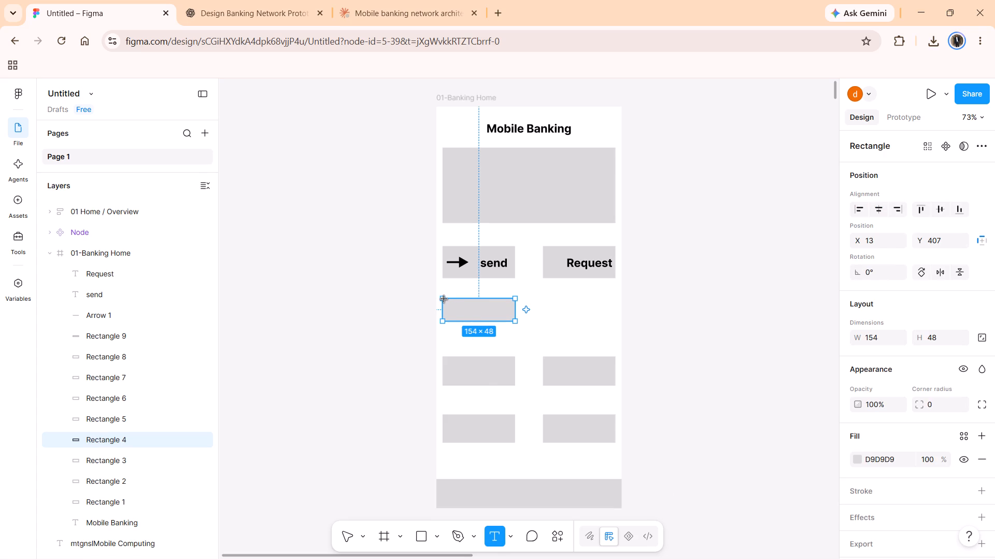
drag(444, 299, 510, 320)
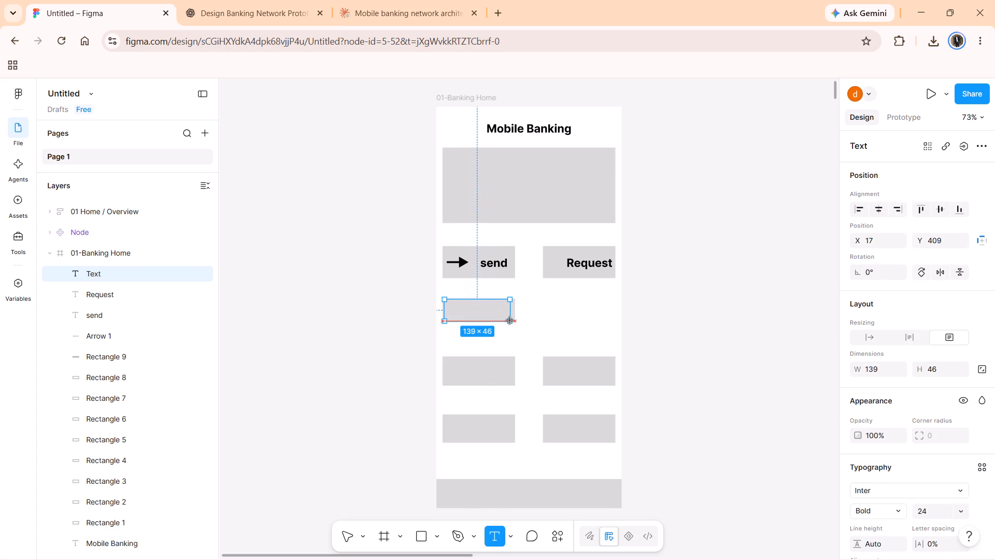
drag(510, 320, 514, 320)
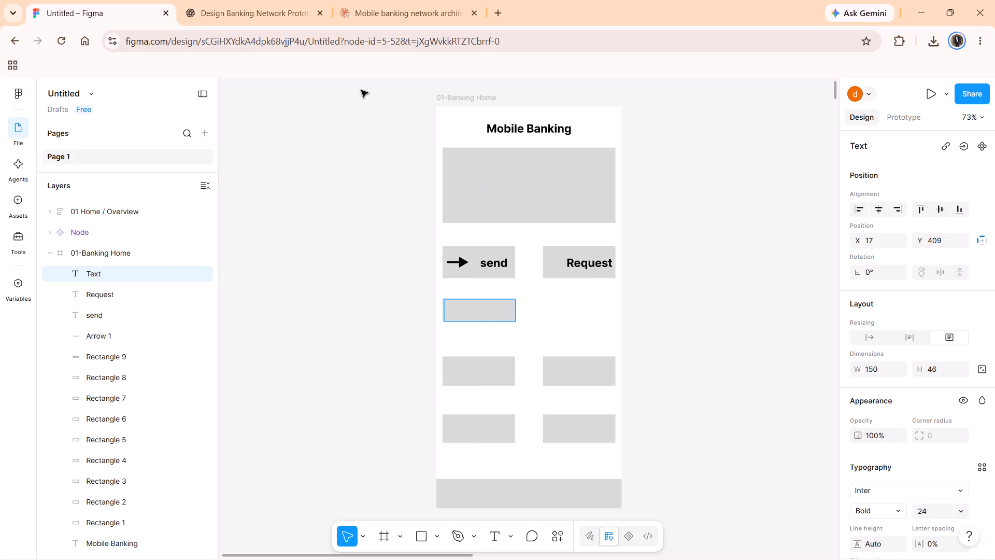
click(251, 0)
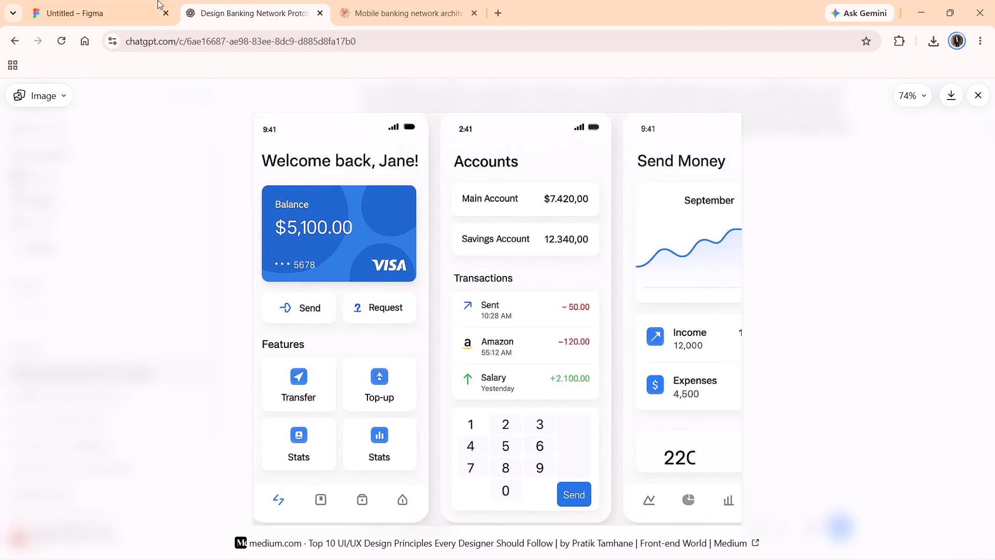
click(152, 0)
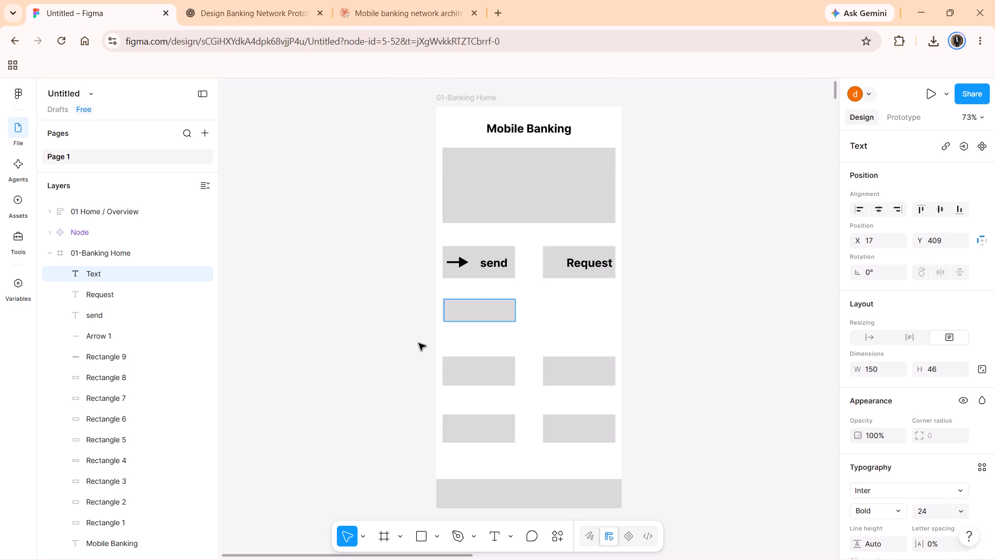
text(Fea)
text(tures)
click(471, 391)
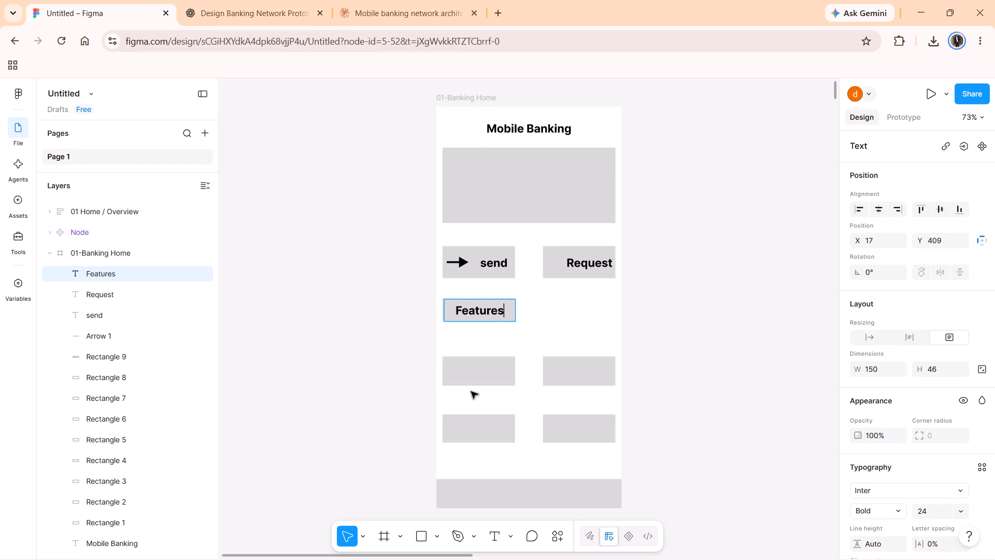
Stretch the two tiles below "Features" downward, making the upper one about 110 px high and the lower one about 111 px.
click(472, 375)
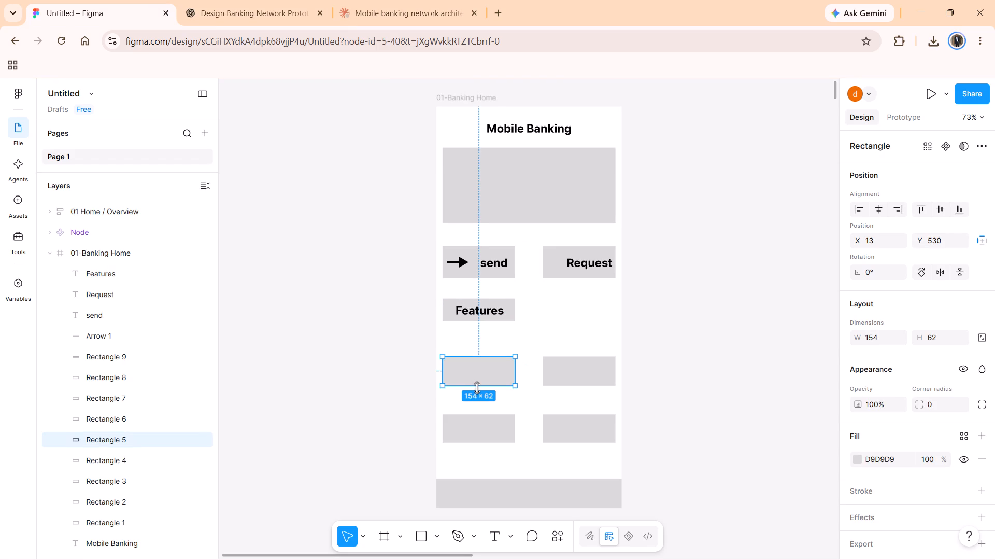
drag(477, 388, 478, 399)
click(485, 444)
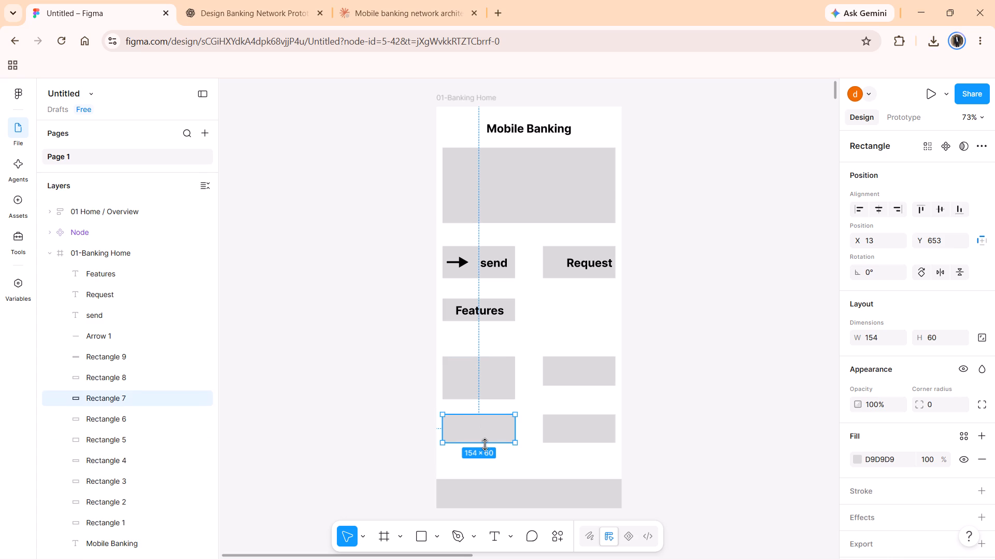
drag(484, 445, 486, 467)
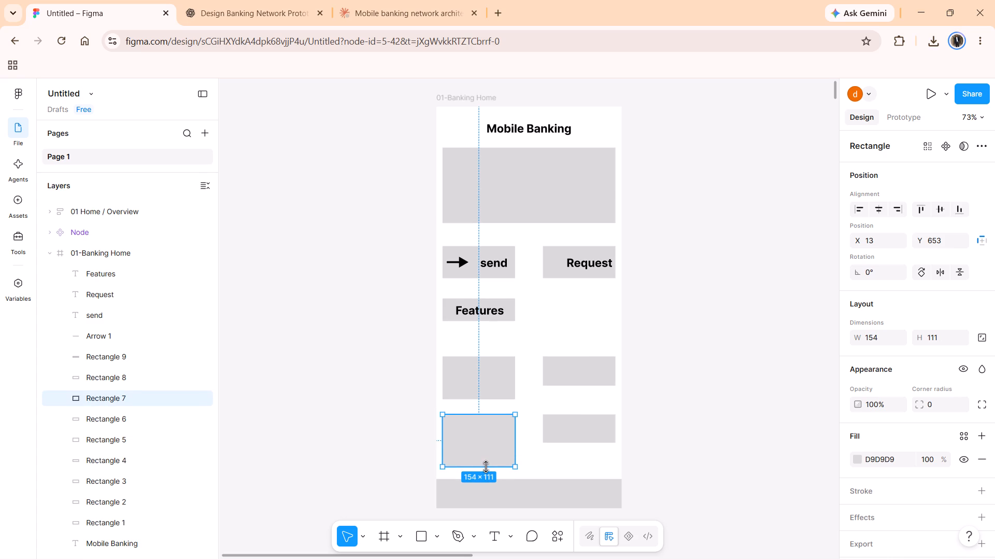
drag(486, 467, 486, 467)
click(489, 387)
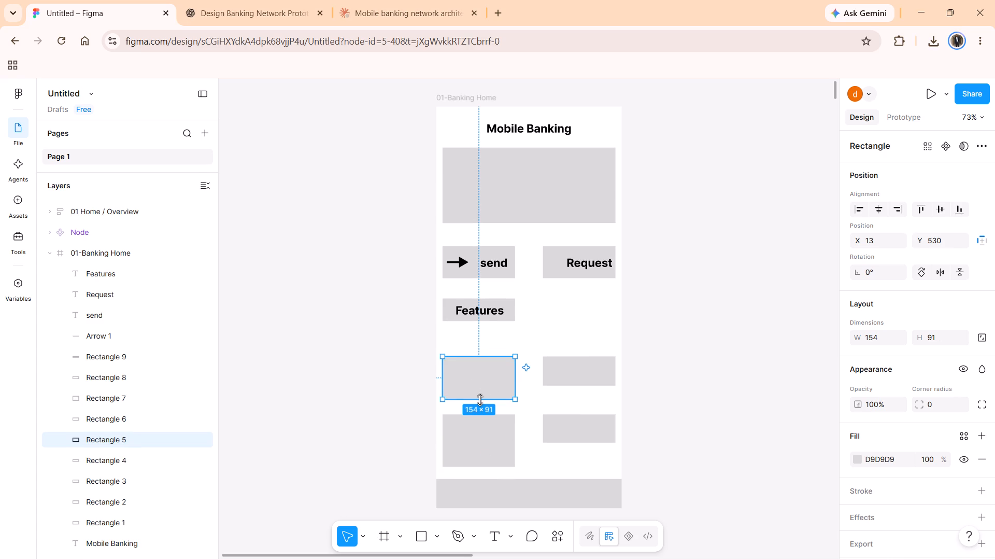
drag(480, 400, 480, 408)
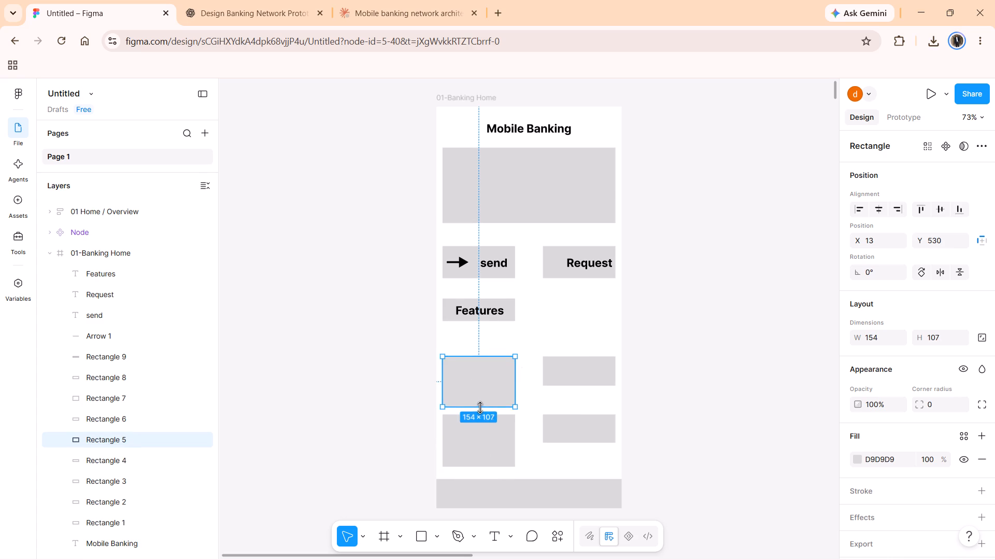
drag(480, 408, 480, 408)
drag(480, 408, 481, 409)
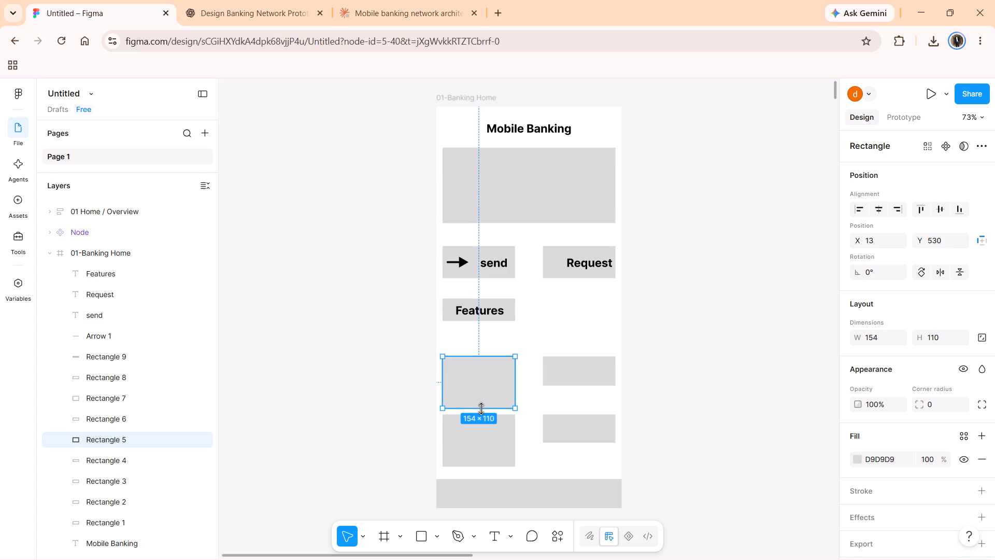
Stretch the two tiles in the column below "Request" to match, the upper to about 110 px high and the lower to about 111 px.
click(612, 384)
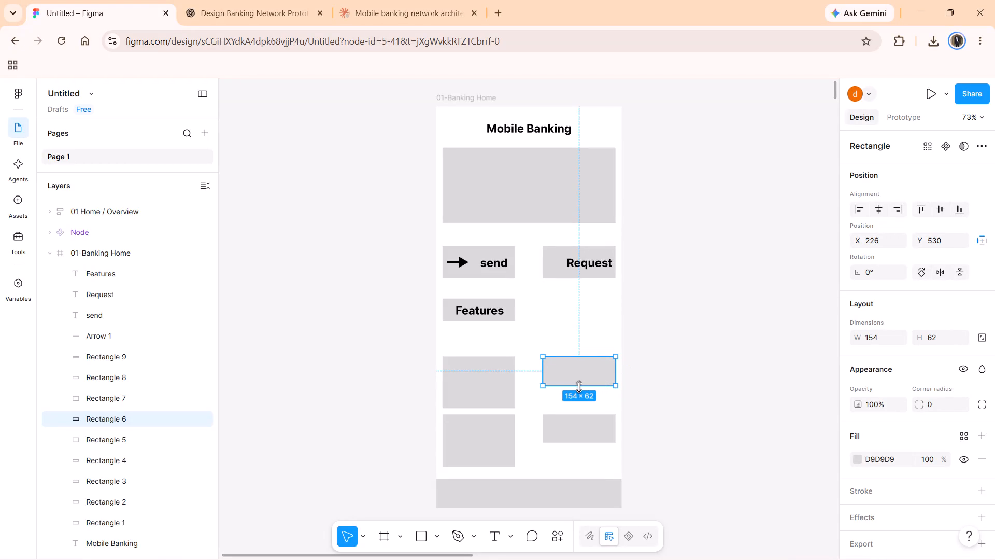
drag(579, 387, 584, 410)
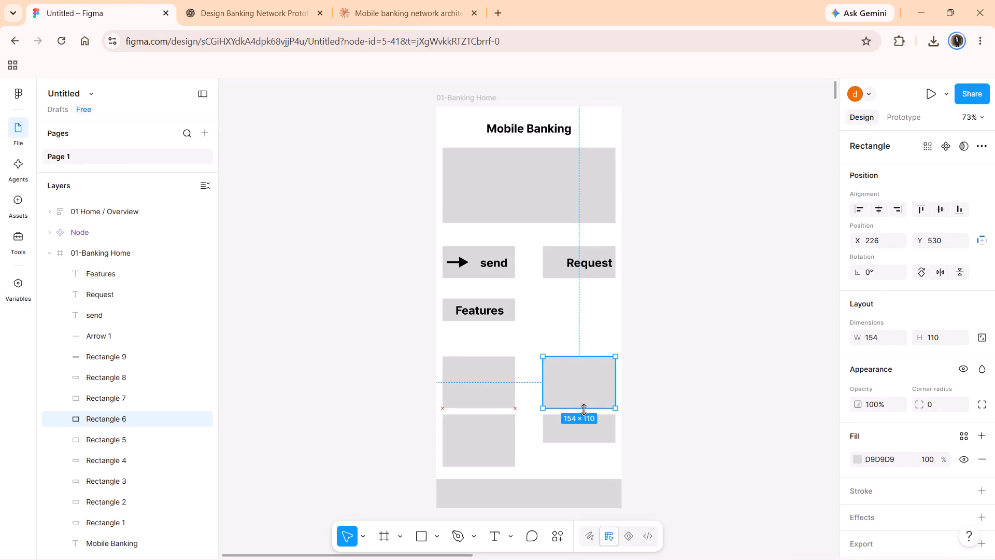
drag(584, 410, 584, 411)
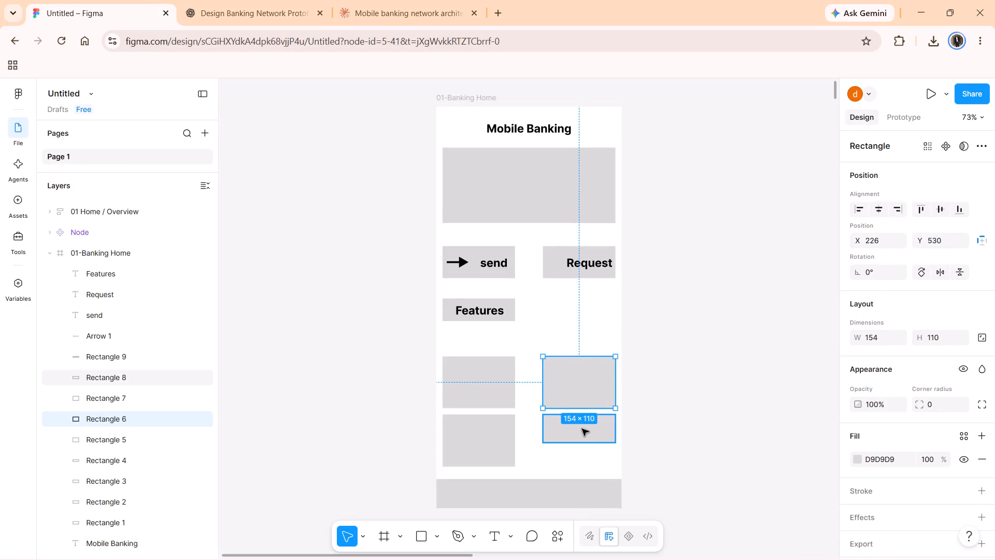
click(582, 429)
drag(580, 445, 580, 461)
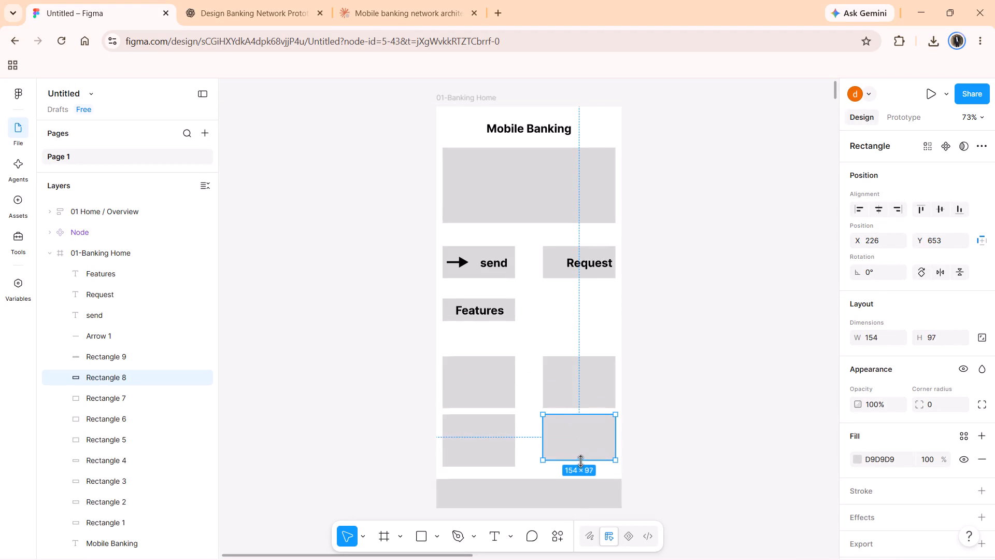
drag(580, 461, 580, 464)
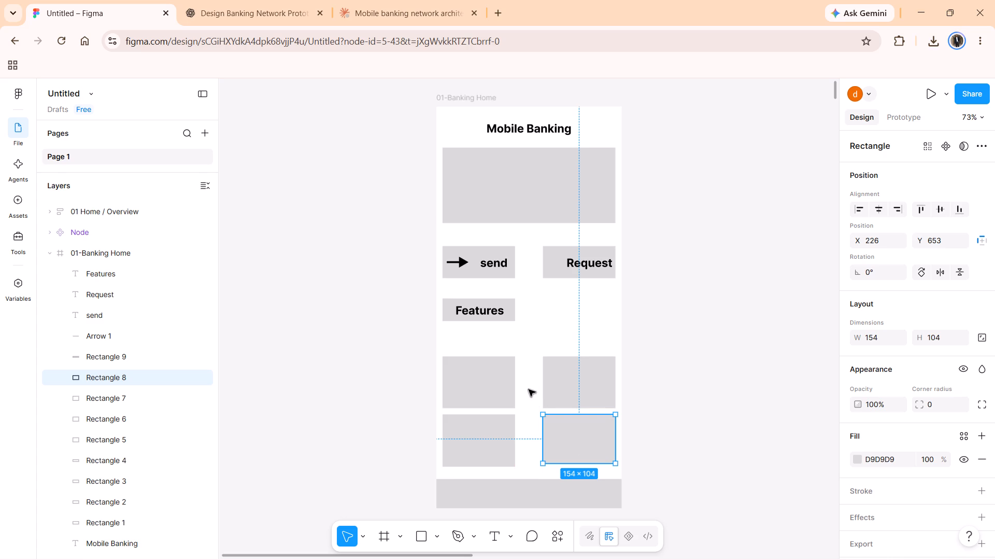
click(567, 464)
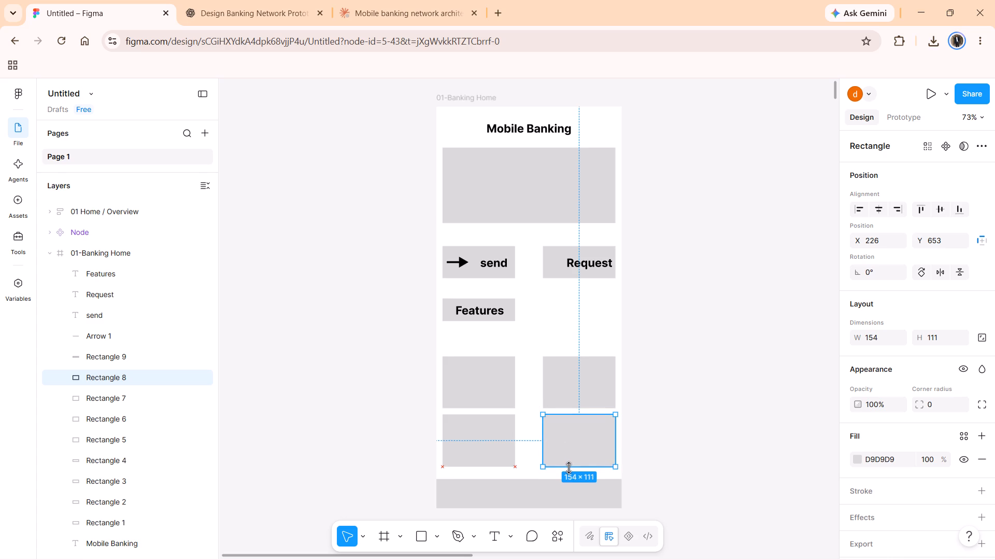
click(517, 350)
click(501, 364)
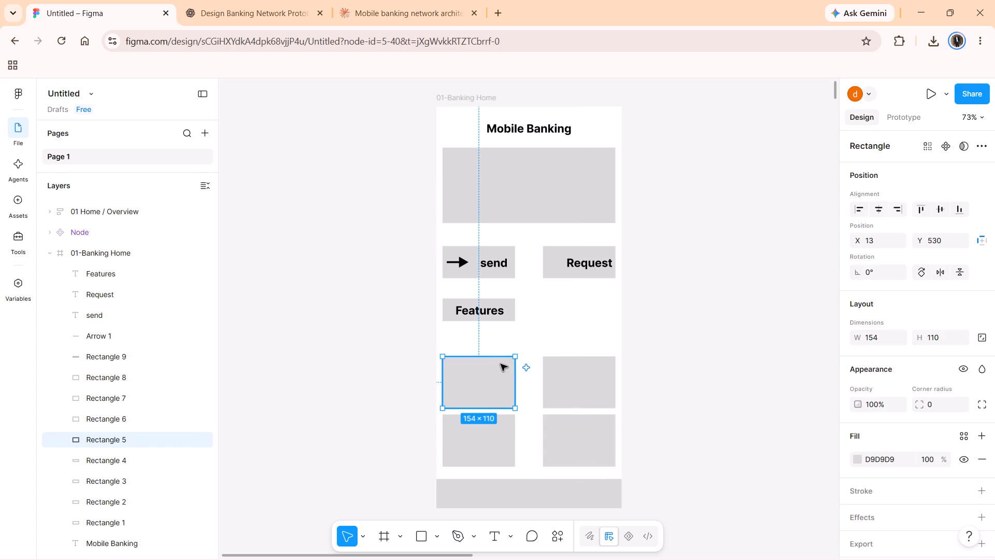
click(491, 369)
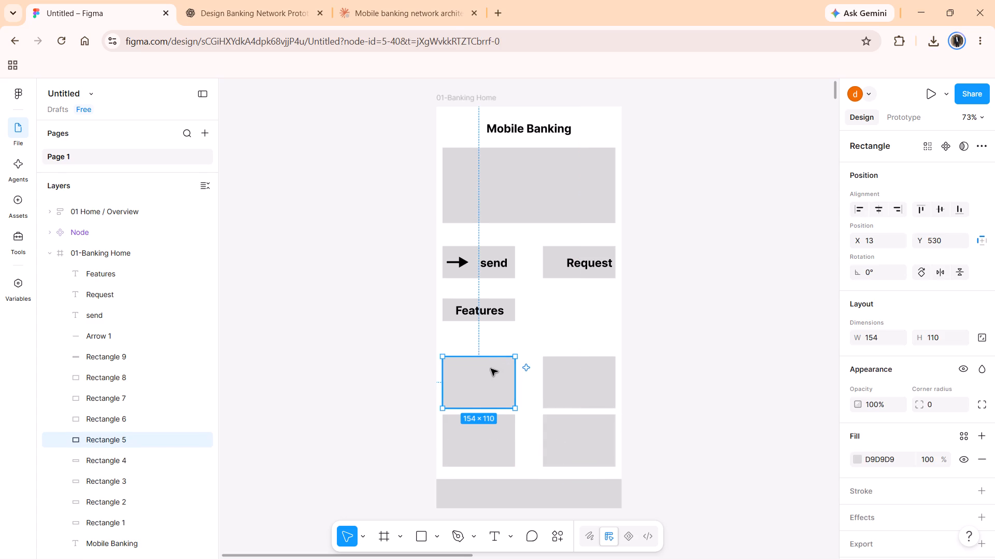
double_click(491, 369)
click(492, 525)
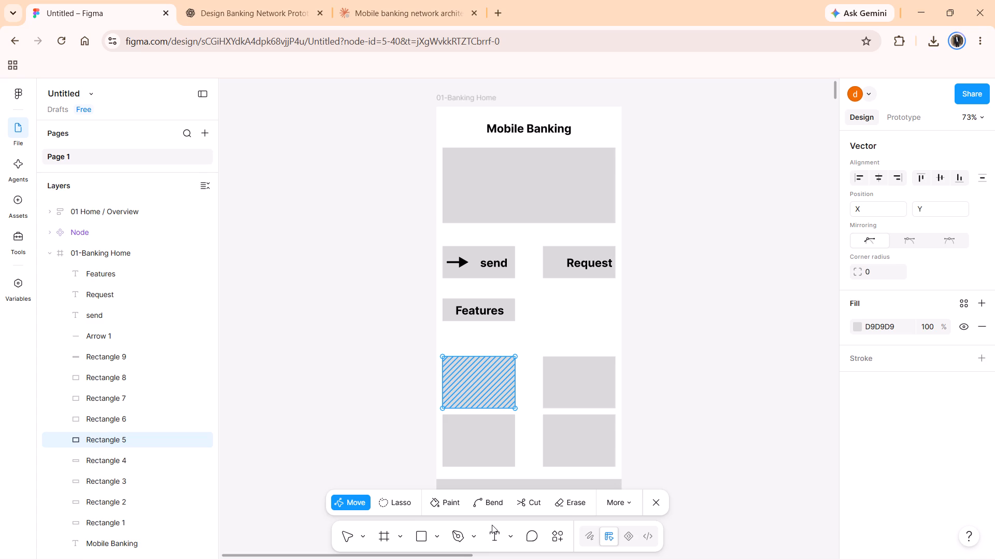
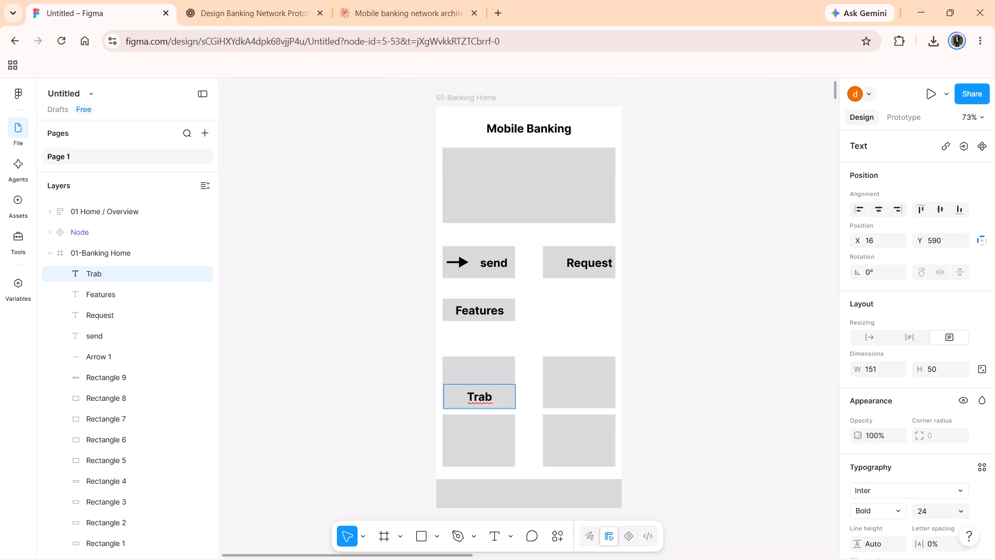
Complete the label text in the first feature tile so it reads "Transfer".
key(BackSpace)
text(nsfer)
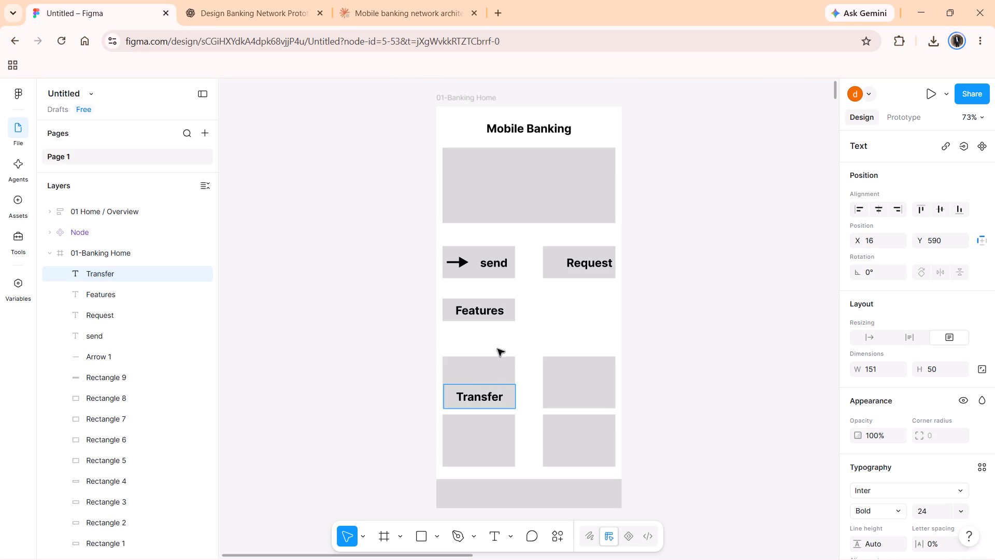
Add a "Top-up" text label, about 149 × 39, along the bottom of the feature tile beside Transfer.
click(495, 538)
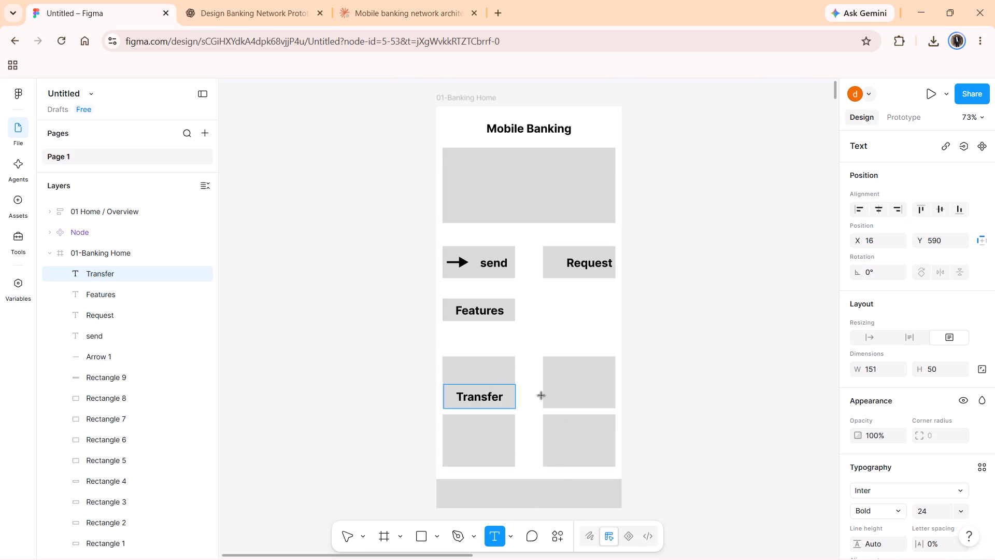
drag(545, 390, 614, 411)
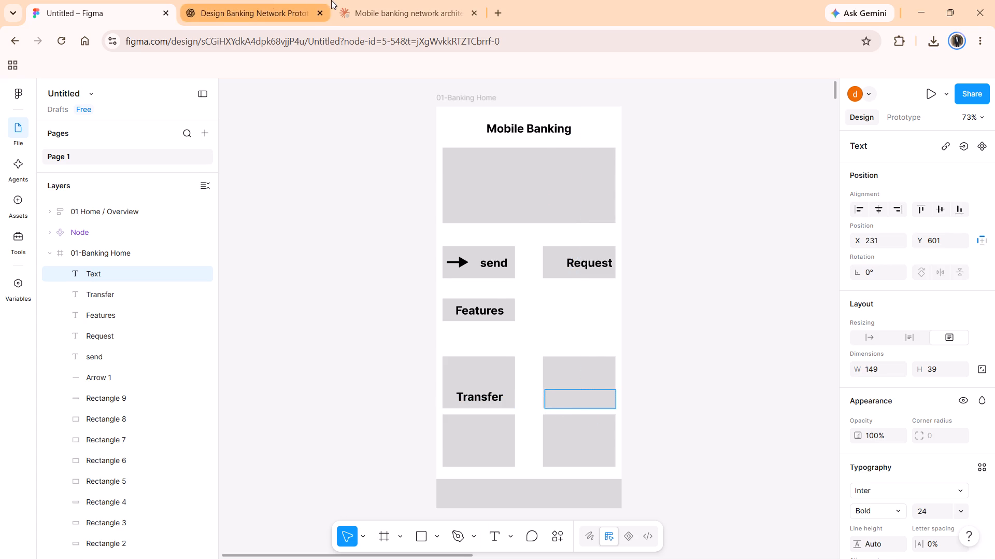
click(273, 0)
click(122, 0)
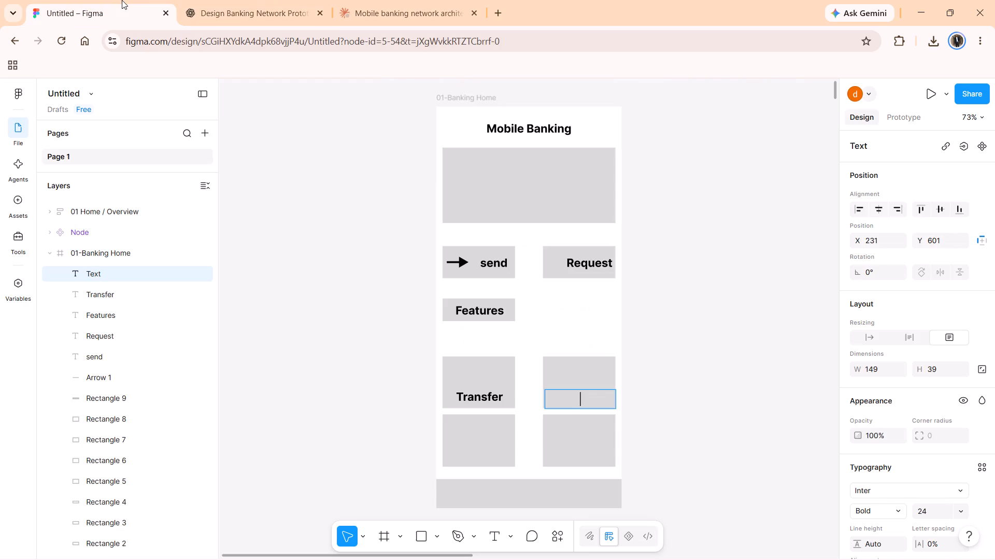
text(Top)
key(minus)
text(up)
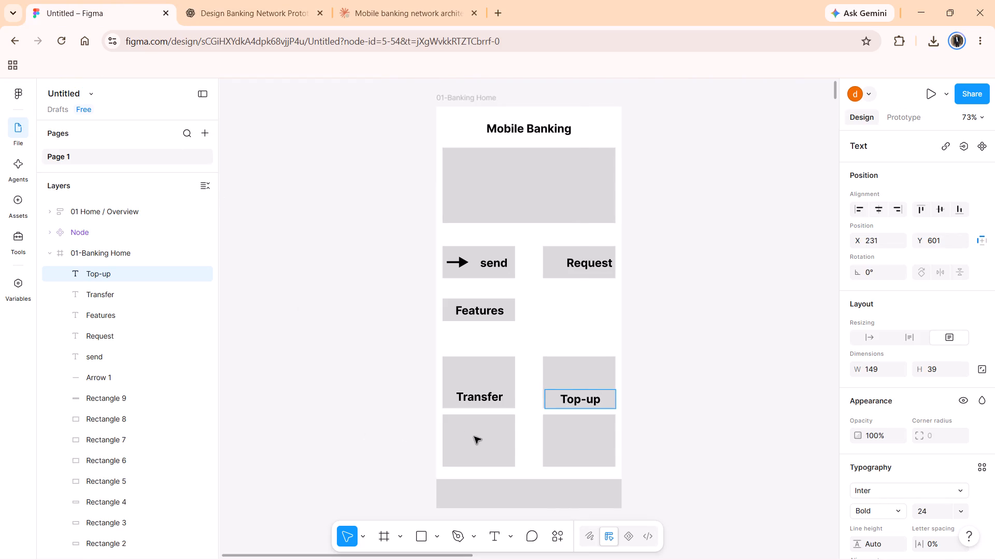
click(474, 437)
Add a "Stats" text label, about 150 × 46, along the bottom of the tile below Transfer, following the reference mockup.
click(501, 541)
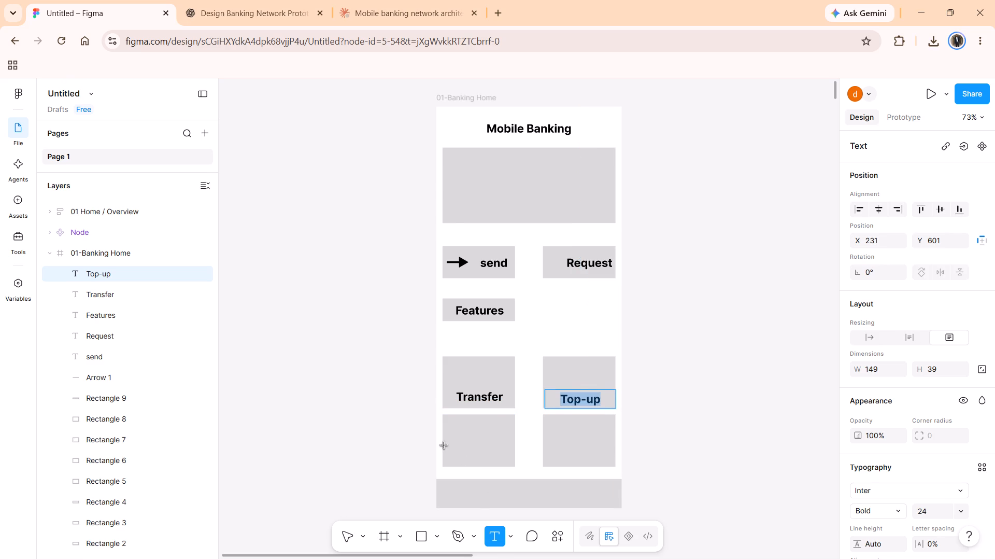
drag(444, 445, 520, 464)
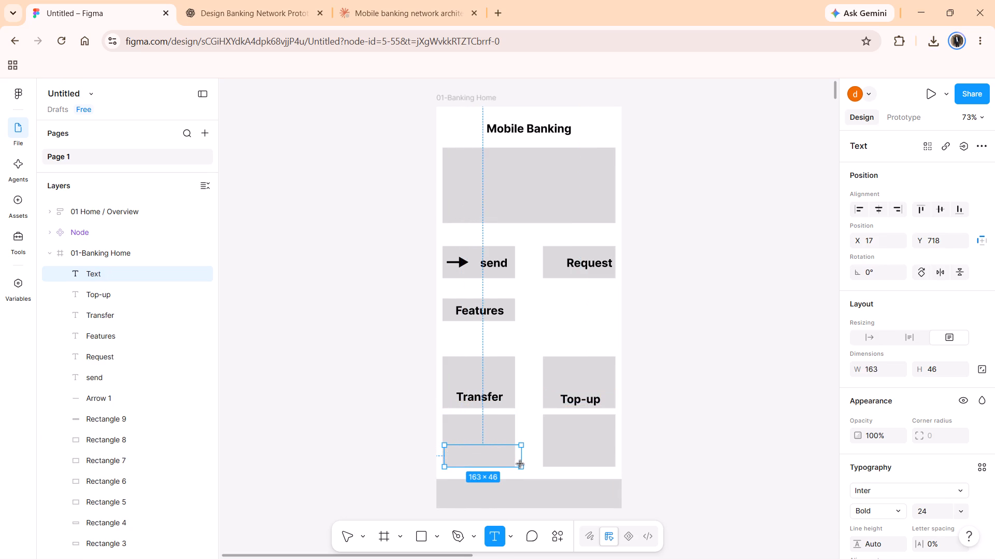
drag(520, 464, 515, 465)
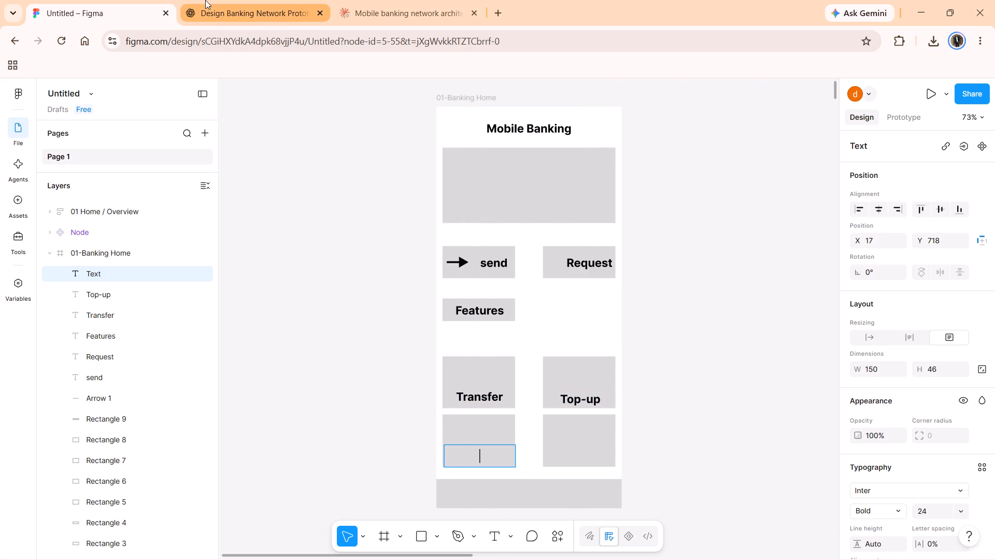
click(205, 0)
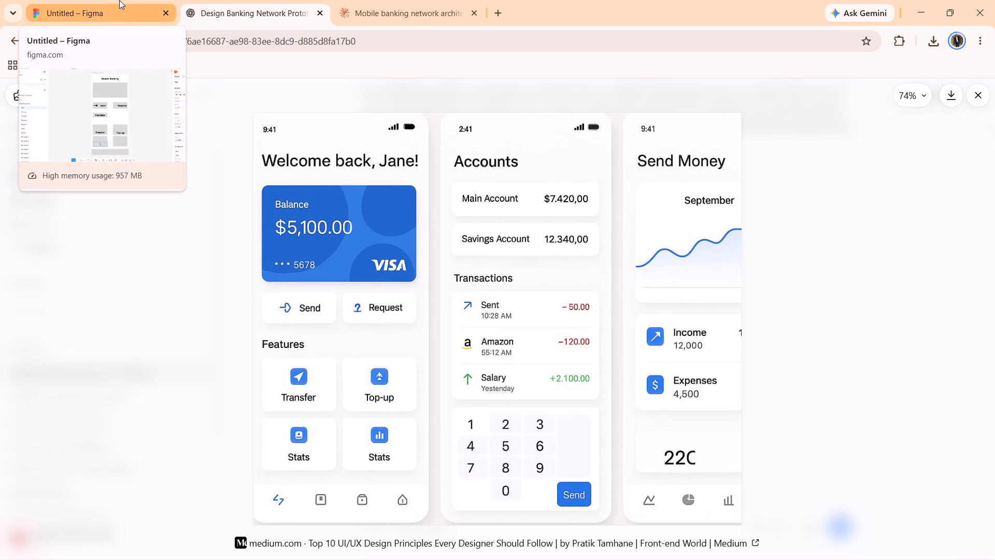
click(102, 0)
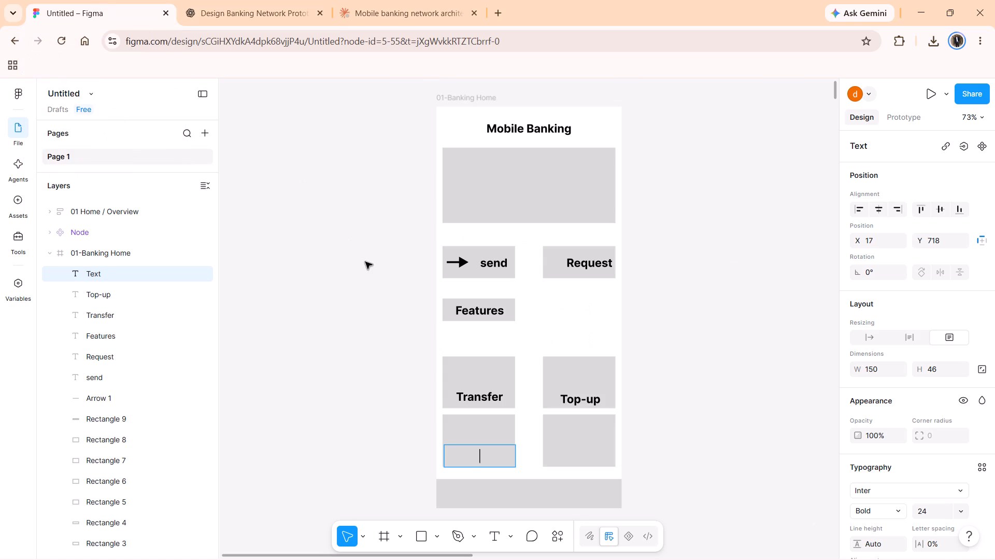
text(Stats)
Add a second "Stats" text label, about 151 × 44, along the bottom of the tile below Top-up.
click(495, 539)
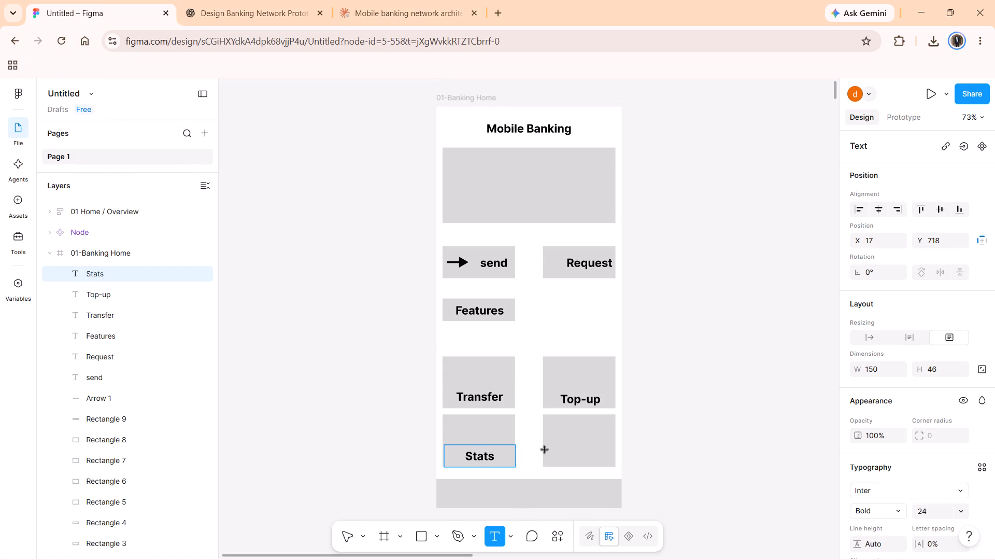
drag(544, 446, 610, 467)
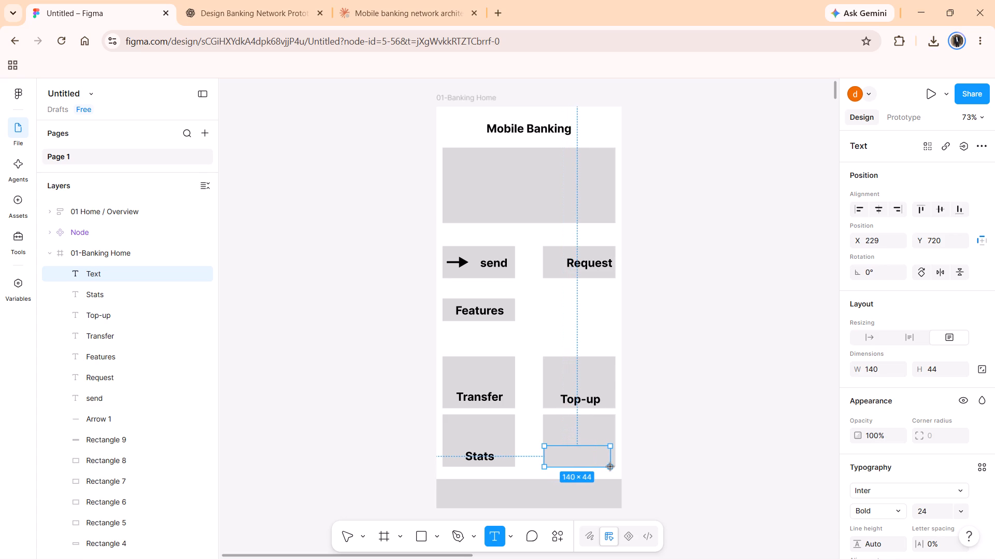
drag(610, 467, 616, 467)
text(Sts)
key(BackSpace)
text(ats)
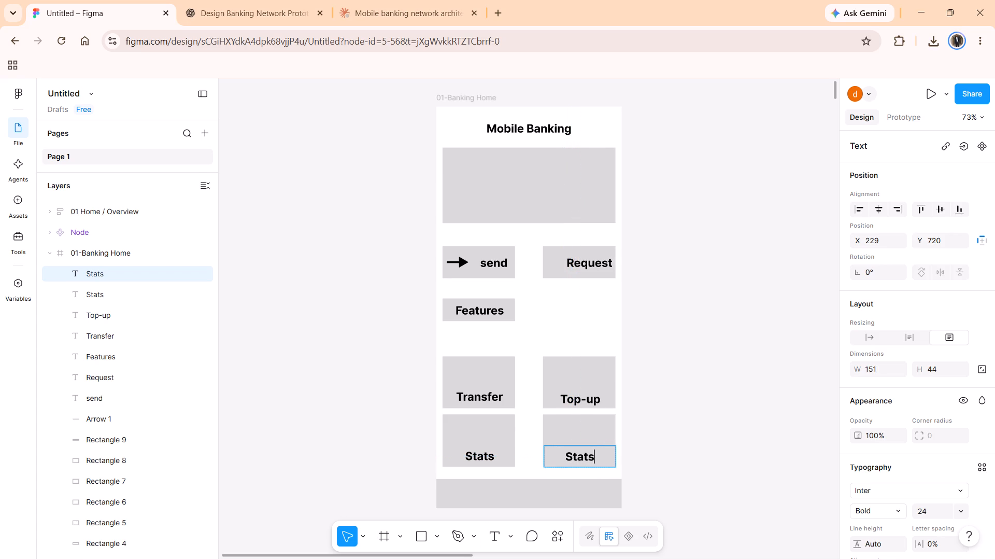
click(688, 484)
click(662, 497)
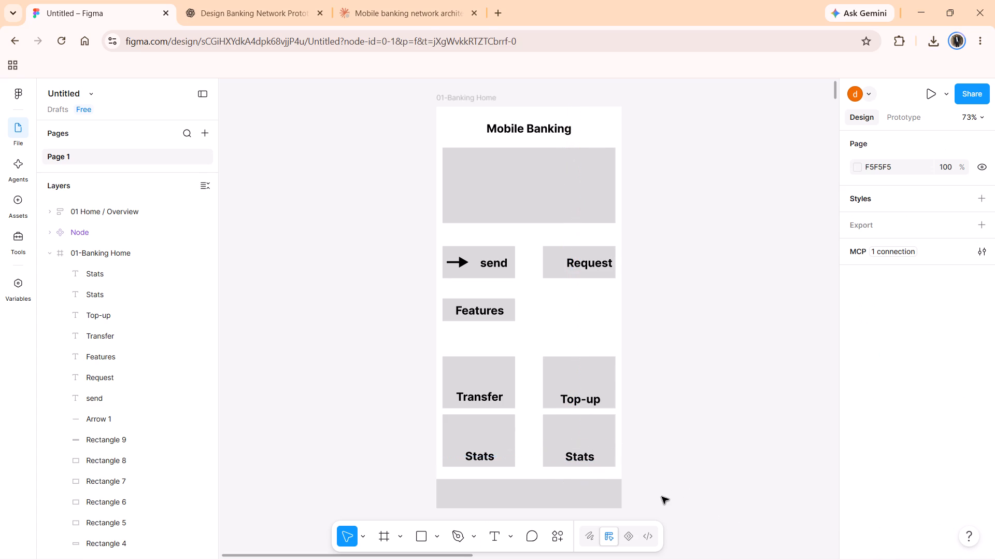
Following the reference mockup, add a "Balance" text label, about 144 × 40, in the upper-left corner of the large card rectangle.
click(279, 0)
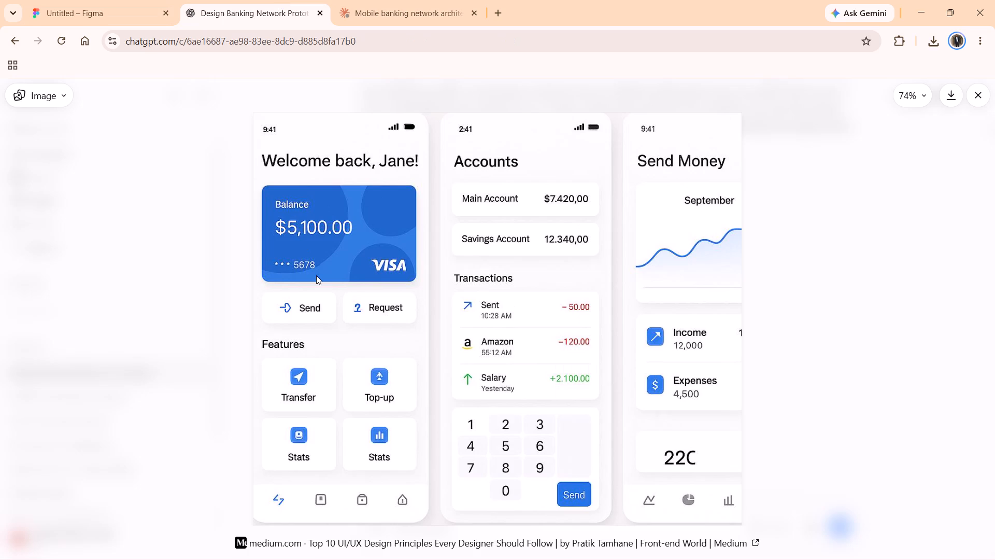
click(116, 0)
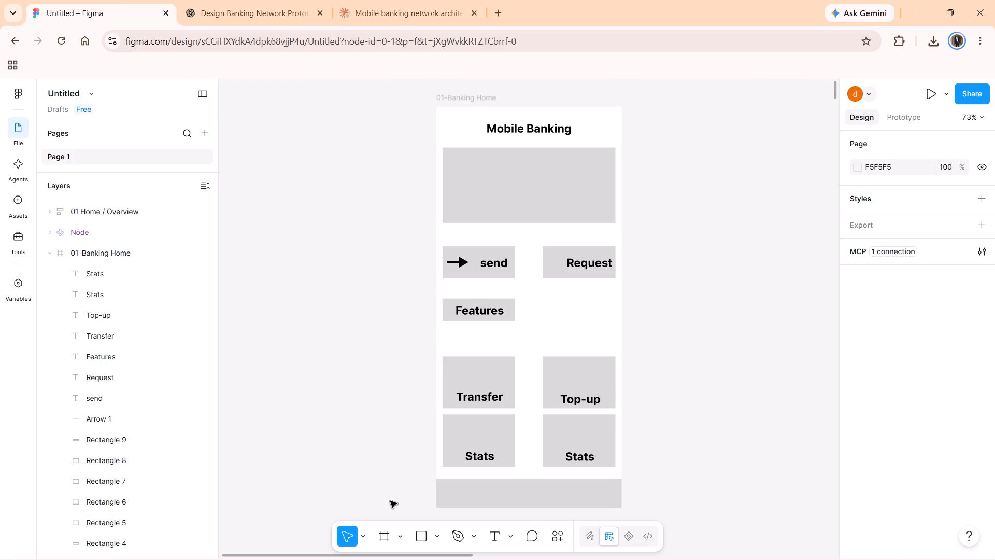
click(472, 381)
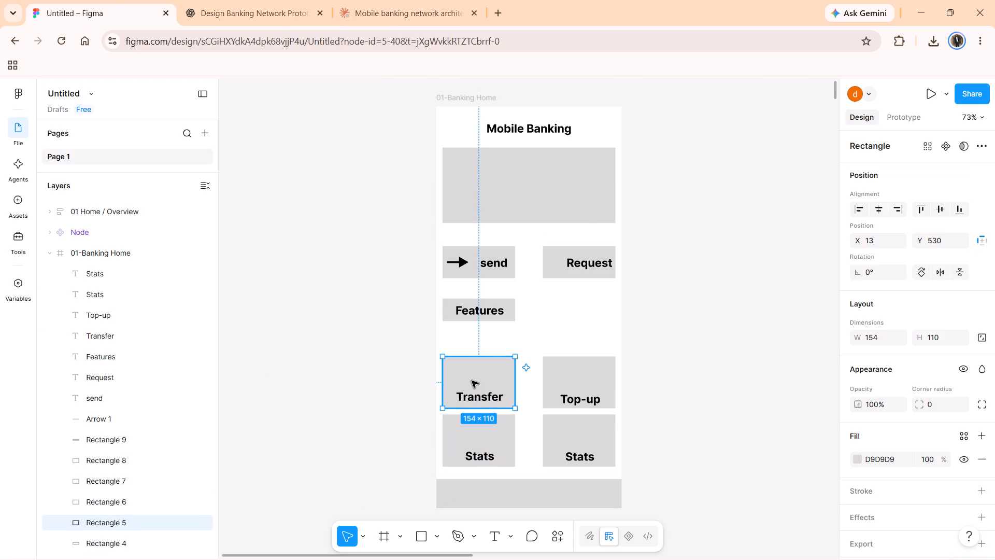
click(473, 222)
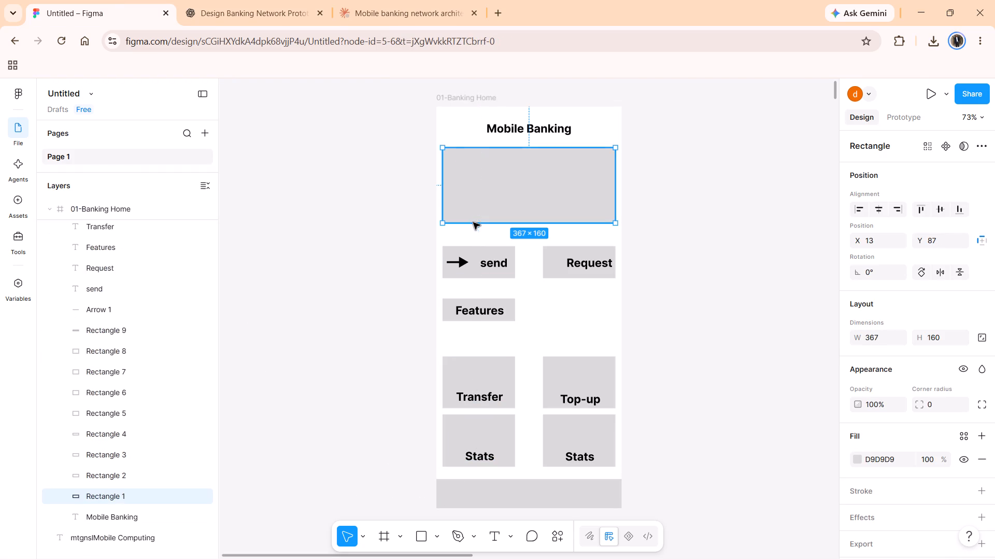
click(276, 0)
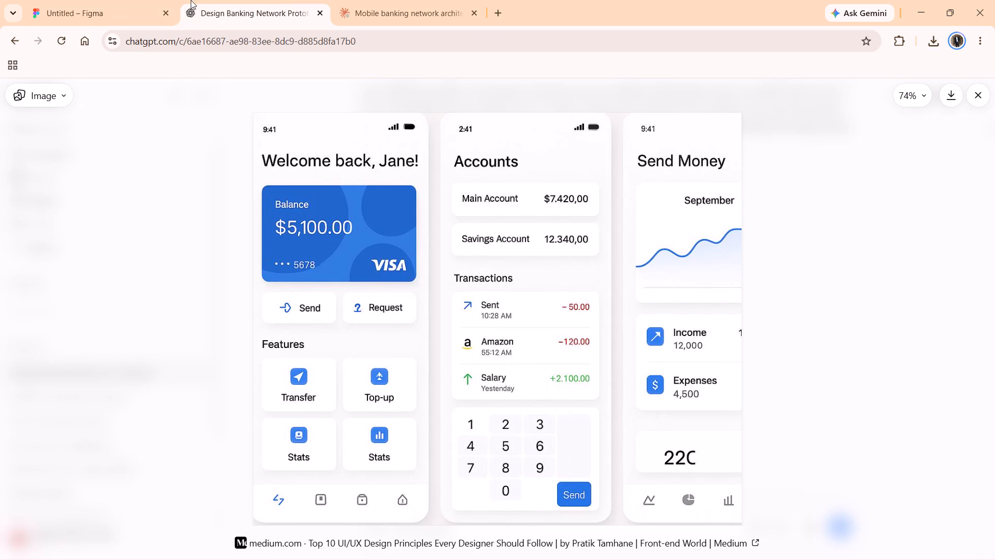
click(98, 0)
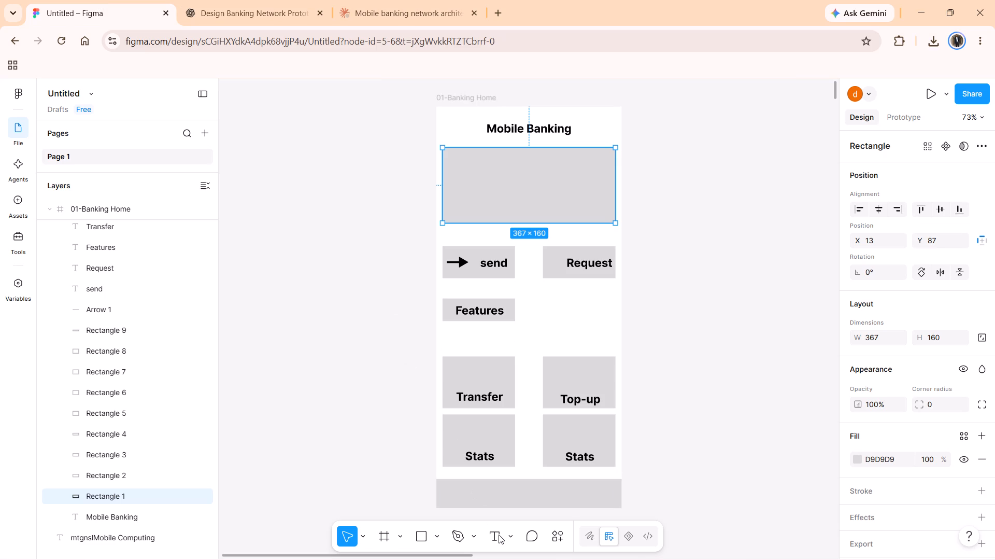
click(499, 535)
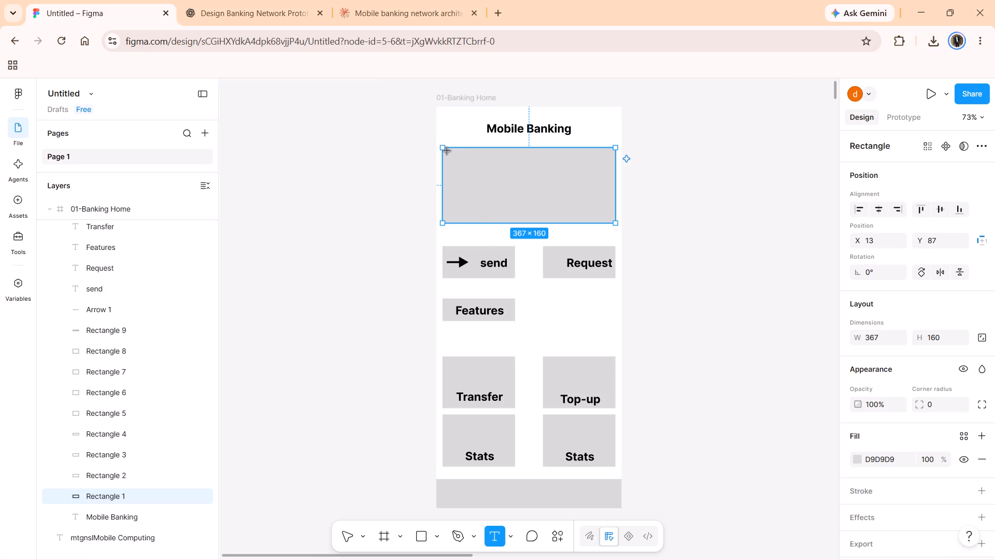
drag(447, 151, 497, 172)
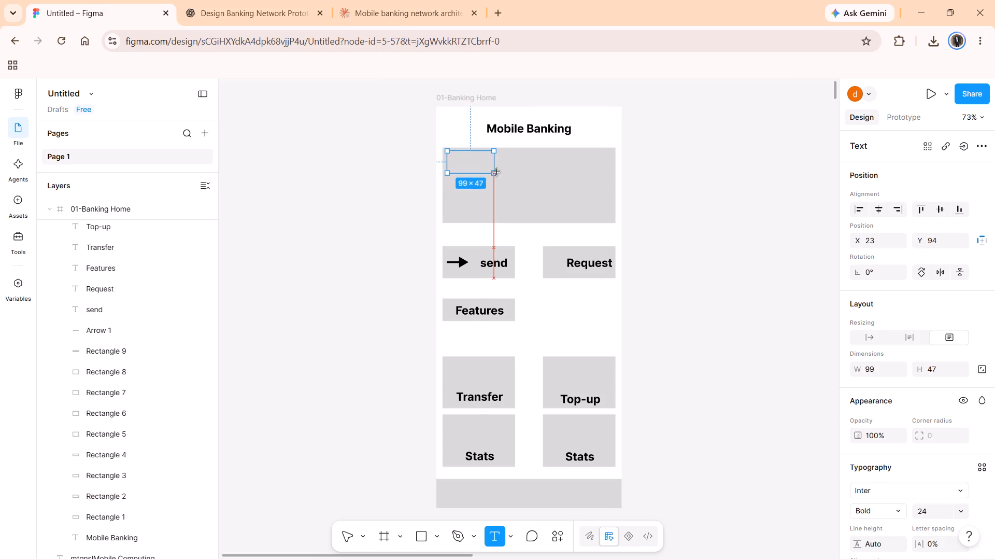
drag(497, 172, 511, 169)
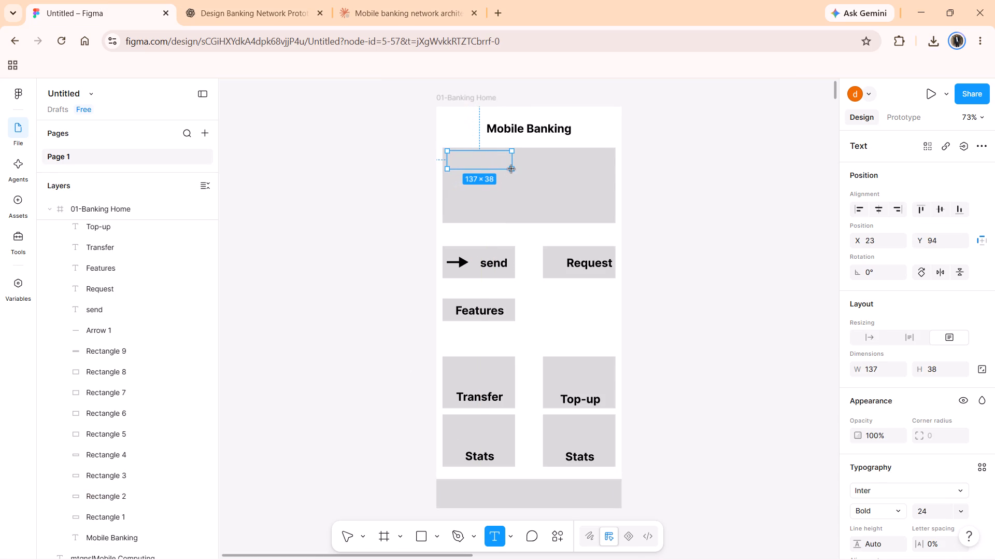
drag(511, 169, 514, 170)
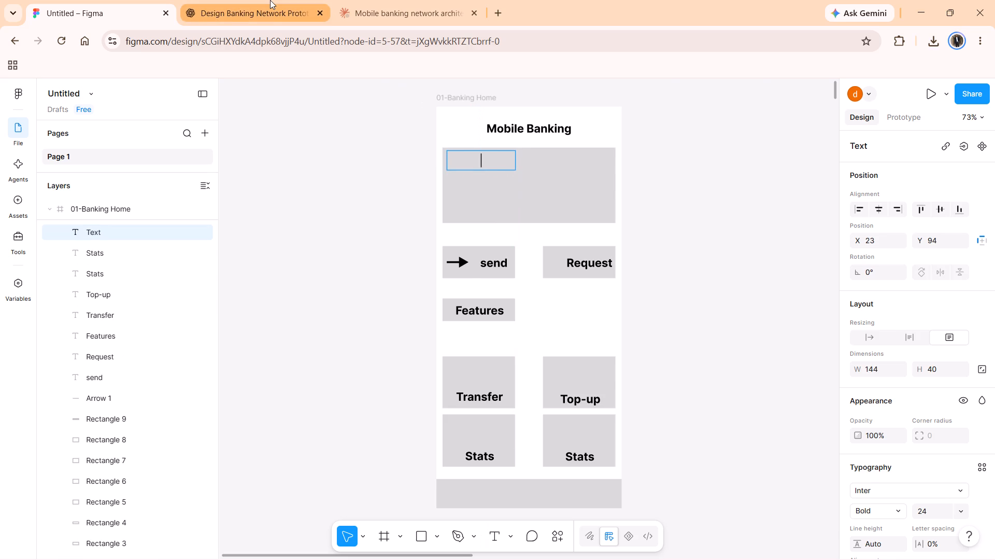
click(270, 0)
click(157, 0)
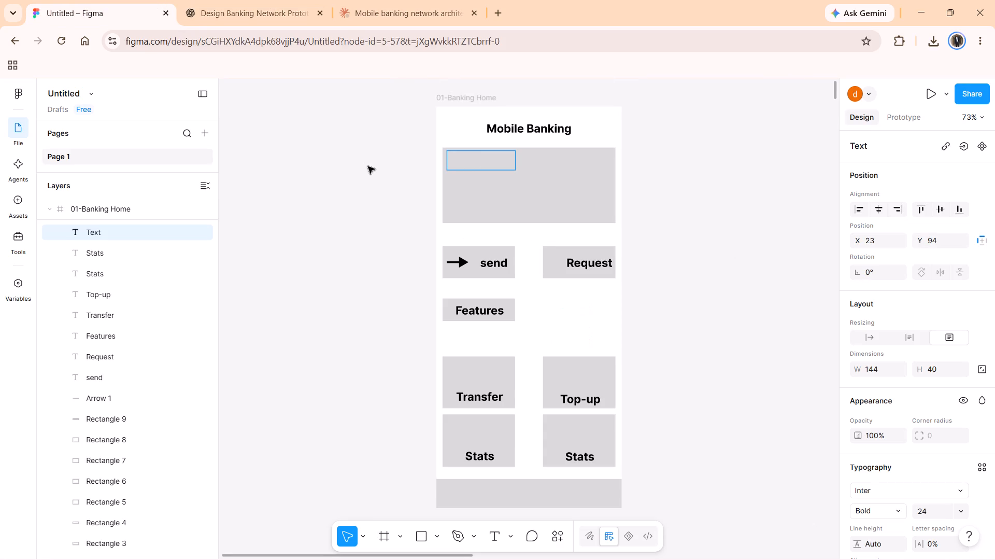
click(454, 158)
text(Balance)
click(493, 183)
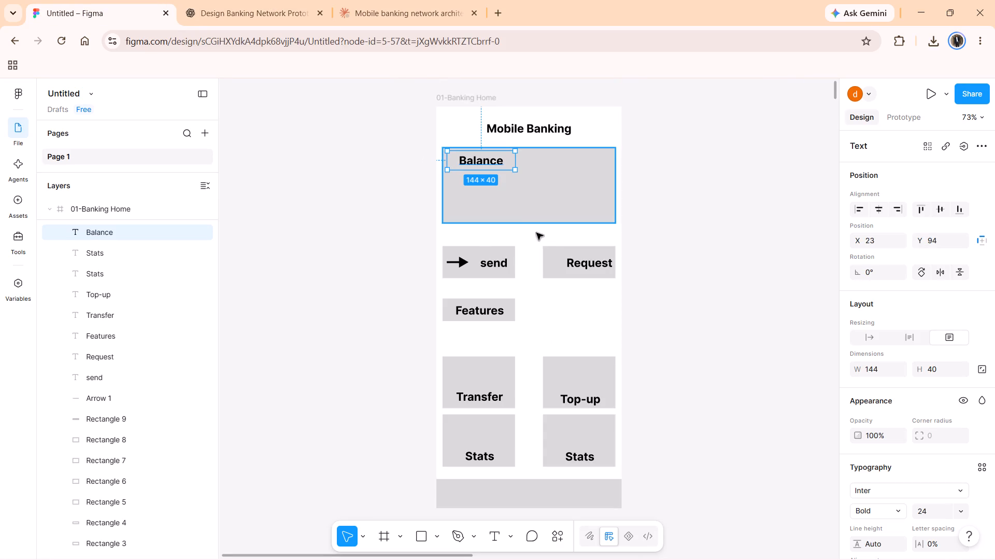
Stretch the large card rectangle downward from its bottom edge to about 367 × 184.
click(529, 225)
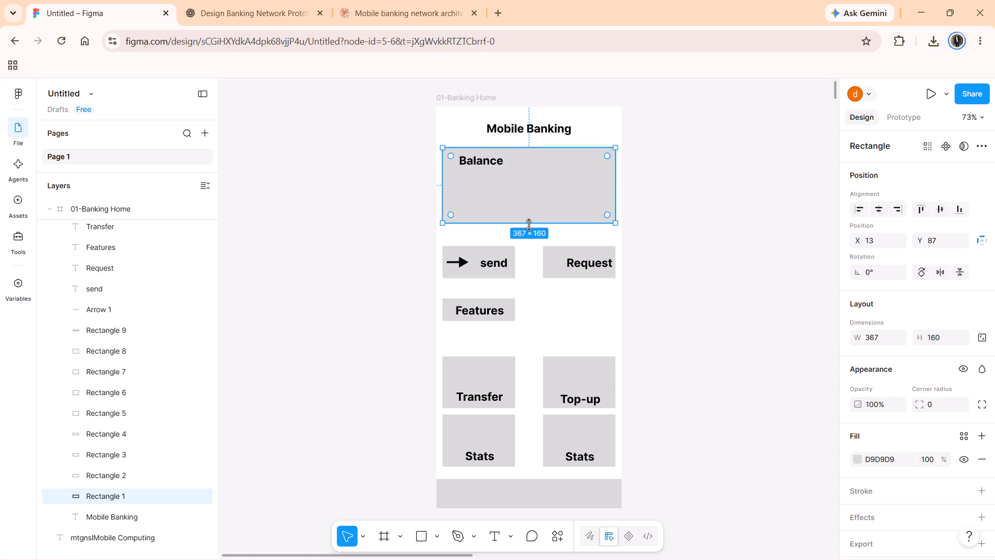
drag(529, 225, 530, 235)
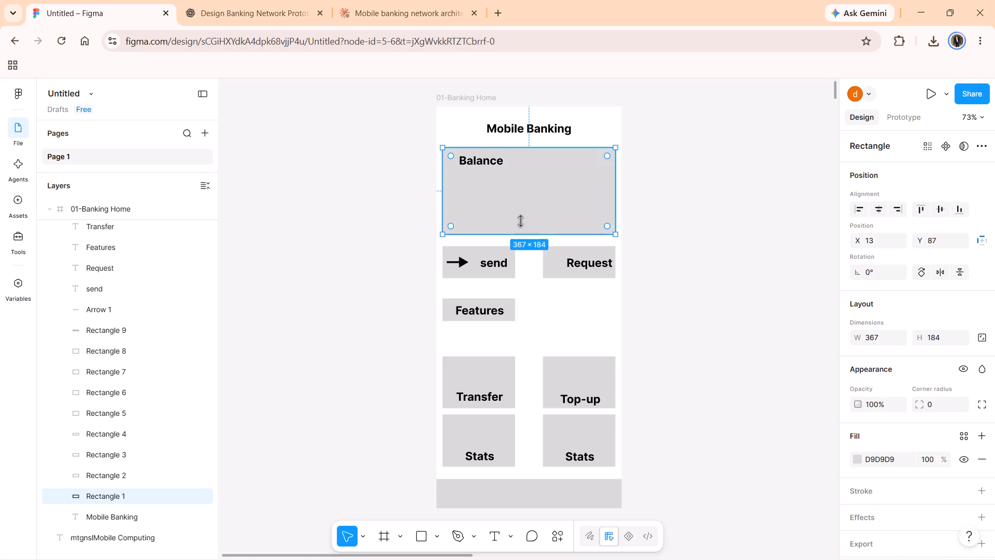
click(514, 210)
click(243, 0)
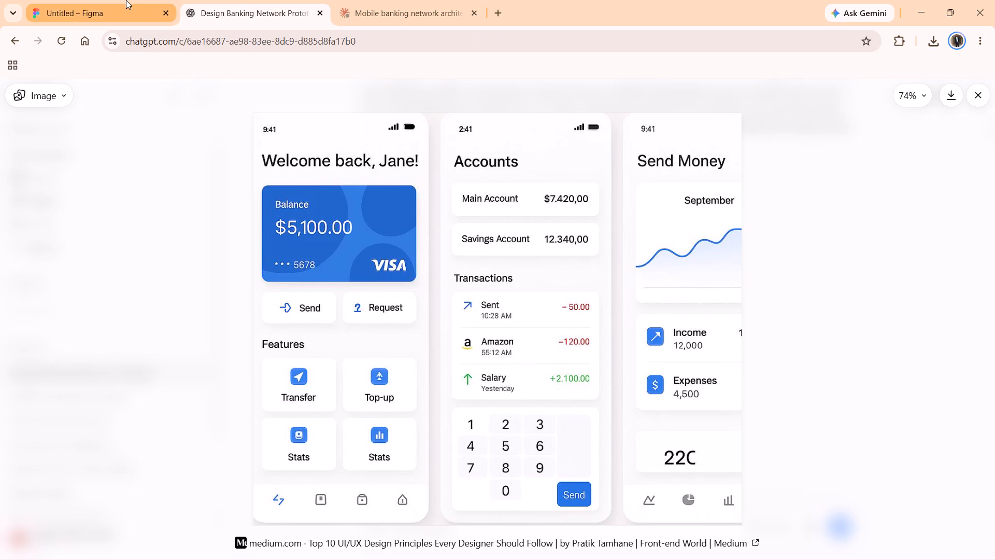
click(335, 240)
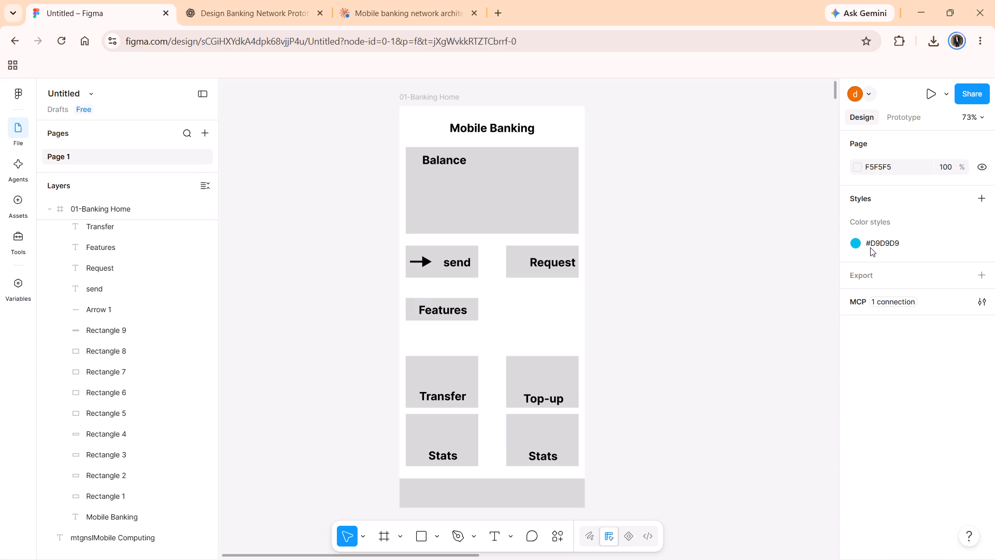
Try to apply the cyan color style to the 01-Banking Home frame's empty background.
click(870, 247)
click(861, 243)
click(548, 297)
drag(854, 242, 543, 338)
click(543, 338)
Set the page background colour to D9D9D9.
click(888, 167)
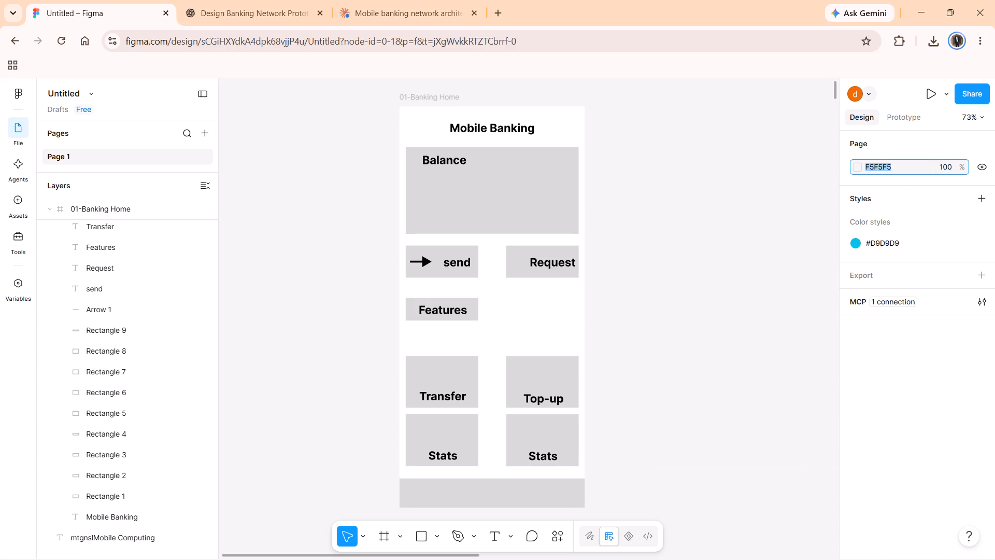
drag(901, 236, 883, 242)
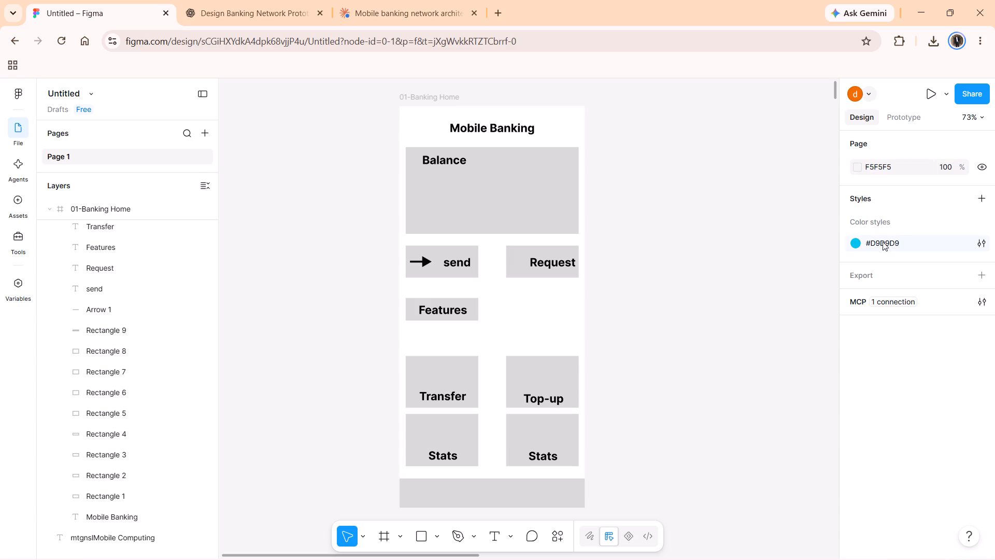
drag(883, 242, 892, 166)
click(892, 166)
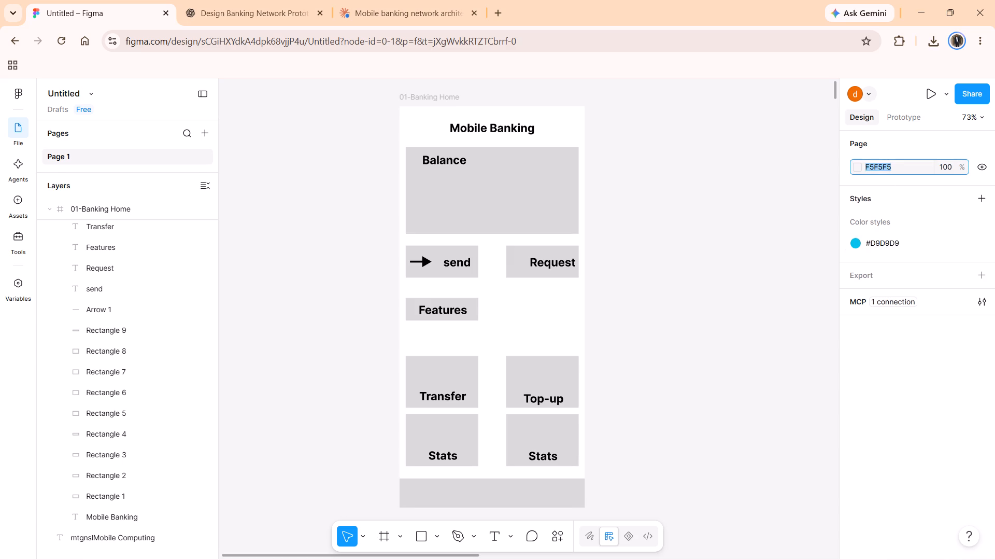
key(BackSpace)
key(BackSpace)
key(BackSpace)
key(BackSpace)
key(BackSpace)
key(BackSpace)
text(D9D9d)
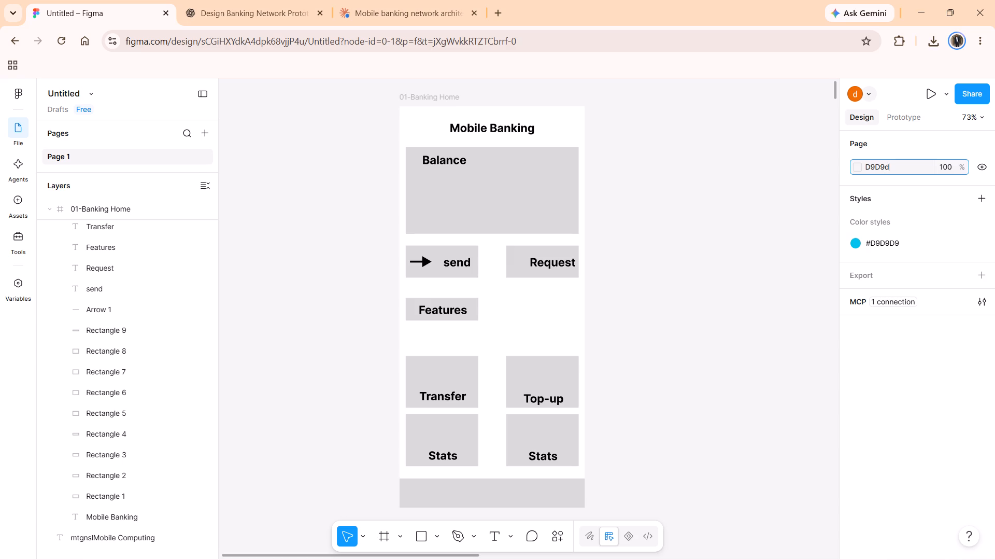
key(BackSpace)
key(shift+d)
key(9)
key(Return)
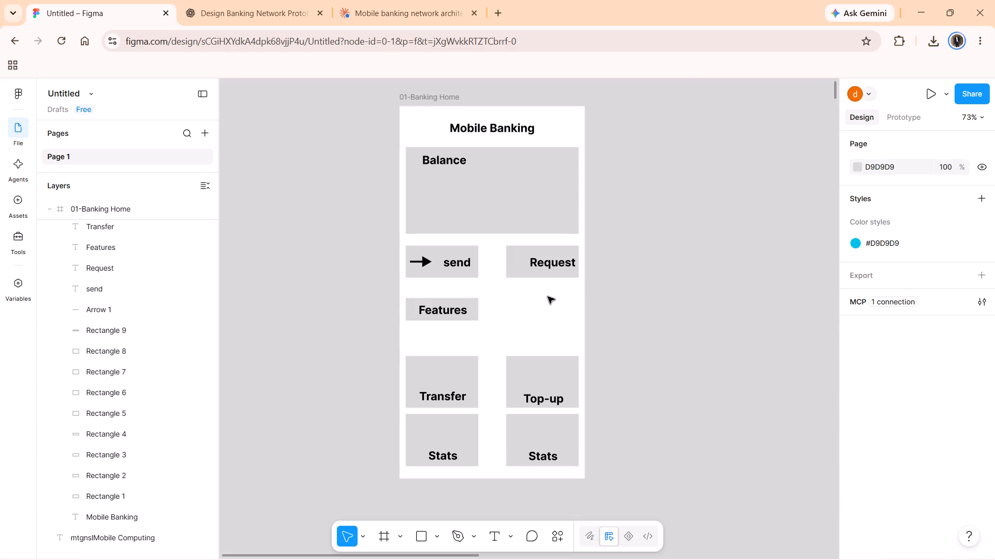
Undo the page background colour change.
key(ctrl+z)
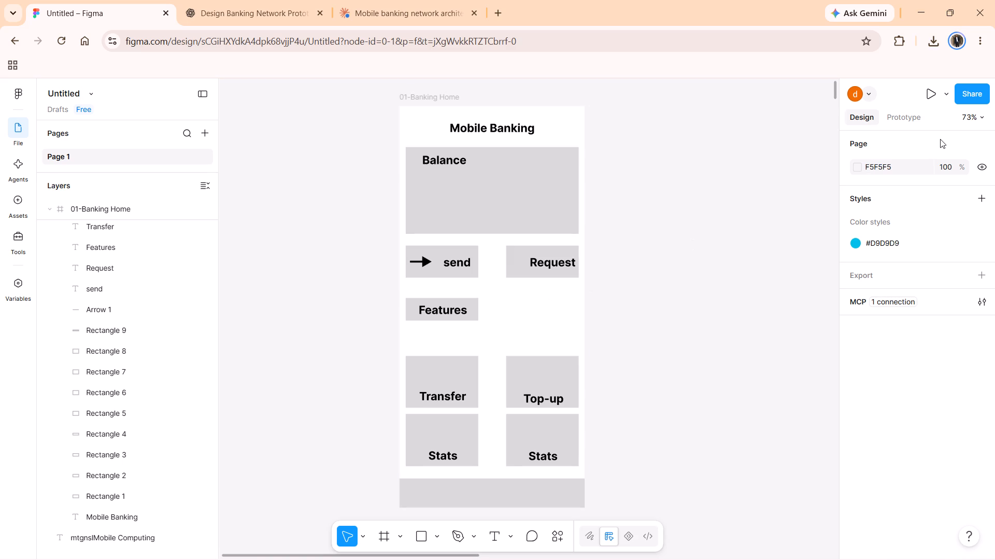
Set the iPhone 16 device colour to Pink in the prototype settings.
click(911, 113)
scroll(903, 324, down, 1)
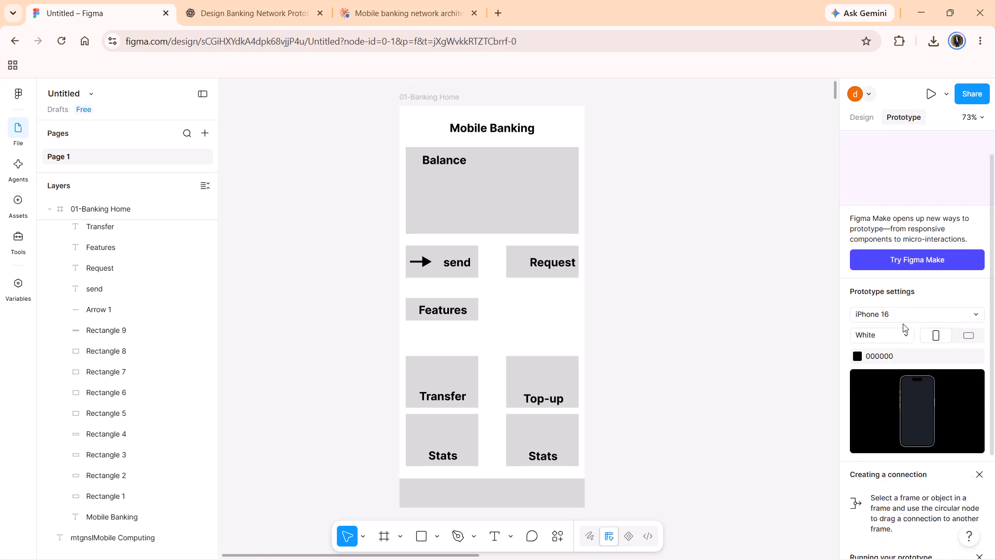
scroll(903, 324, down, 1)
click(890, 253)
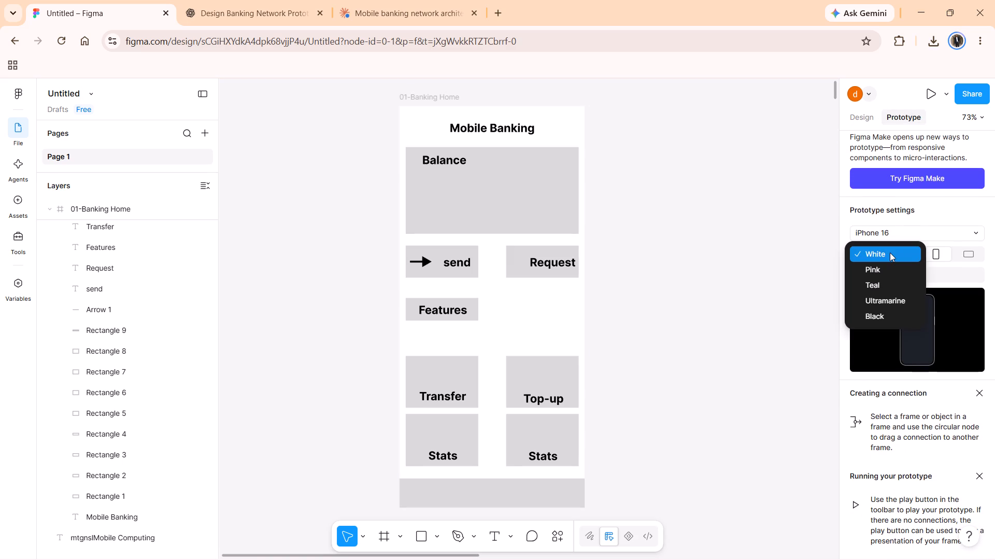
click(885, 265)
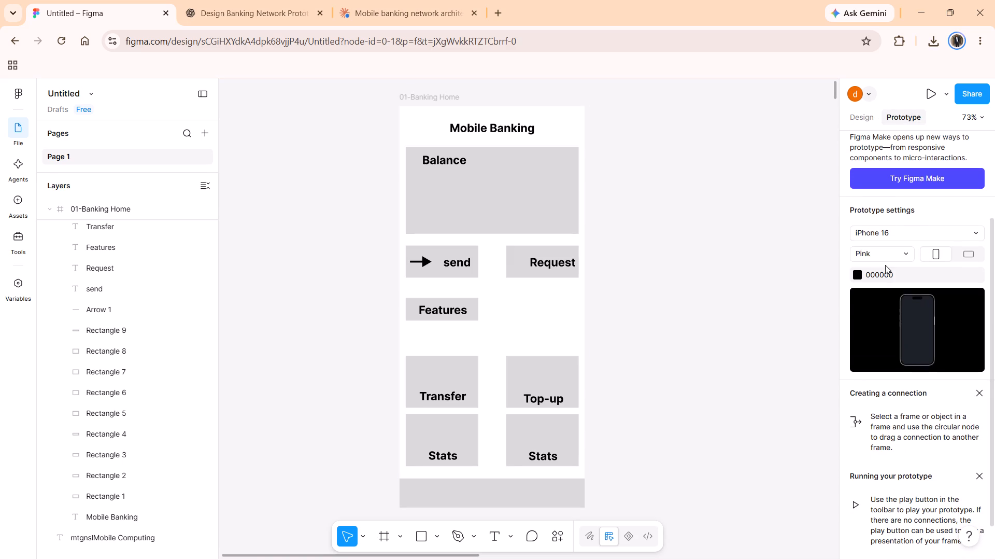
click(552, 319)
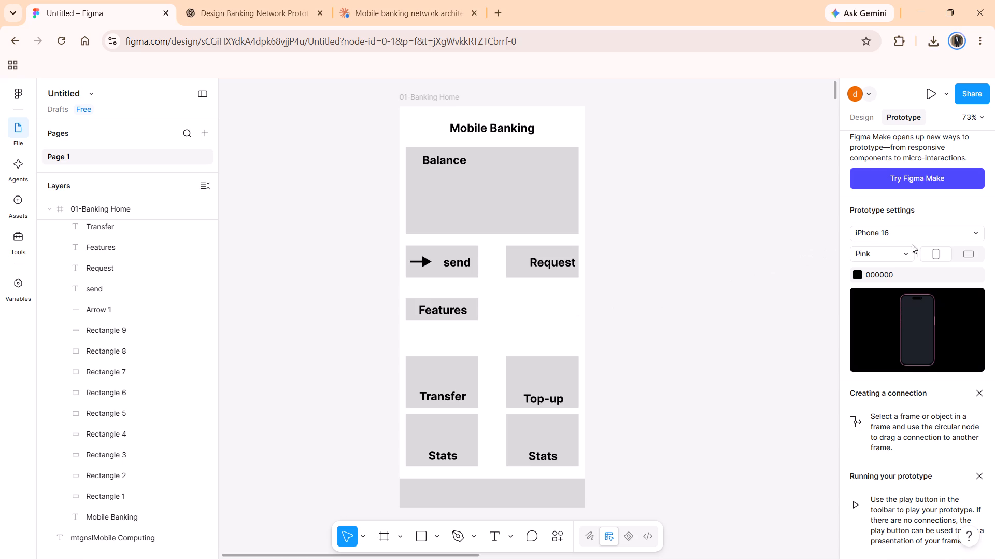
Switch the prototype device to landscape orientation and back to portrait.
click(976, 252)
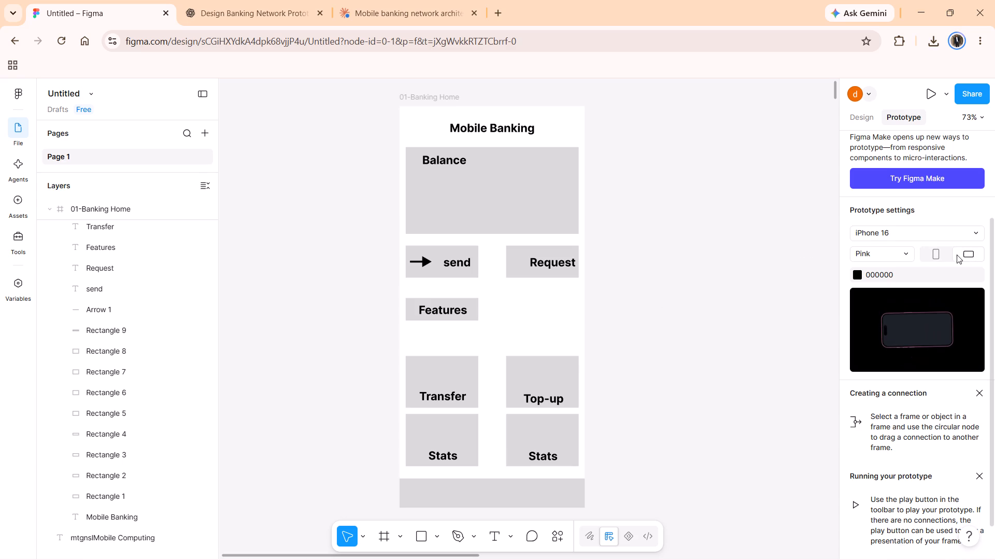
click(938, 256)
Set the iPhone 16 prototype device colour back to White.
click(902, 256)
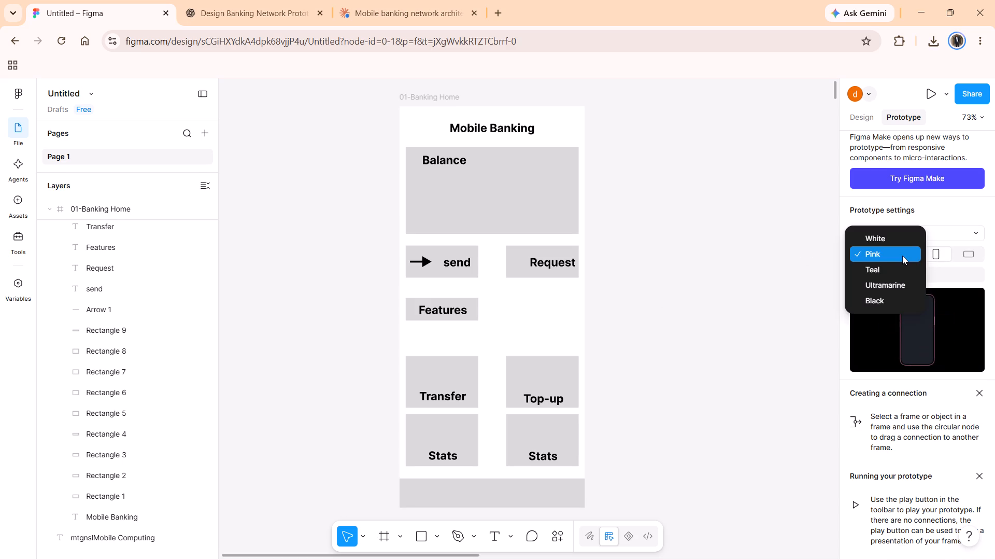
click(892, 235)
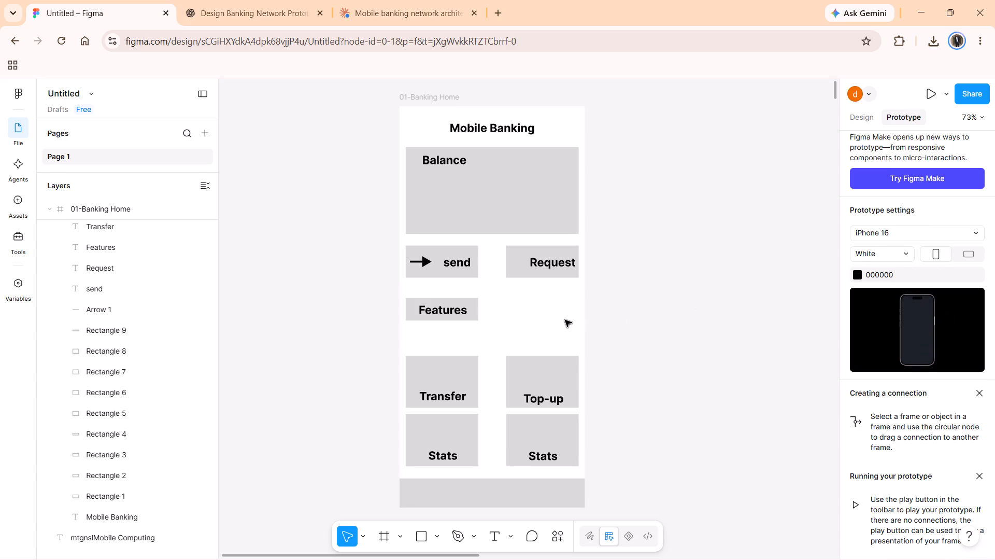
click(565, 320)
Dismiss the "Running your prototype" and "Creating a connection" tips in the prototype settings.
scroll(982, 420, down, 2)
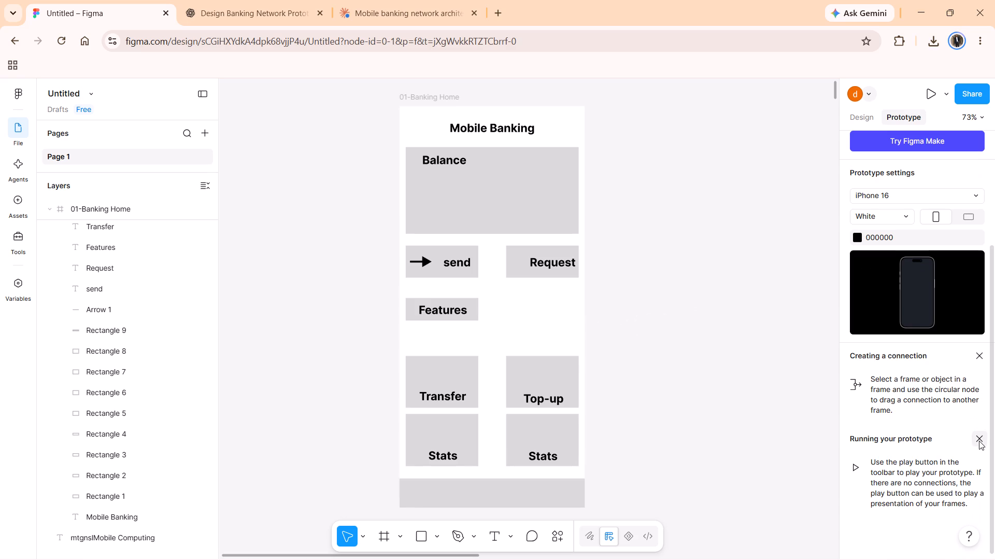
click(979, 441)
click(981, 358)
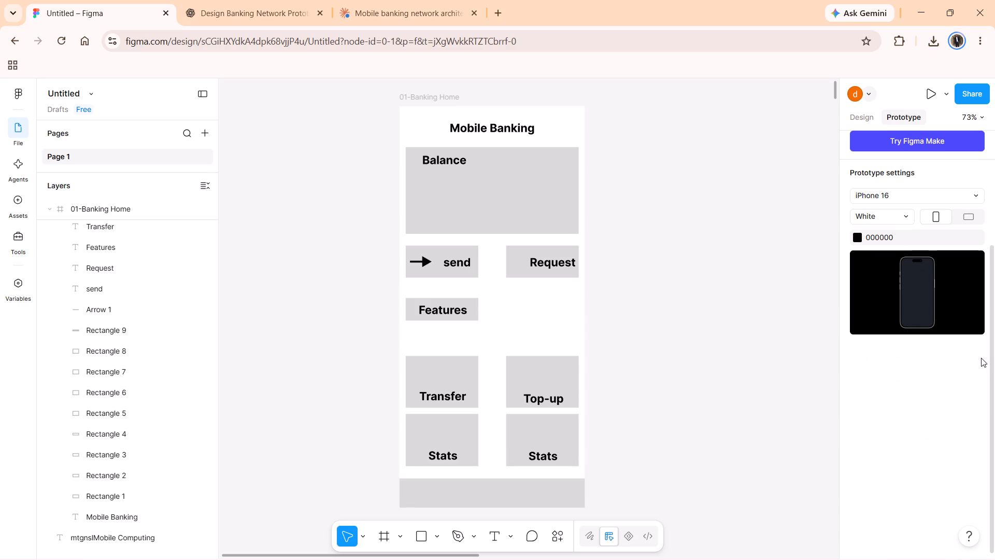
Dismiss the "Add interactivity with Make" promotion above the prototype settings.
scroll(927, 315, up, 2)
click(906, 418)
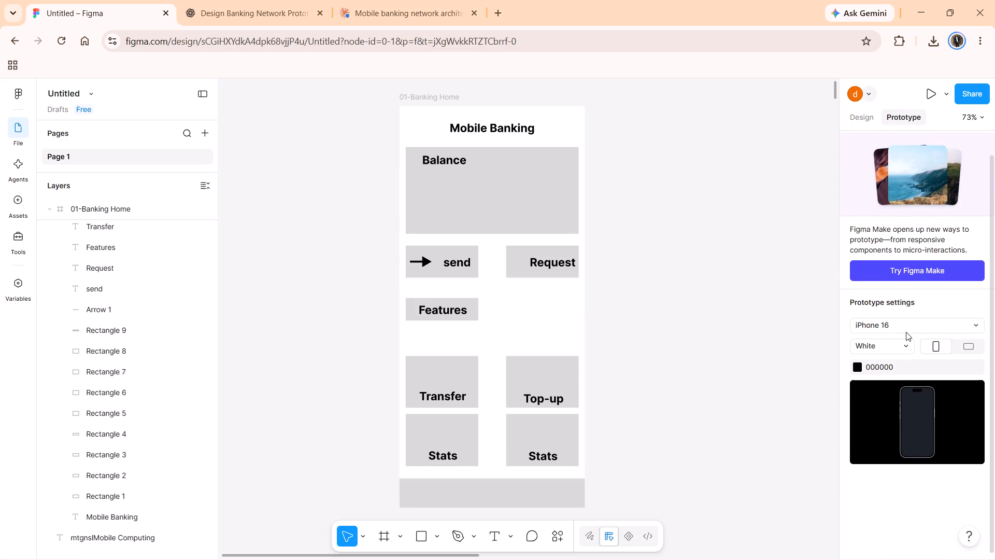
scroll(906, 332, up, 5)
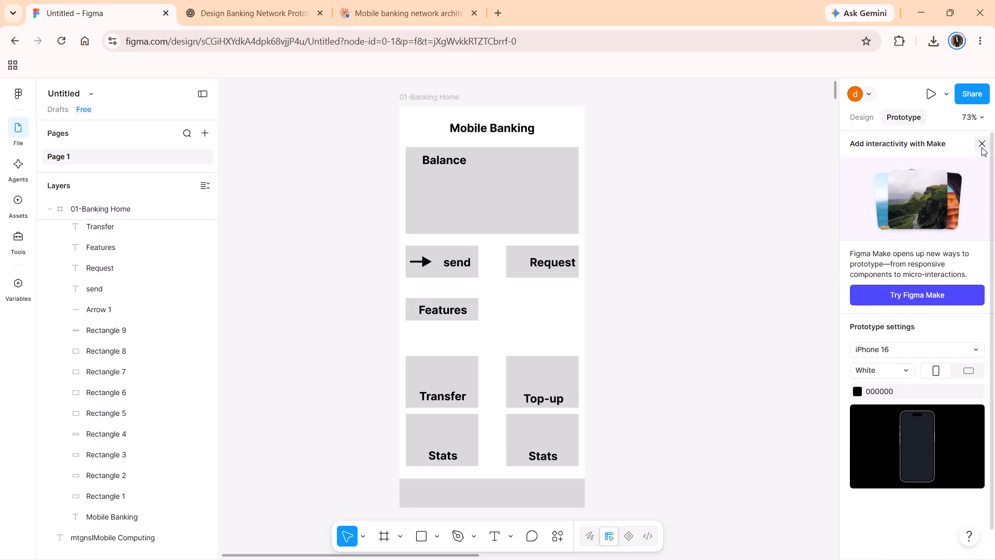
click(978, 146)
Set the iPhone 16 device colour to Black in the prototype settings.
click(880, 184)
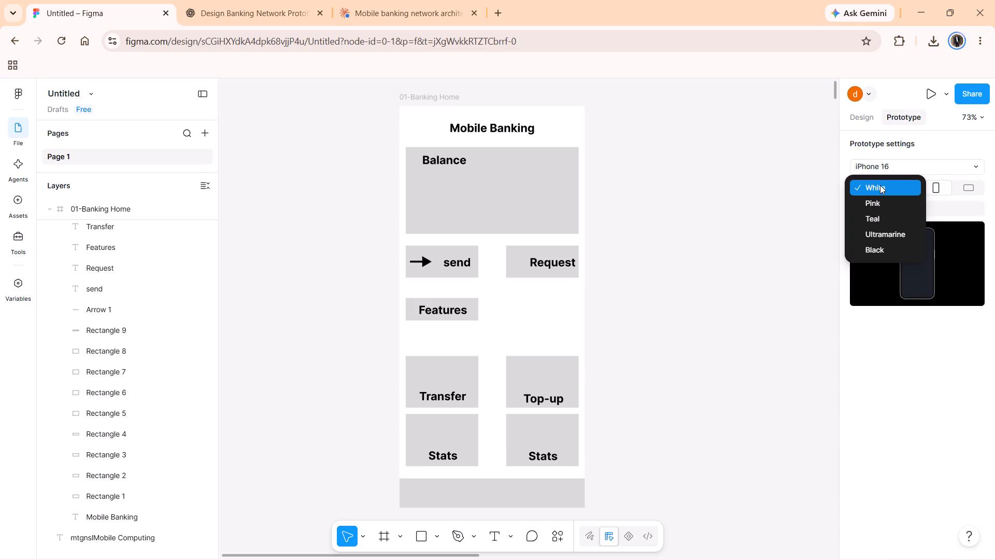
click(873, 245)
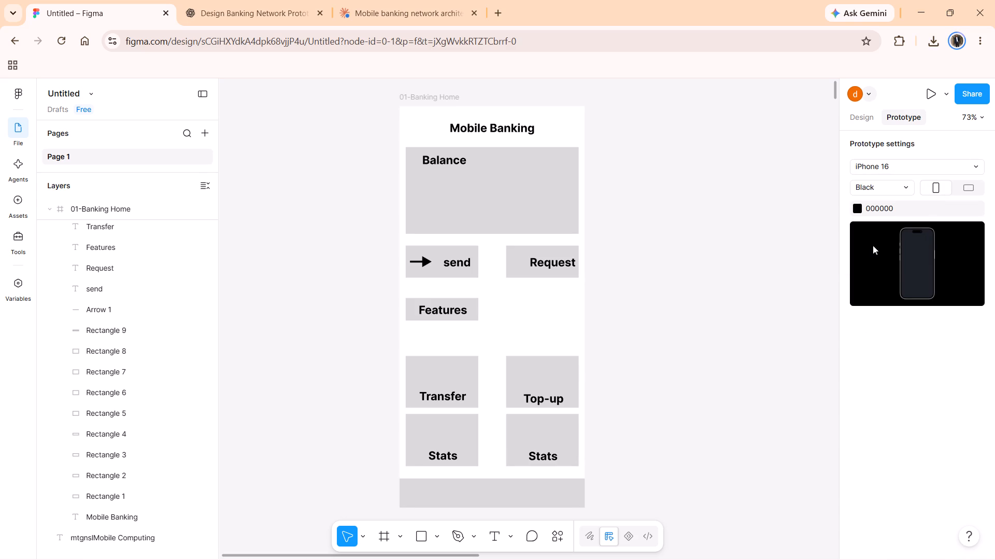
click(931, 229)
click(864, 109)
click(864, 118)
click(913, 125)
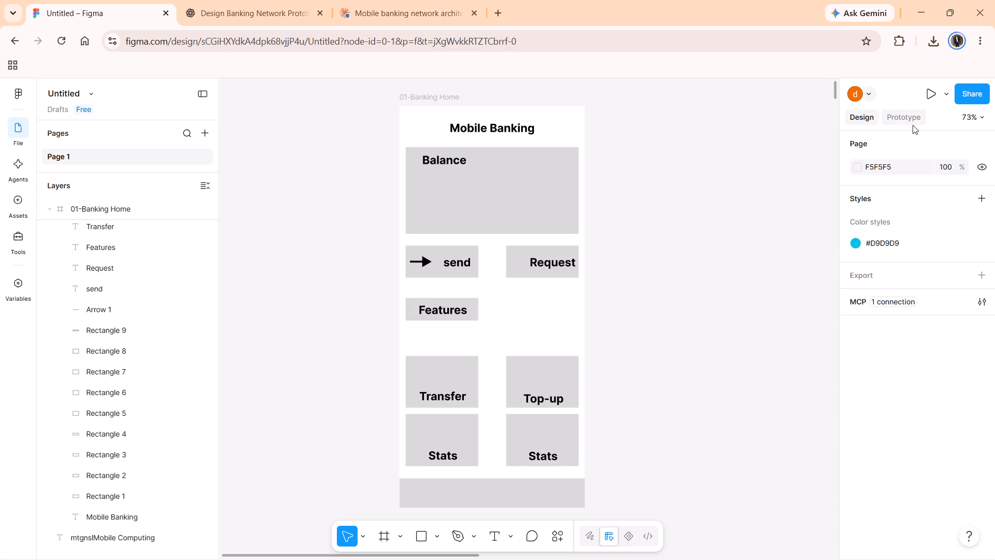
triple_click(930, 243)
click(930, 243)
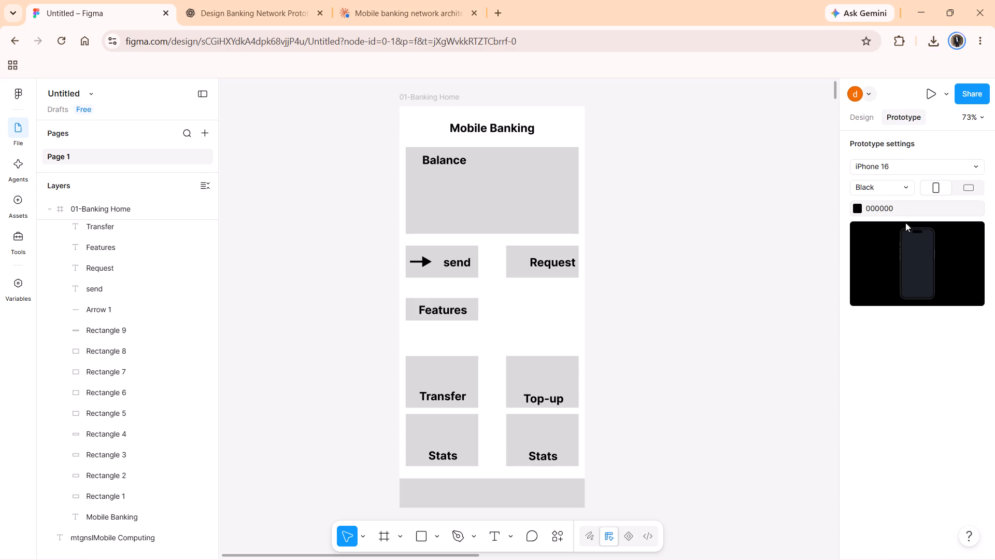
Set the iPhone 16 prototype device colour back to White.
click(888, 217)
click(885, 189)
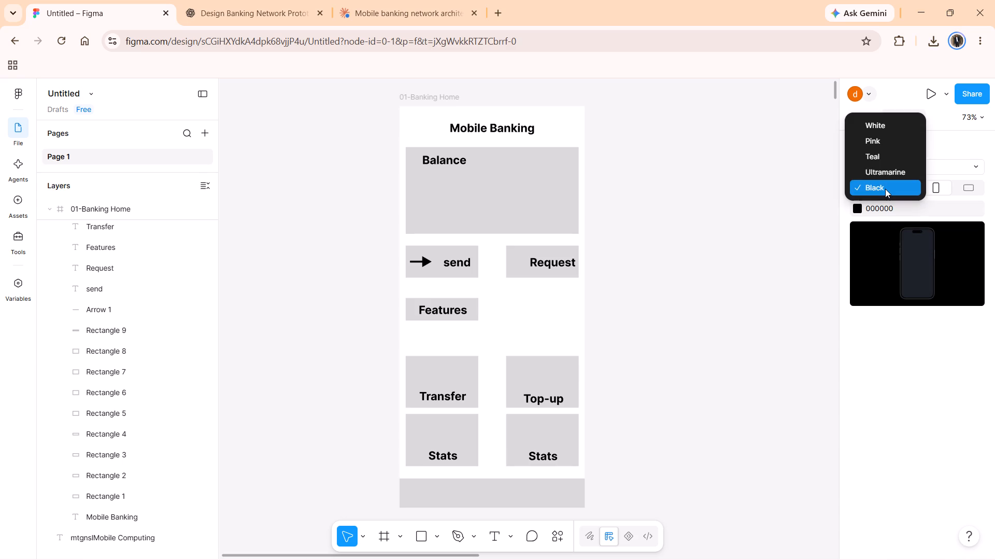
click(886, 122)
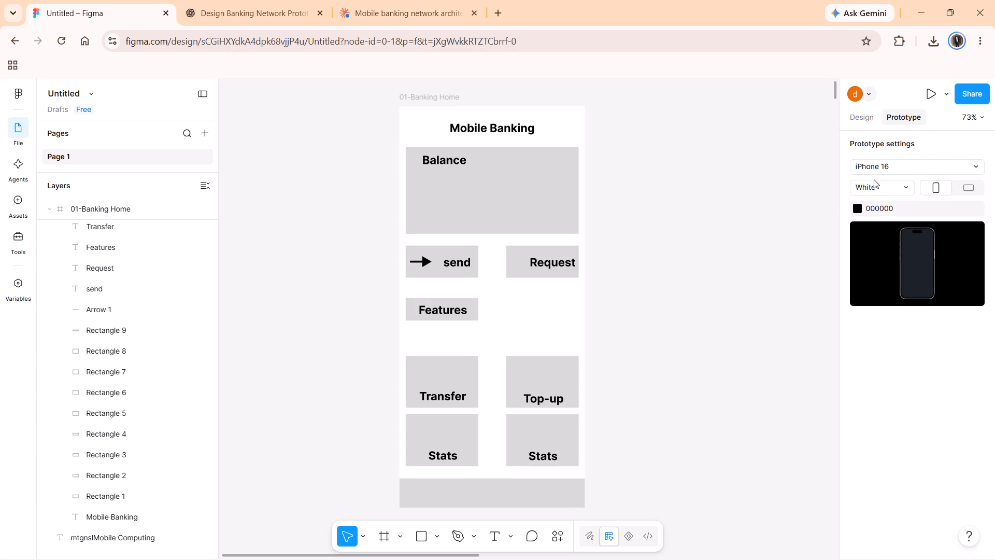
click(847, 324)
double_click(860, 205)
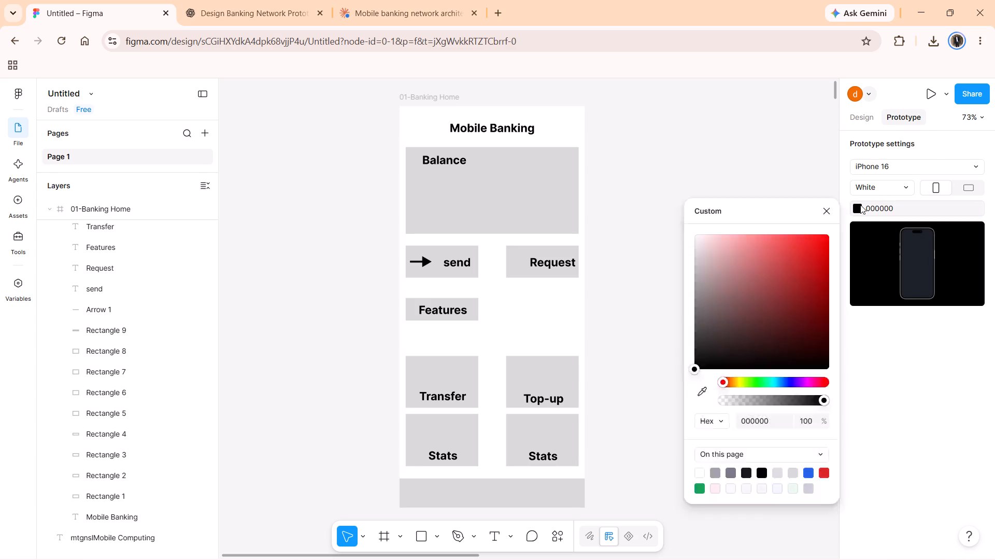
click(860, 205)
click(860, 205)
click(860, 205)
click(699, 470)
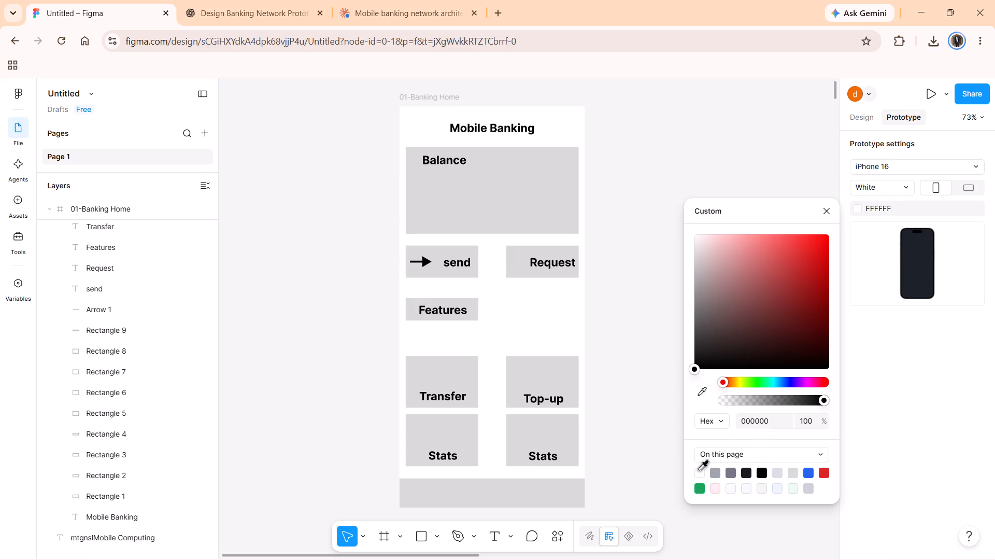
click(703, 470)
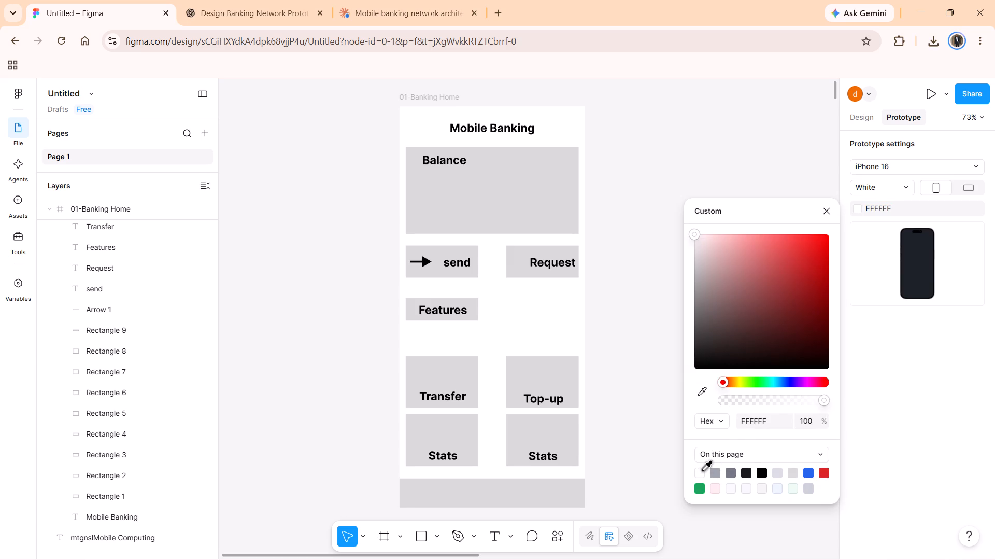
click(714, 473)
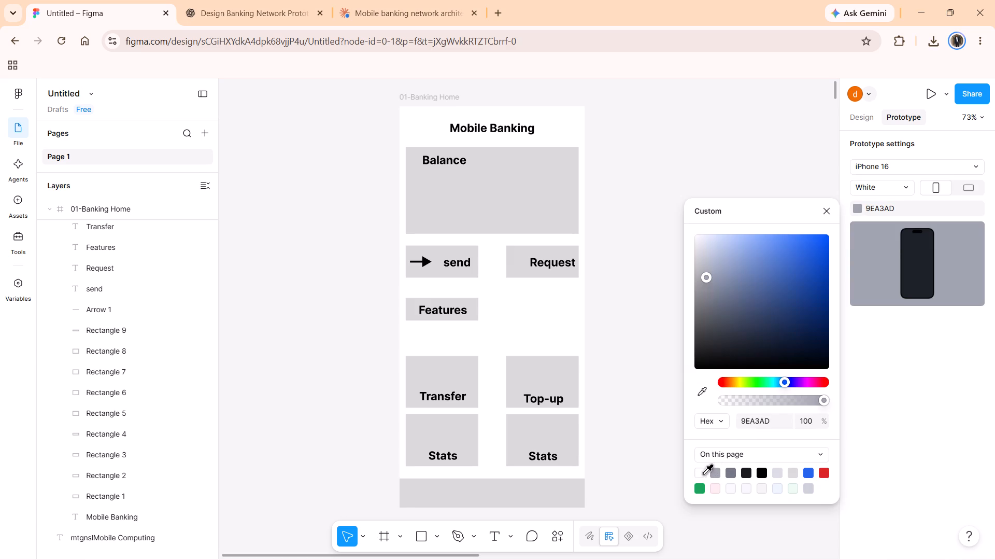
click(700, 474)
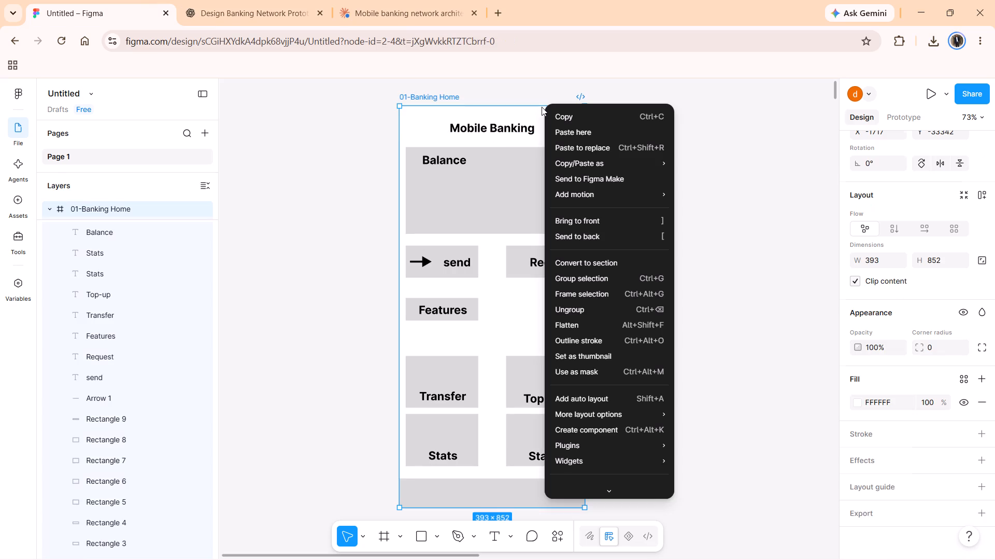
scroll(875, 215, up, 4)
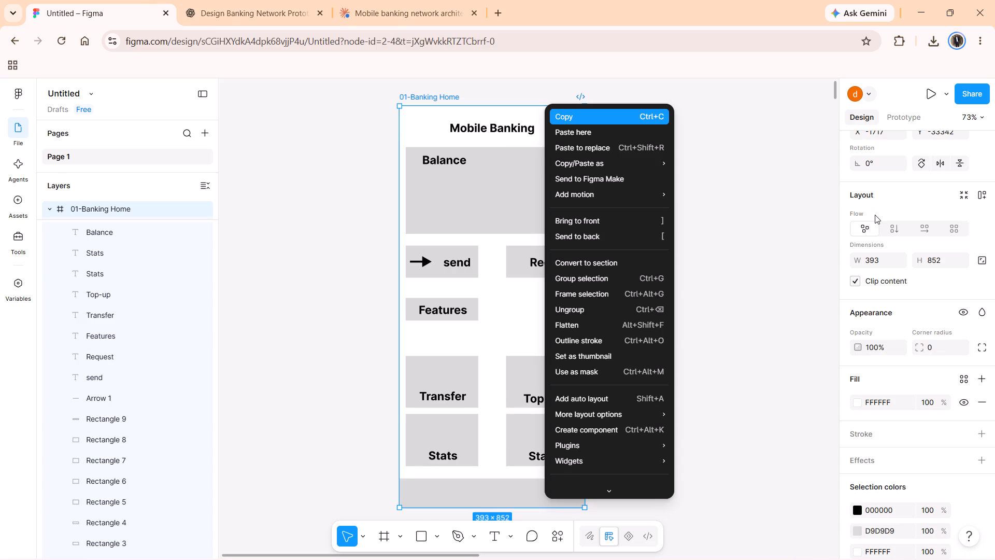
scroll(875, 215, up, 3)
click(899, 368)
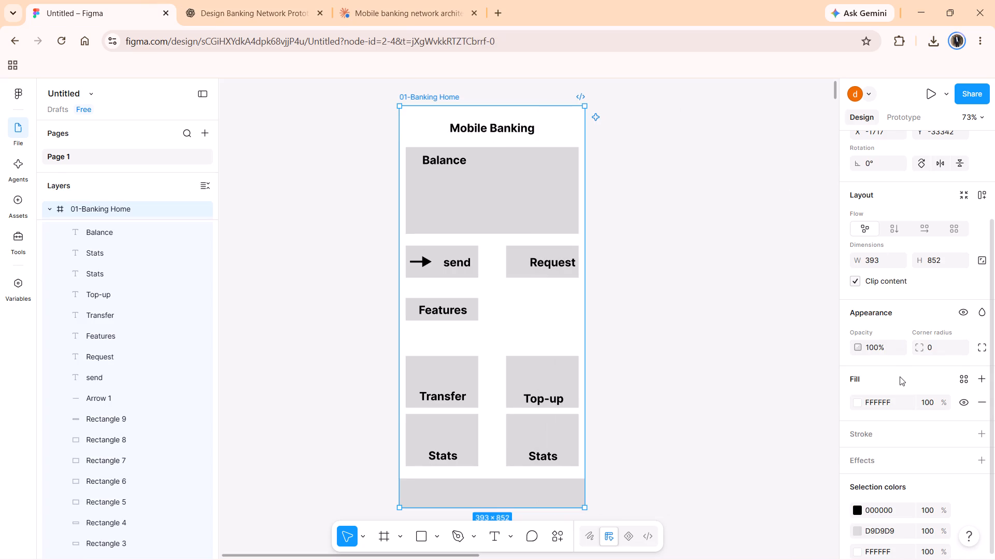
scroll(900, 376, up, 4)
scroll(900, 376, down, 2)
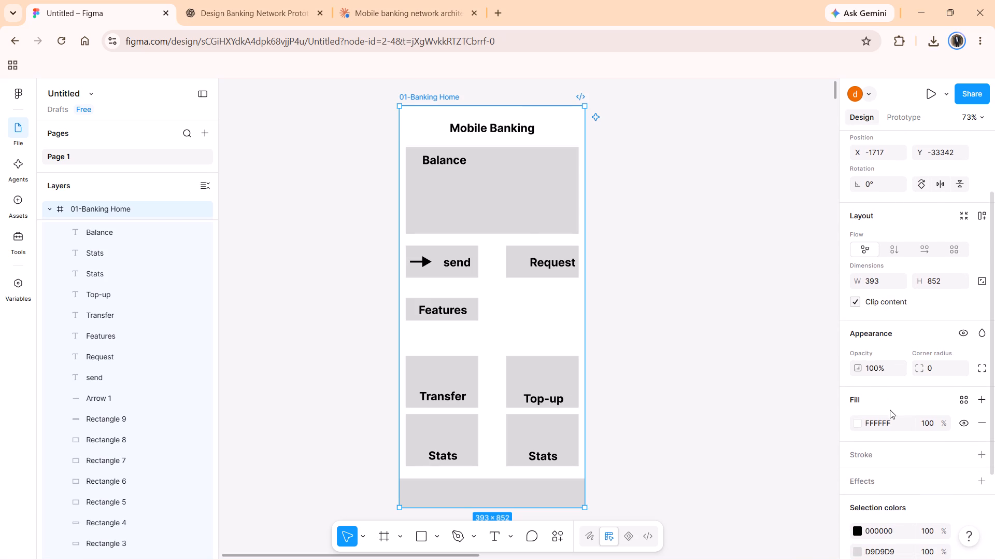
scroll(878, 341, down, 1)
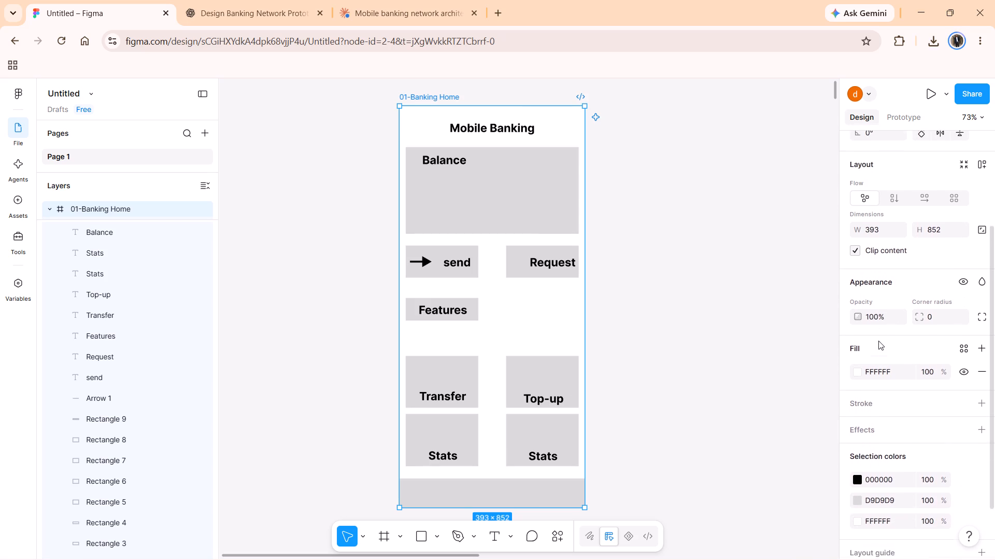
scroll(878, 341, down, 1)
click(880, 344)
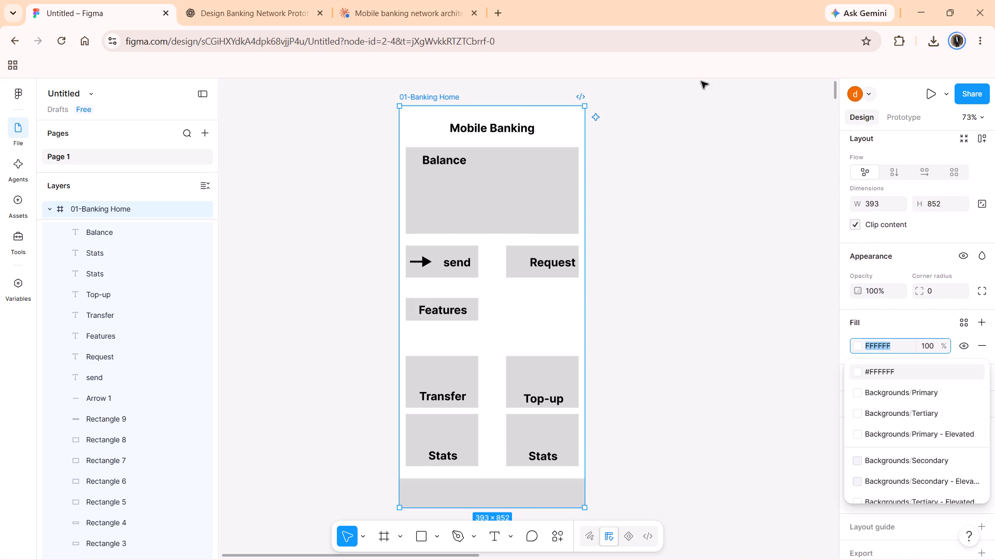
click(263, 0)
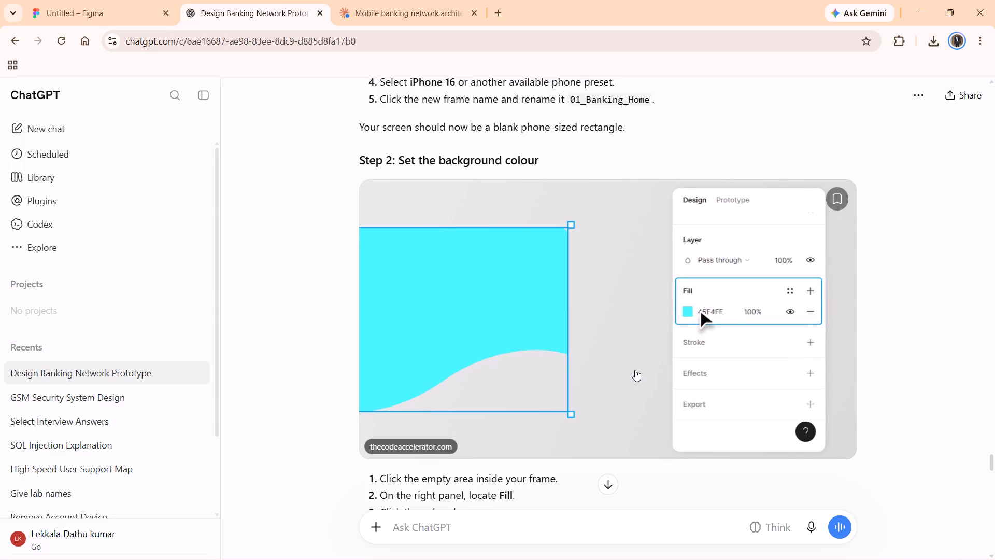
scroll(635, 370, down, 2)
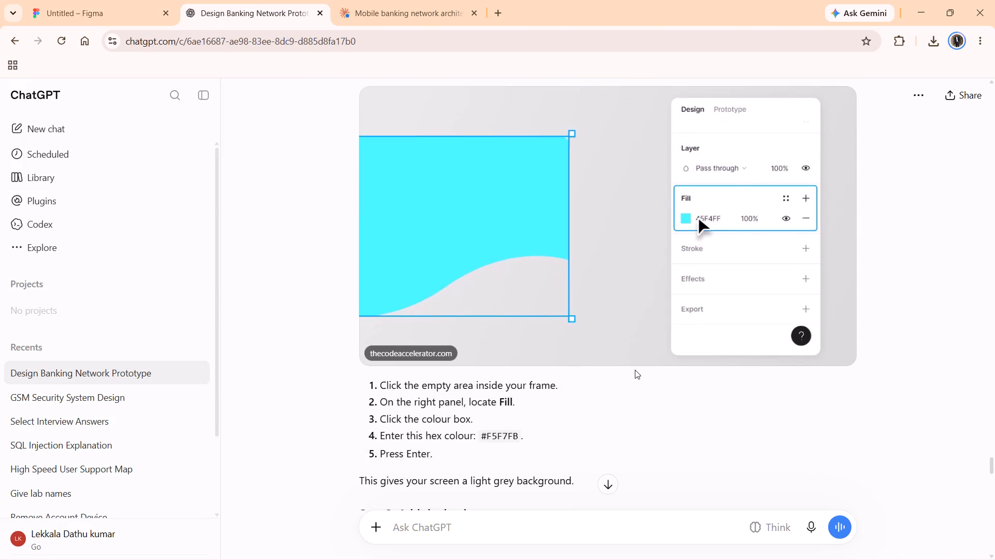
scroll(635, 370, down, 1)
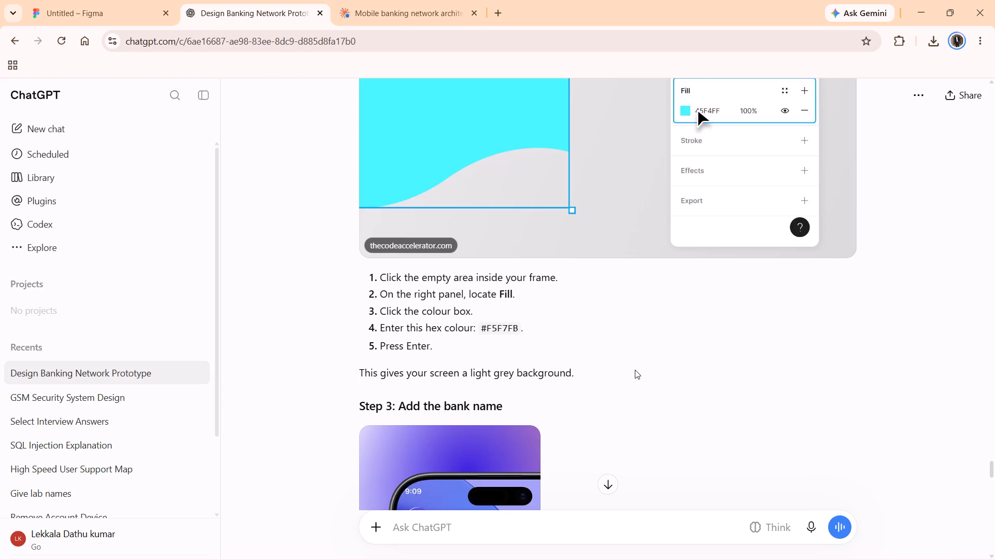
click(87, 0)
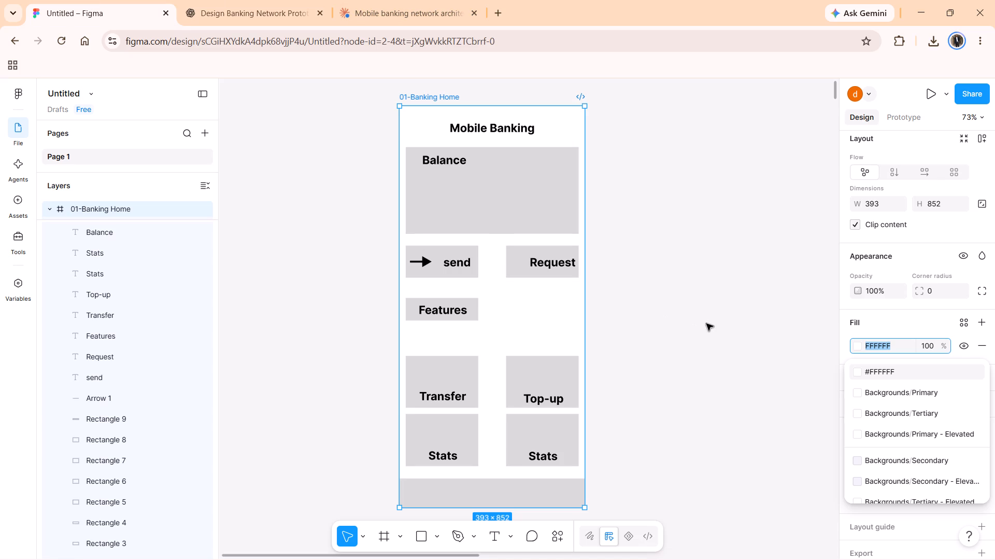
key(shift+f)
key(5)
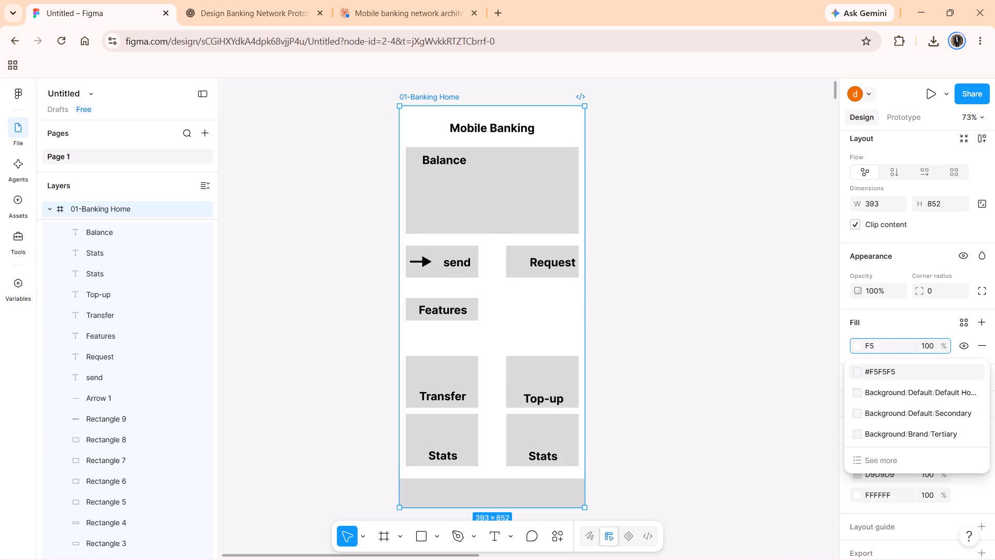
key(shift+f)
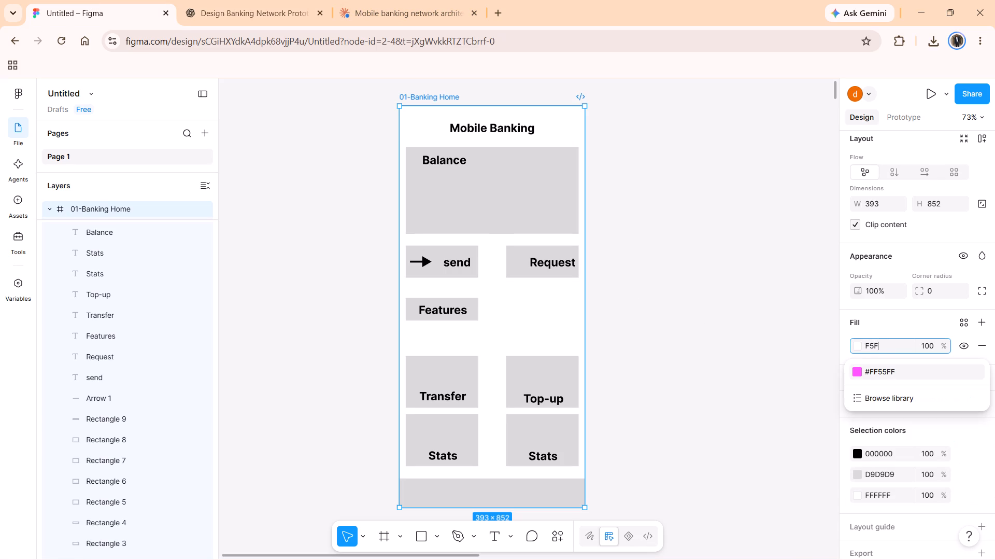
key(7)
key(shift+f)
key(shift+b)
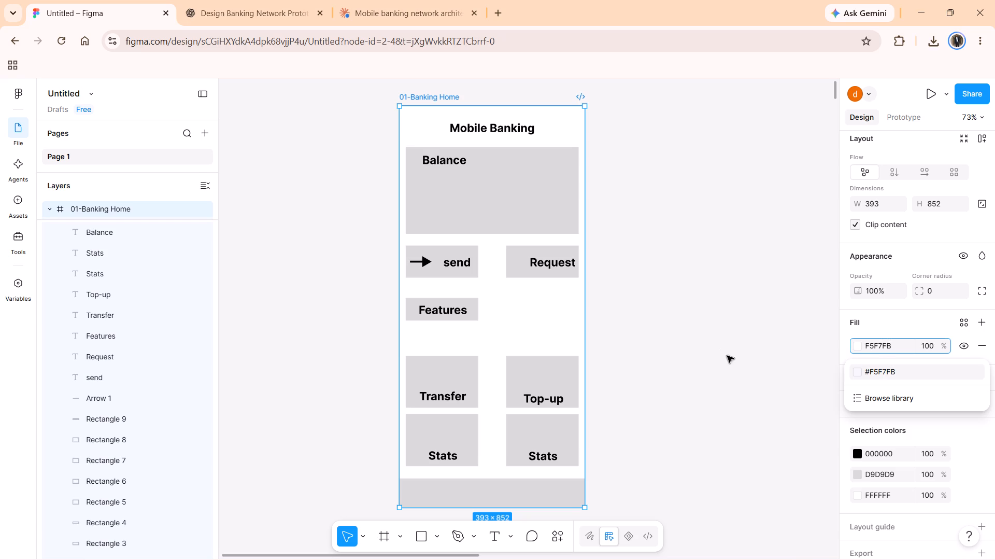
click(860, 369)
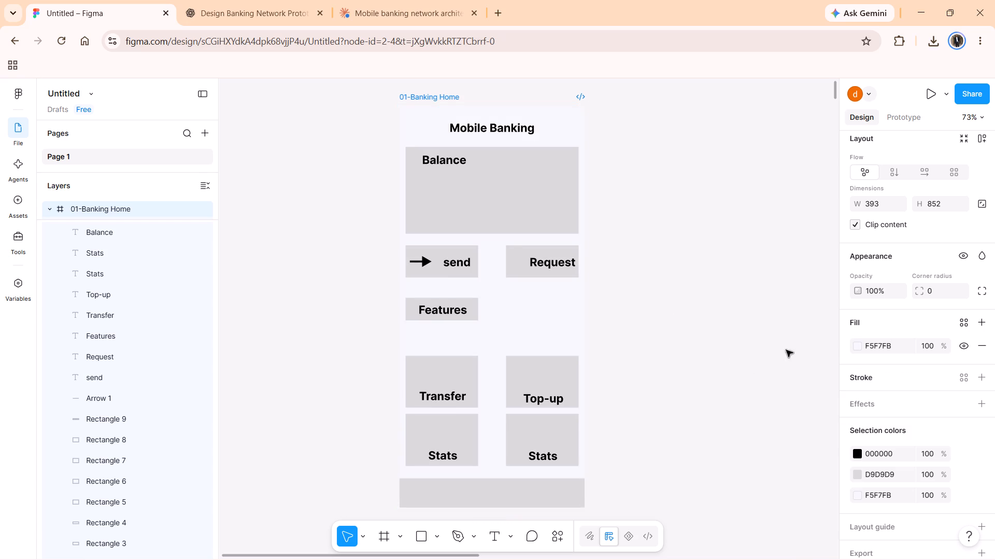
click(546, 302)
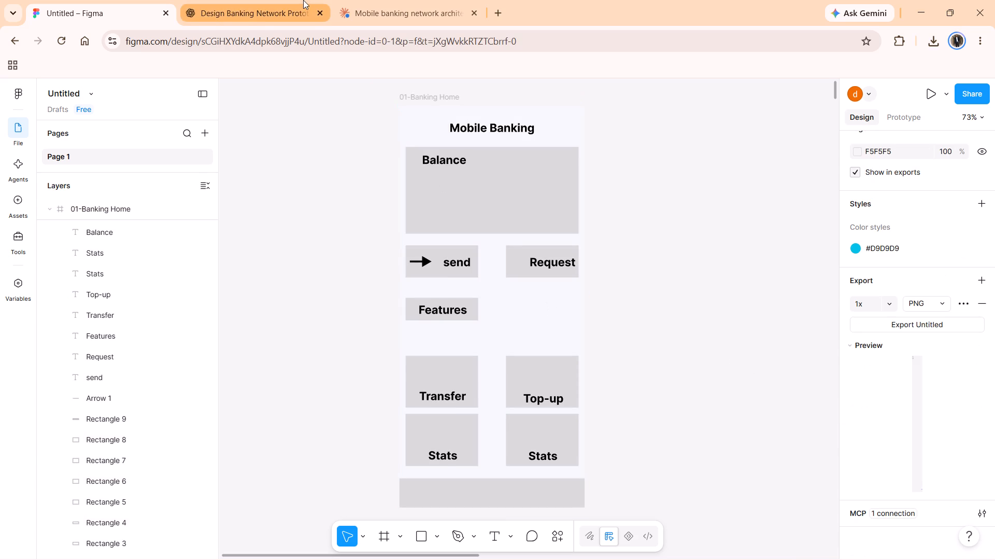
click(303, 0)
scroll(601, 262, down, 3)
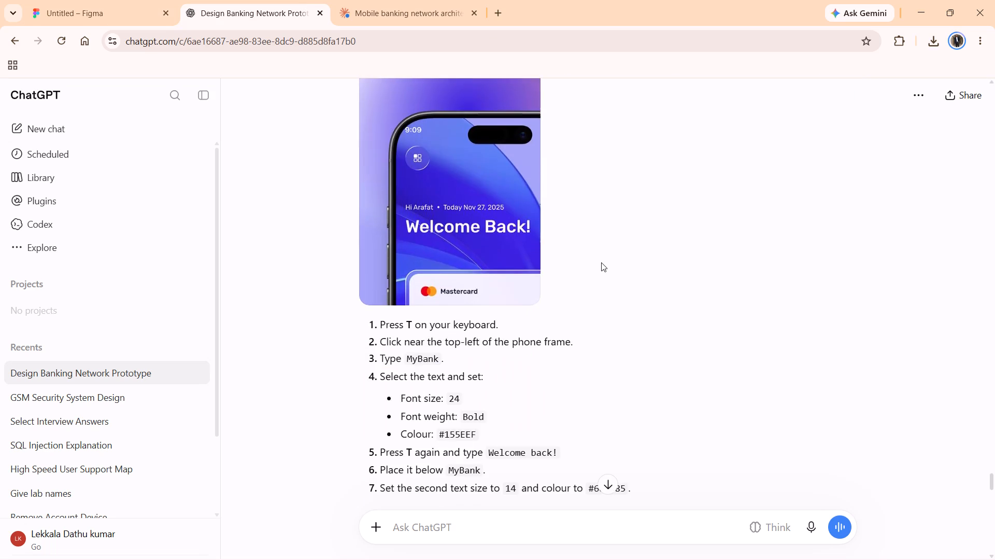
scroll(601, 262, up, 1)
scroll(601, 262, down, 2)
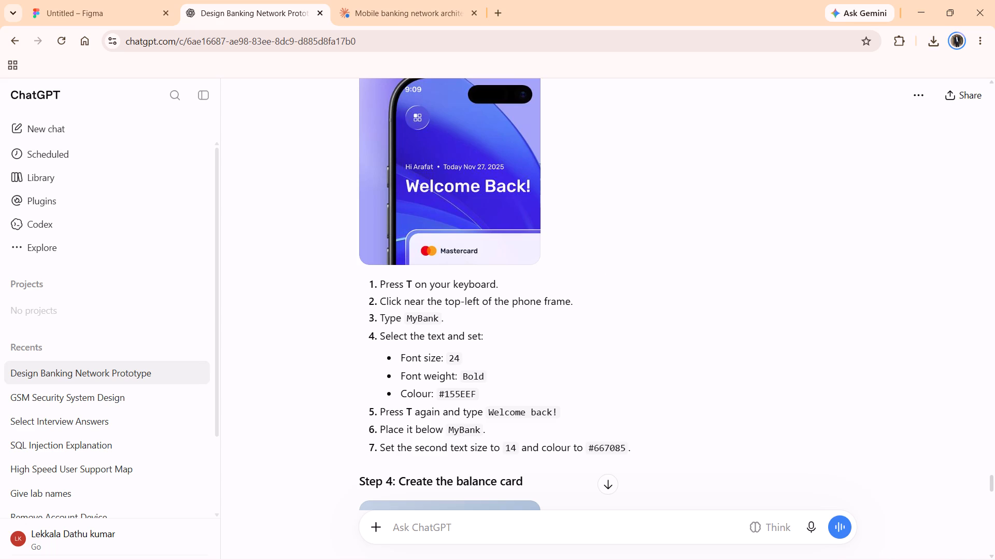
scroll(404, 310, down, 1)
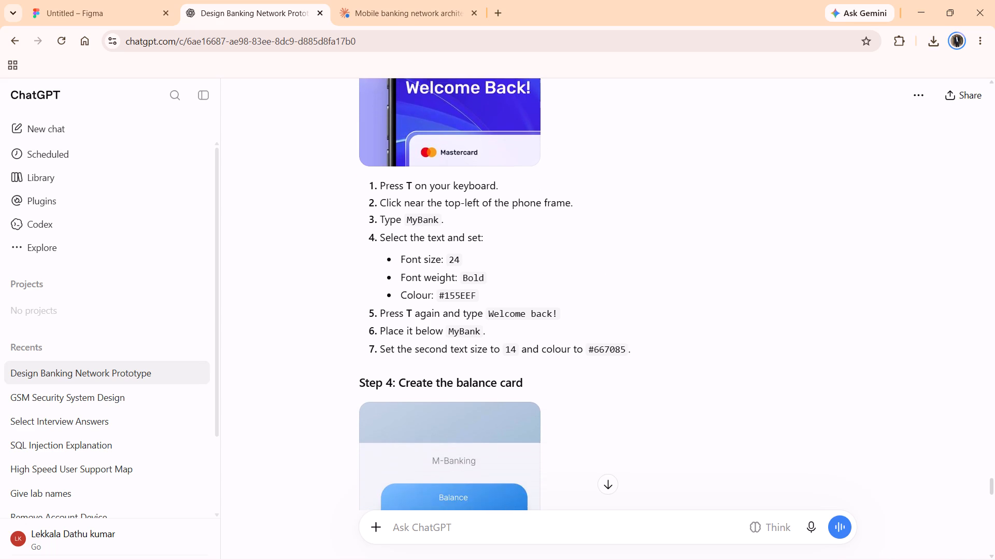
scroll(404, 310, down, 1)
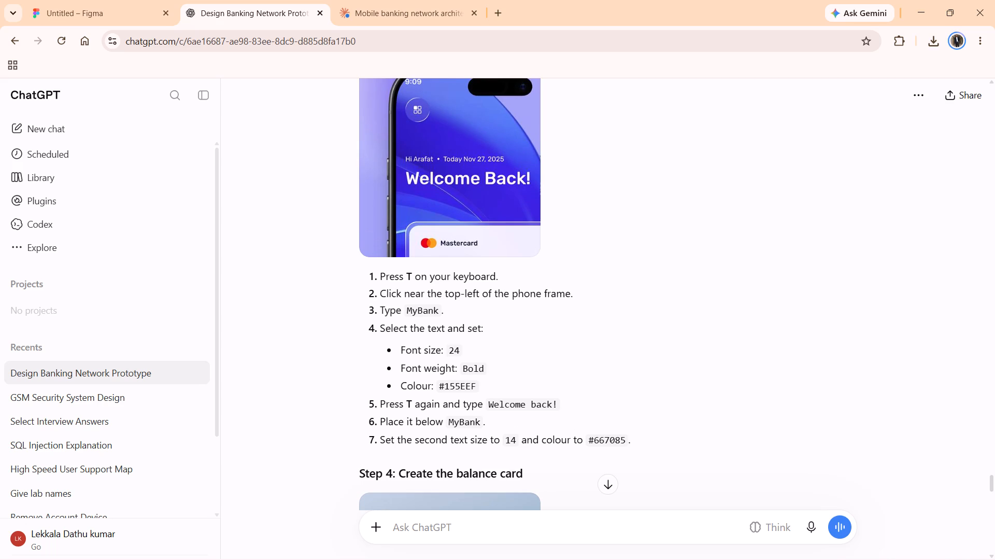
scroll(404, 310, down, 2)
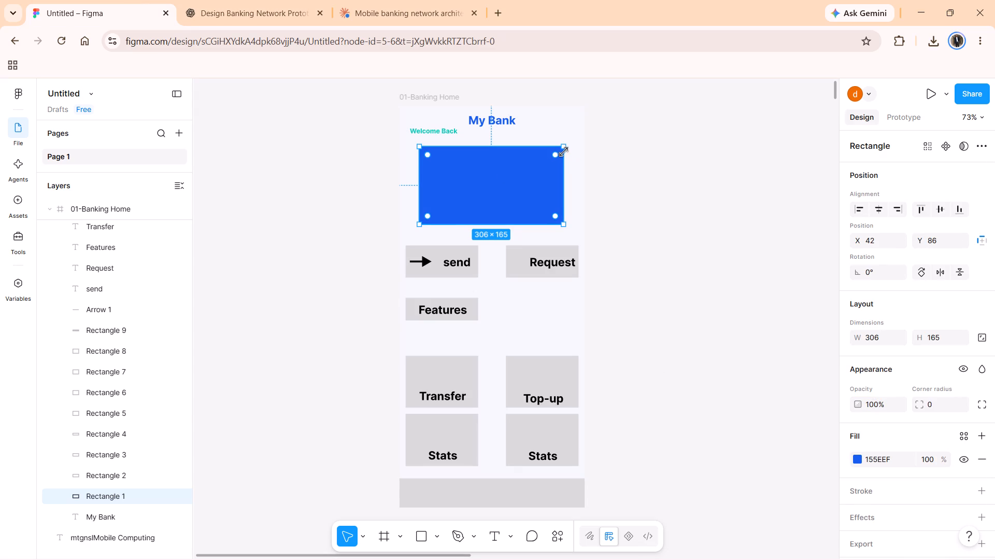
right_click(565, 156)
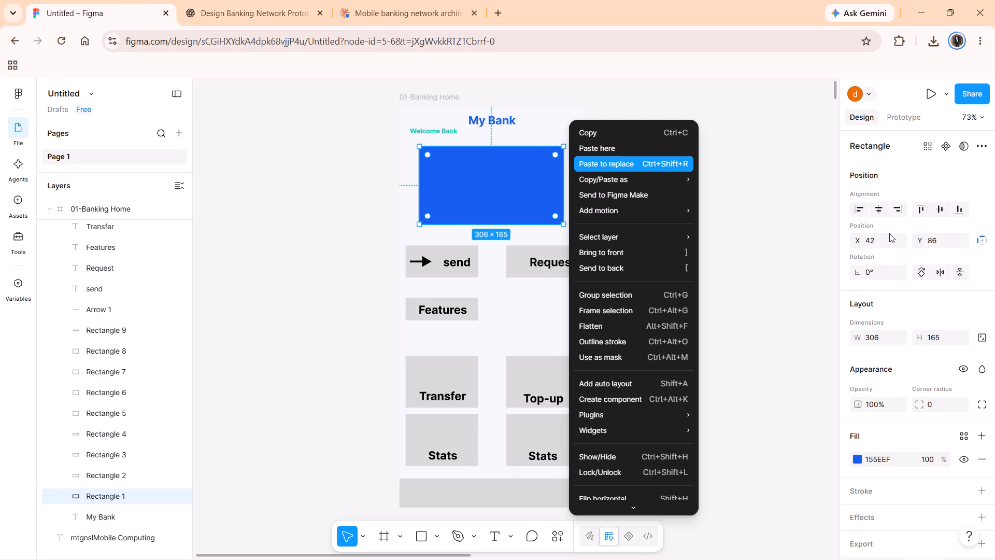
click(919, 188)
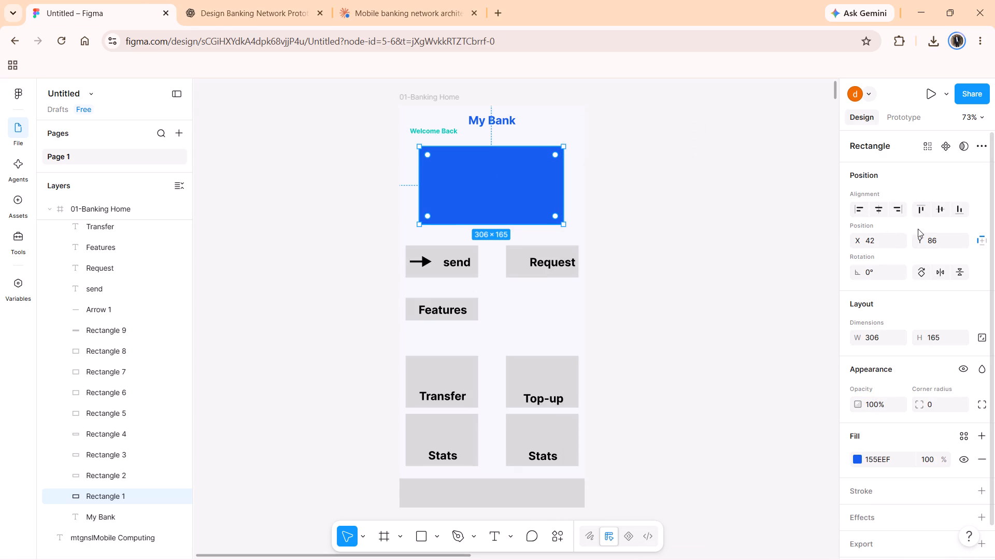
click(985, 145)
click(897, 143)
scroll(908, 297, down, 2)
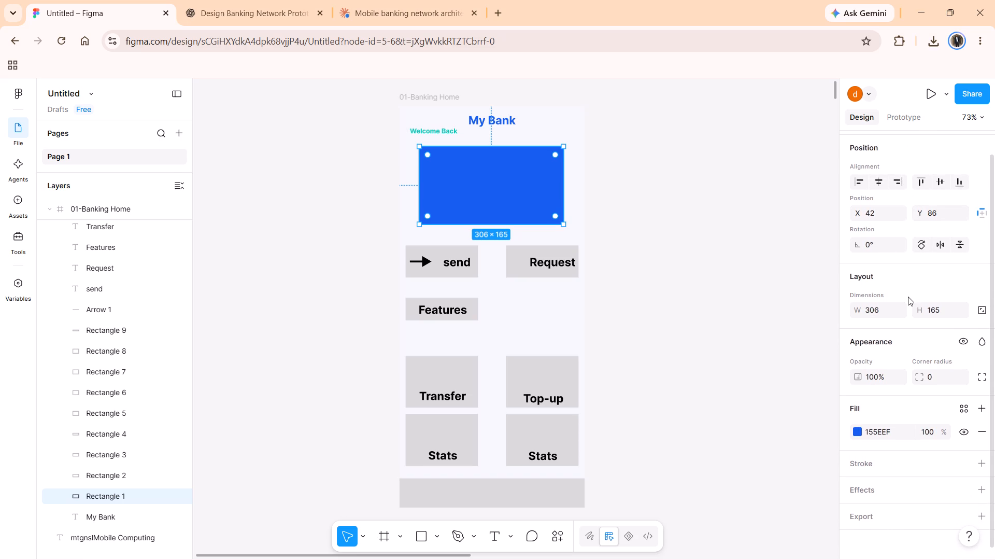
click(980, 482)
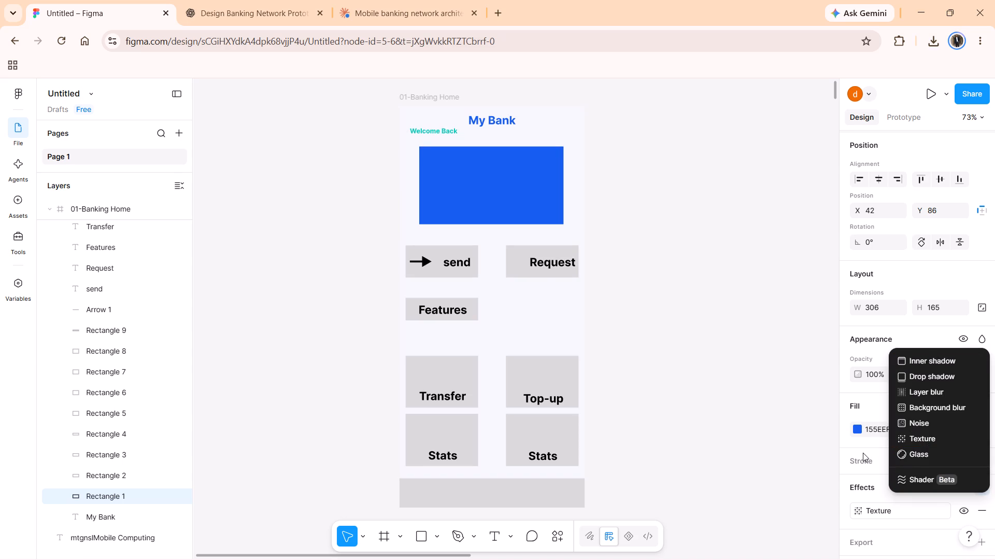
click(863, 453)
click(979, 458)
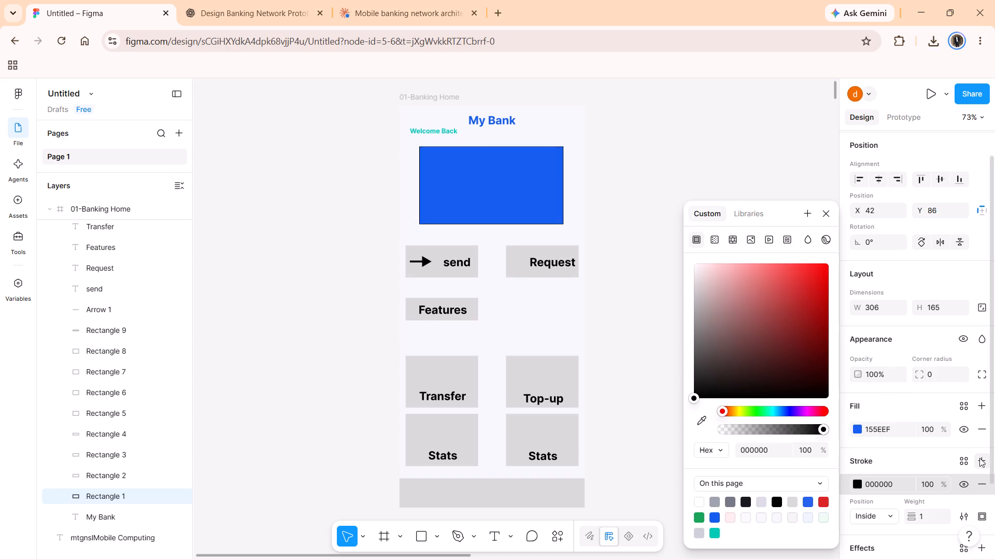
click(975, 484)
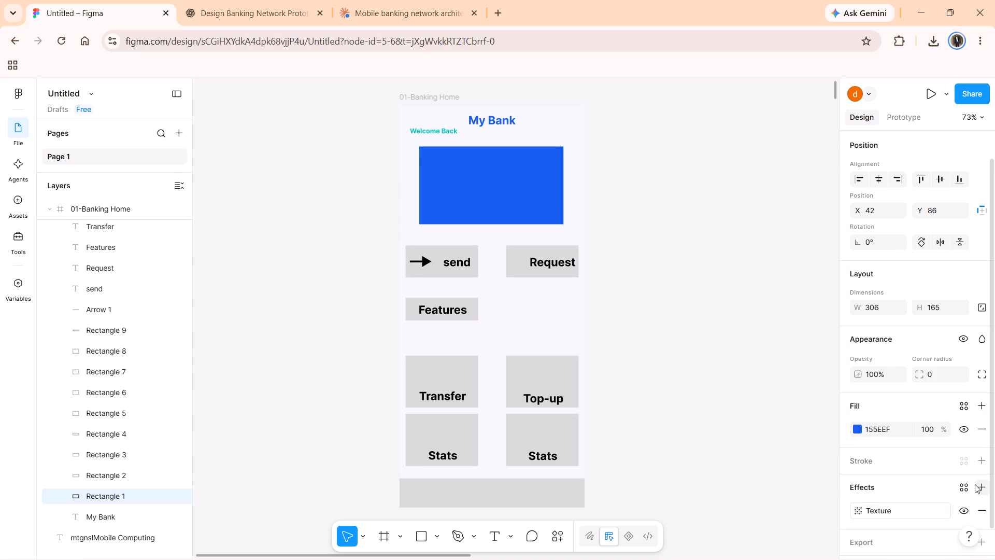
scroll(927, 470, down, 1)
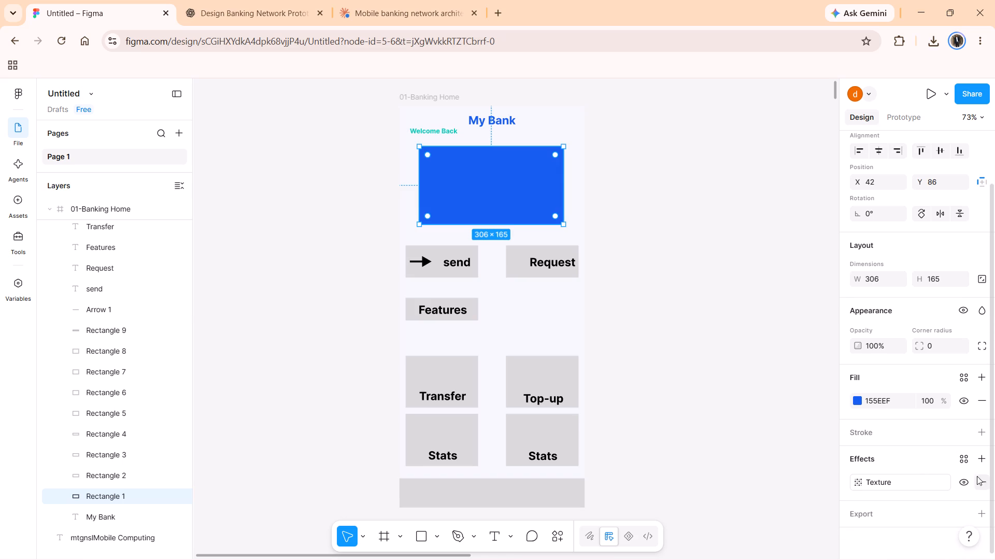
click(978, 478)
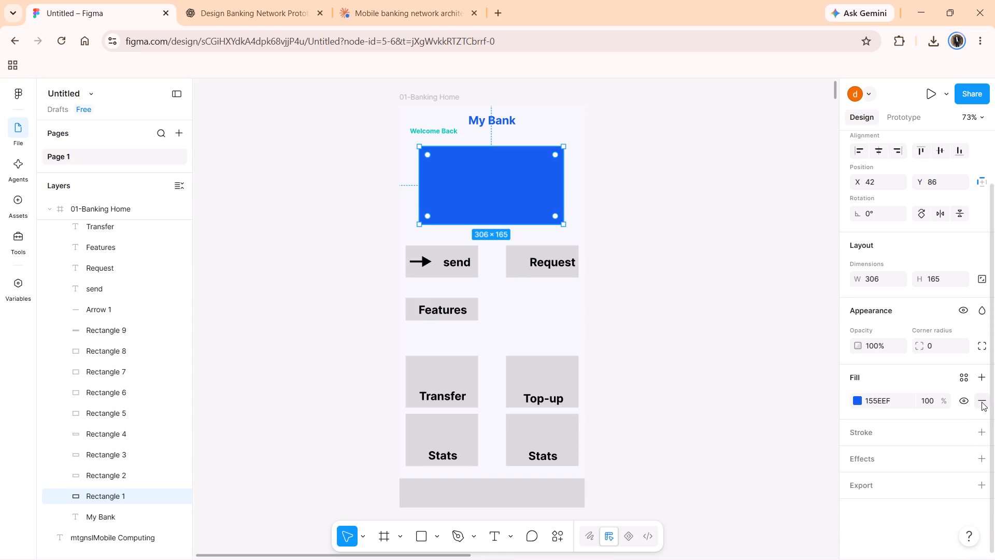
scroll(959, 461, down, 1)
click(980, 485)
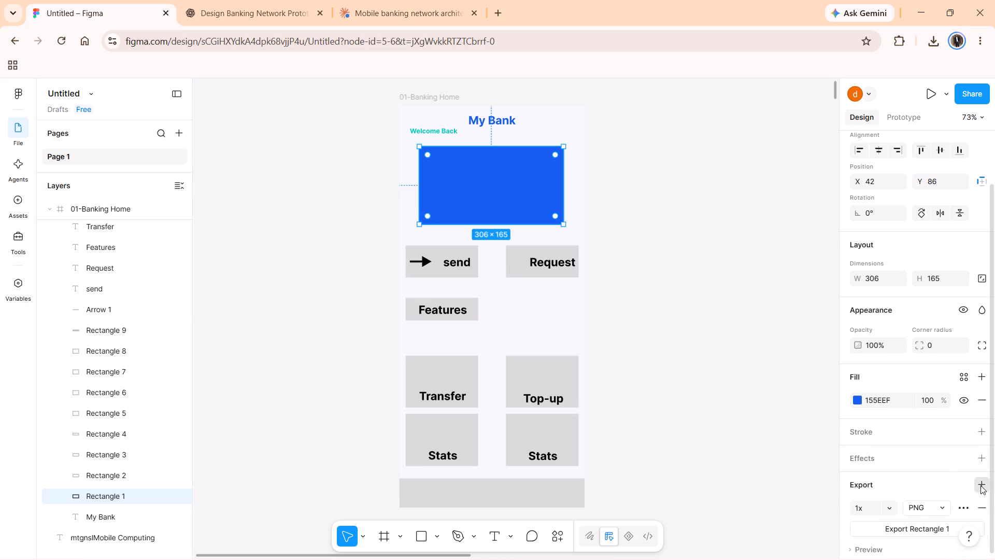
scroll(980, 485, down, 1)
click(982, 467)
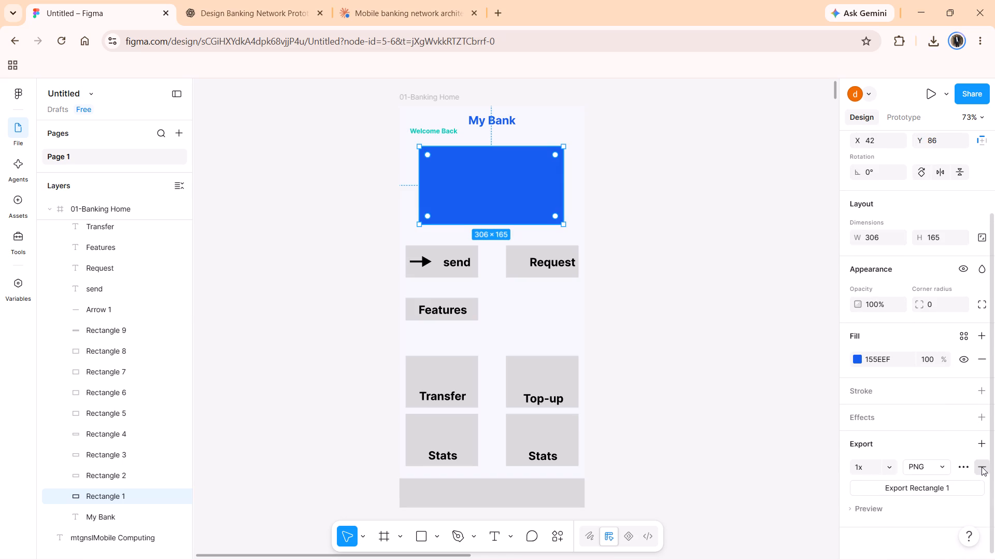
Set the blue balance card's corner radius to 16.
scroll(949, 417, up, 1)
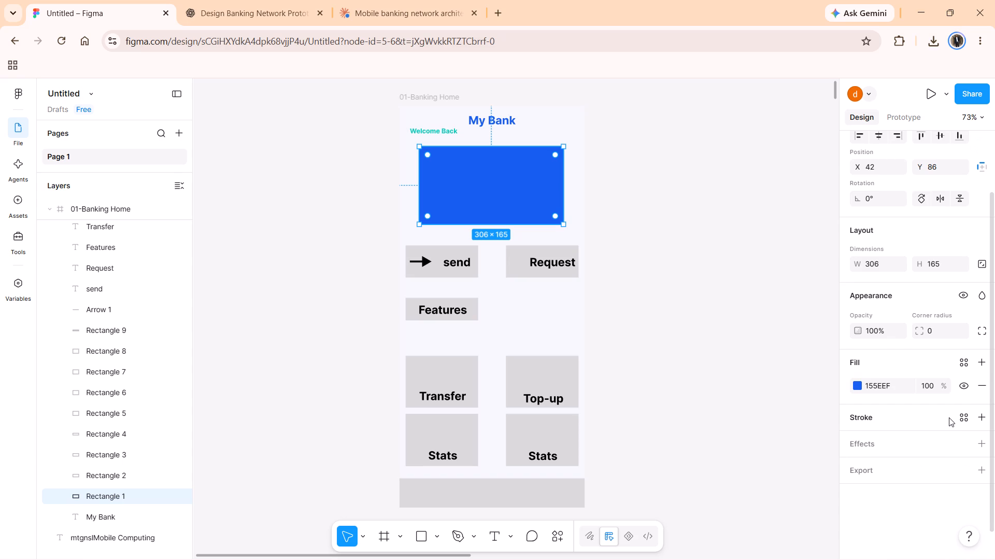
scroll(932, 327, up, 1)
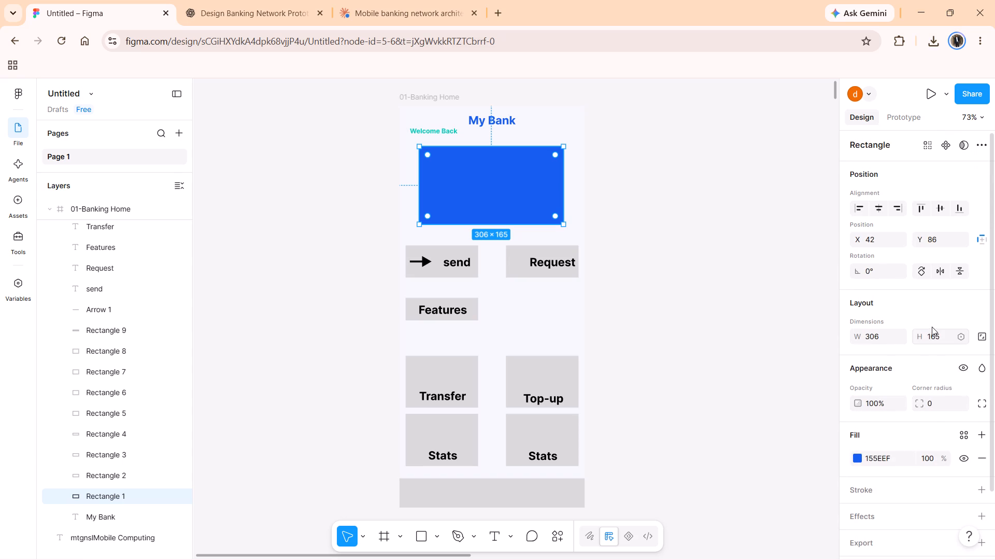
scroll(932, 327, up, 1)
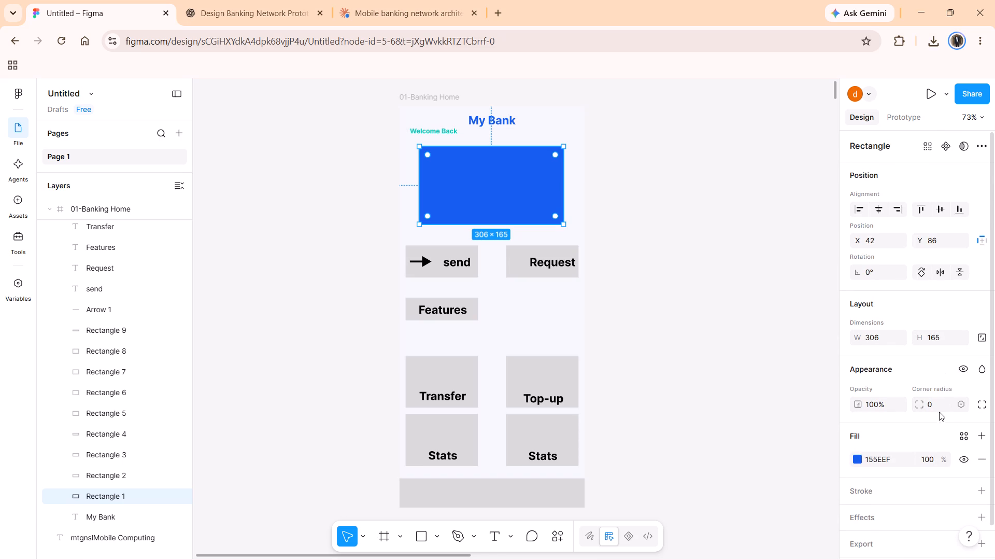
click(938, 411)
text(16)
key(Return)
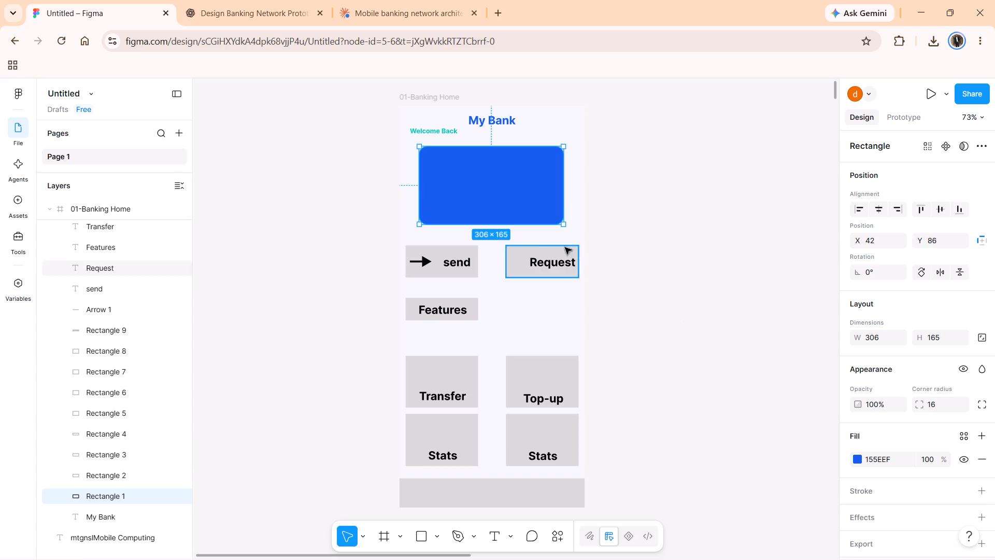
click(617, 189)
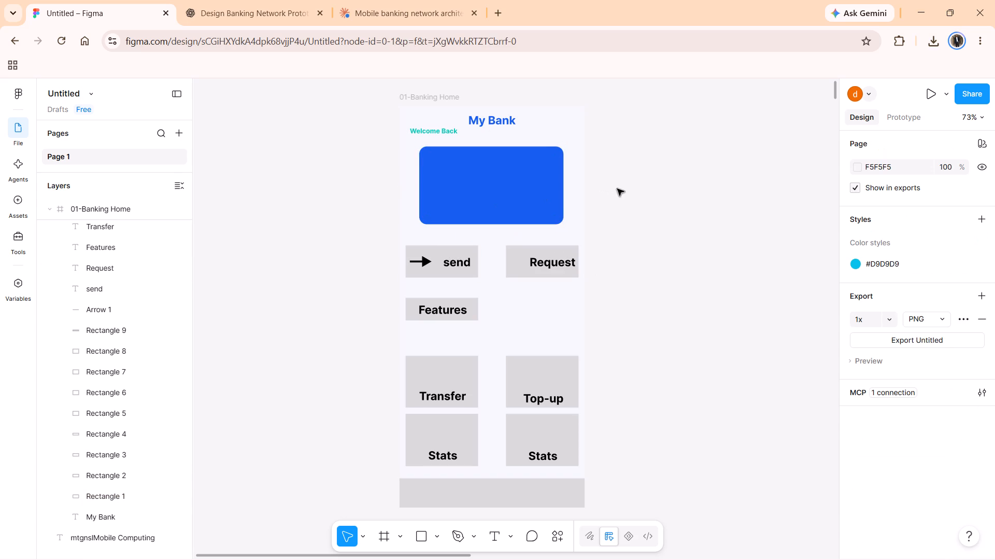
Lower the balance card's opacity, trying 9% first and settling on 20%.
click(487, 186)
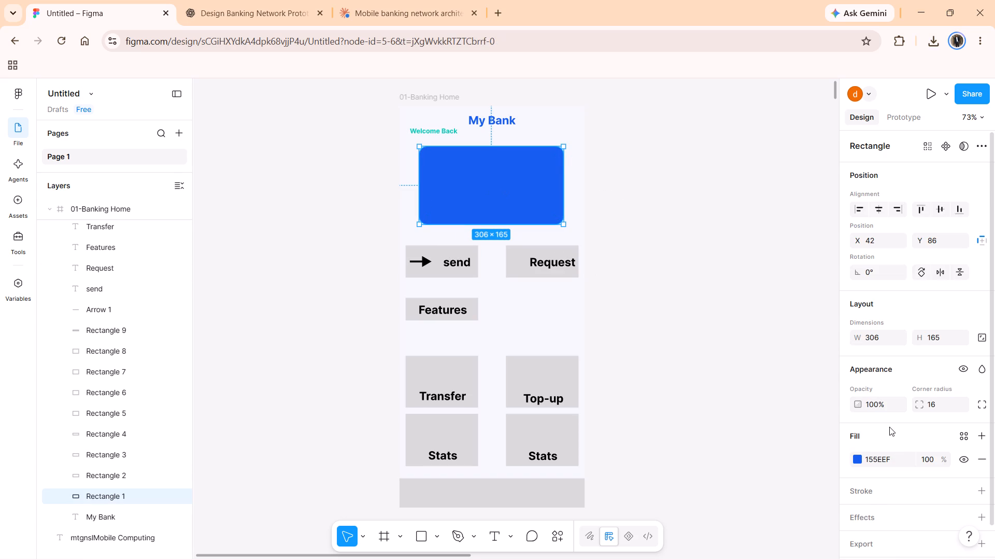
click(886, 404)
key(9)
key(Return)
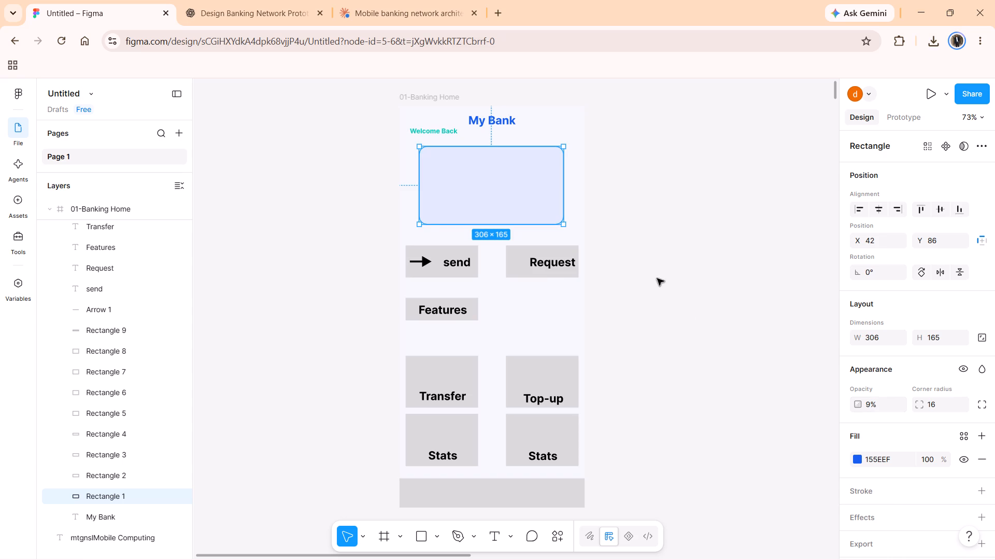
click(511, 212)
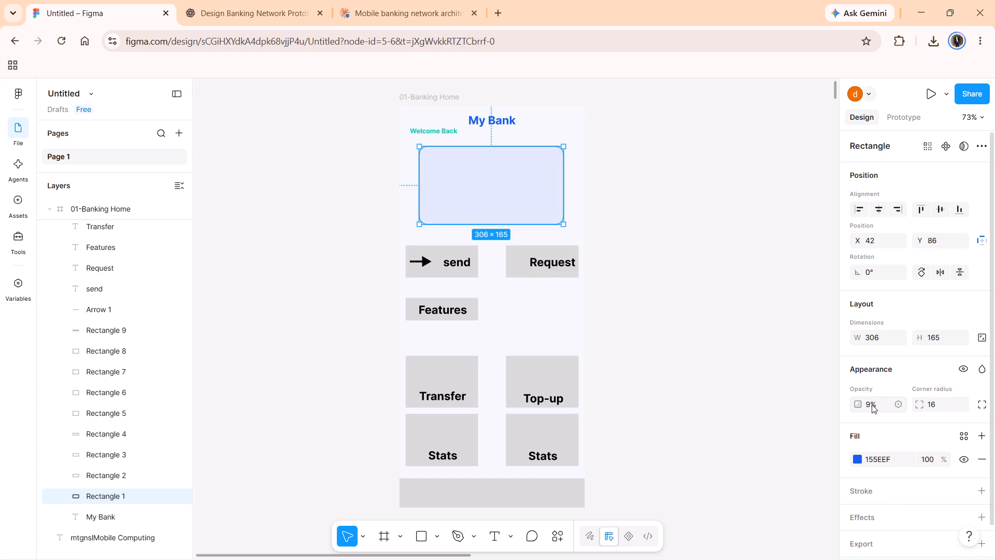
click(872, 404)
text(20)
key(Return)
click(728, 283)
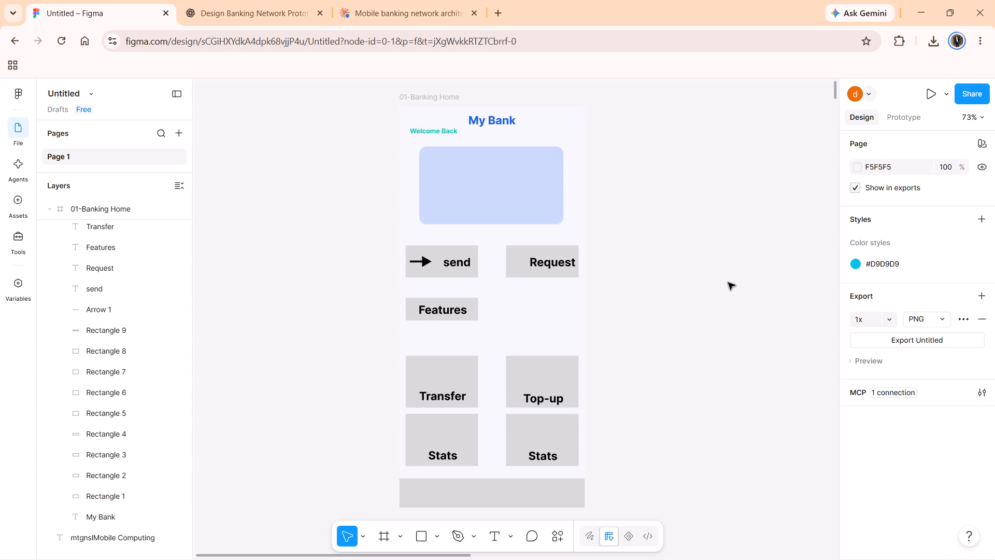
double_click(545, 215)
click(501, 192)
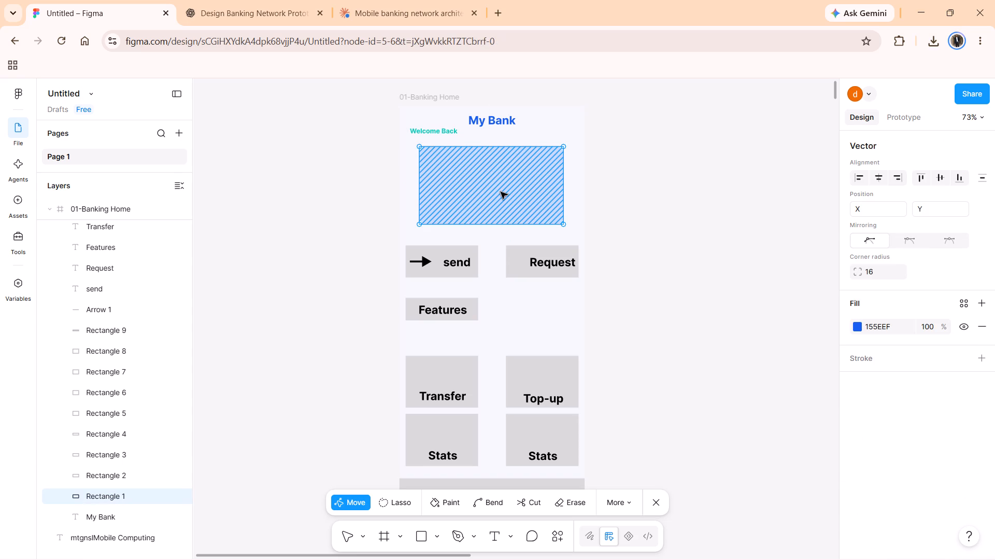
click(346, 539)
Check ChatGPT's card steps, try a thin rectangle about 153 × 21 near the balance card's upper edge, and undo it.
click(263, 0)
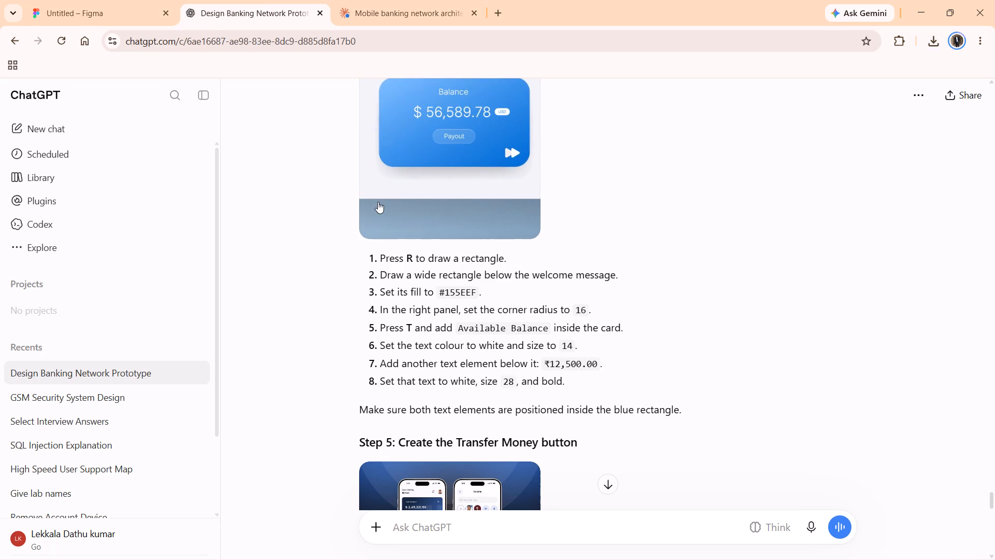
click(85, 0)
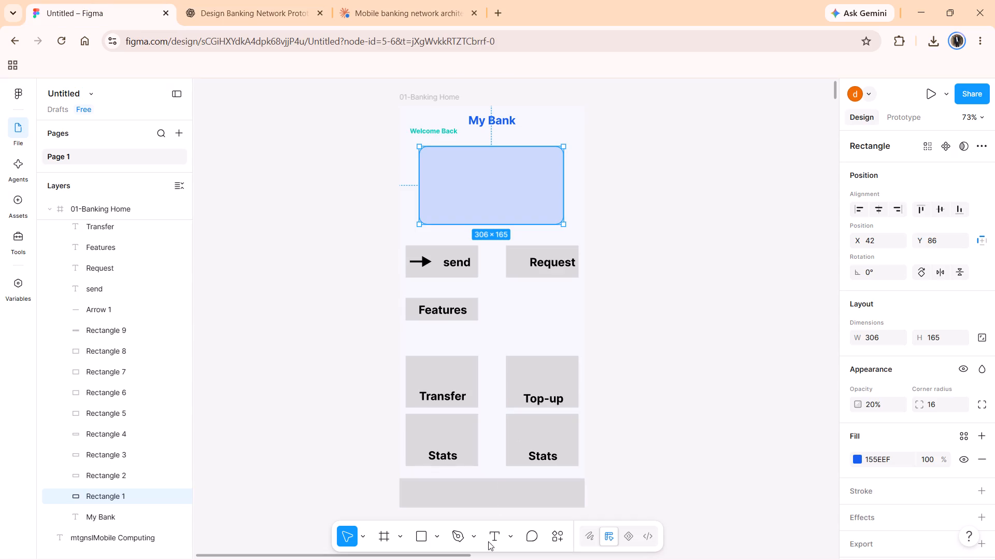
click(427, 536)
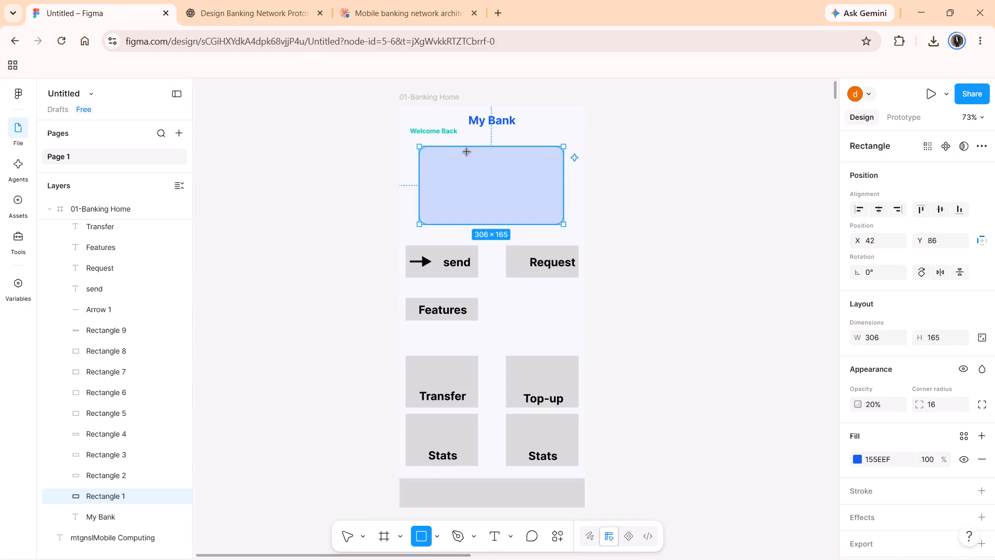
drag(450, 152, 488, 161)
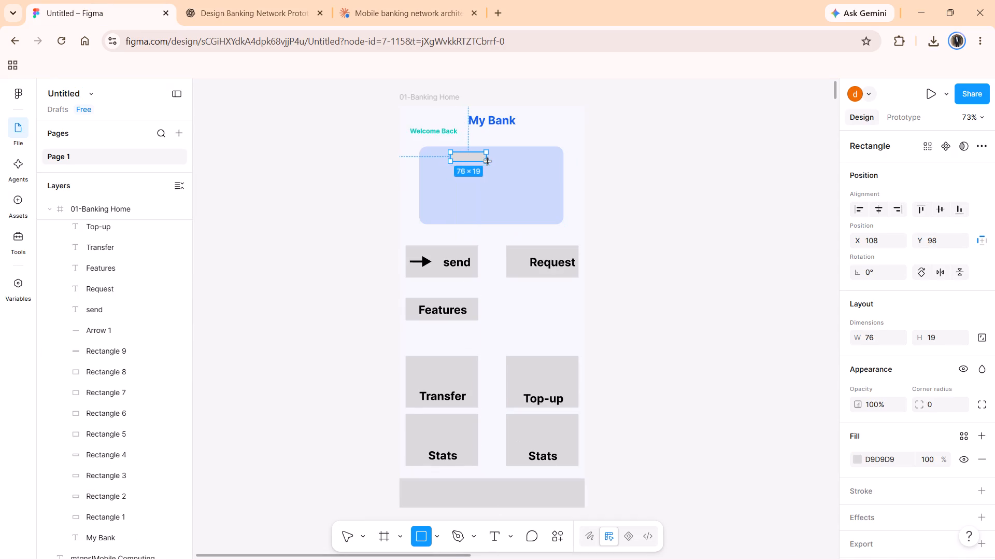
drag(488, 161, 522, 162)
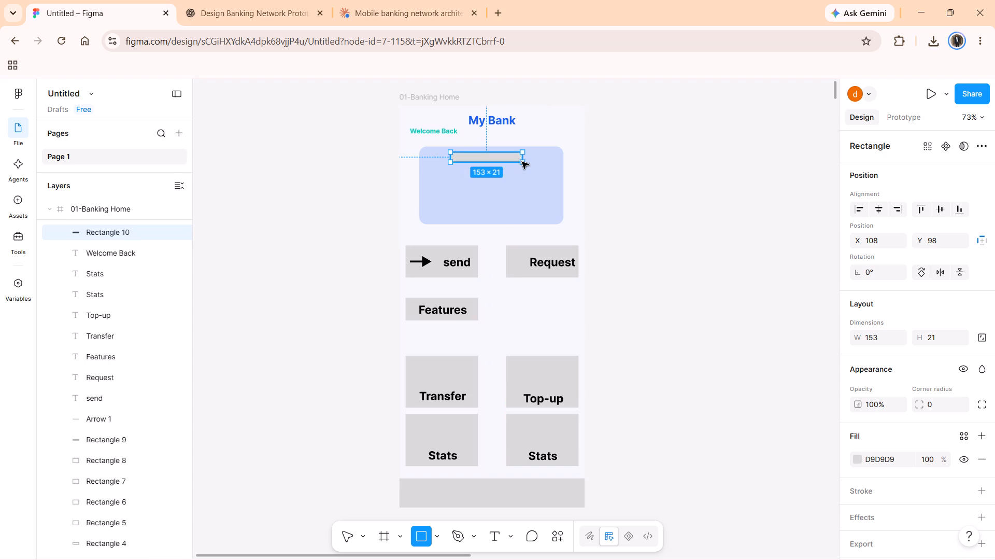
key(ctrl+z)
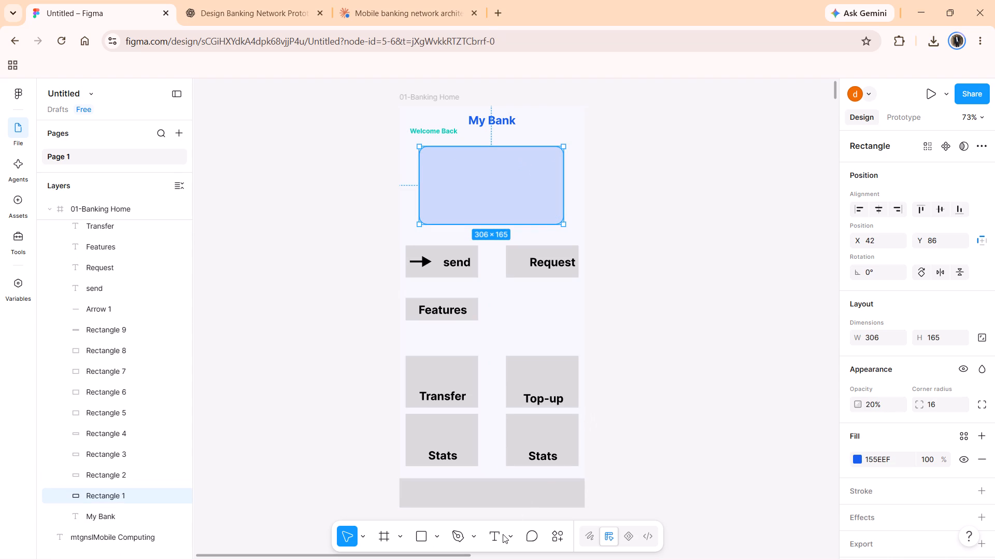
Add a text box about 144 × 27 near the balance card's upper edge containing the text "Balance".
click(503, 536)
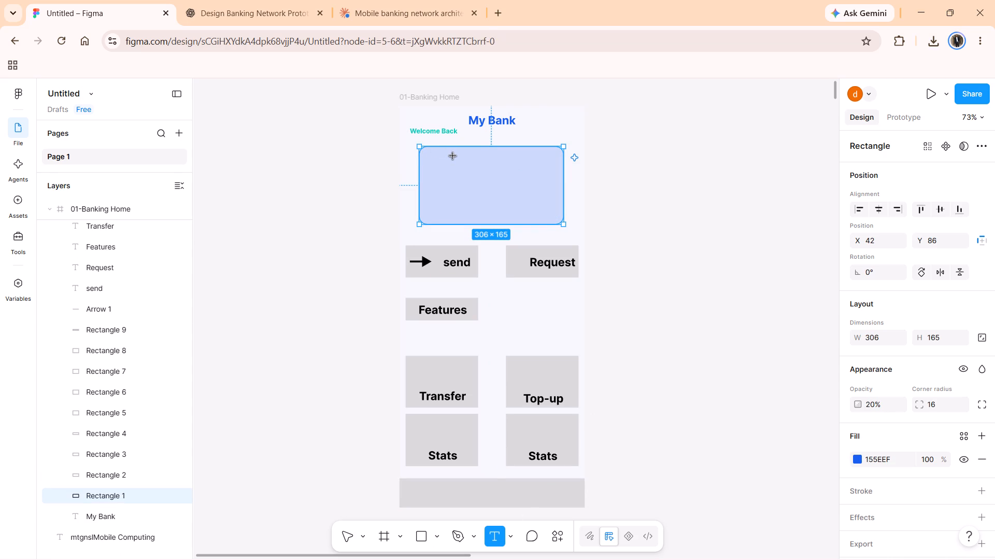
drag(453, 150, 489, 166)
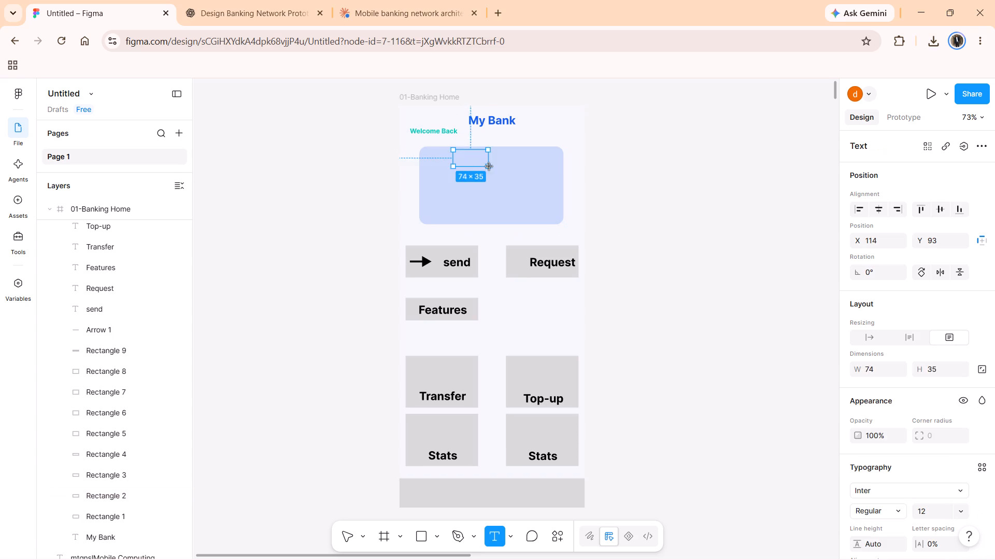
drag(489, 166, 521, 163)
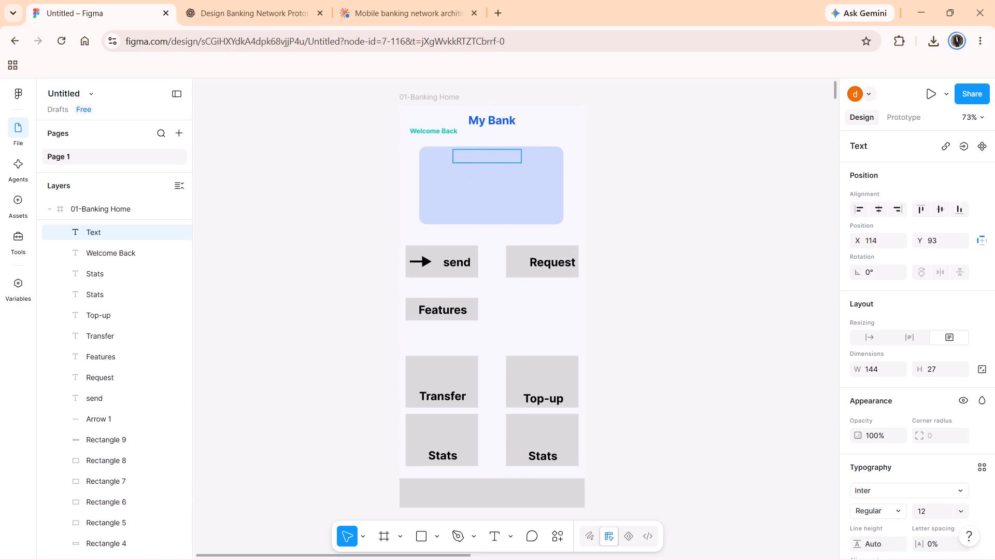
text(bA)
key(BackSpace)
key(BackSpace)
text(Ba)
key(shift+l)
text(ance)
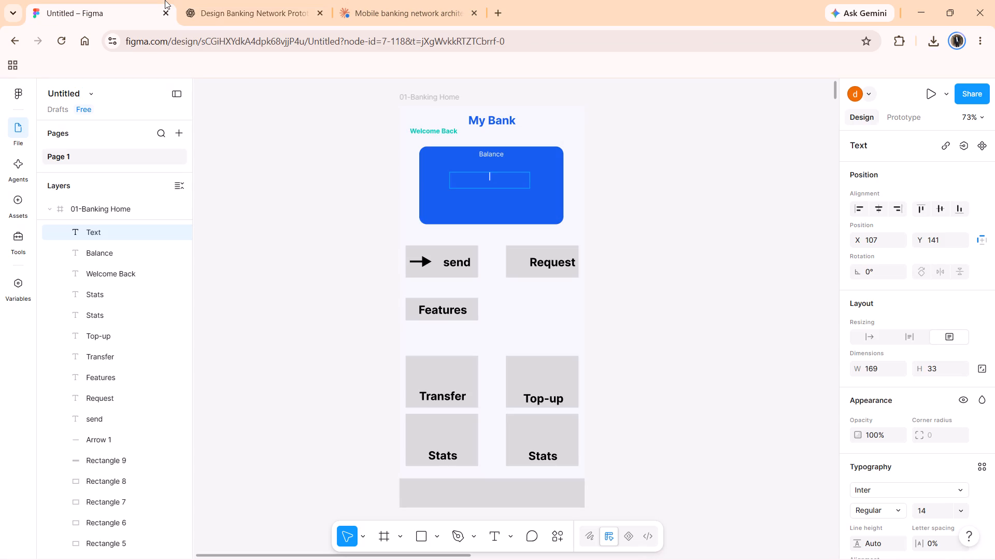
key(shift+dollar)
click(307, 0)
click(111, 0)
key(space)
text(12,)
text(500)
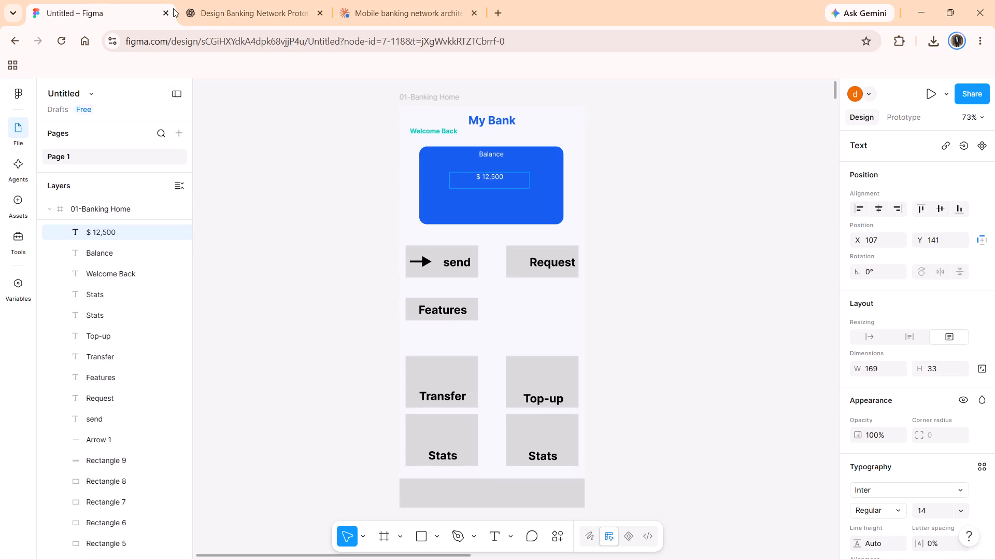
Complete the amount text on the balance card so it reads "$ 12,500.00", matching ChatGPT's card steps.
double_click(173, 8)
click(196, 4)
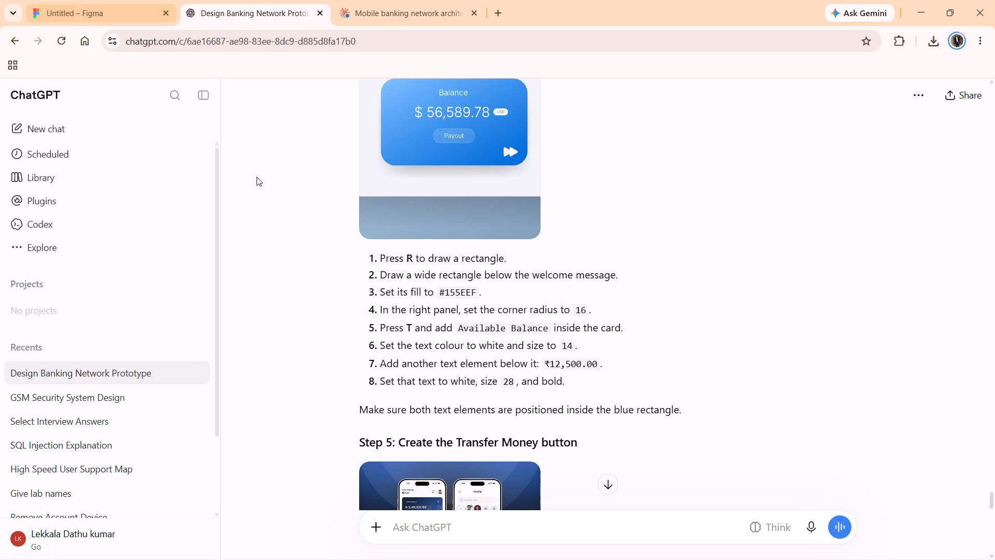
click(95, 0)
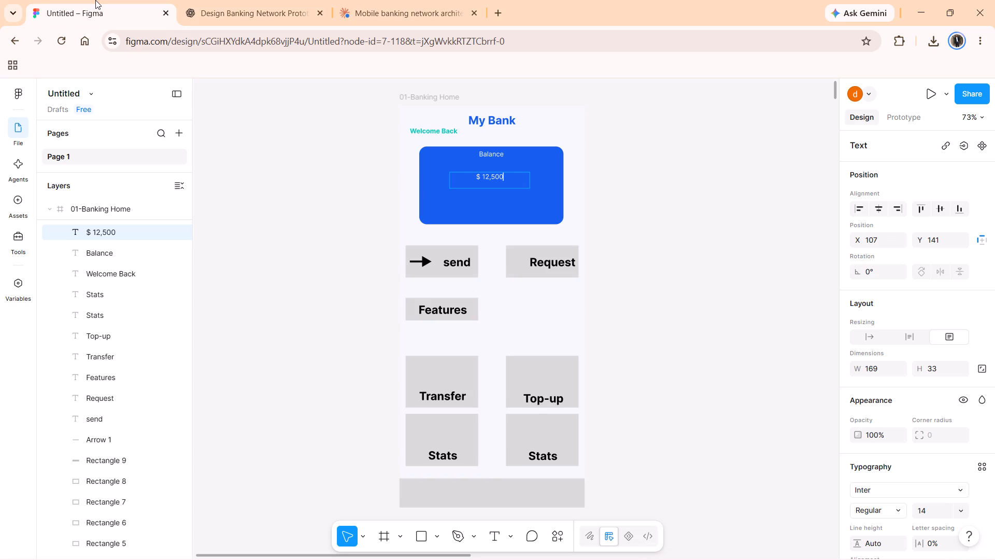
text(.00)
Following ChatGPT's card steps, set the font size of the "$ 12,500.00" text to 28.
click(213, 0)
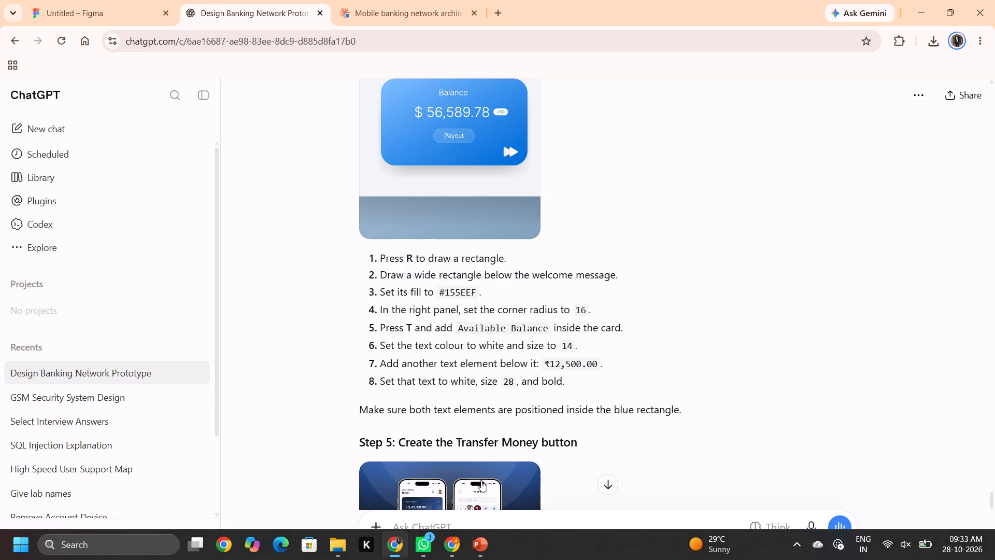
click(149, 0)
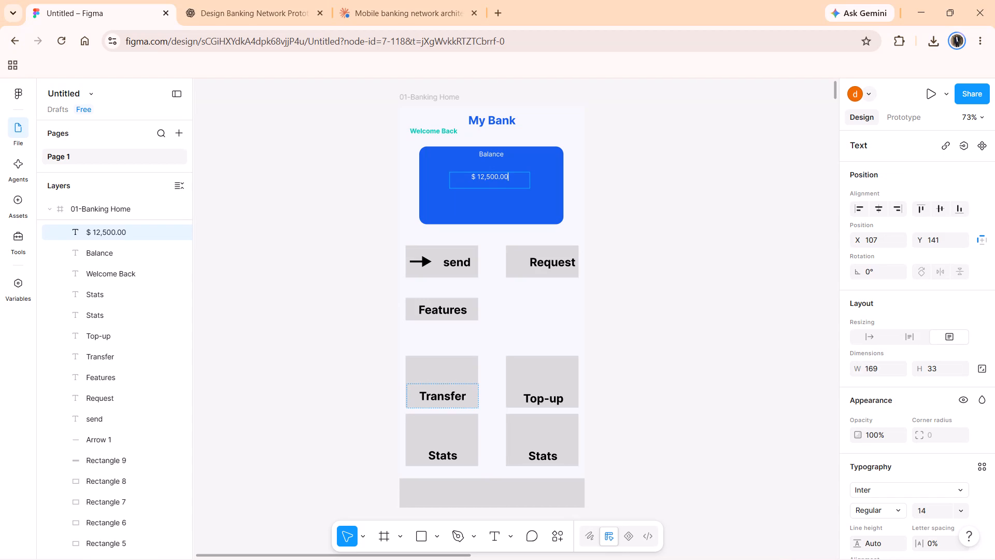
click(244, 0)
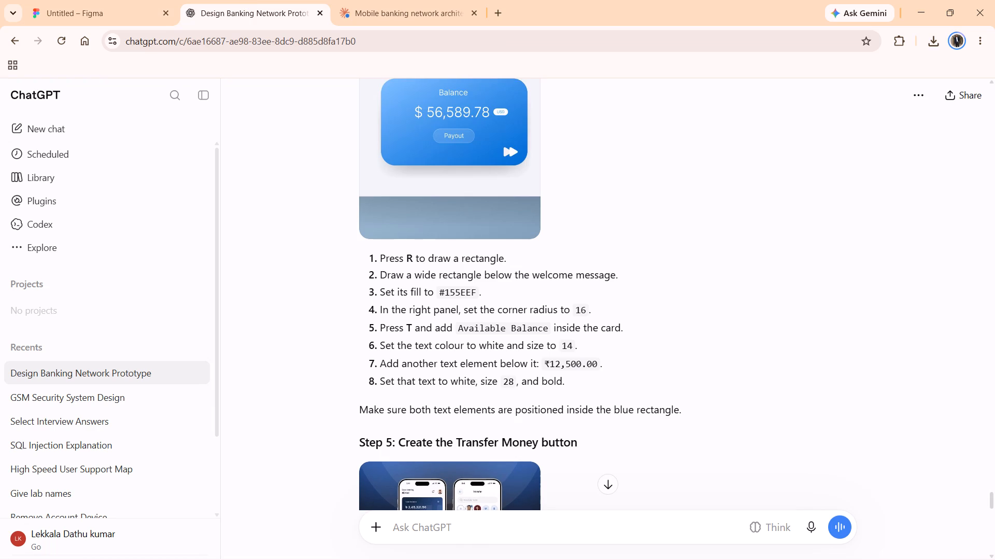
scroll(411, 403, down, 2)
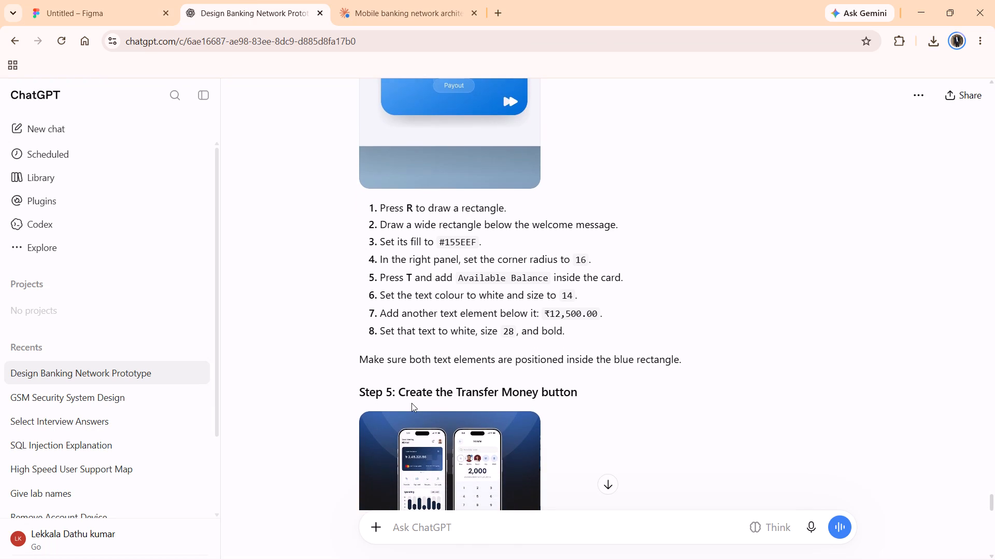
scroll(411, 403, down, 1)
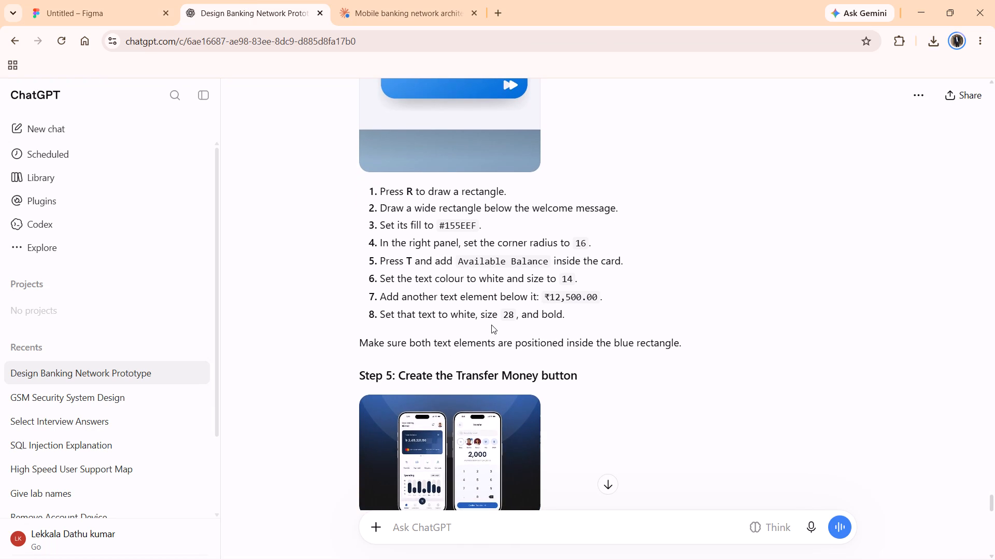
click(162, 0)
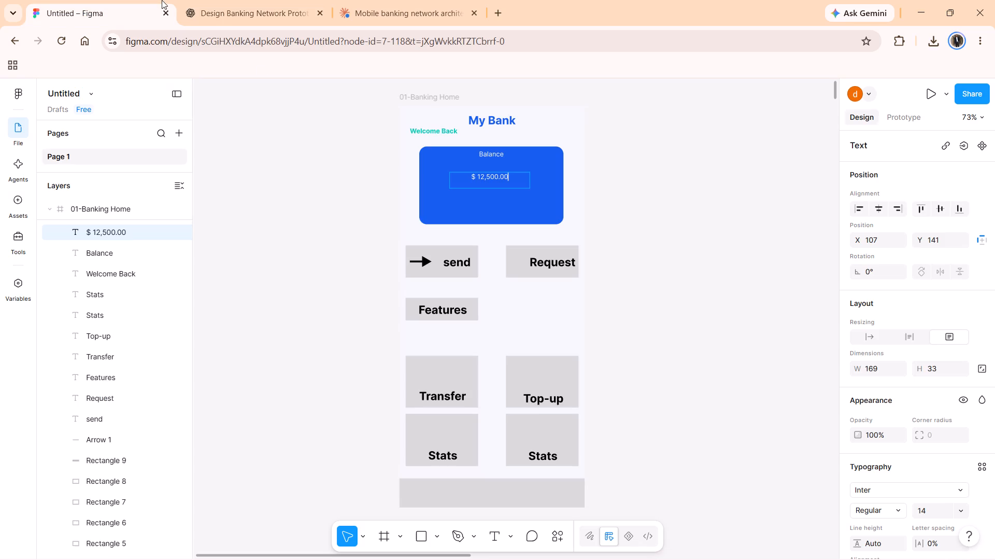
triple_click(507, 178)
scroll(913, 462, down, 1)
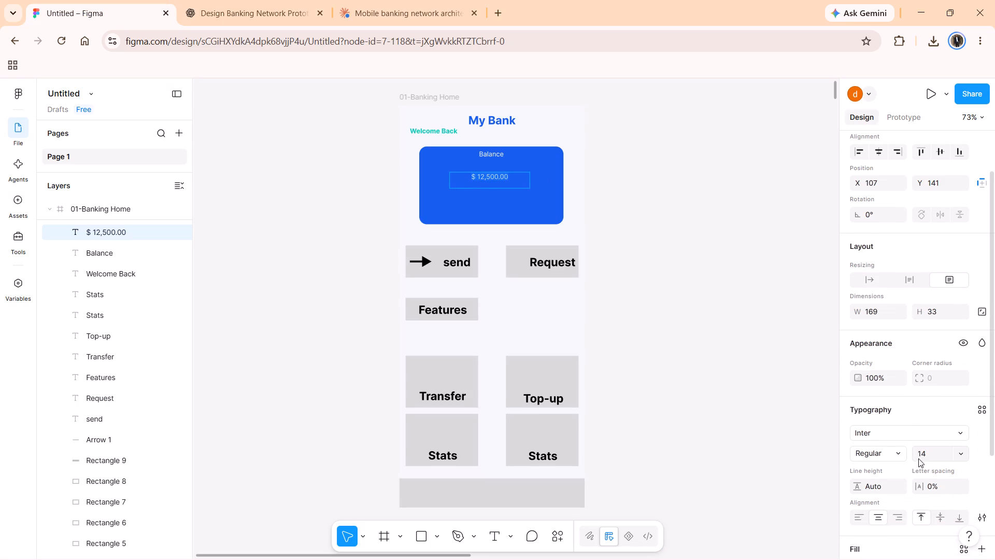
click(932, 456)
text(28)
key(Return)
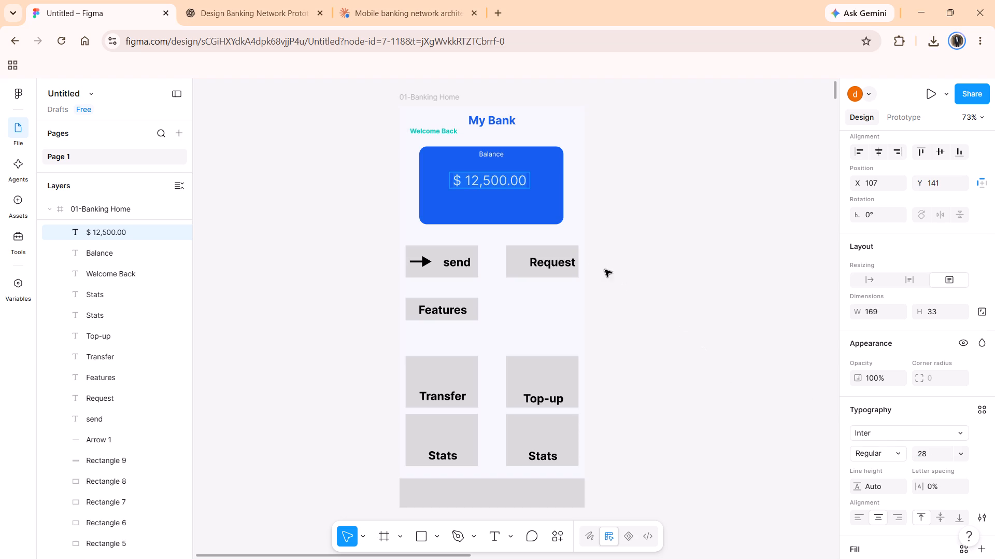
Recheck ChatGPT's formatting for the amount text and examine its font, weight and typography settings for a bold option.
click(231, 0)
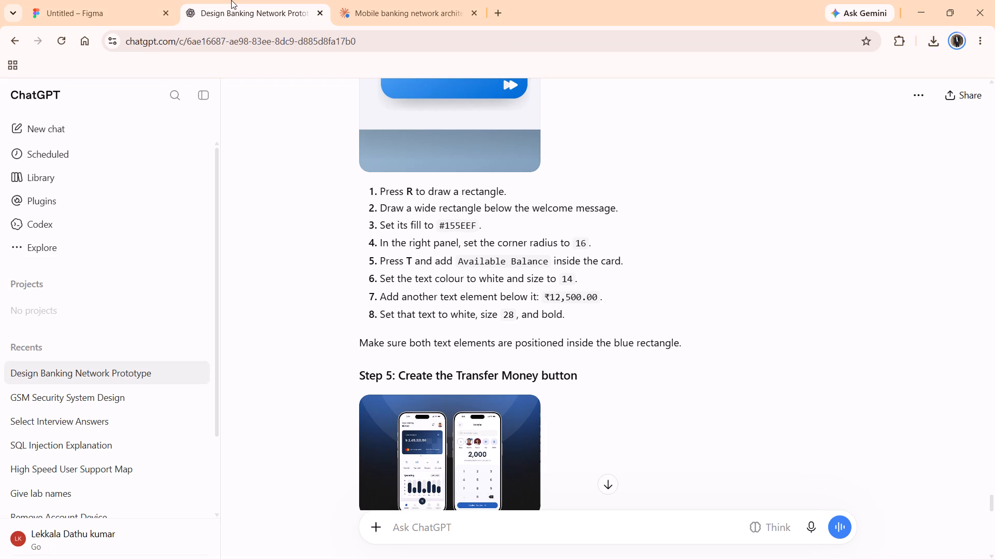
click(114, 0)
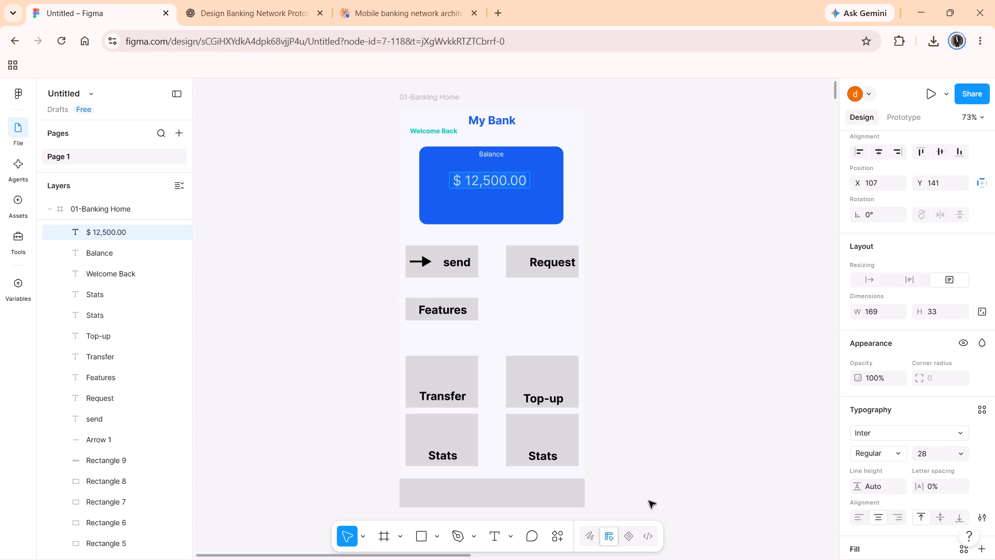
scroll(898, 473, down, 1)
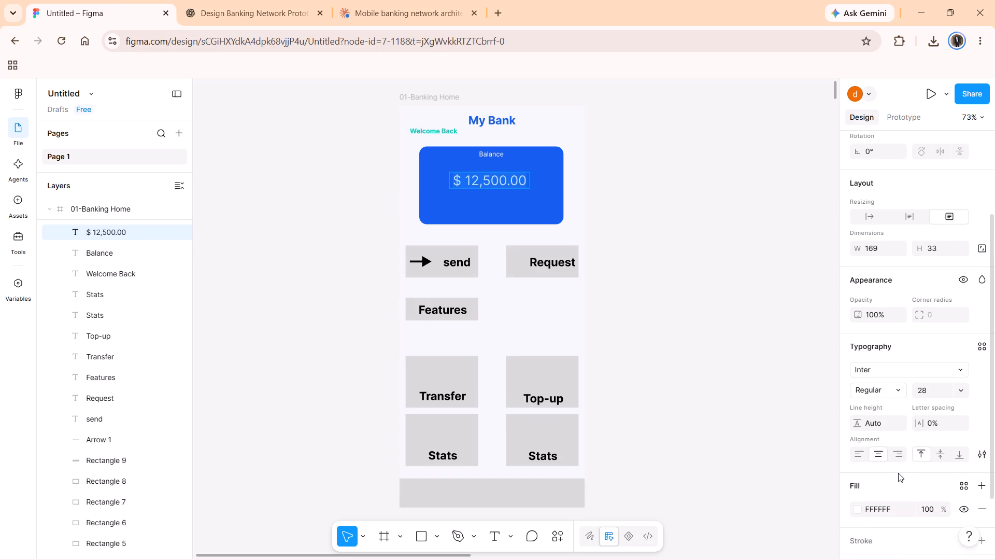
scroll(898, 473, down, 1)
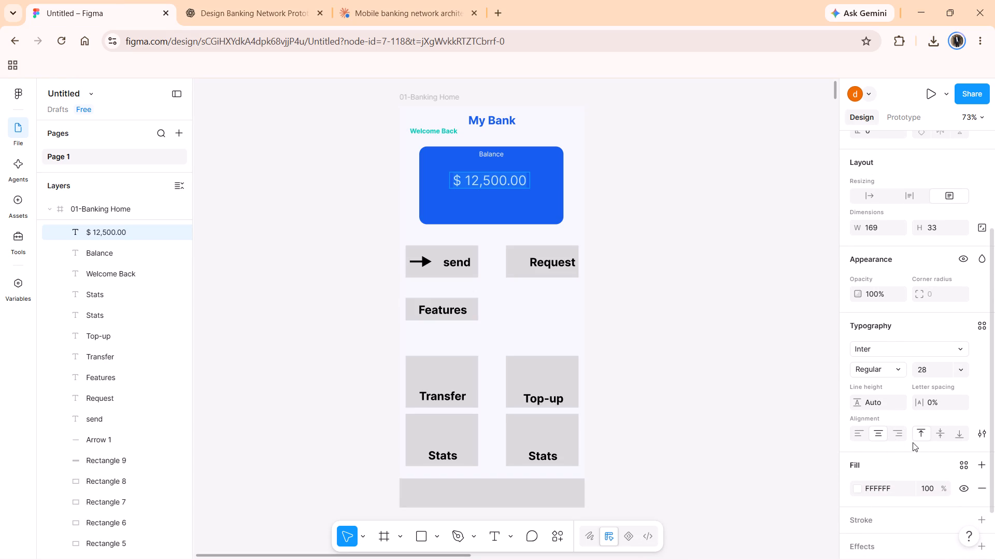
click(900, 349)
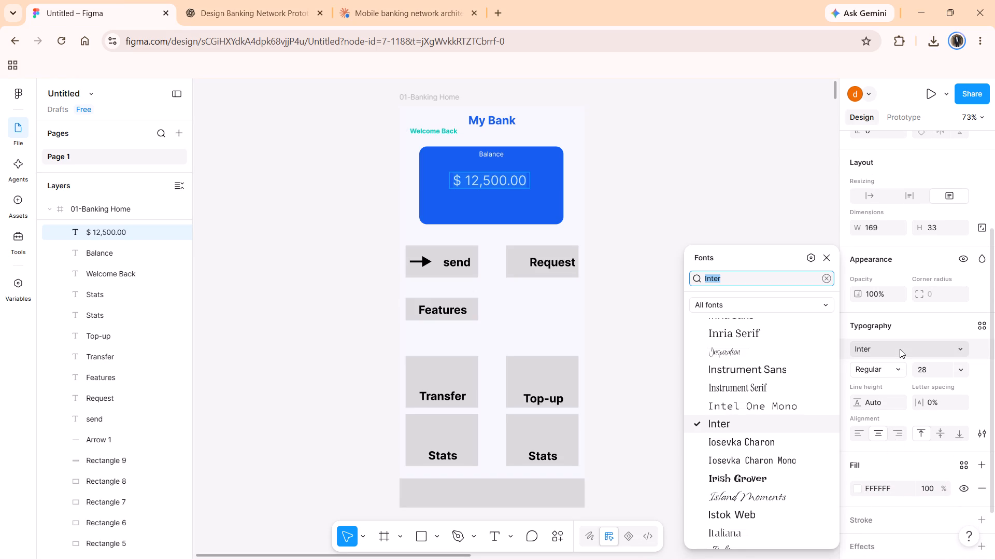
click(900, 349)
click(896, 365)
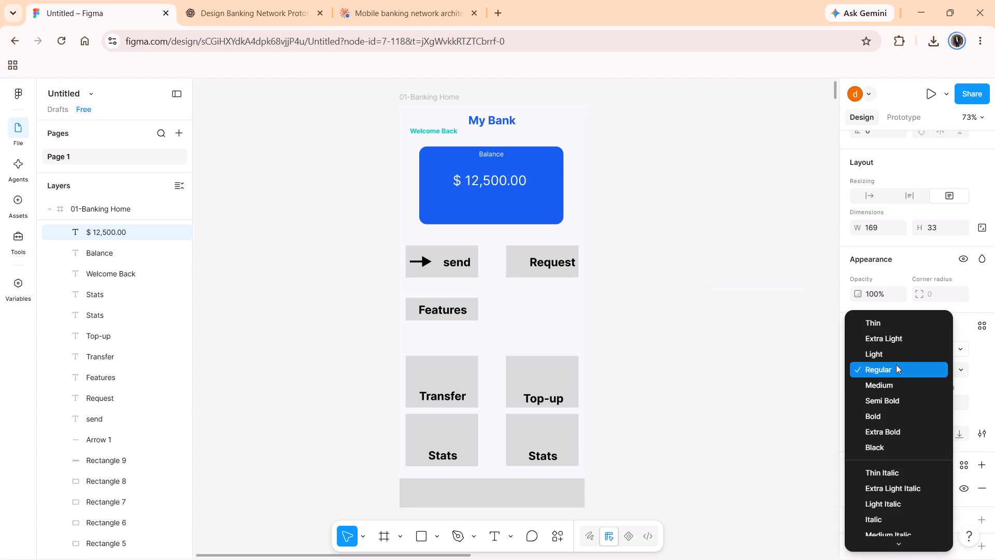
click(896, 365)
scroll(900, 389, down, 2)
scroll(900, 389, up, 2)
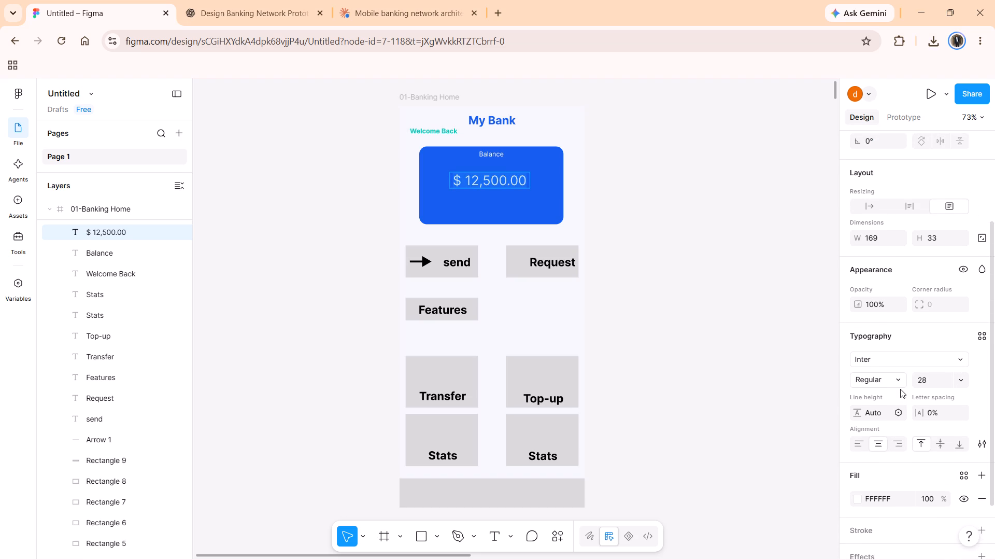
scroll(900, 389, up, 1)
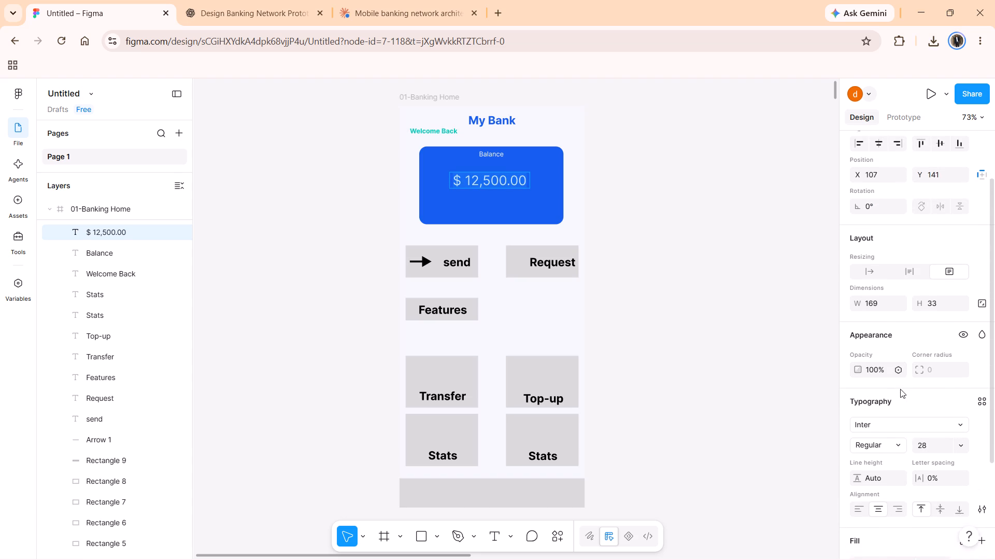
scroll(900, 389, down, 4)
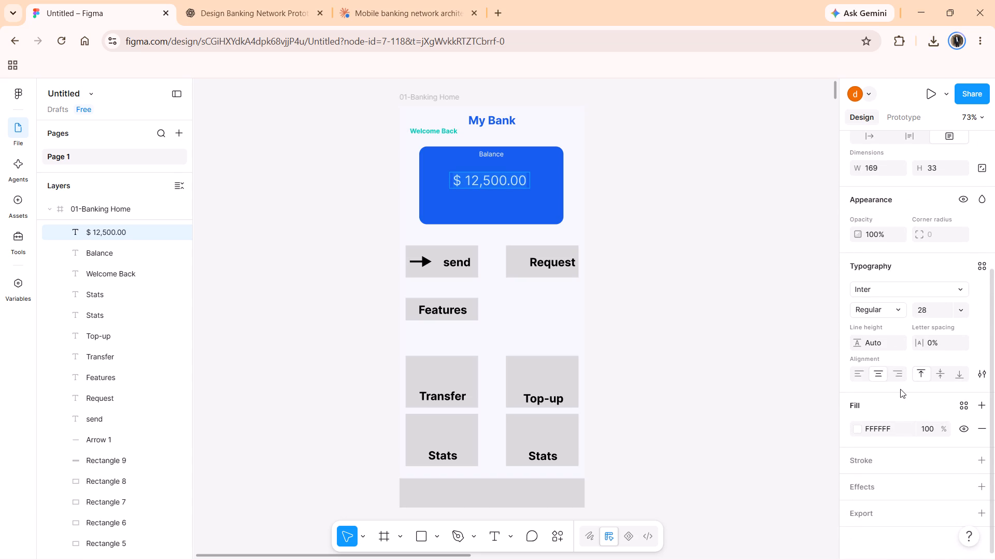
scroll(900, 389, down, 1)
click(940, 372)
scroll(933, 238, up, 1)
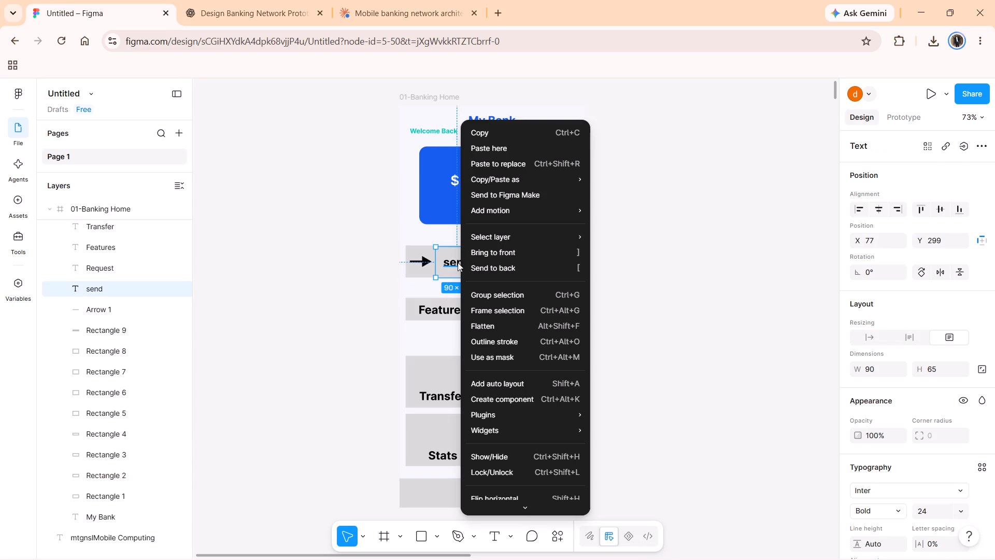
triple_click(453, 262)
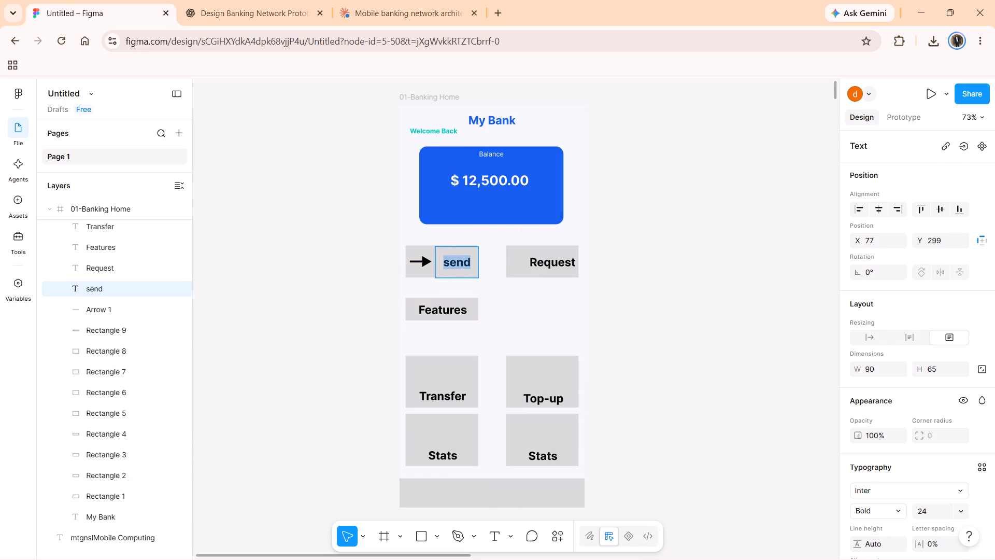
key(Delete)
double_click(429, 263)
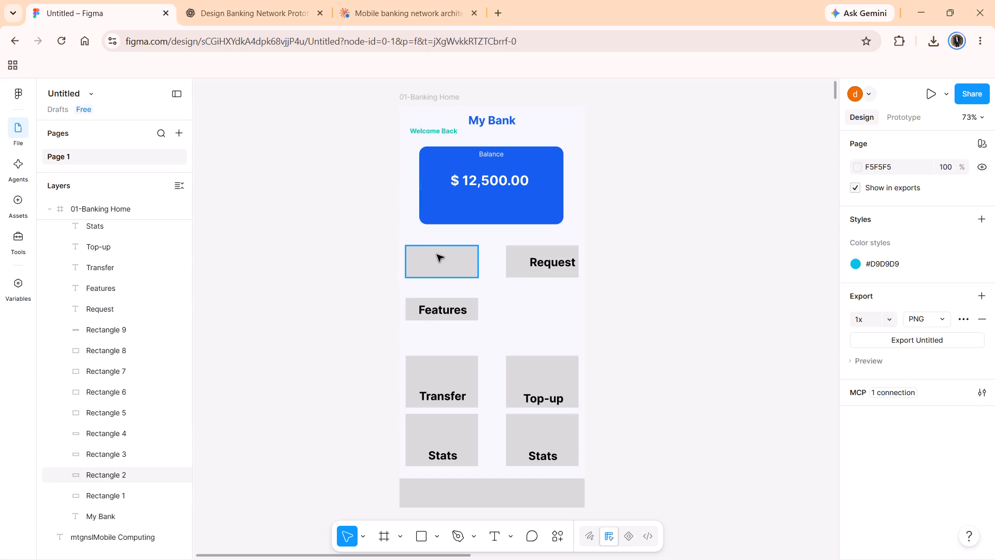
click(437, 255)
key(Delete)
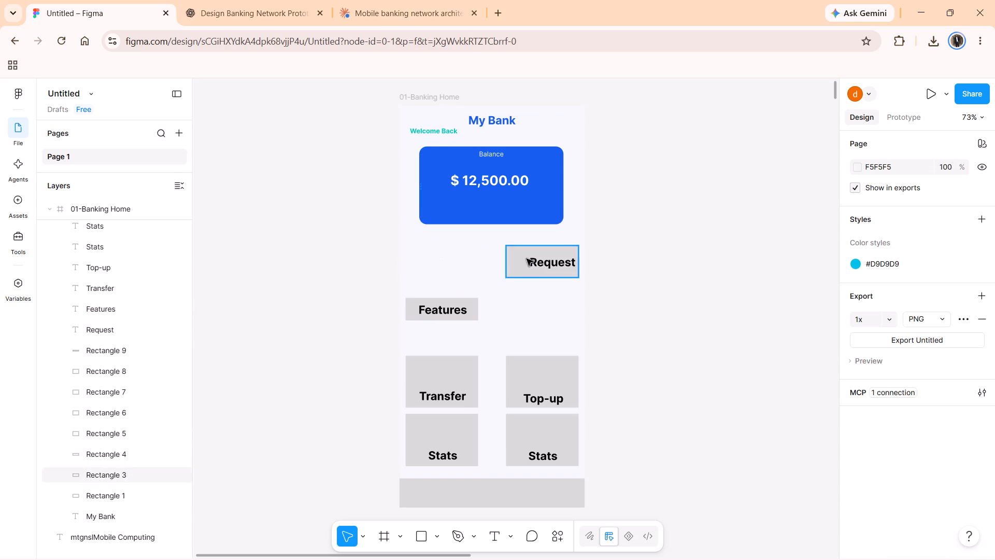
Delete the Request button below the balance card, including its grey rectangle and "Request" text.
right_click(516, 256)
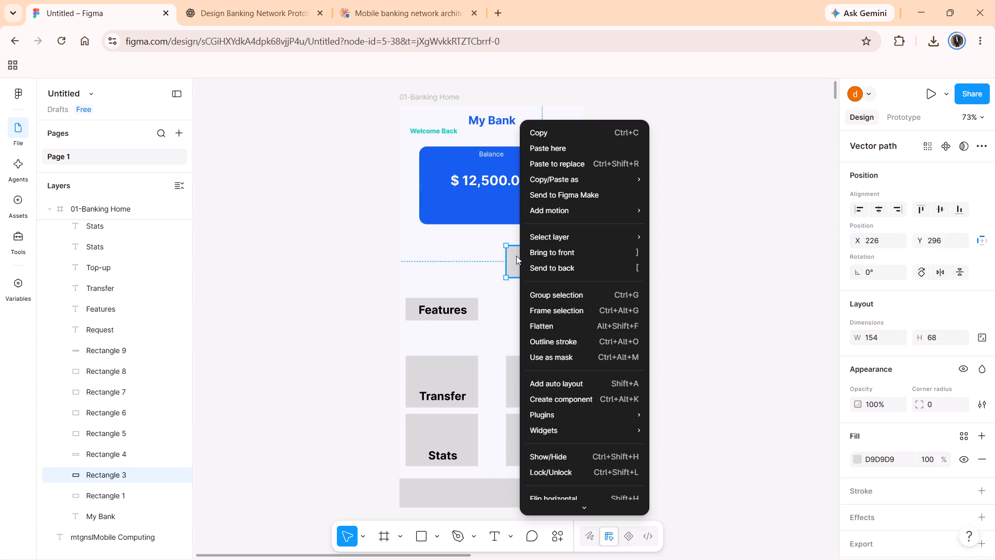
key(Delete)
key(Delete)
click(516, 256)
key(BackSpace)
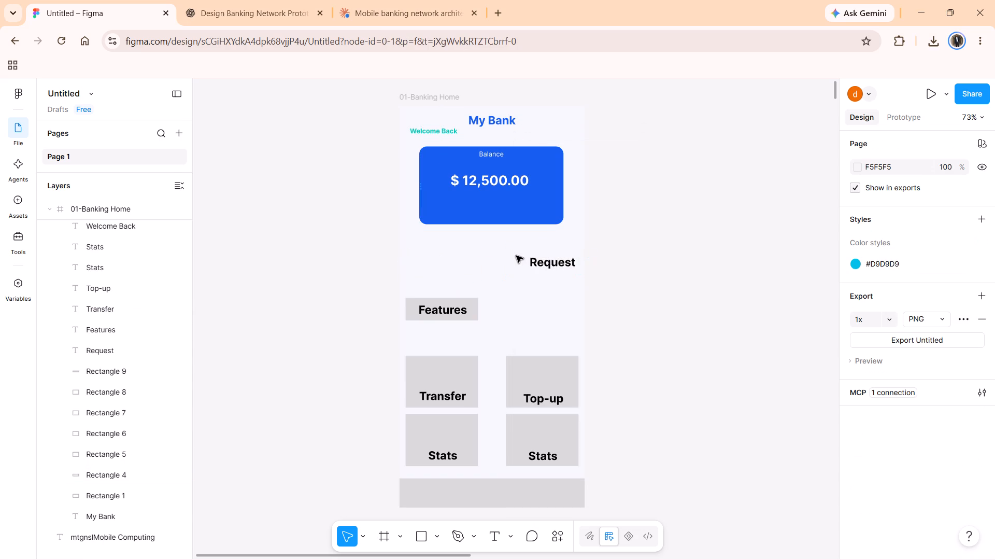
double_click(549, 264)
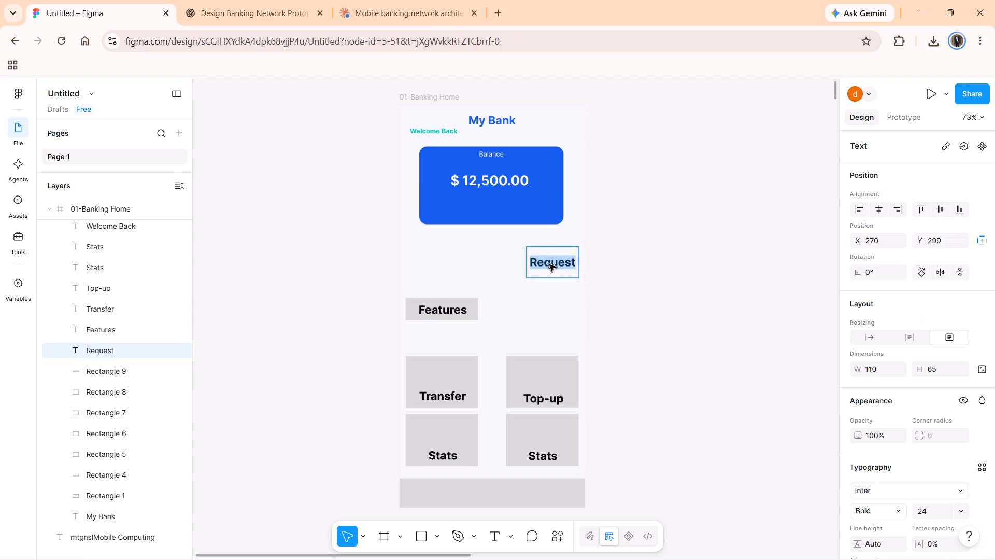
key(BackSpace)
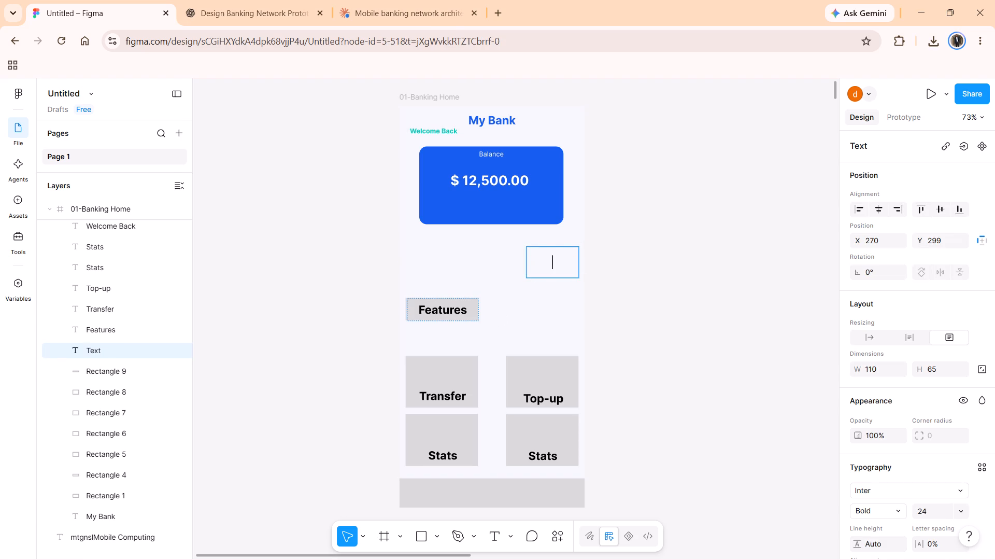
key(Delete)
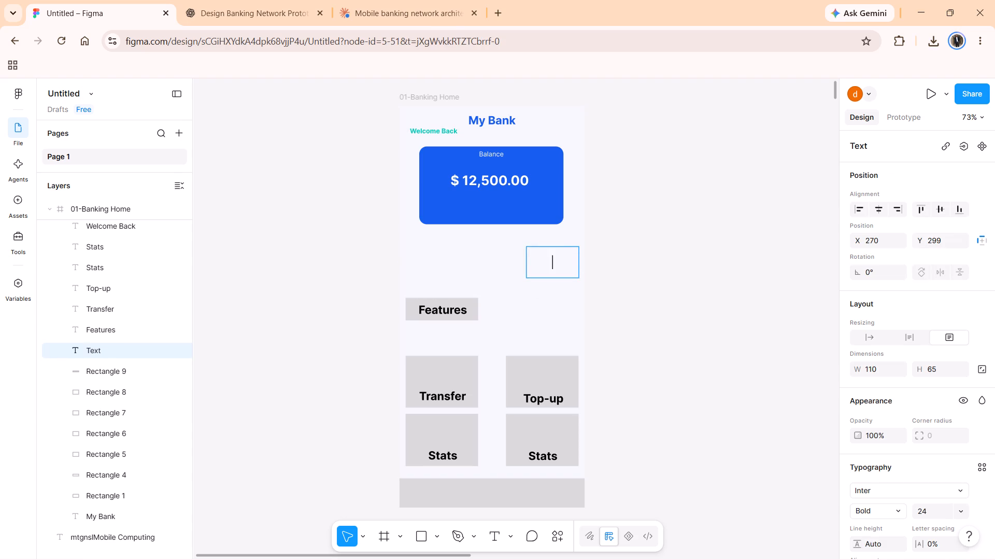
click(572, 247)
right_click(572, 247)
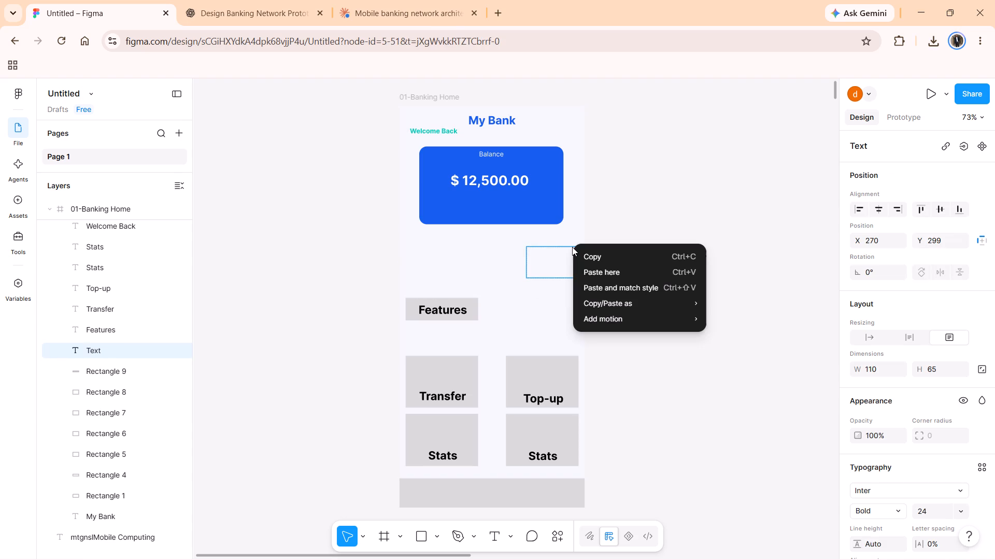
key(Delete)
click(550, 269)
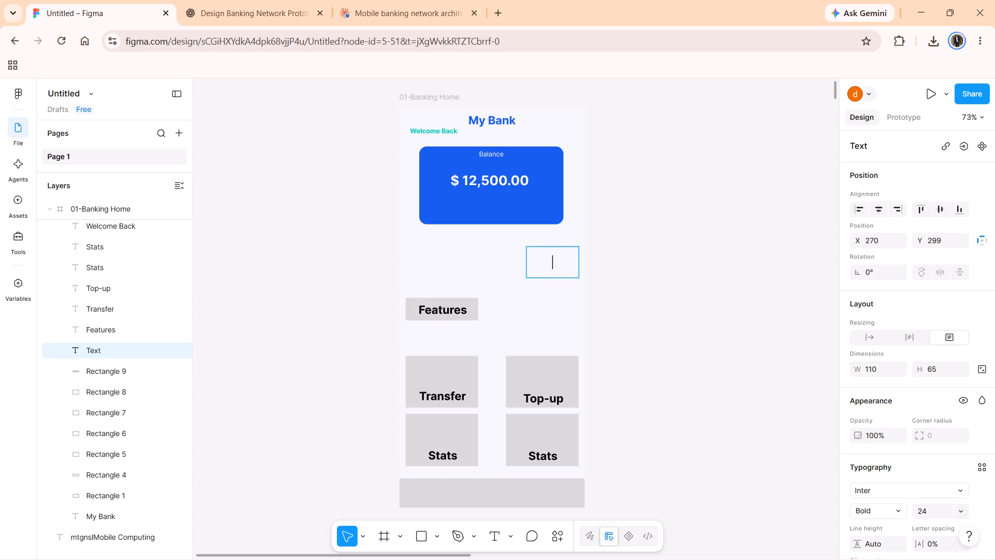
Delete the "Features" text below the balance card.
click(452, 308)
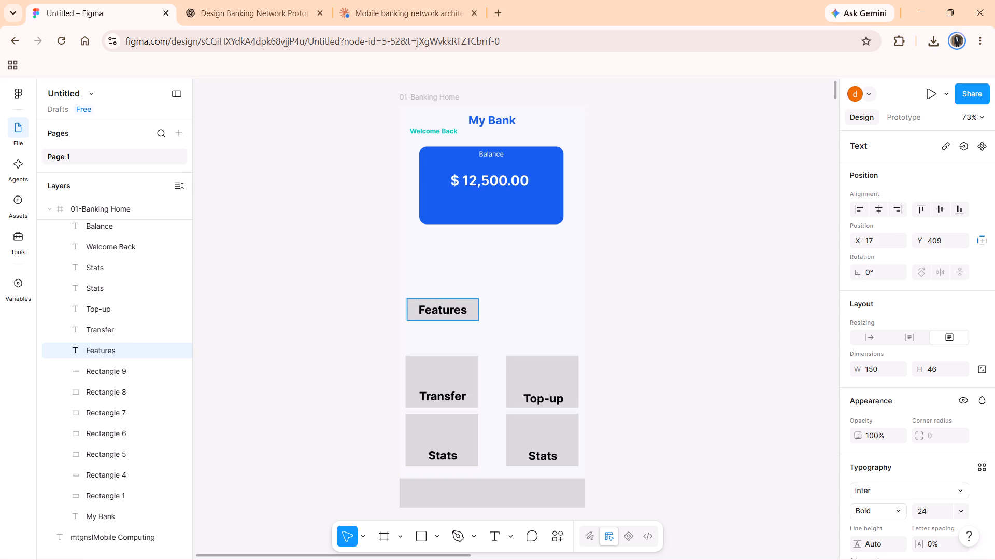
click(468, 299)
key(Delete)
key(Delete)
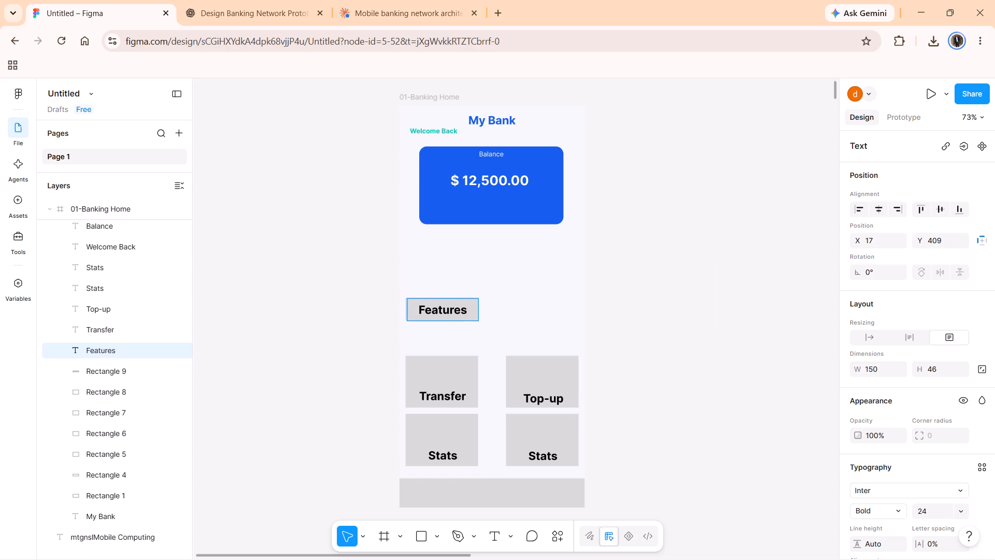
right_click(468, 299)
double_click(458, 314)
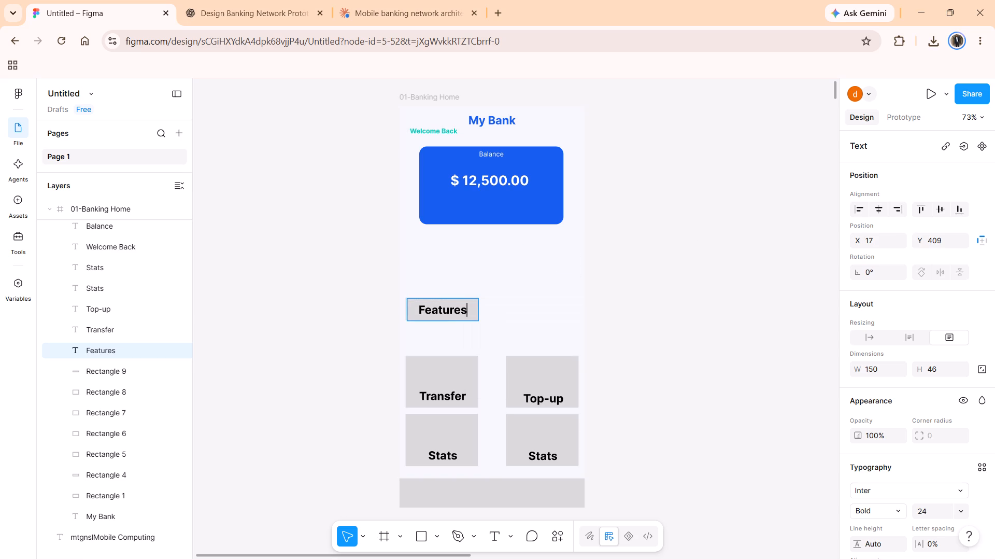
triple_click(458, 314)
key(Delete)
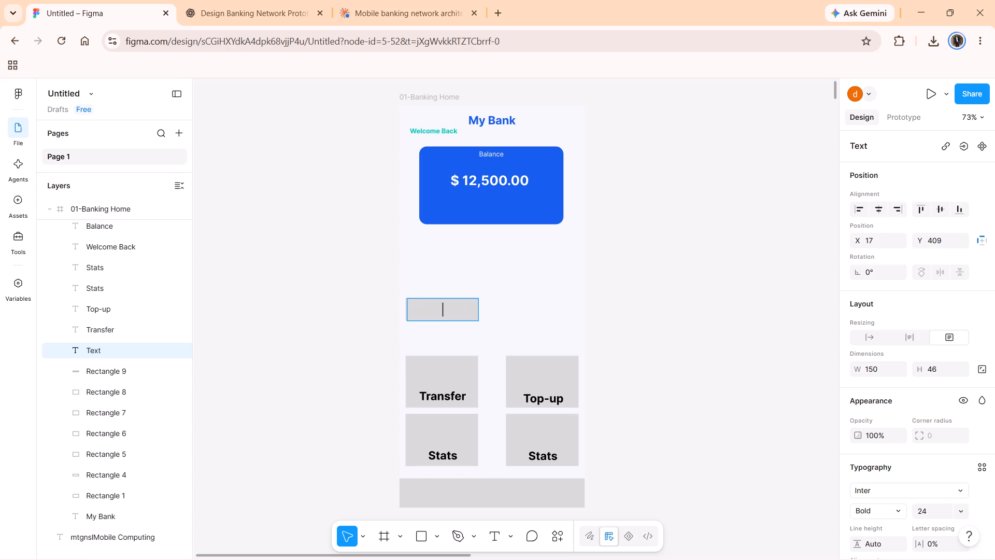
Remove the emptied Features text box and delete the small grey rectangle behind it.
click(472, 303)
click(478, 299)
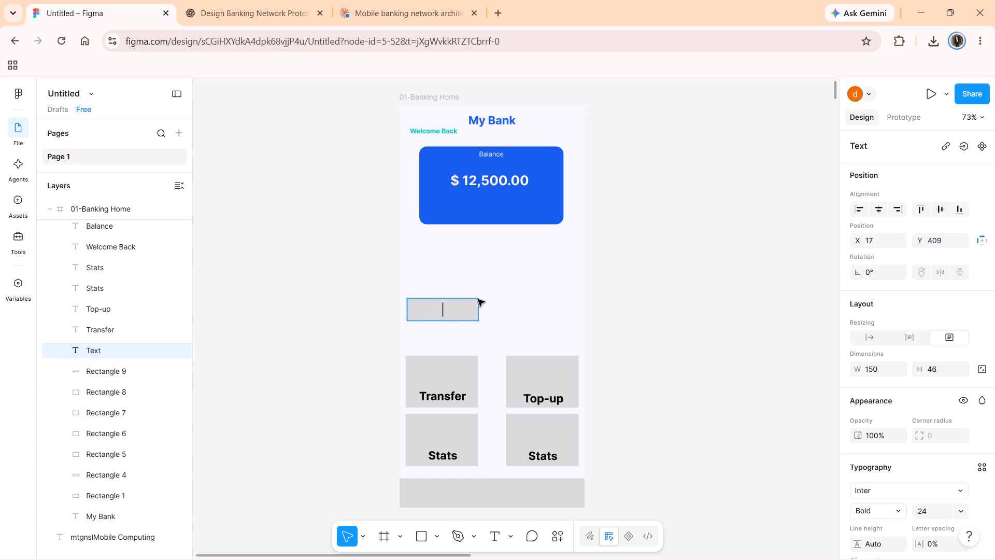
right_click(478, 299)
click(427, 290)
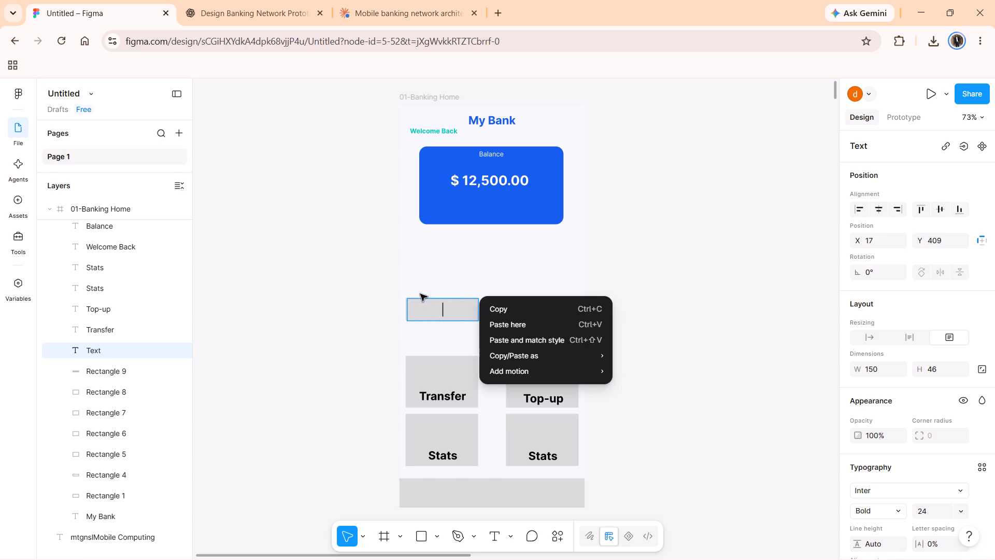
double_click(407, 305)
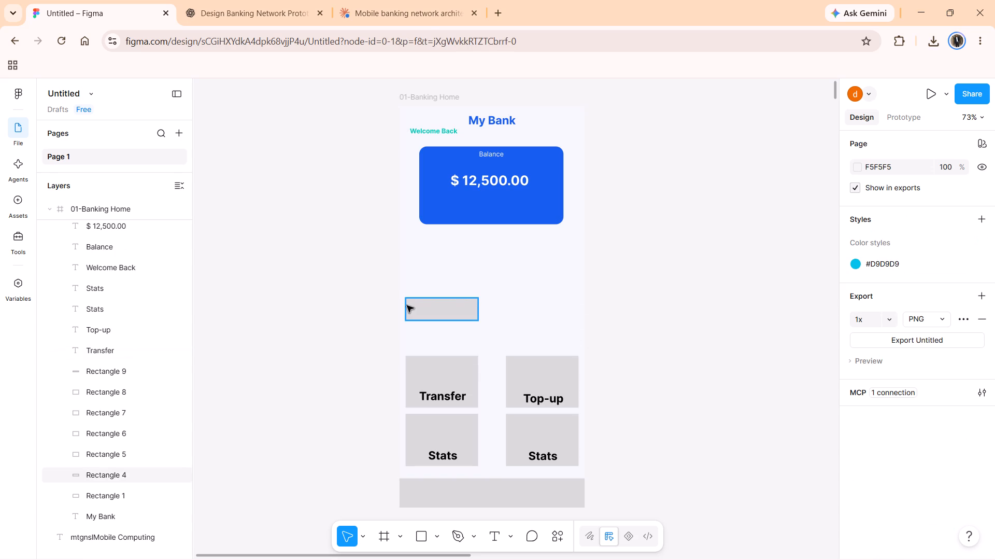
key(Delete)
key(Delete)
key(BackSpace)
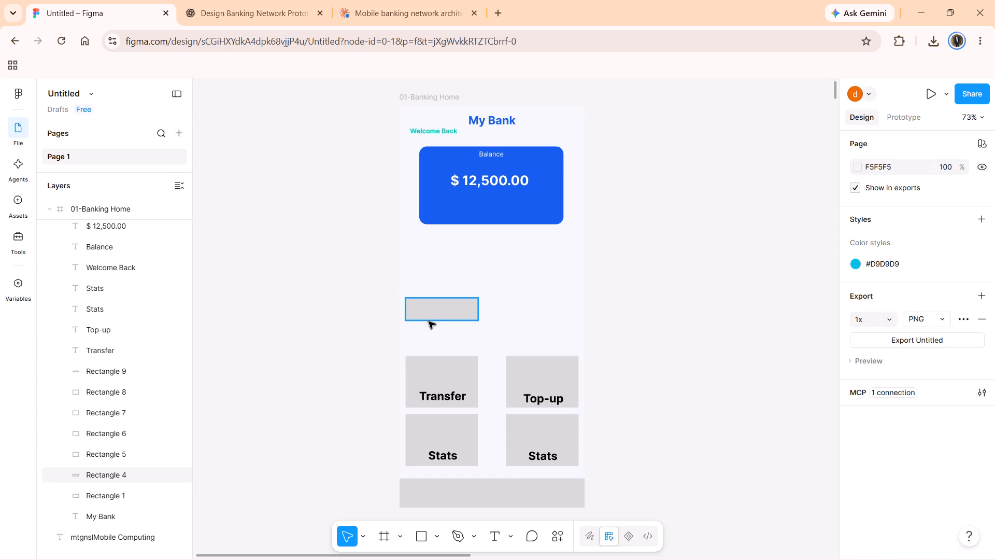
click(429, 321)
key(Delete)
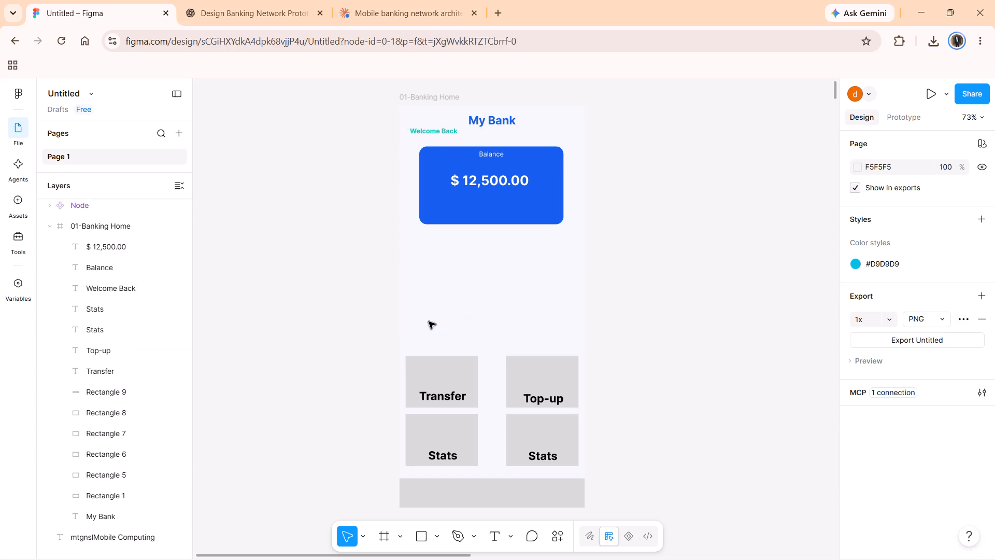
Delete the four grey tiles behind the Transfer, Top-up and two Stats labels, plus the grey bar along the frame's bottom edge.
click(450, 356)
key(Delete)
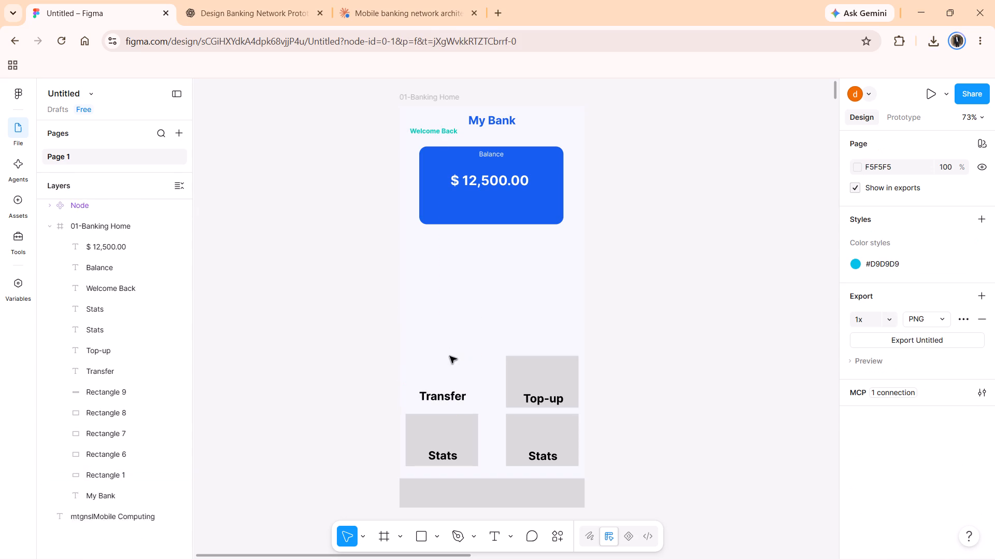
click(517, 356)
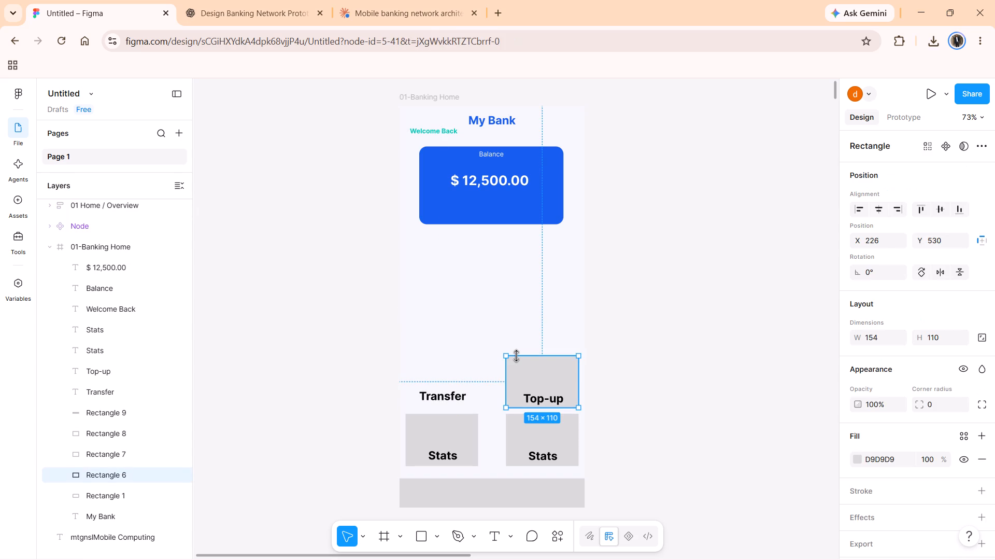
key(Delete)
click(478, 415)
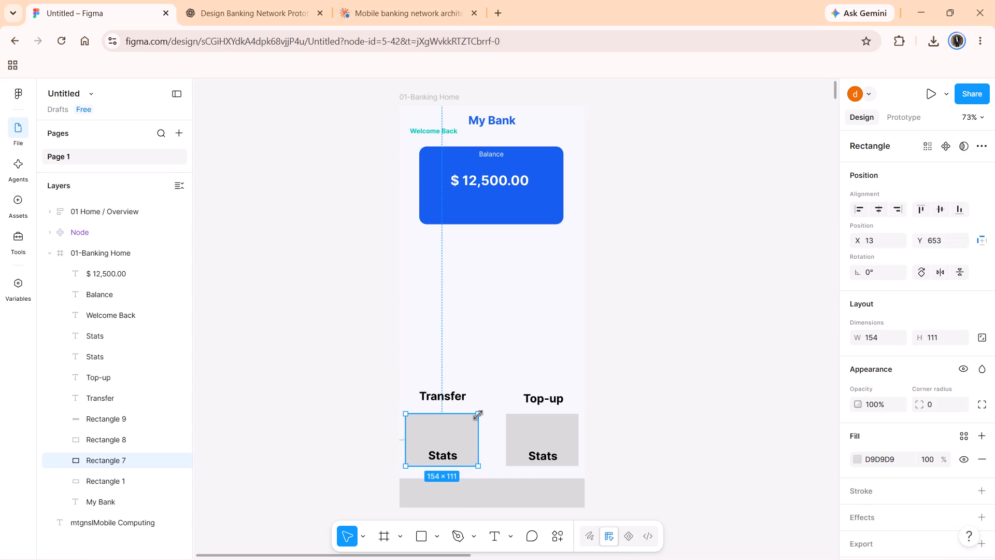
key(Delete)
click(508, 434)
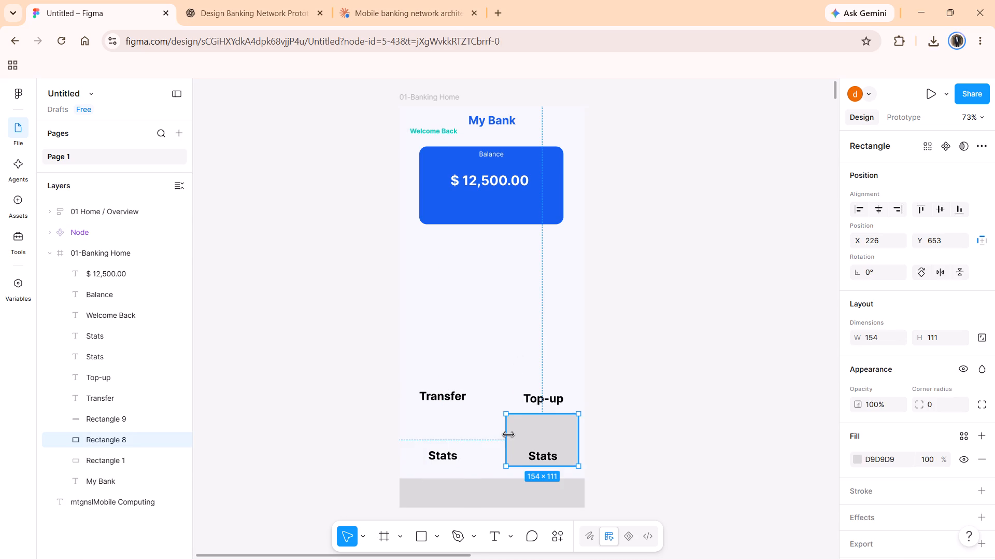
key(Delete)
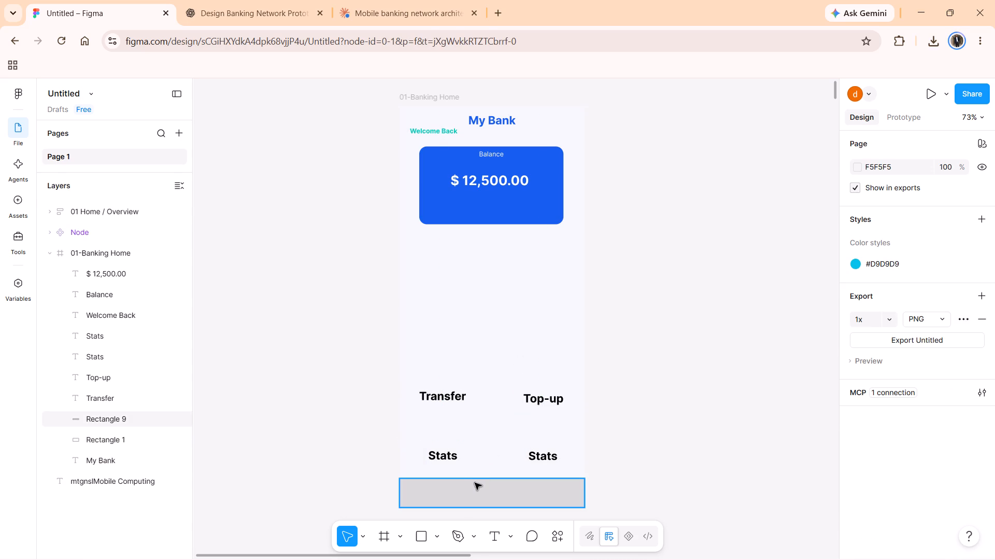
click(477, 479)
key(Delete)
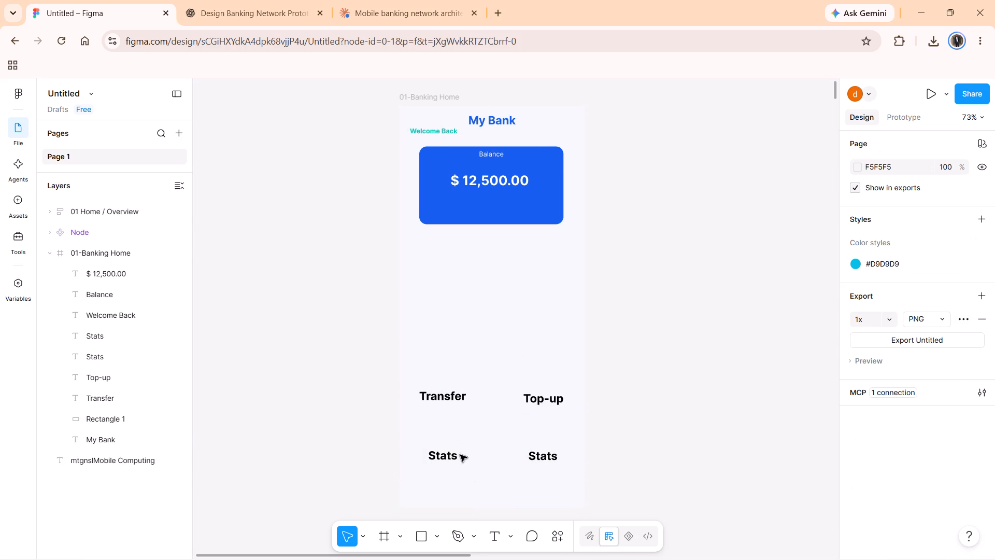
Delete the leftover Transfer, Top-up and both Stats text labels from the 01-Banking Home frame.
click(447, 401)
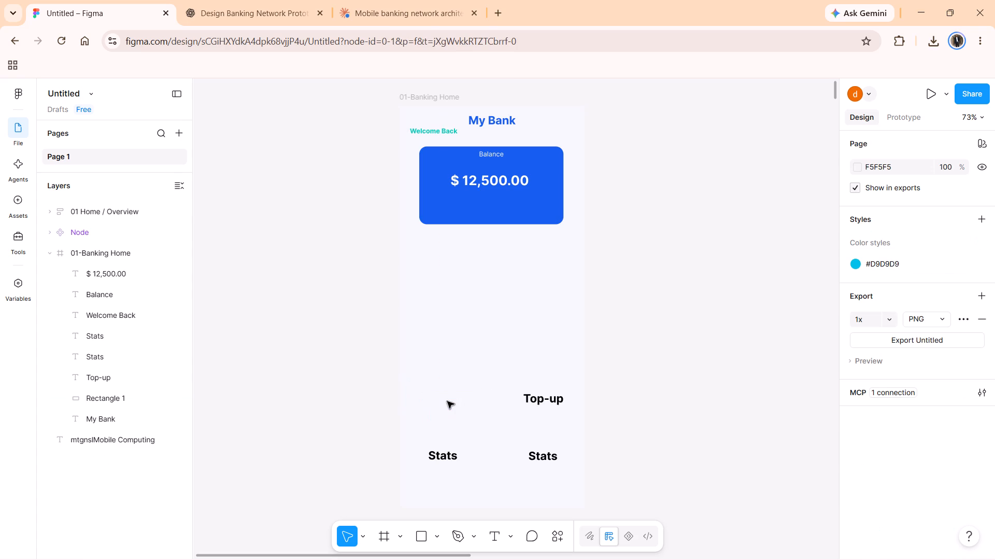
click(528, 398)
key(Delete)
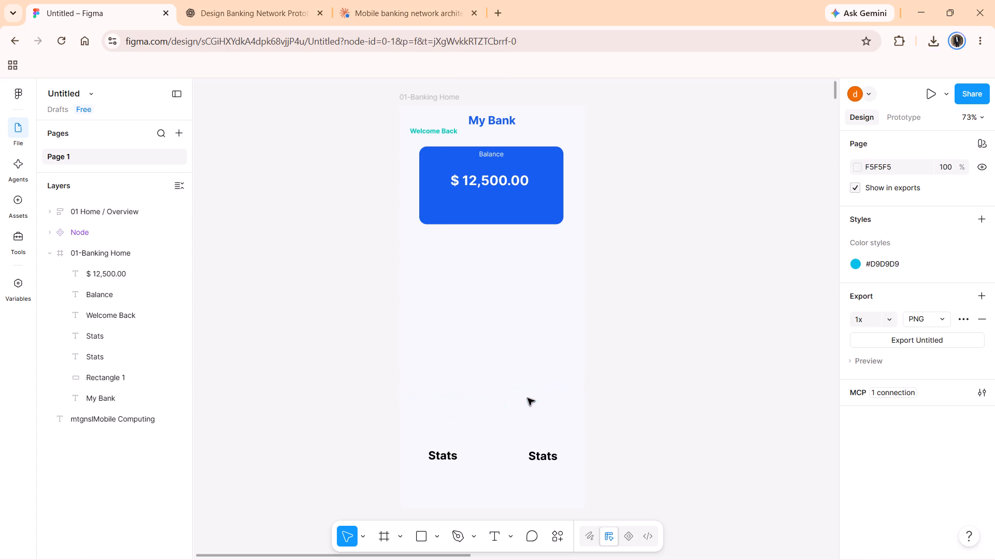
click(448, 456)
key(Delete)
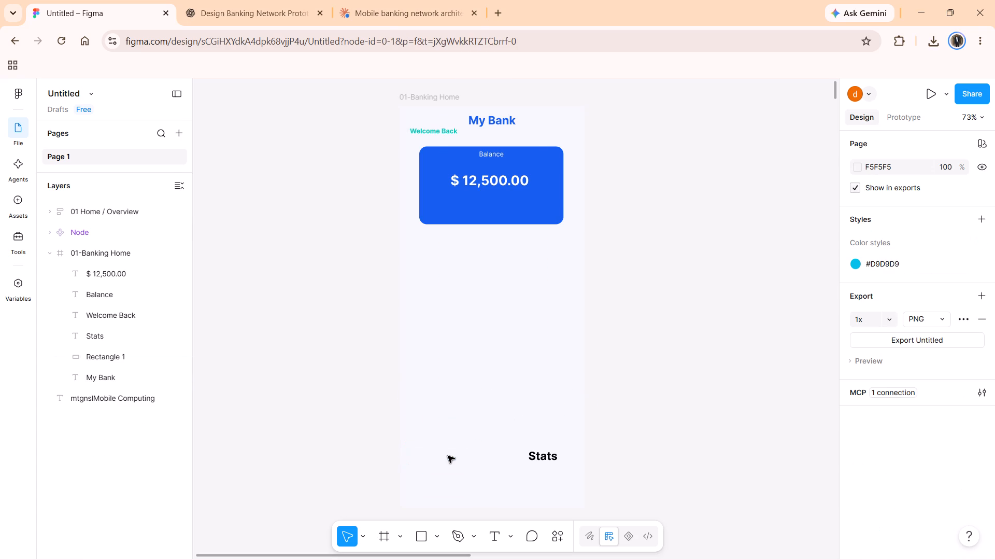
click(543, 458)
key(Delete)
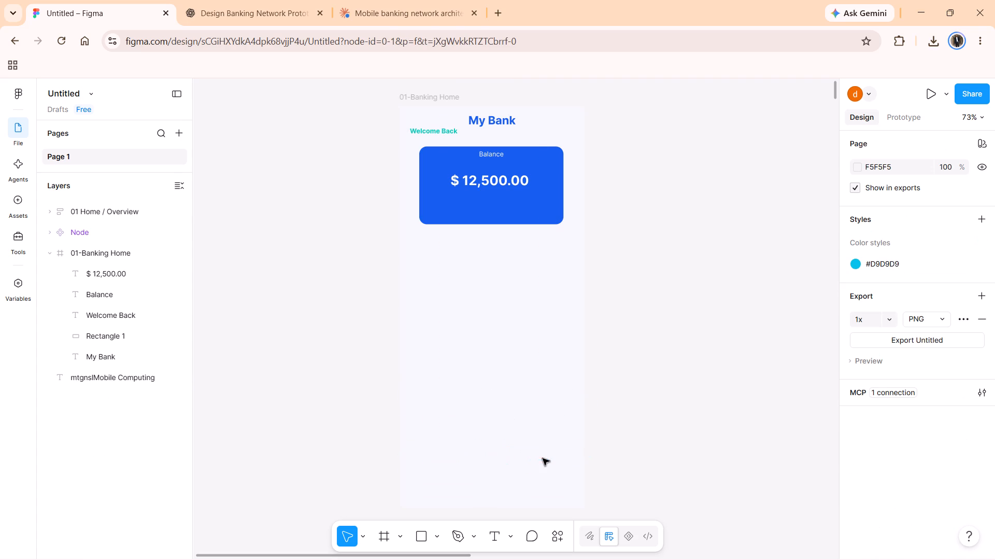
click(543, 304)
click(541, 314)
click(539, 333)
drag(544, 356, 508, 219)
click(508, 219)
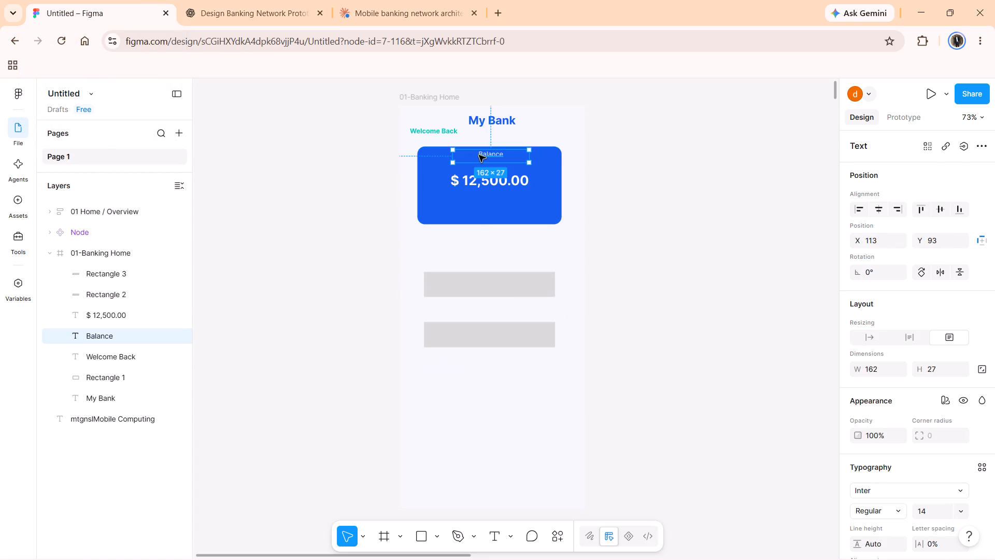
key(Left)
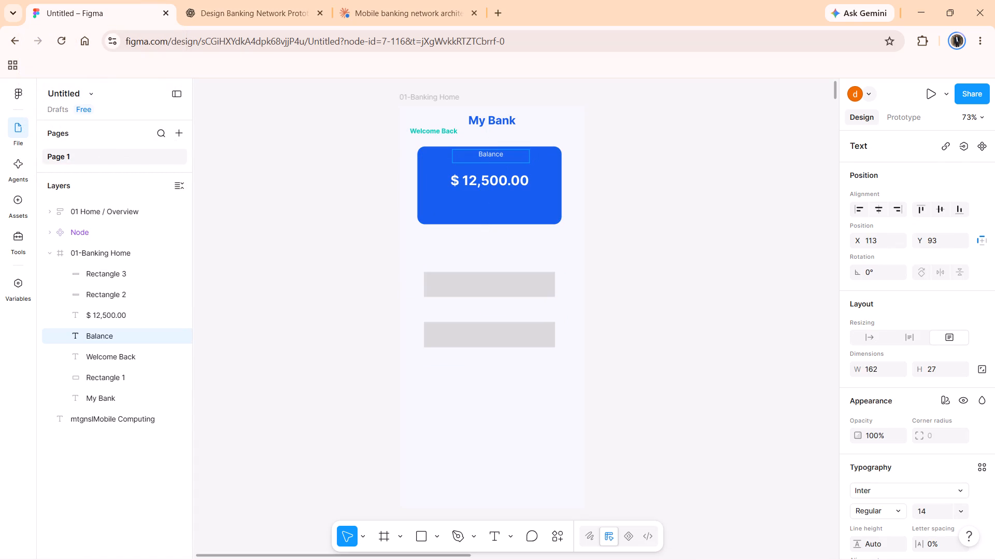
text(aVA)
key(BackSpace)
key(BackSpace)
key(BackSpace)
key(shift+a)
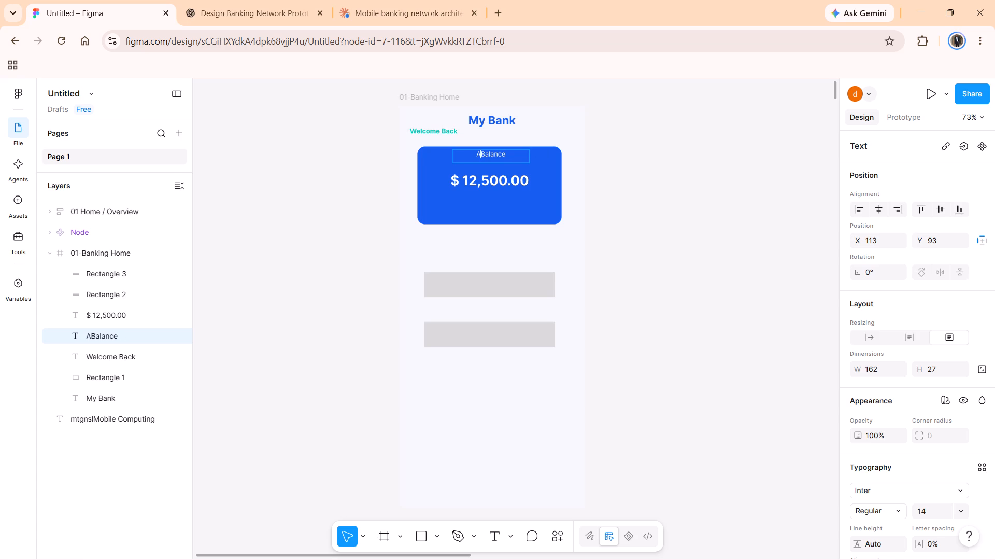
text(va)
text(ilable)
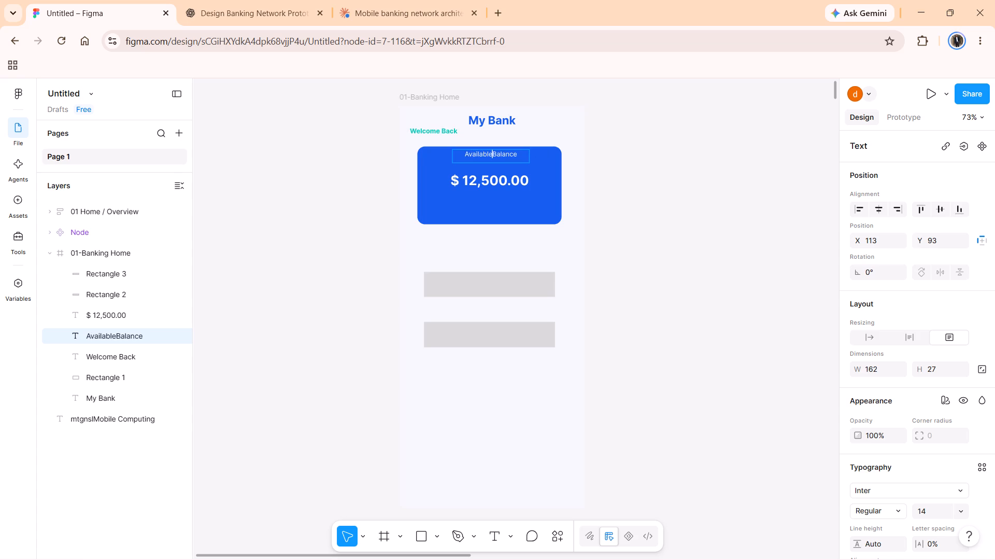
key(space)
triple_click(521, 151)
Set the Available Balance text on the blue card to font size 20 and make it bold.
scroll(851, 471, down, 3)
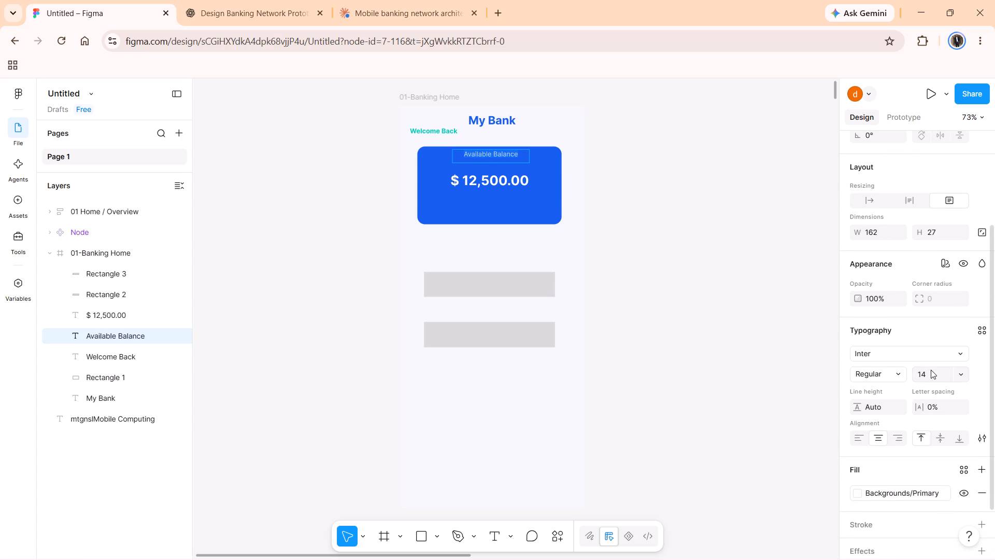
click(931, 370)
text(20)
key(Return)
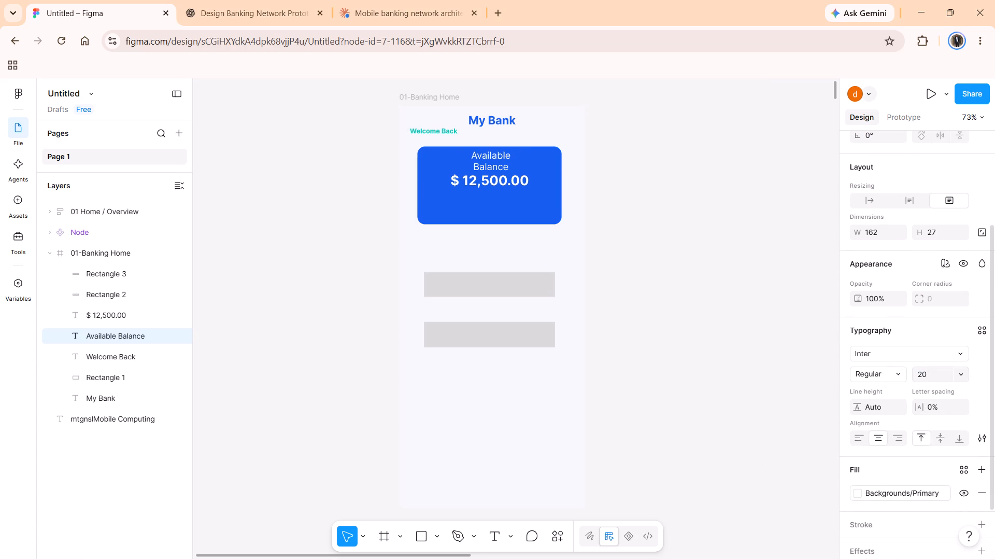
triple_click(488, 161)
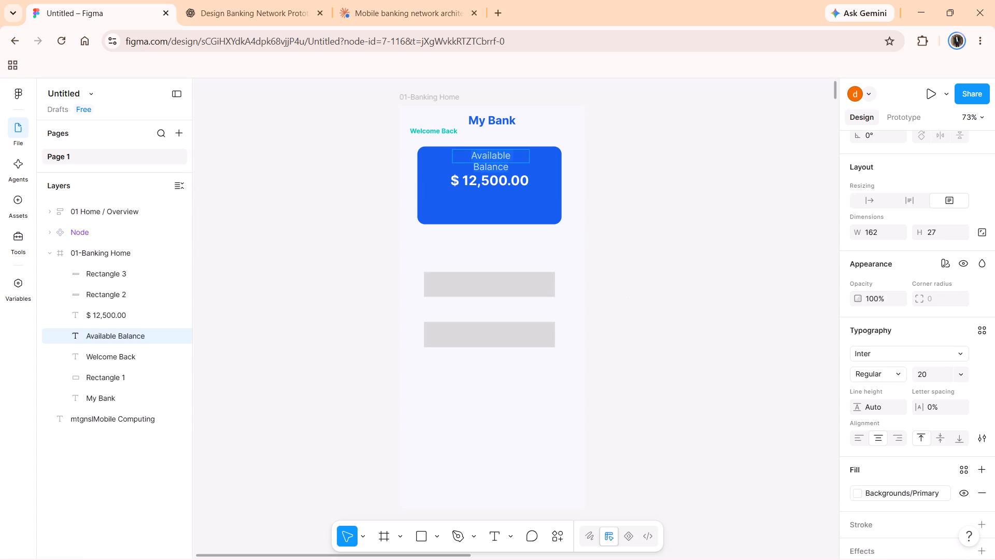
key(ctrl+b)
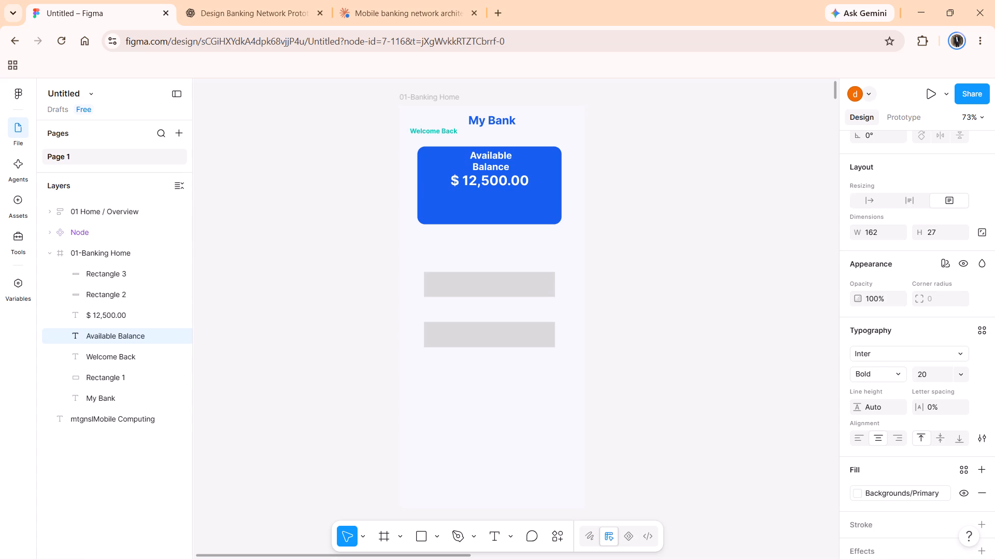
Widen the Available Balance text box on both sides to 278 × 27, with its left edge at X 52.
click(467, 161)
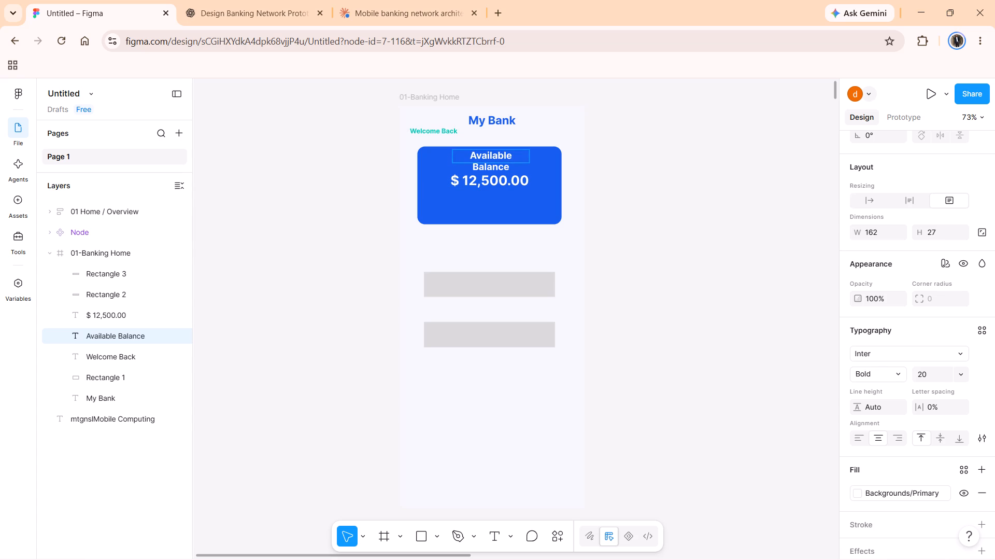
click(452, 157)
click(451, 157)
click(530, 158)
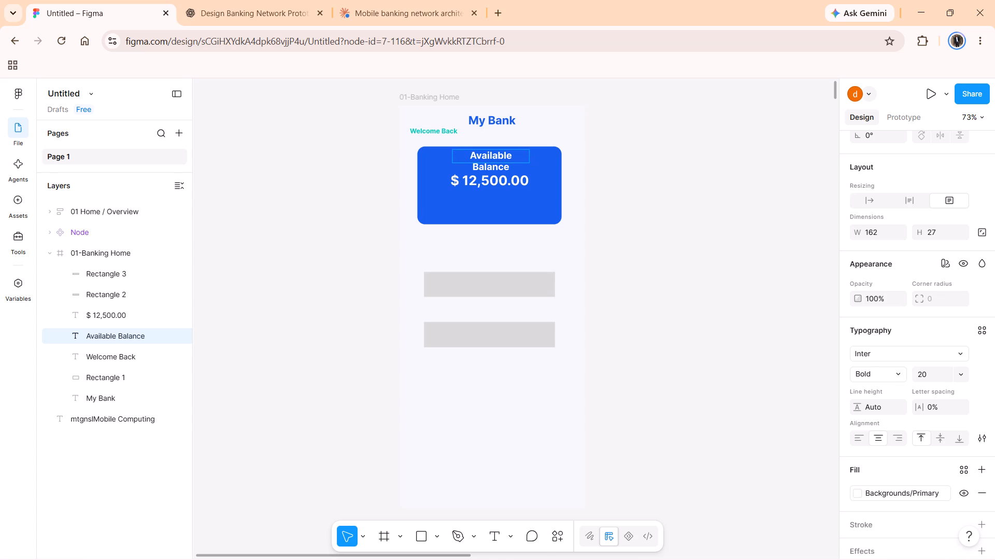
click(528, 158)
triple_click(528, 158)
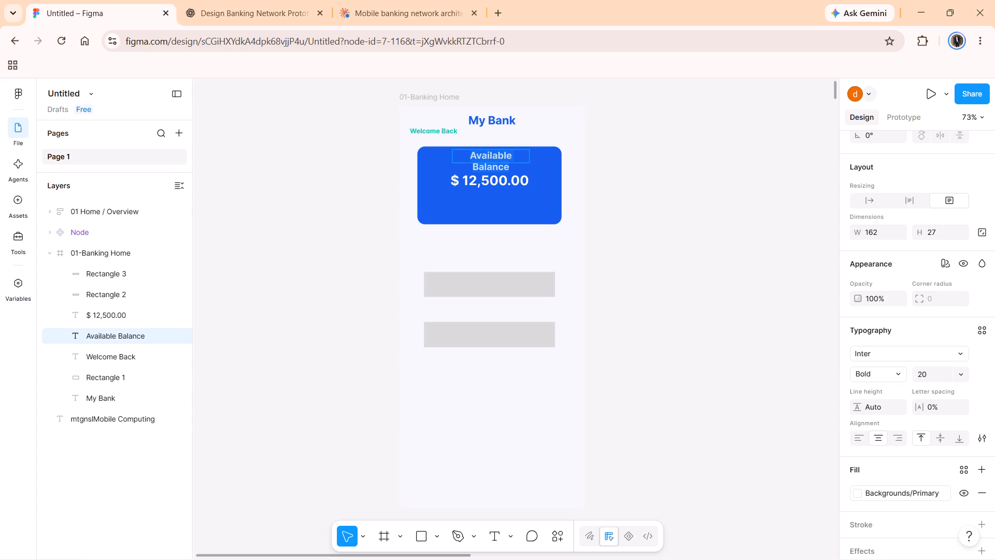
triple_click(530, 153)
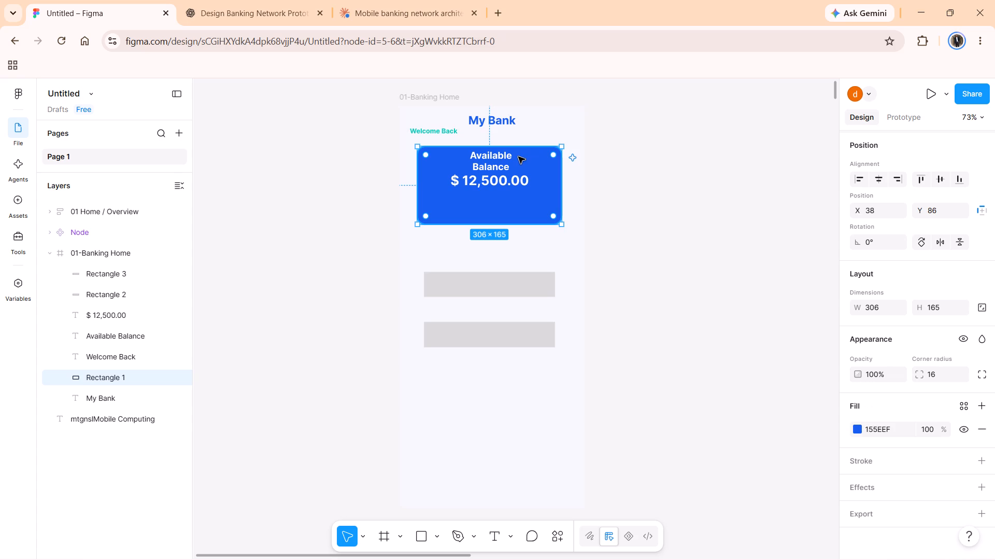
click(518, 157)
click(508, 158)
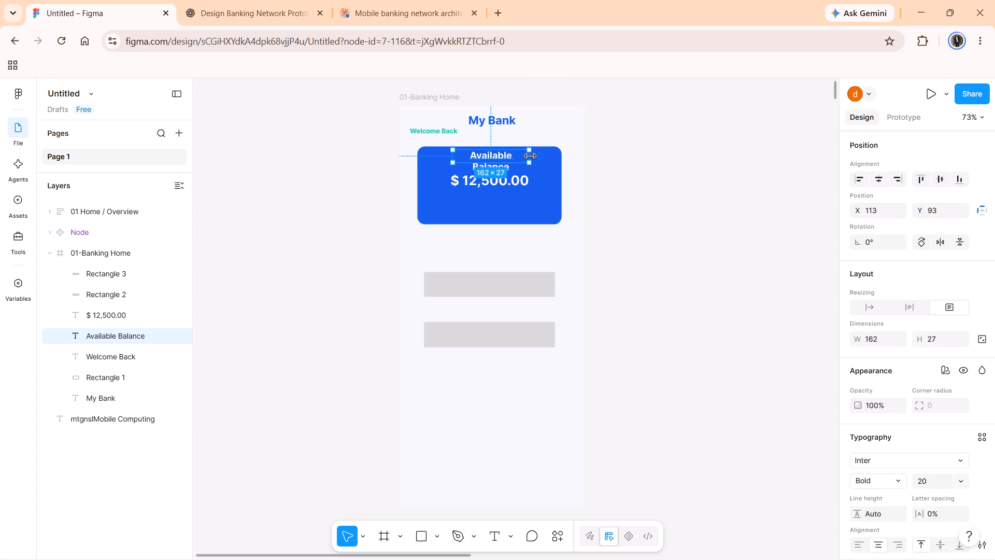
drag(530, 156, 540, 156)
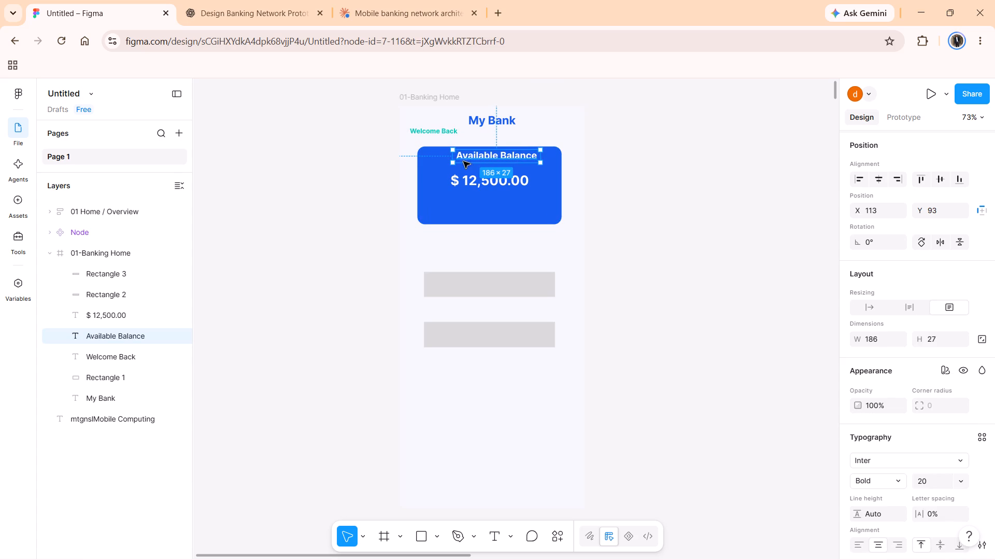
drag(451, 156, 426, 156)
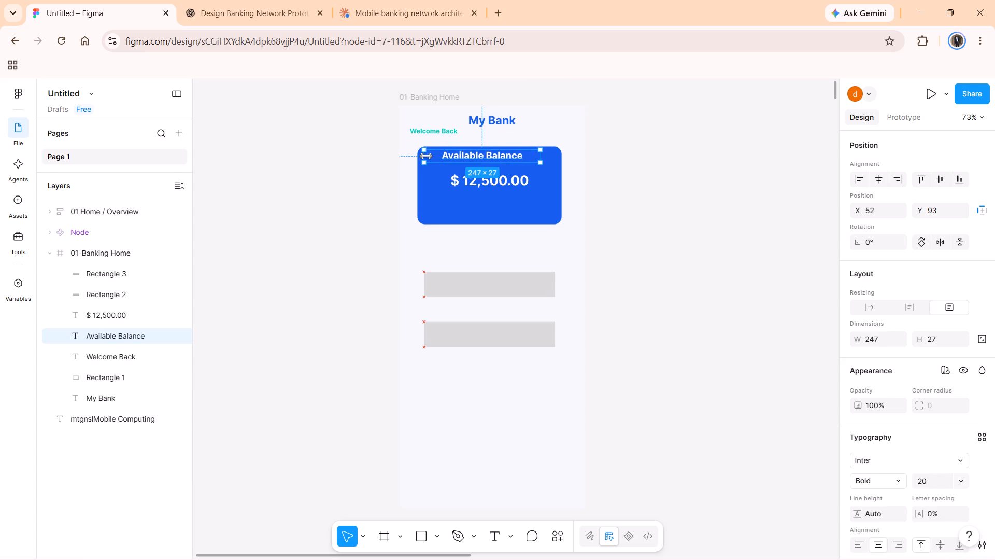
drag(426, 156, 421, 156)
drag(541, 157, 560, 154)
drag(563, 156, 557, 157)
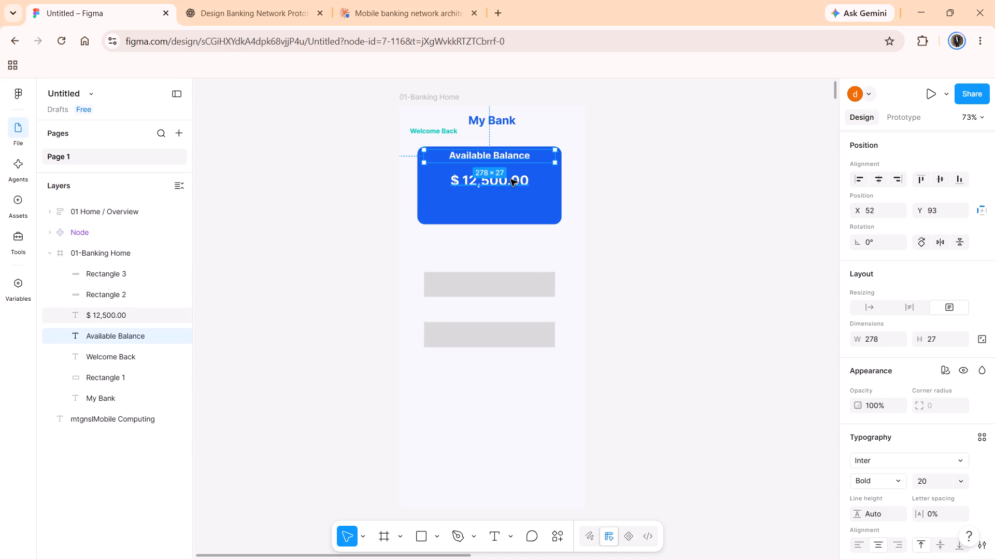
Extend the $ 12,500.00 text box downward on the blue card to 169 × 63.
click(510, 179)
drag(496, 189, 496, 192)
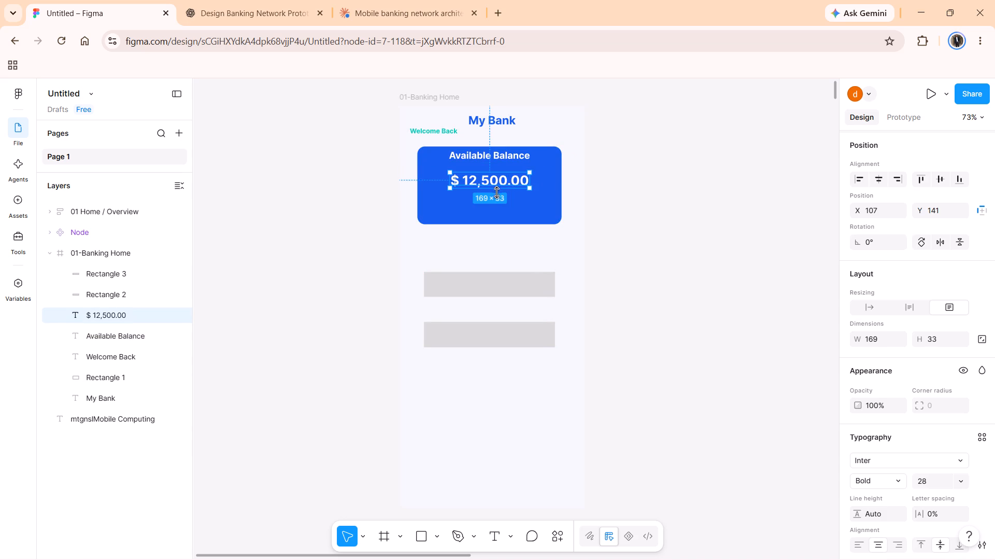
drag(496, 192, 496, 202)
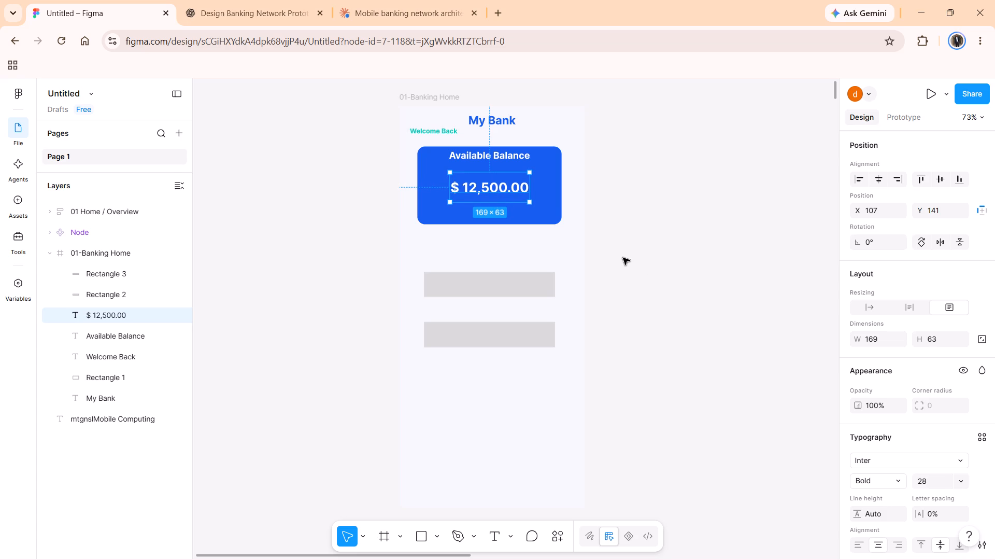
click(622, 257)
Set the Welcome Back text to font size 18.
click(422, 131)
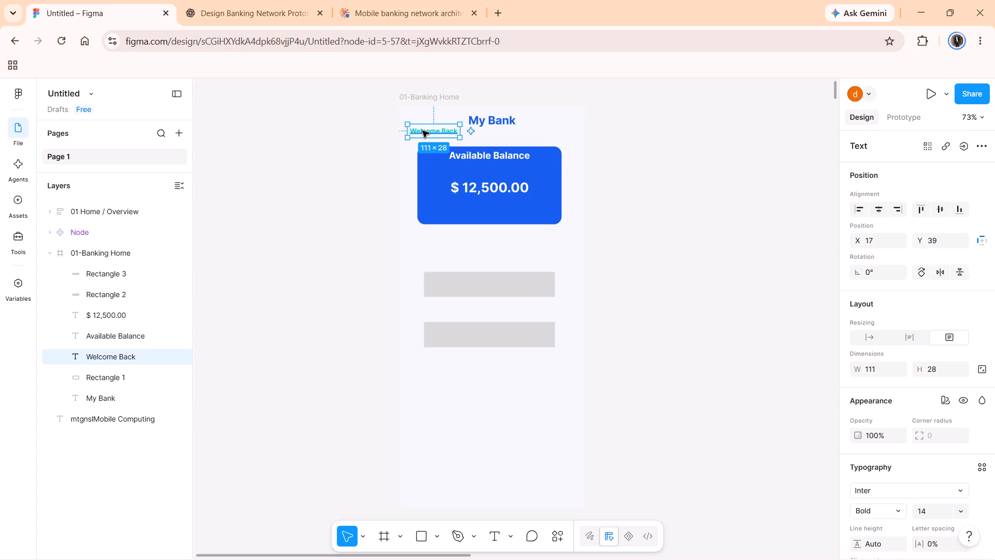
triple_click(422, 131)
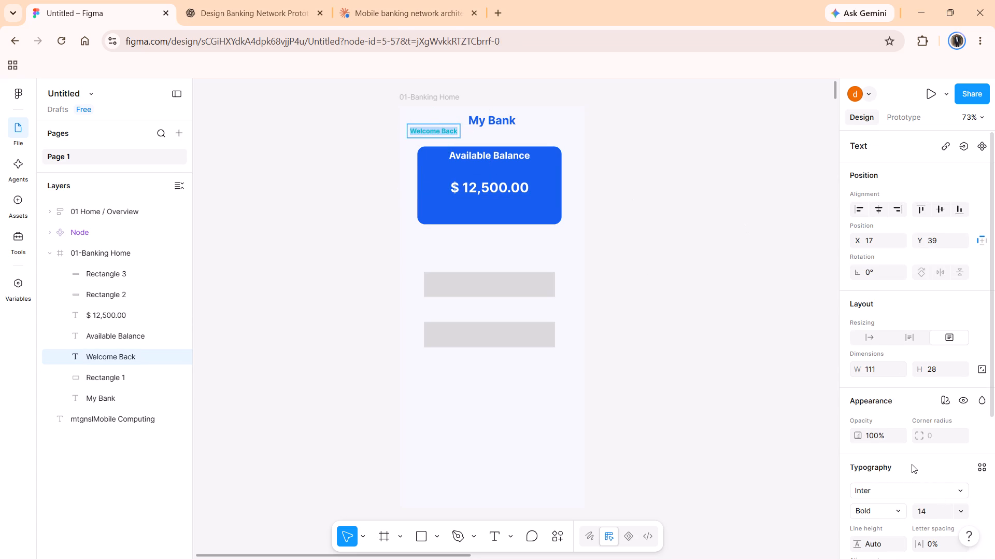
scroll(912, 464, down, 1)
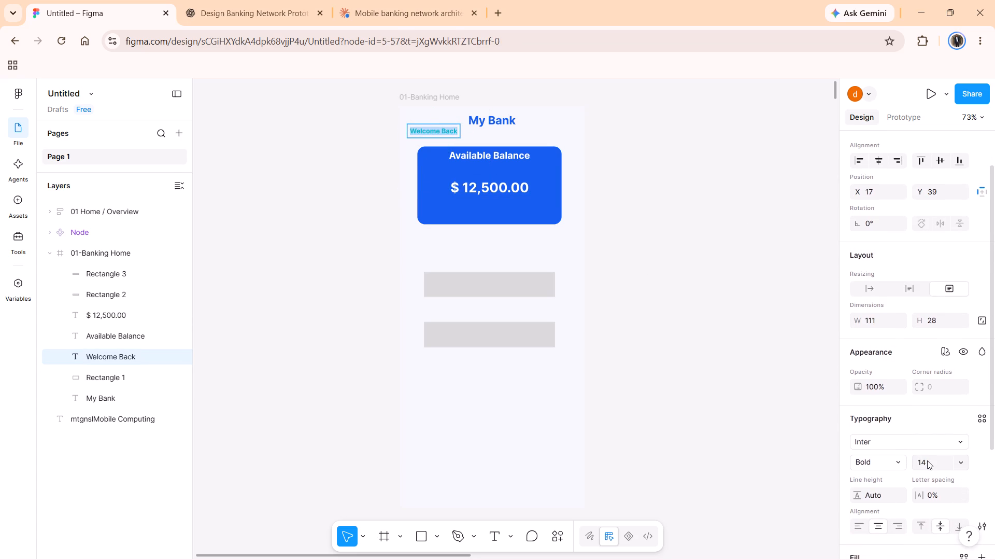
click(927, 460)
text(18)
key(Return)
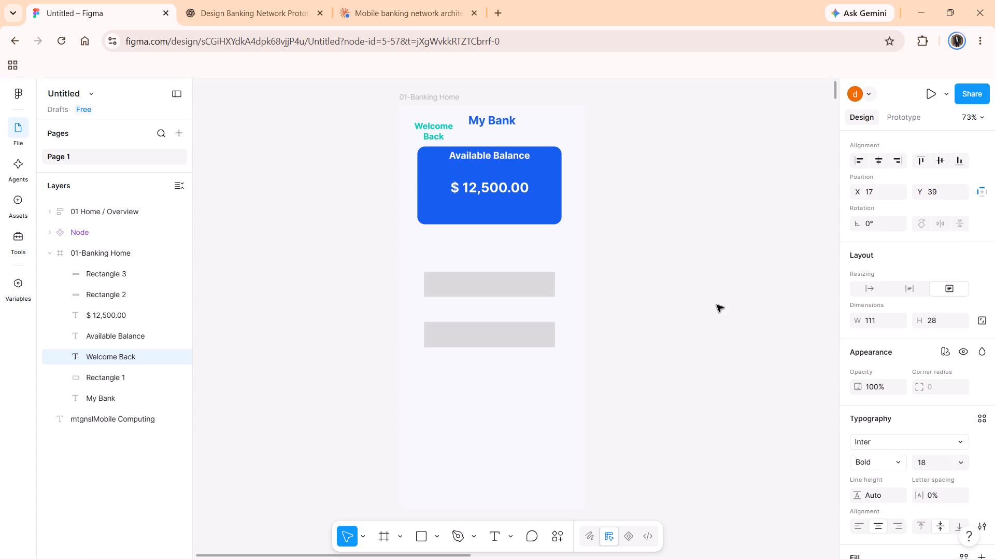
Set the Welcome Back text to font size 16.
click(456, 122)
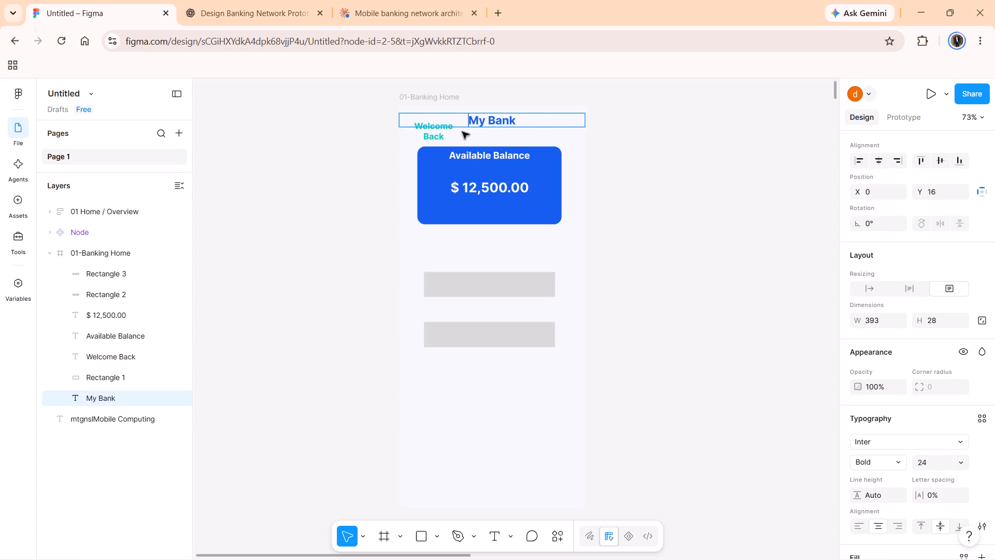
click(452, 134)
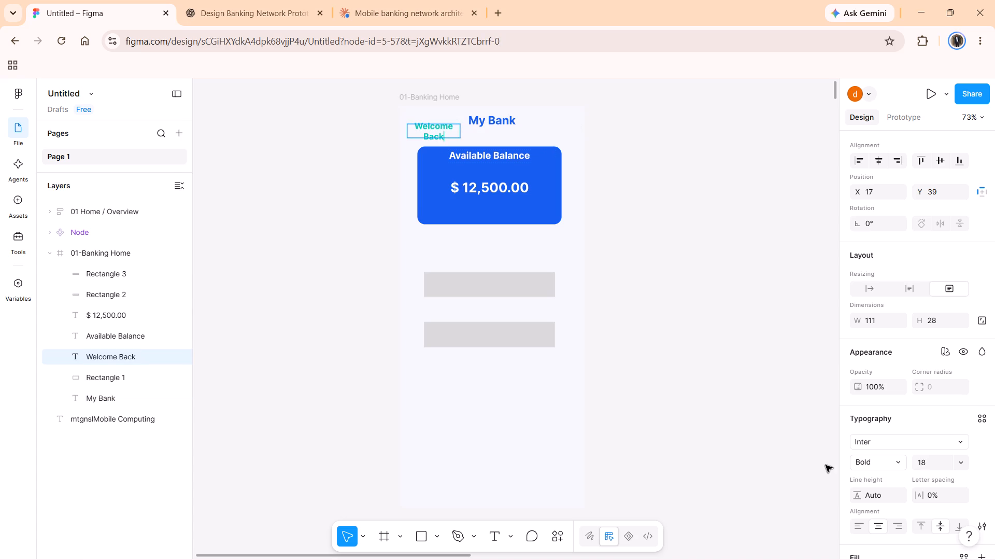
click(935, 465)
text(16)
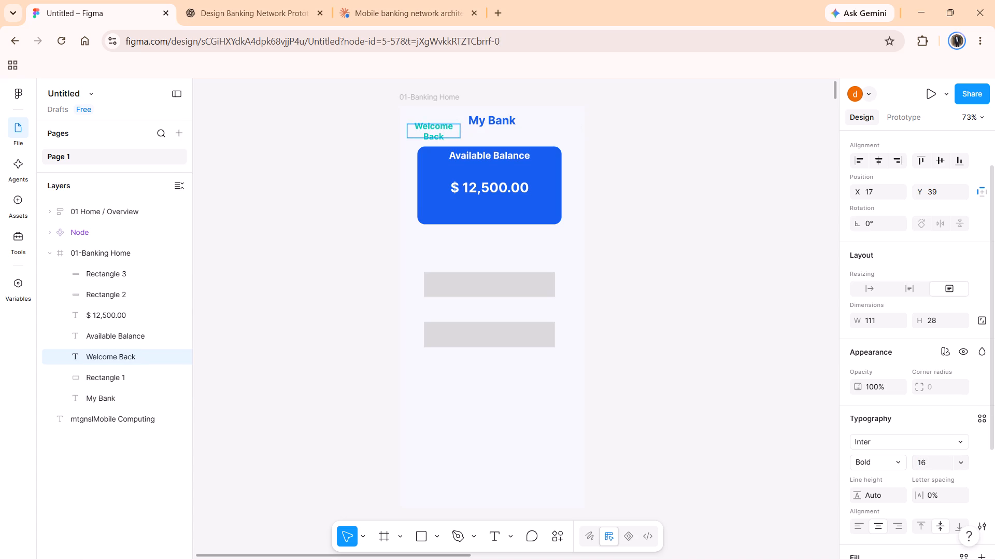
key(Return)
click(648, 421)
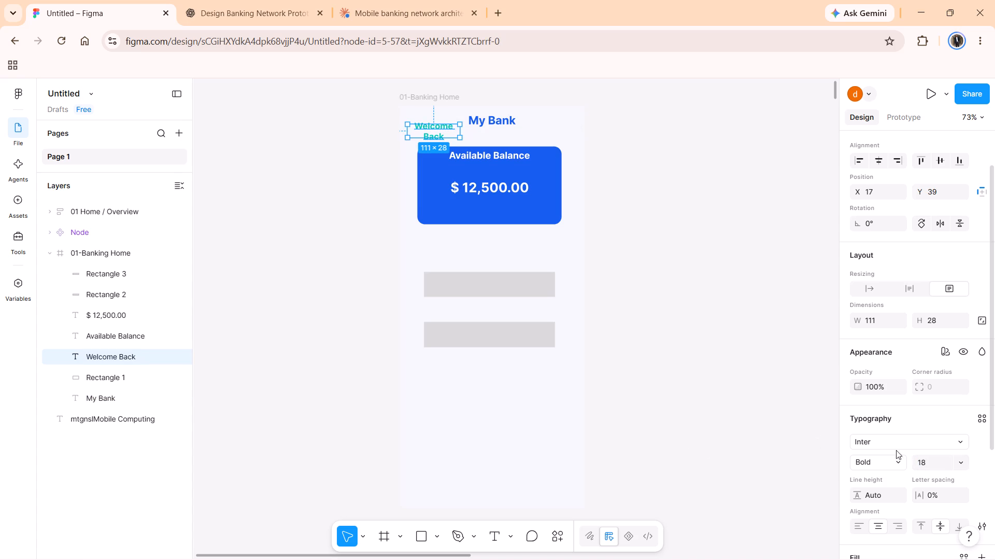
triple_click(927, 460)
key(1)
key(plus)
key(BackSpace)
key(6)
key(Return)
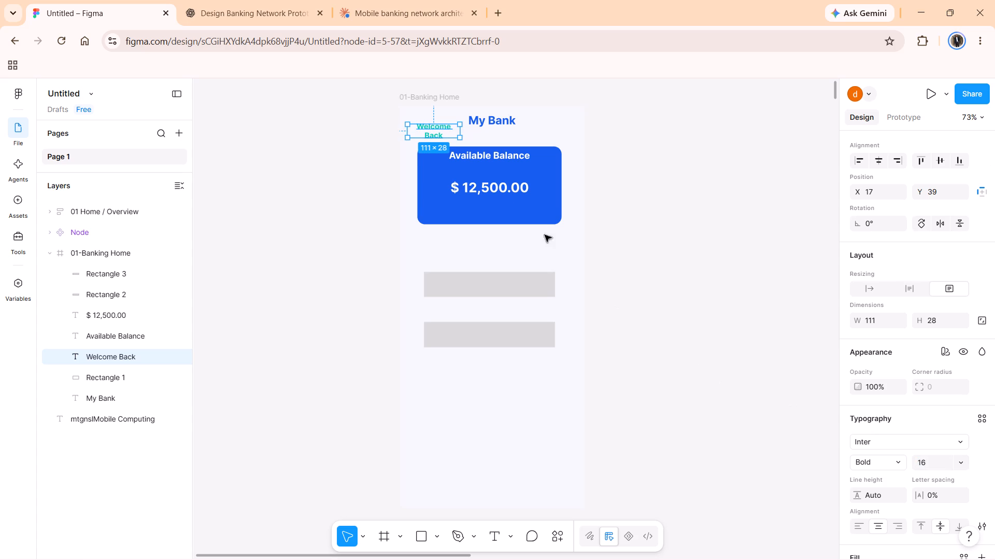
Enlarge the Welcome Back text box to about 164 × 47, reaching down to the blue card's top edge.
drag(463, 132, 478, 132)
drag(456, 139, 456, 144)
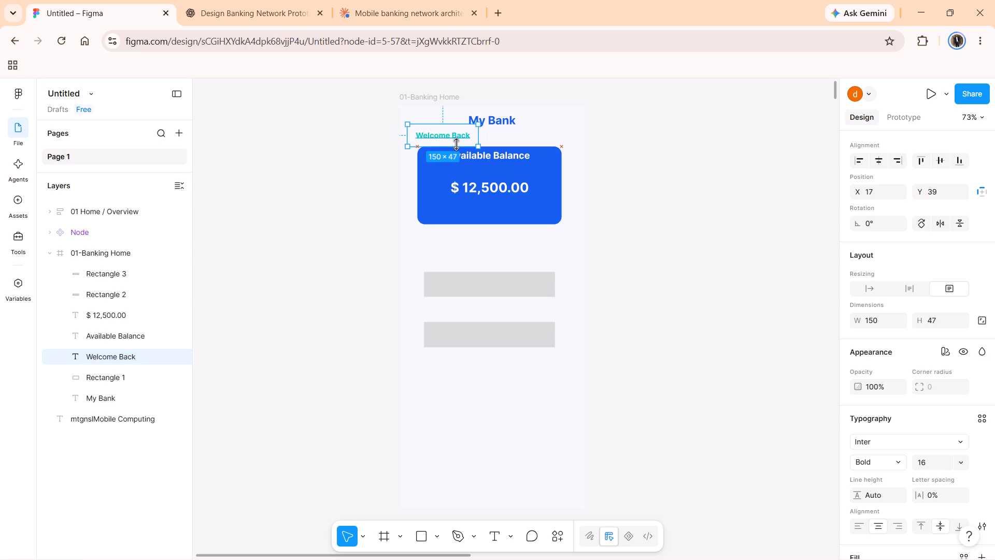
drag(456, 144, 457, 145)
drag(479, 136, 485, 137)
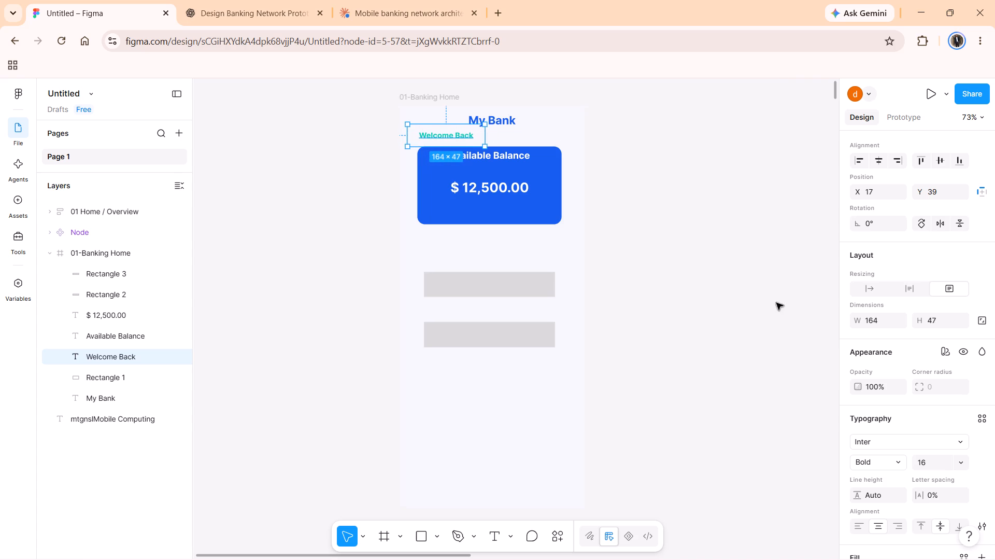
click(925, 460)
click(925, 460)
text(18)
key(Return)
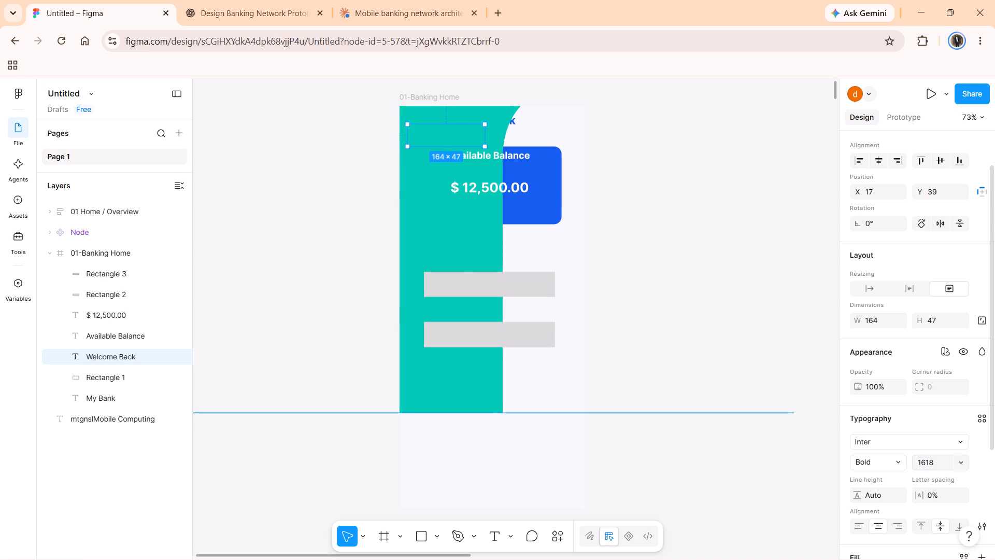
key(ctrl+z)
Set the Welcome Back text to font size 18.
click(932, 462)
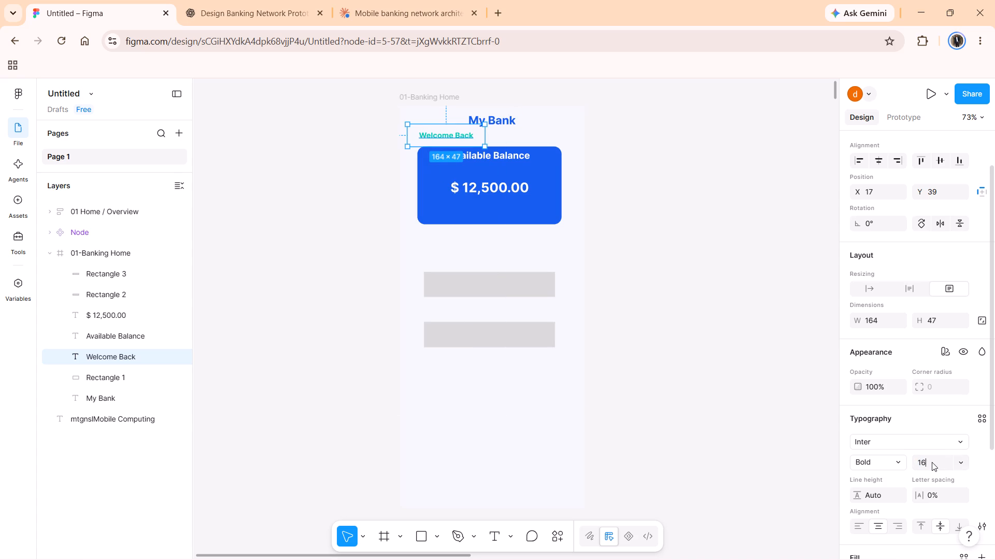
text(18)
key(Return)
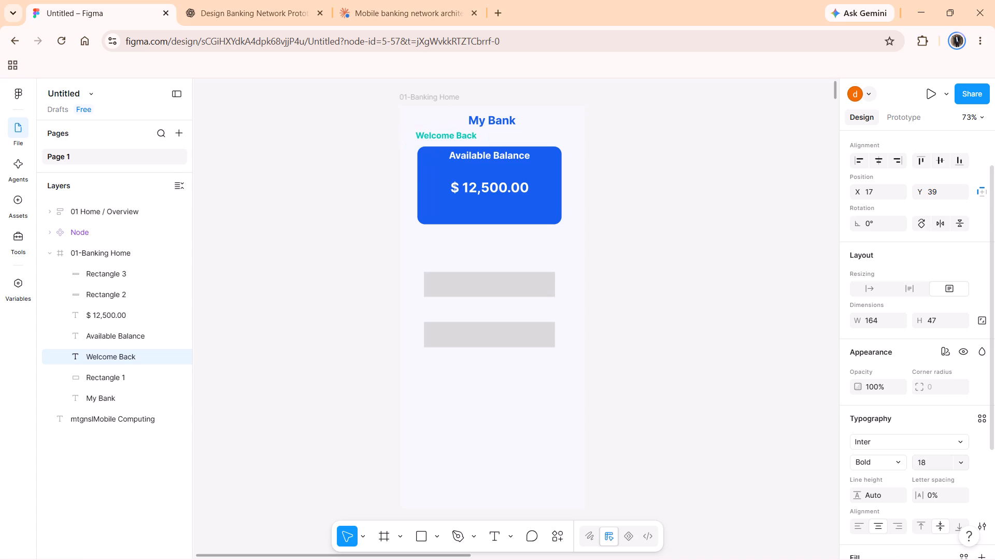
Extend the My Bank text box up to the frame's top edge, making it about 393 × 44.
click(506, 116)
triple_click(506, 116)
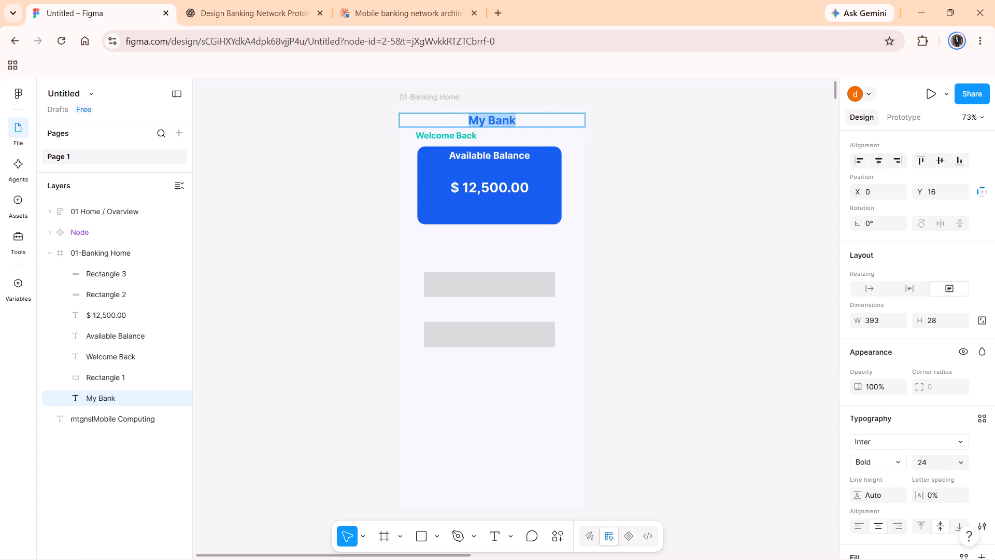
click(504, 113)
double_click(501, 113)
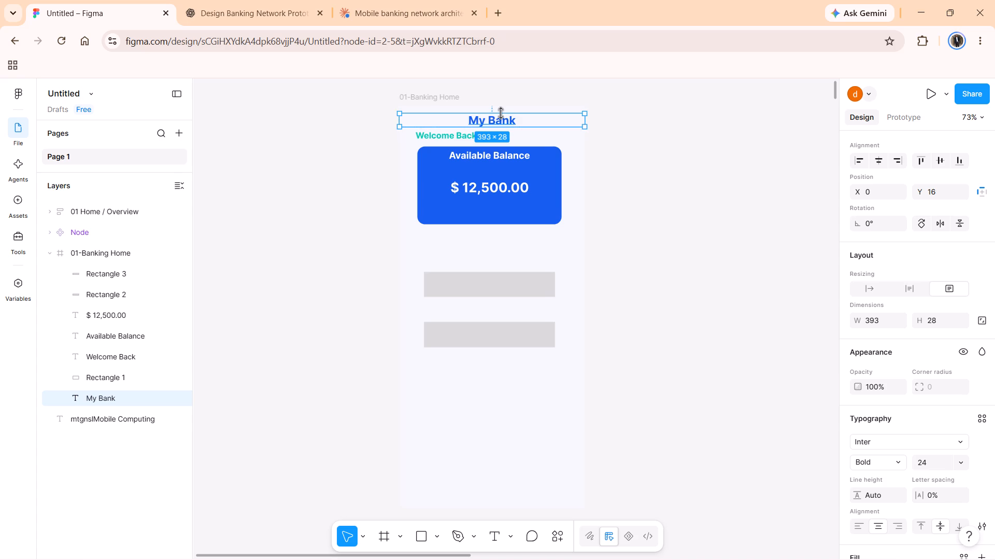
drag(501, 113, 502, 107)
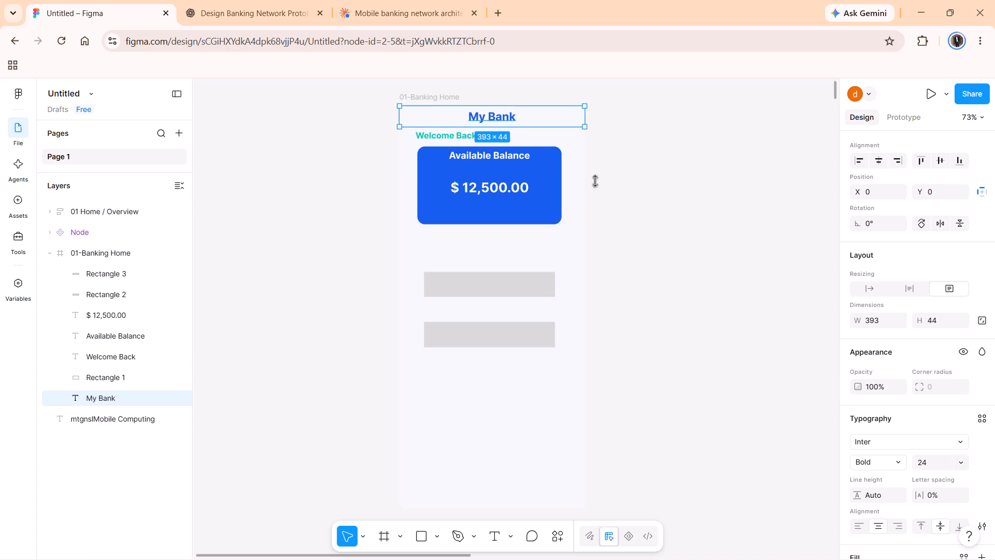
Set the My Bank text to font size 30.
click(929, 464)
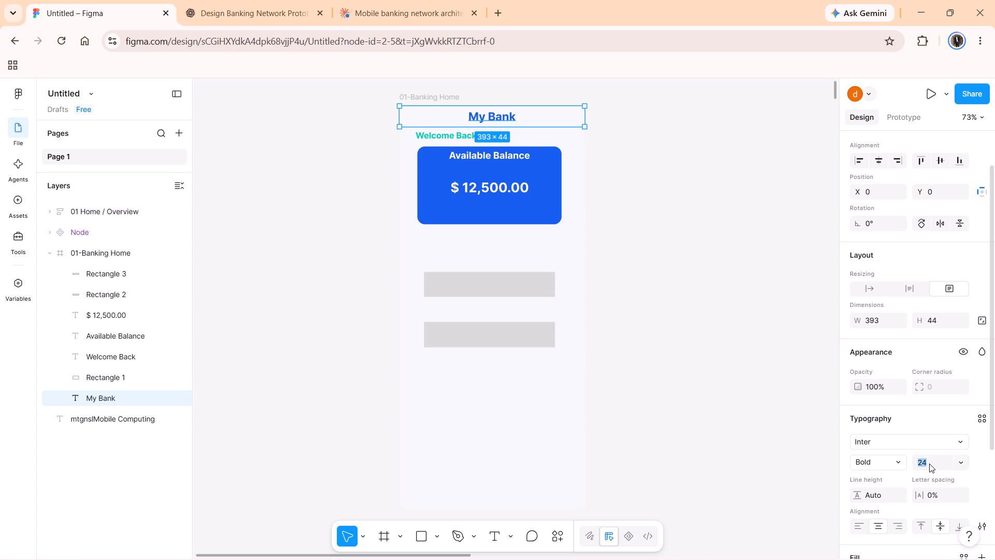
text(30)
key(Return)
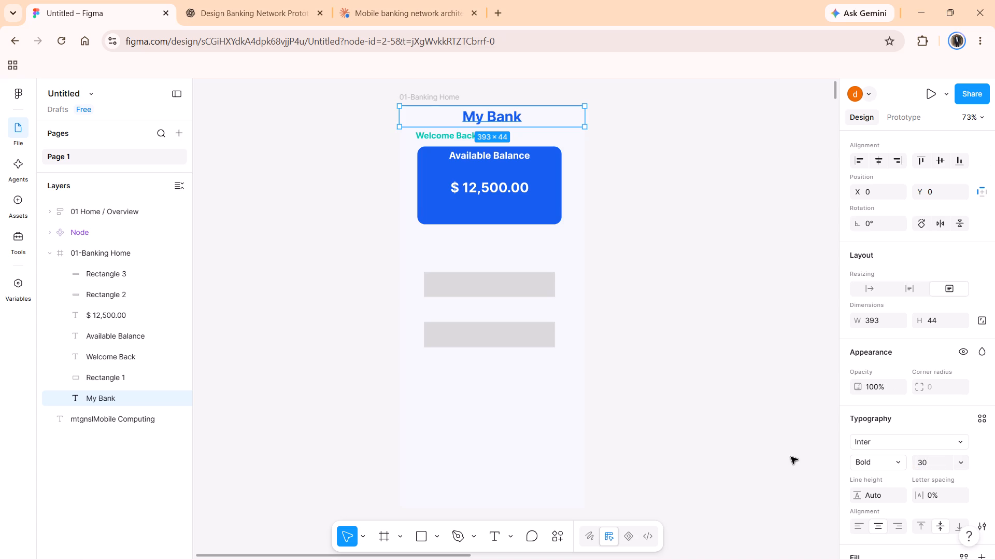
click(707, 421)
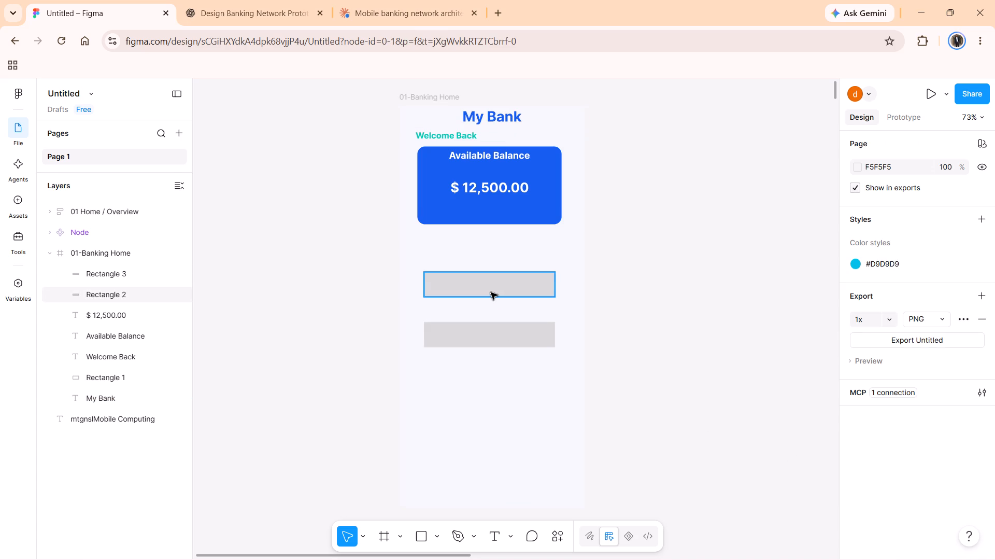
Move the two grey button rectangles up, the upper one to about Y 316 and the lower one to about Y 434.
click(491, 292)
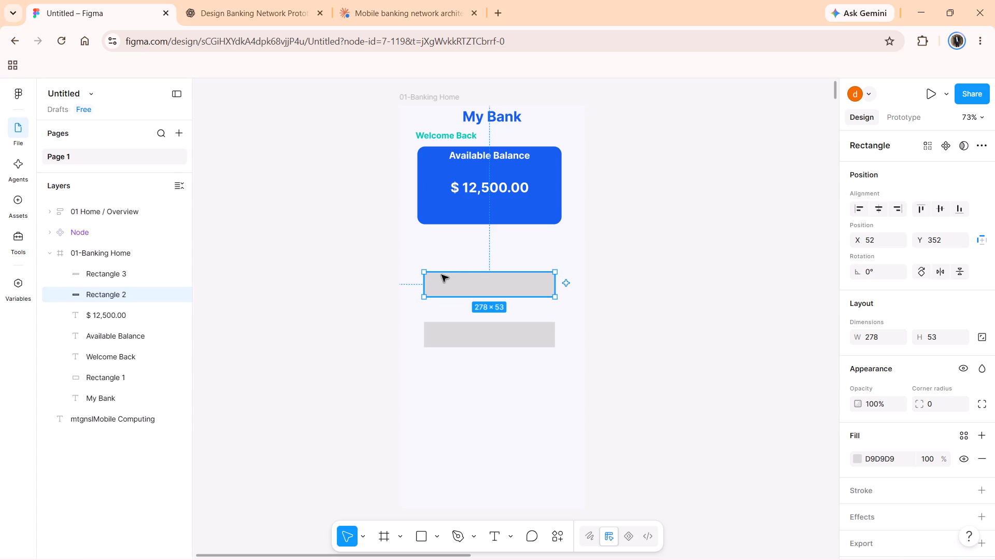
drag(442, 275, 442, 256)
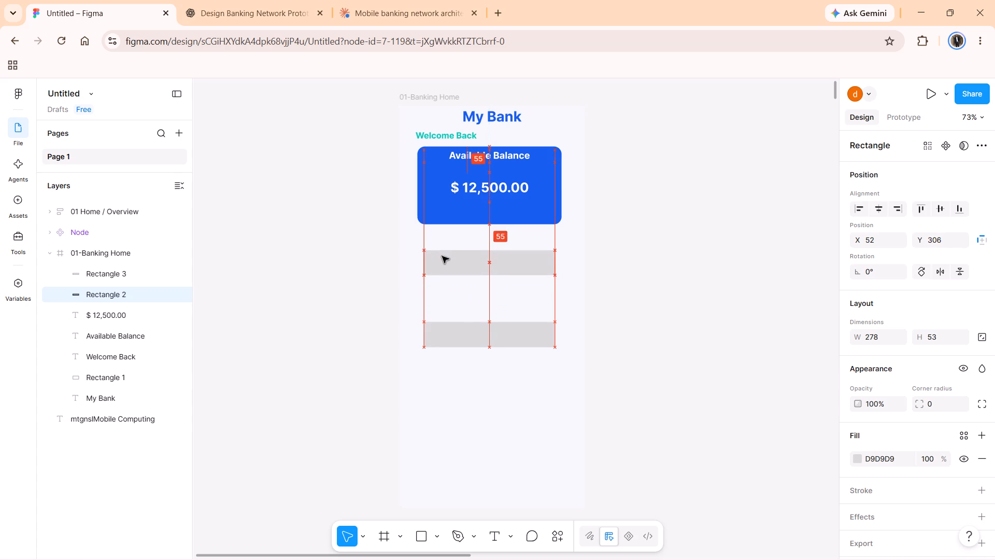
drag(442, 256, 442, 258)
drag(452, 321, 453, 310)
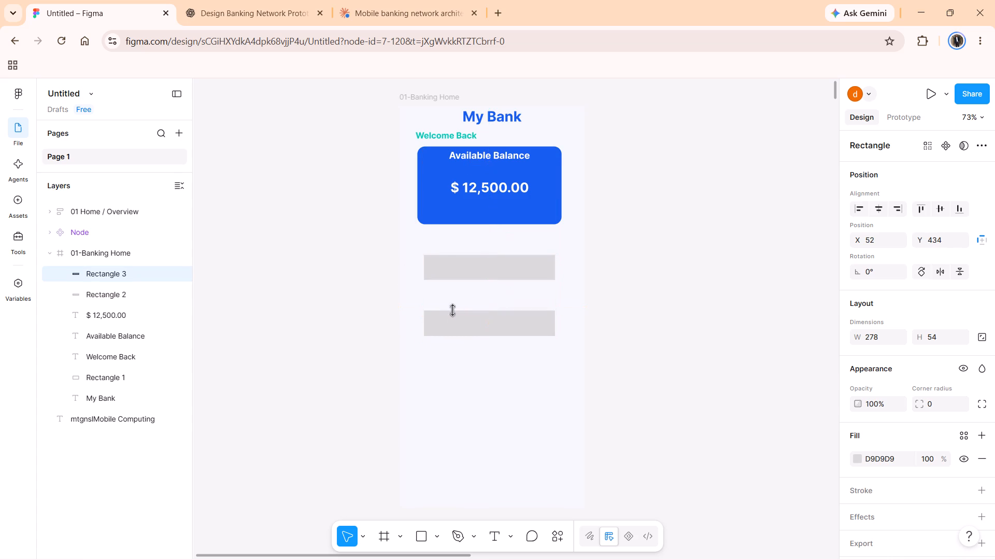
double_click(452, 276)
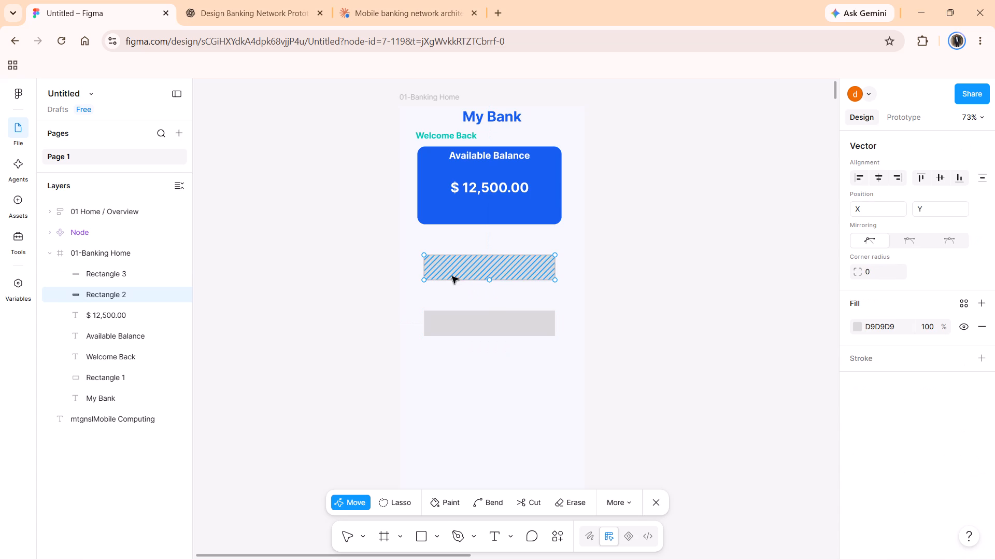
click(653, 284)
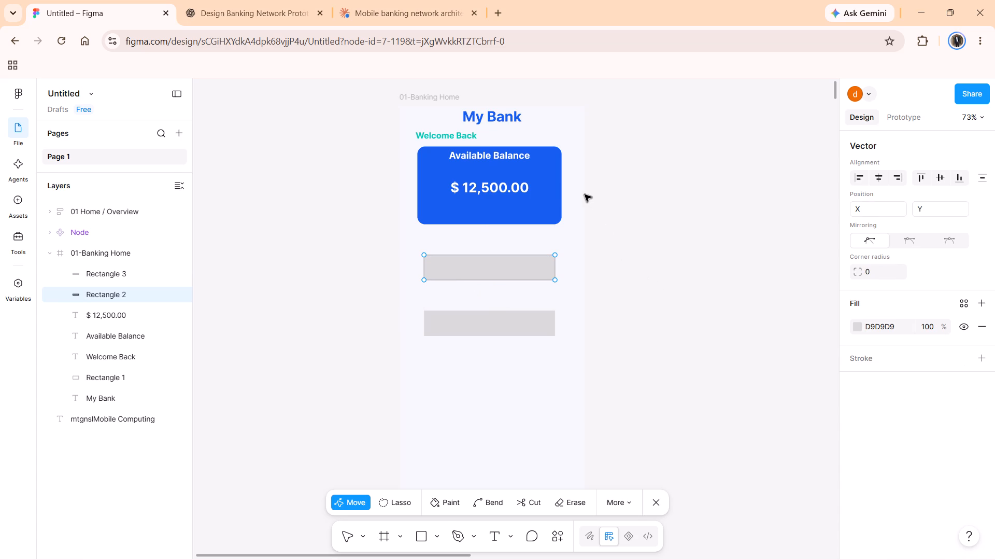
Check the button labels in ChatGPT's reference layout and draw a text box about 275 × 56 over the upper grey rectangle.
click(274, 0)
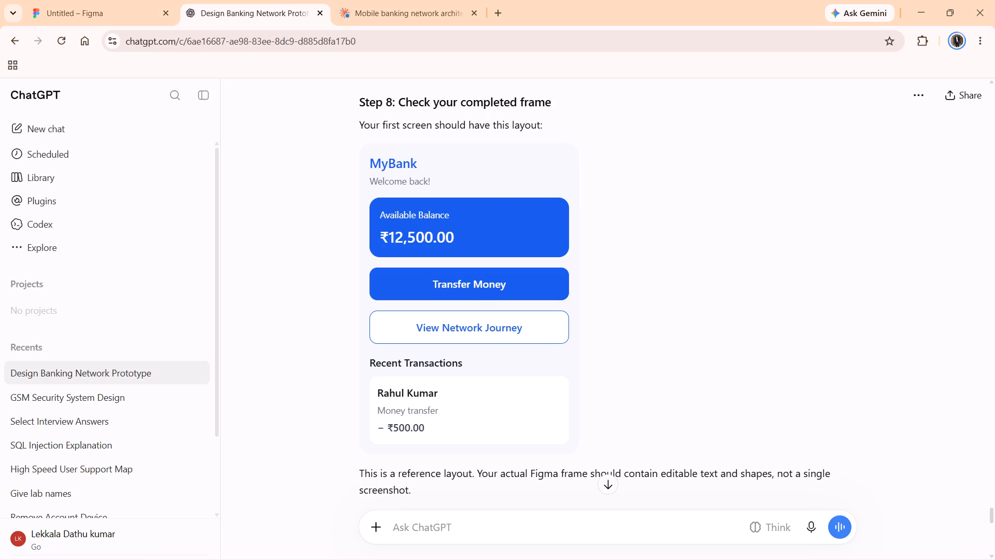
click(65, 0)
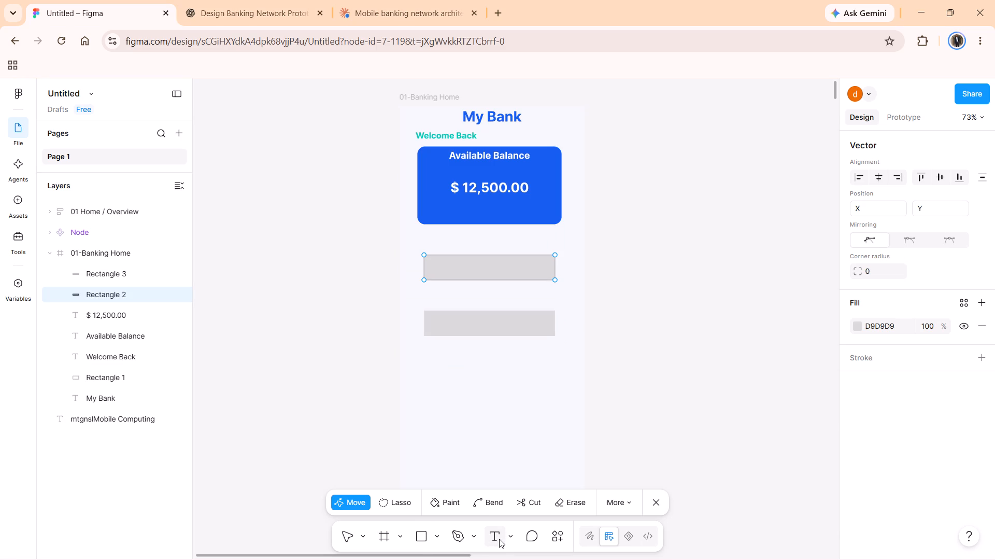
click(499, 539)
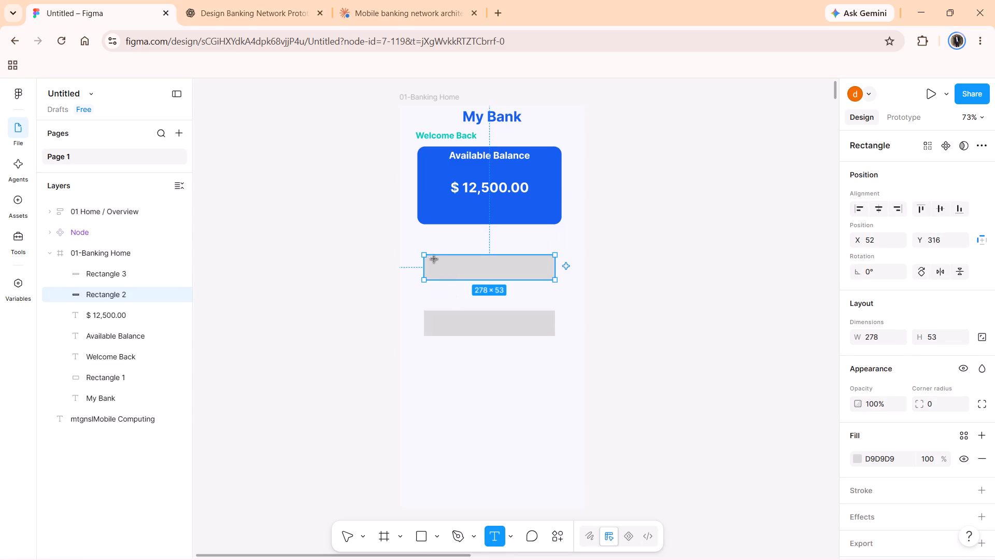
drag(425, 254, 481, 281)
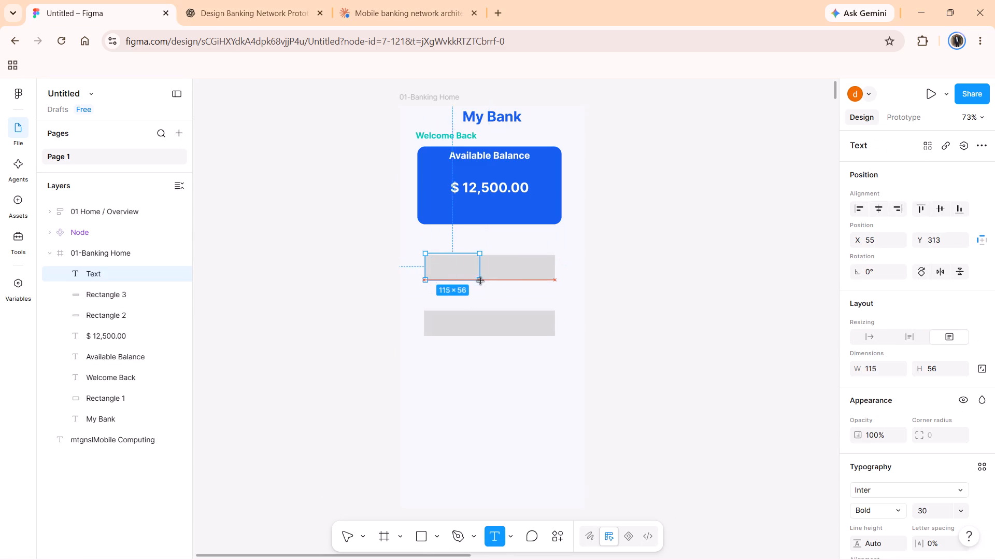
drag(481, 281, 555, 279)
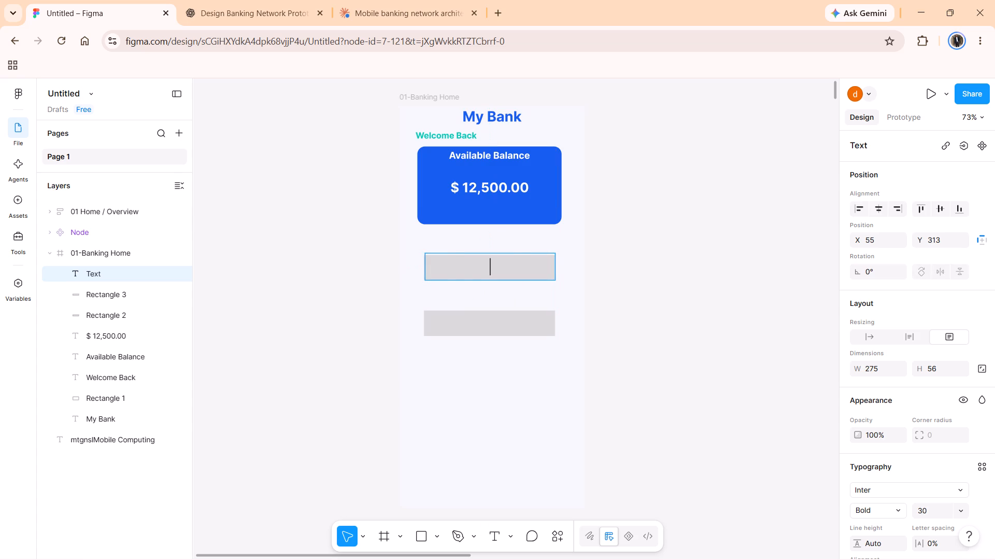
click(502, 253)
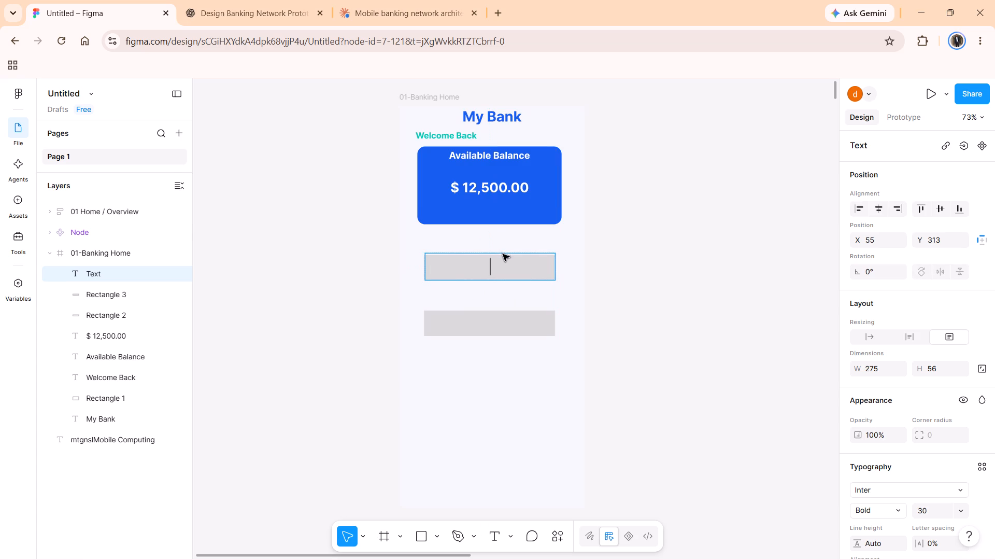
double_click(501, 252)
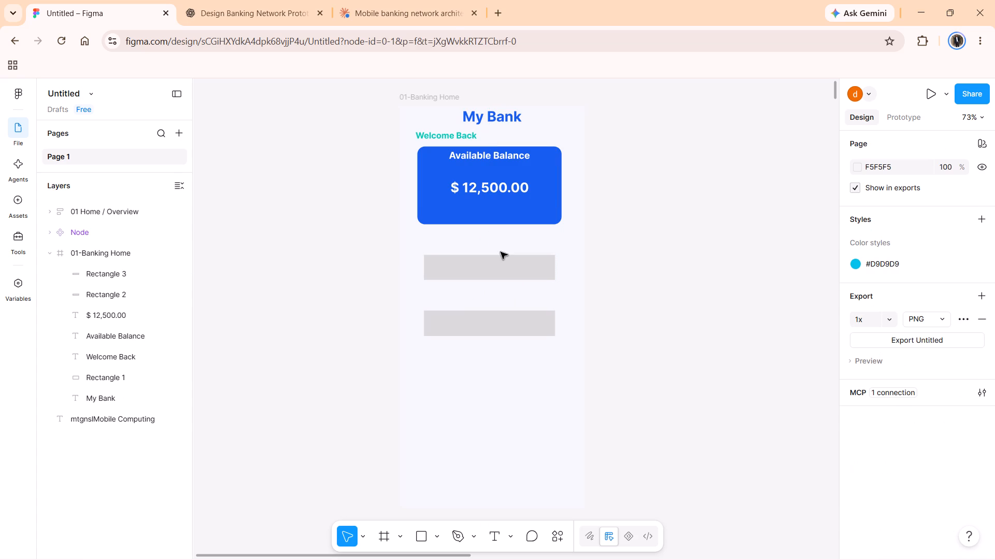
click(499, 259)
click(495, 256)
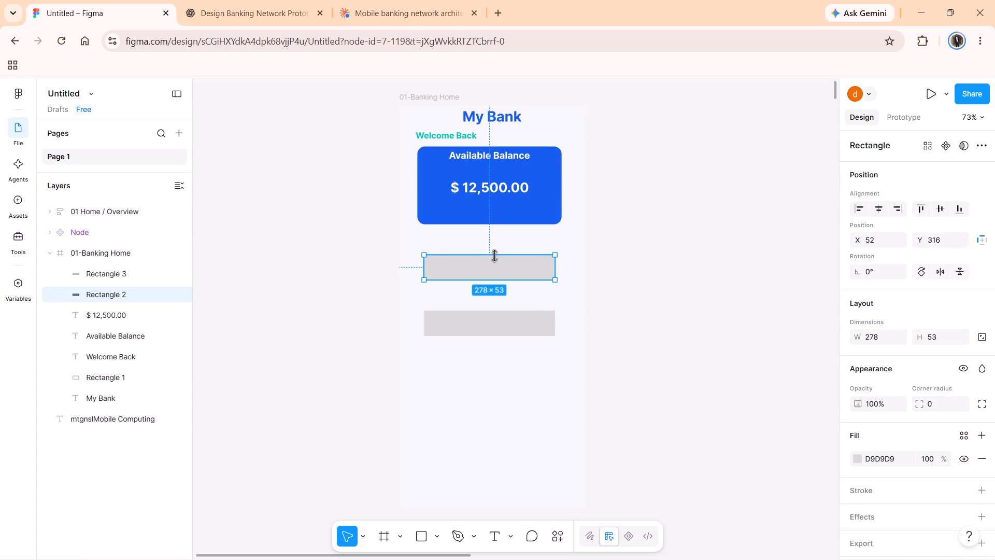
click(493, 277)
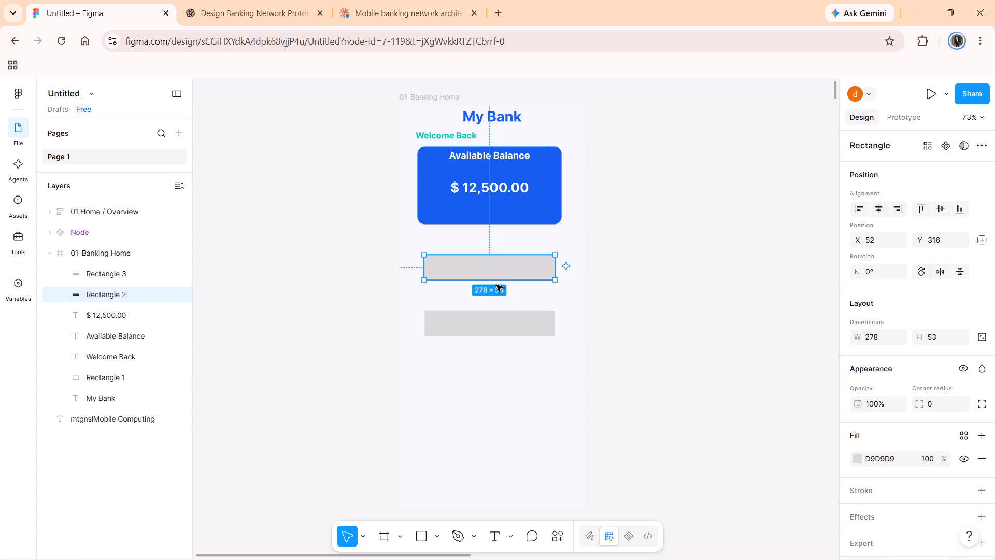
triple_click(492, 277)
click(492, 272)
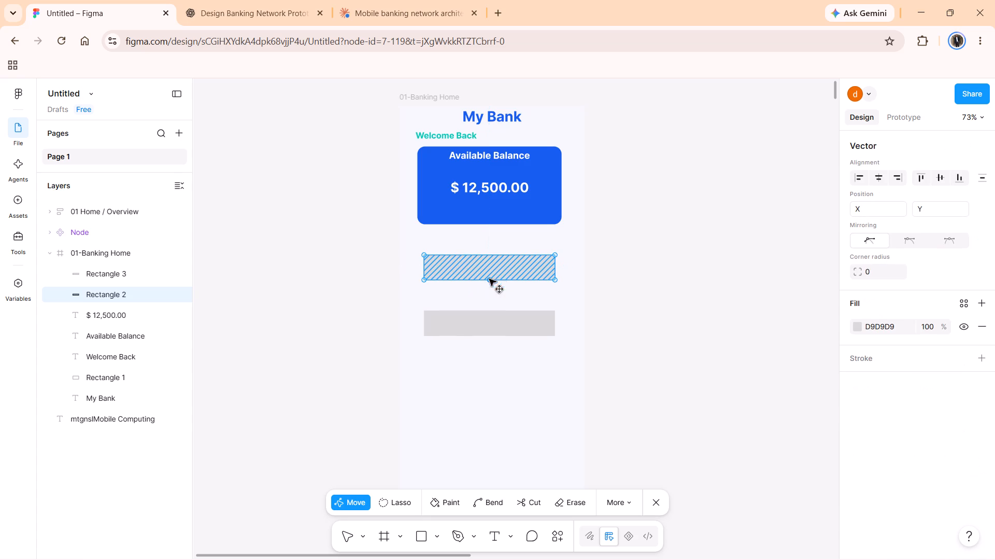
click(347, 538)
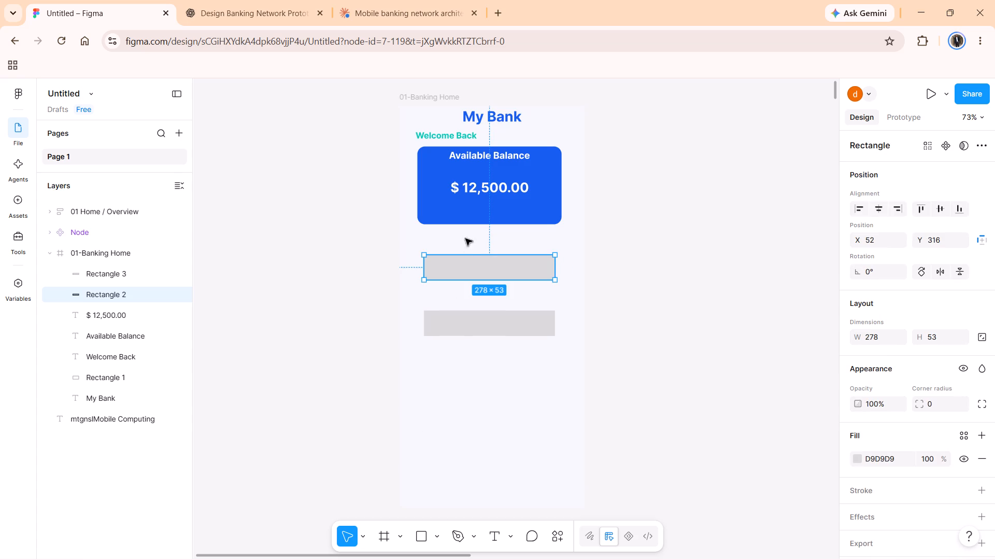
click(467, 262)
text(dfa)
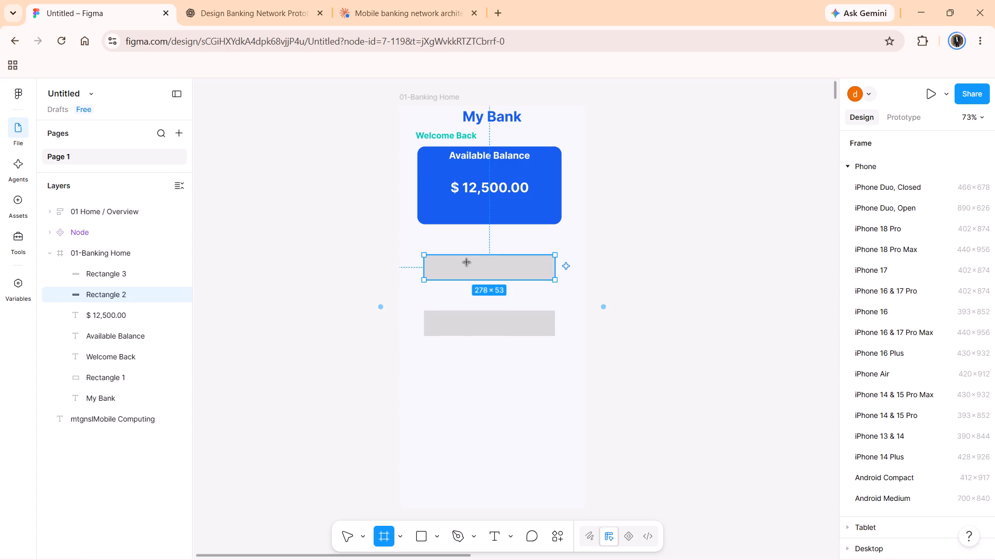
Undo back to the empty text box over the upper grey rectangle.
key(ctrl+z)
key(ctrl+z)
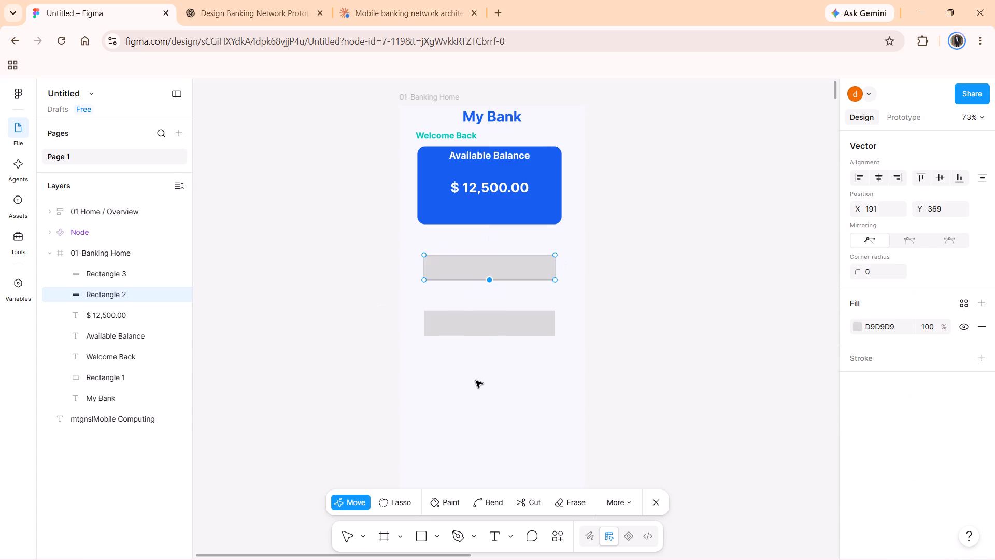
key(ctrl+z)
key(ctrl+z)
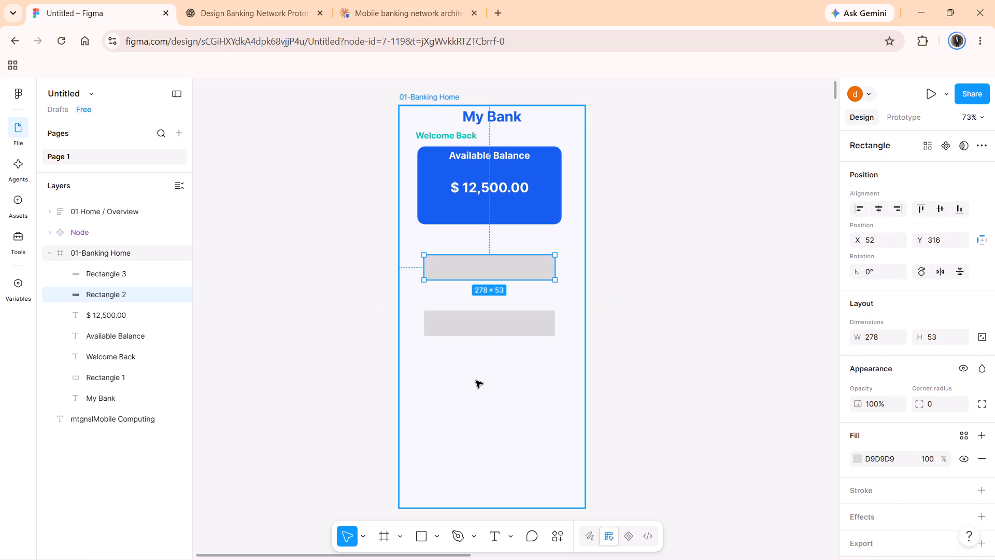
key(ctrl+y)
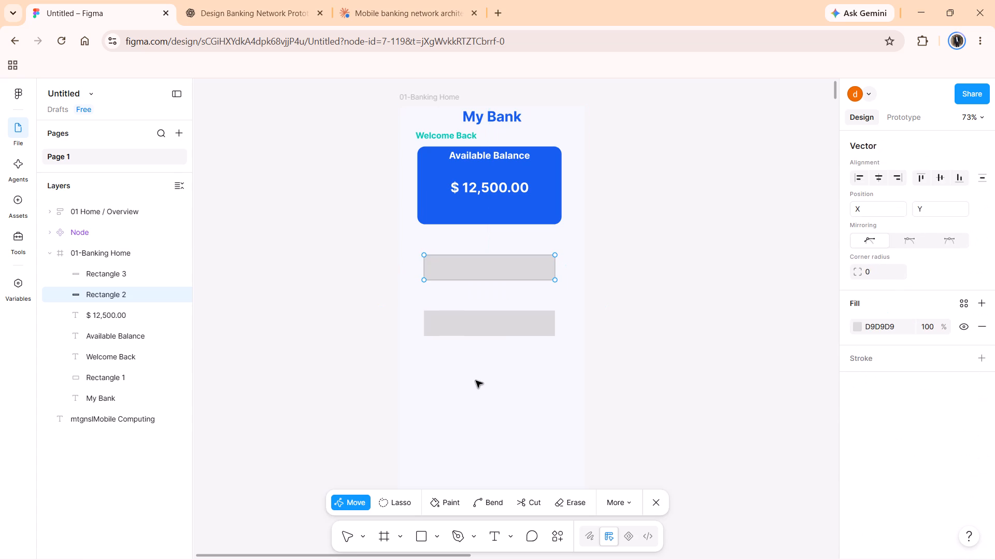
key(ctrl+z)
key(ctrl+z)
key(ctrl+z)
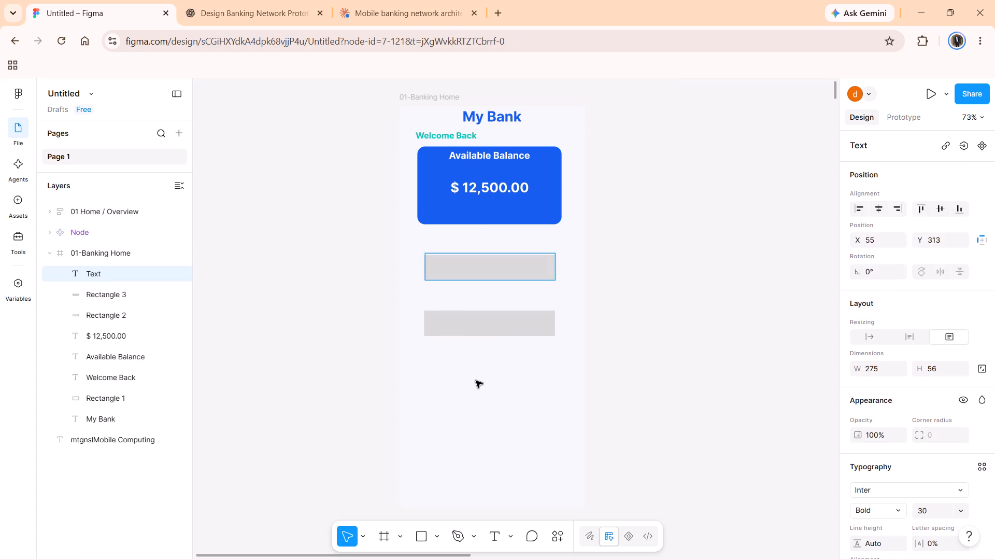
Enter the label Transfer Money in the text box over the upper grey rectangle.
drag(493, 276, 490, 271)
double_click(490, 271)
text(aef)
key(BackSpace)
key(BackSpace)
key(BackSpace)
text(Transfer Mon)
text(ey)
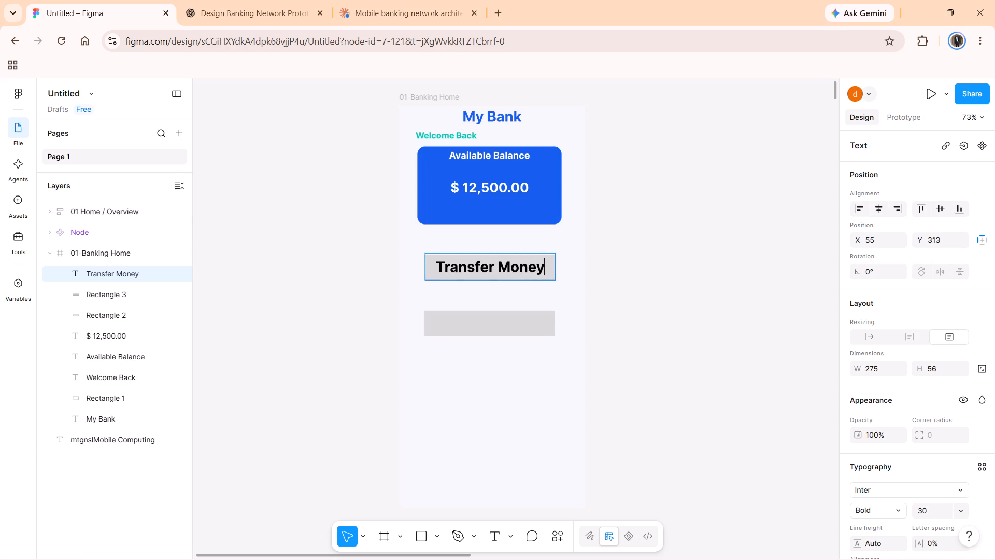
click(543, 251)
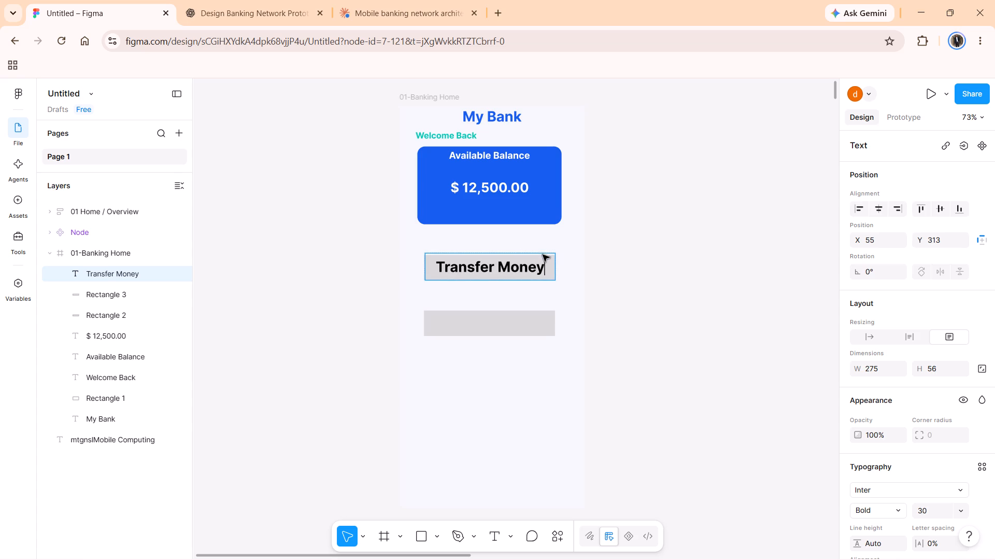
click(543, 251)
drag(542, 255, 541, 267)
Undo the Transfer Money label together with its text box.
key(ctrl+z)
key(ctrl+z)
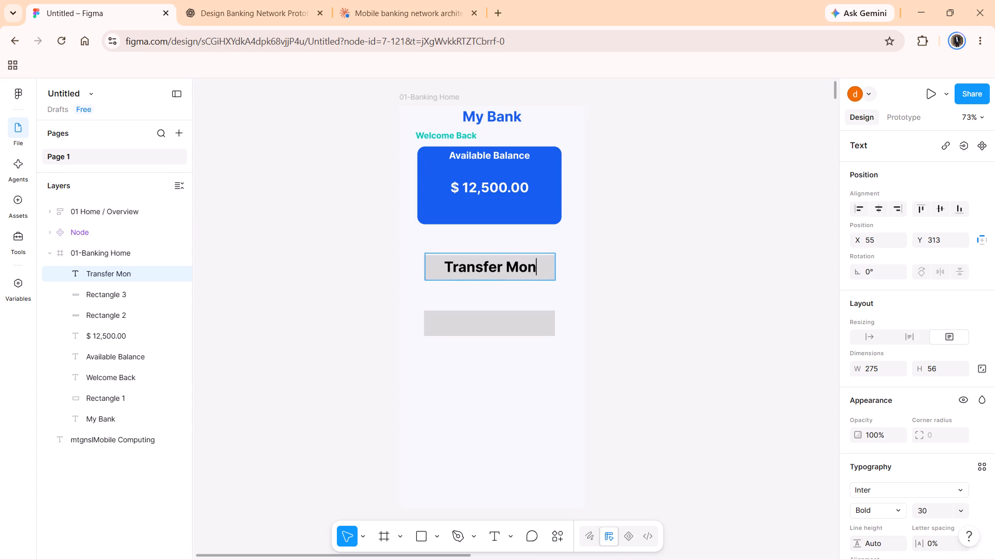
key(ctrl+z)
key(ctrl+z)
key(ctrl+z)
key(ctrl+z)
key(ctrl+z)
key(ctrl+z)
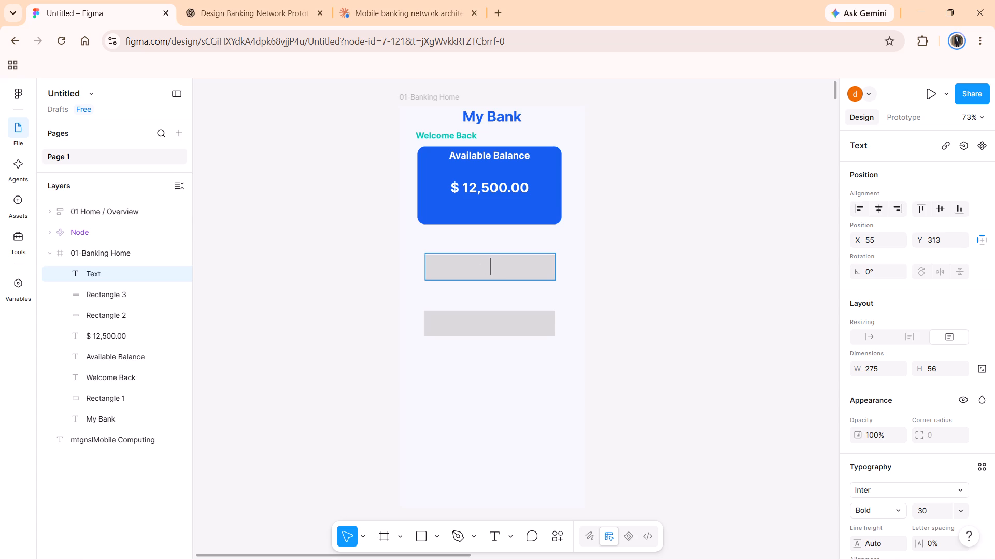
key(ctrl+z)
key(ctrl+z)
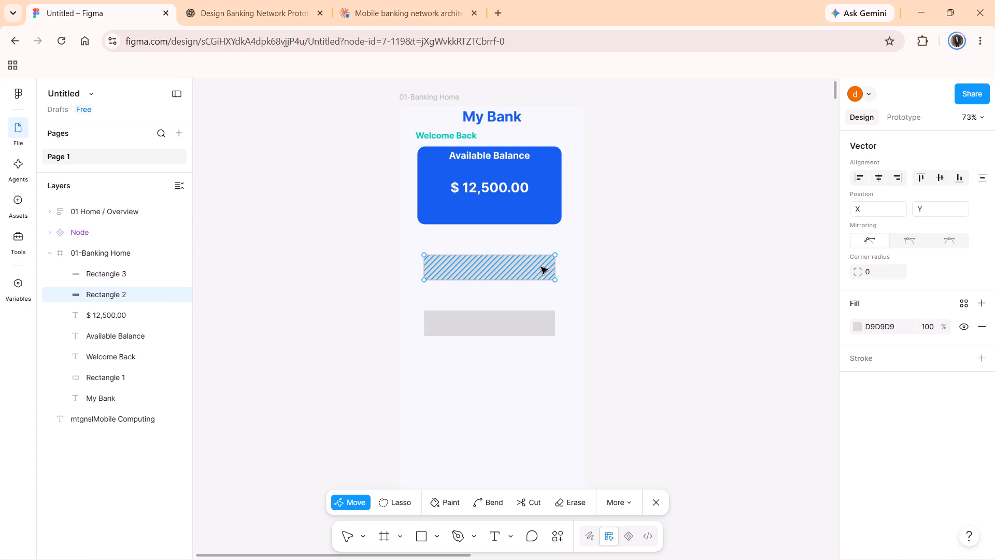
Add the label Transfer Money in a text box about 264 × 47 over the upper grey rectangle.
click(504, 543)
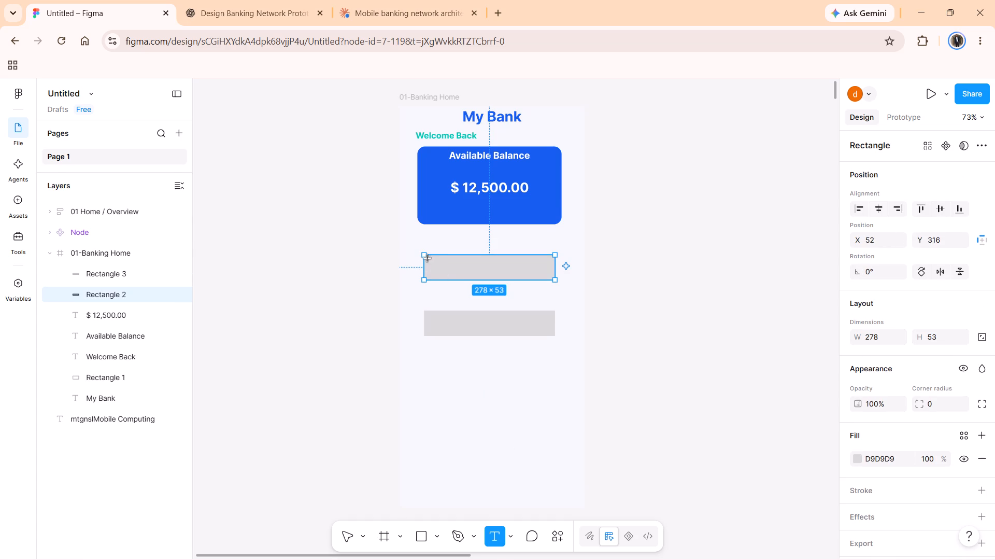
drag(428, 258, 549, 276)
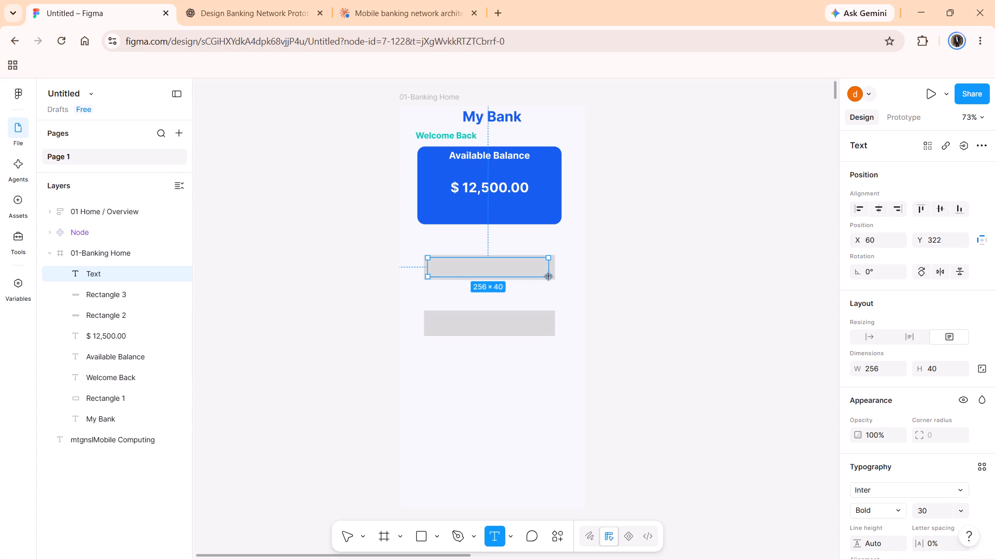
drag(549, 276, 551, 276)
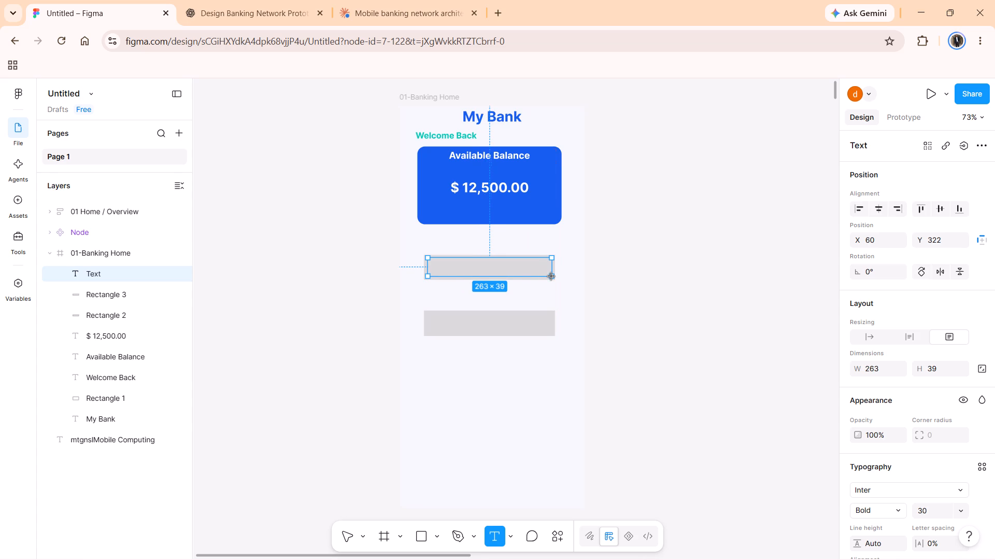
drag(551, 276, 553, 278)
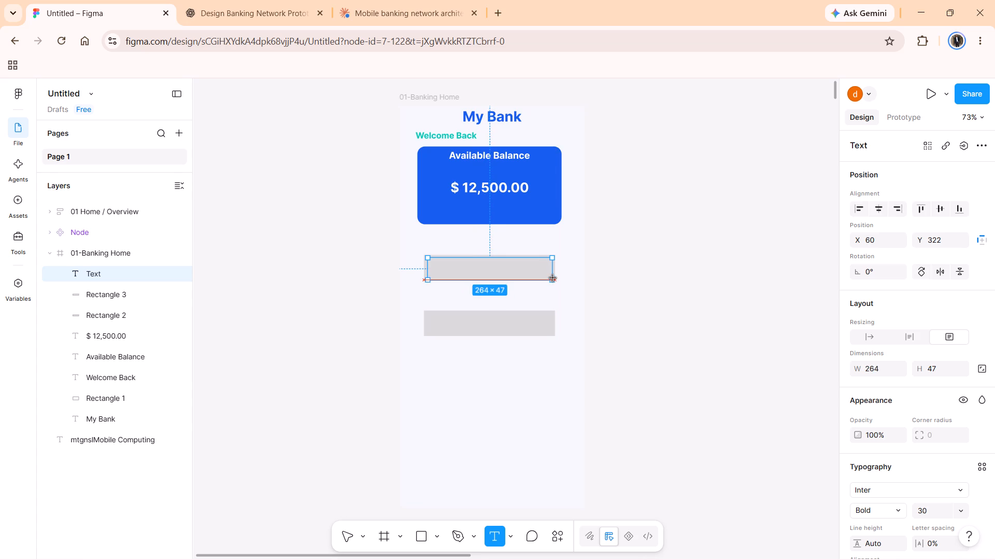
drag(553, 278, 552, 277)
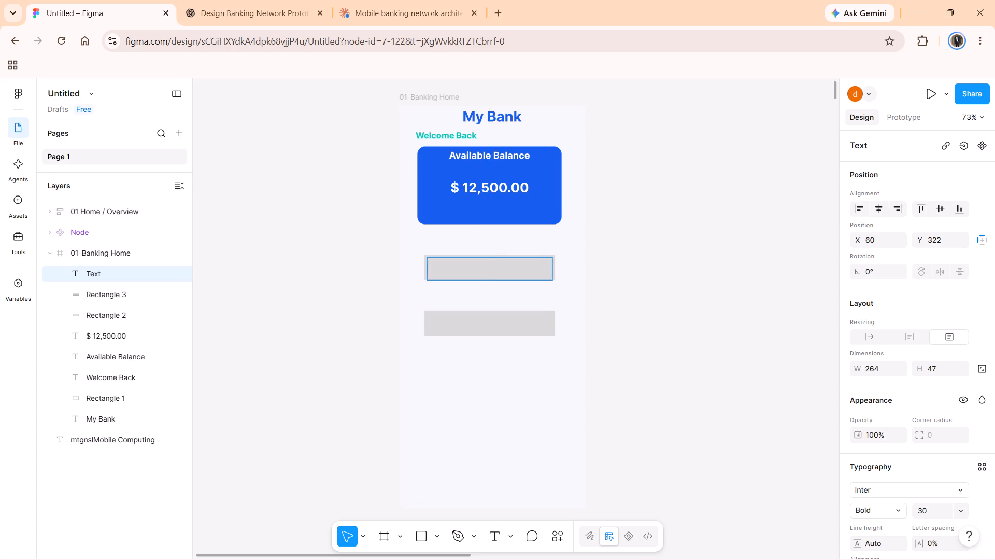
text(Transfer Mon)
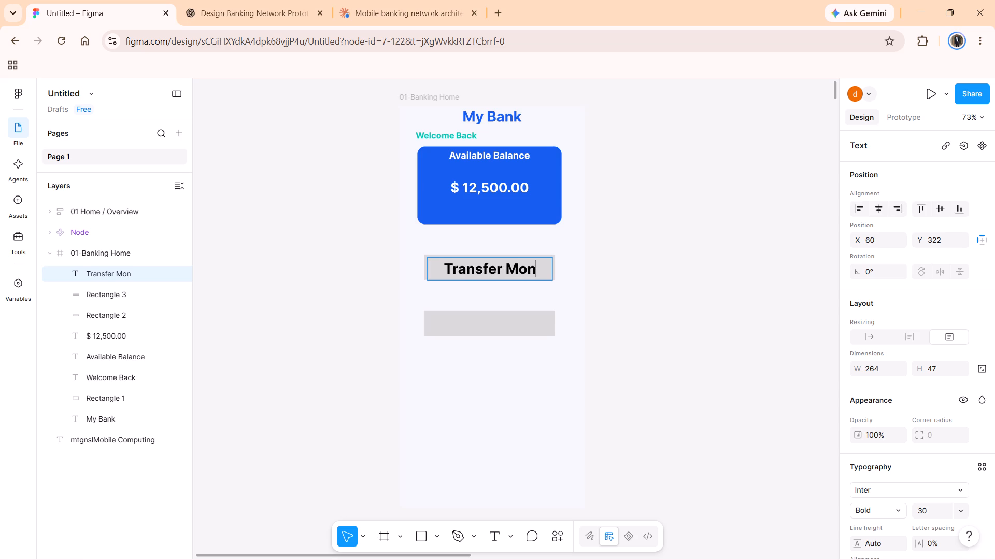
text(ey)
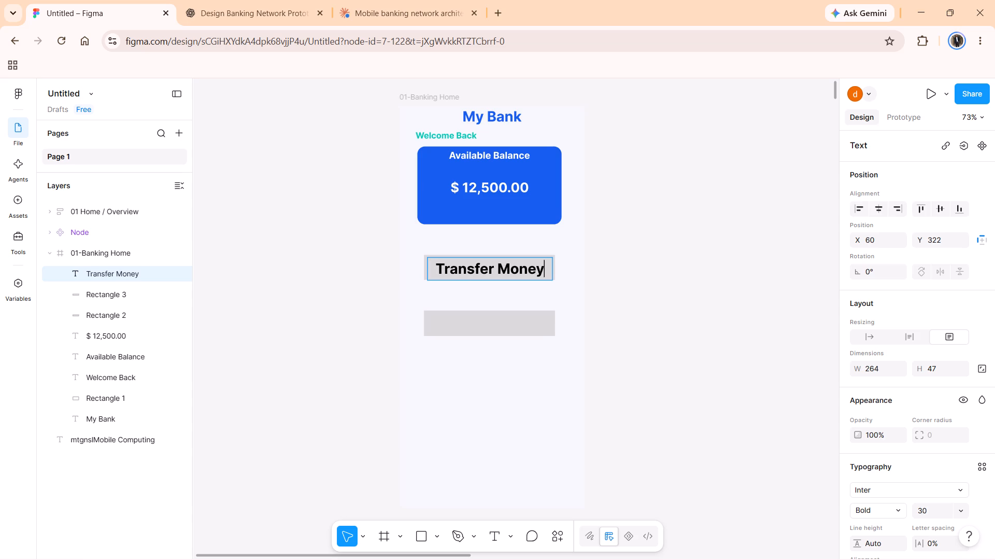
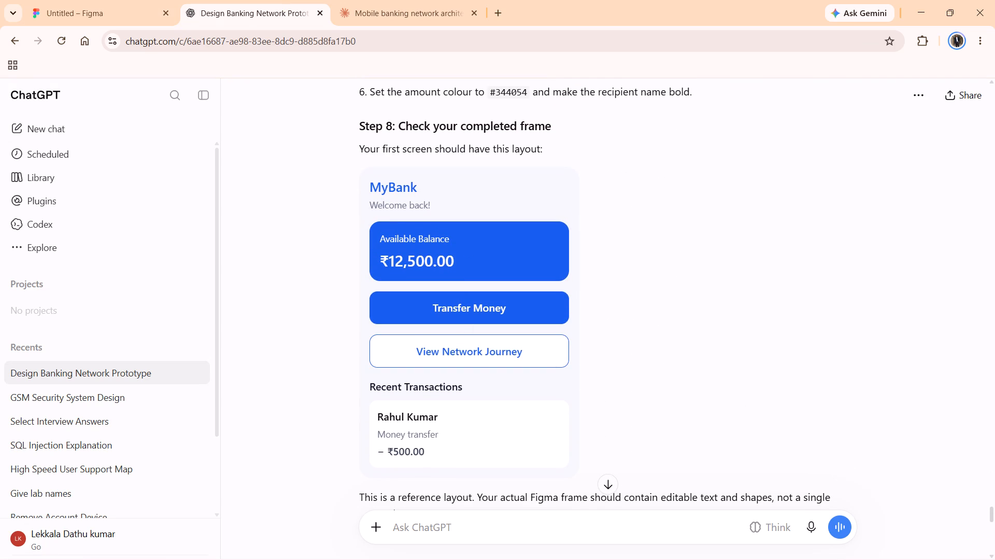
drag(416, 349, 524, 352)
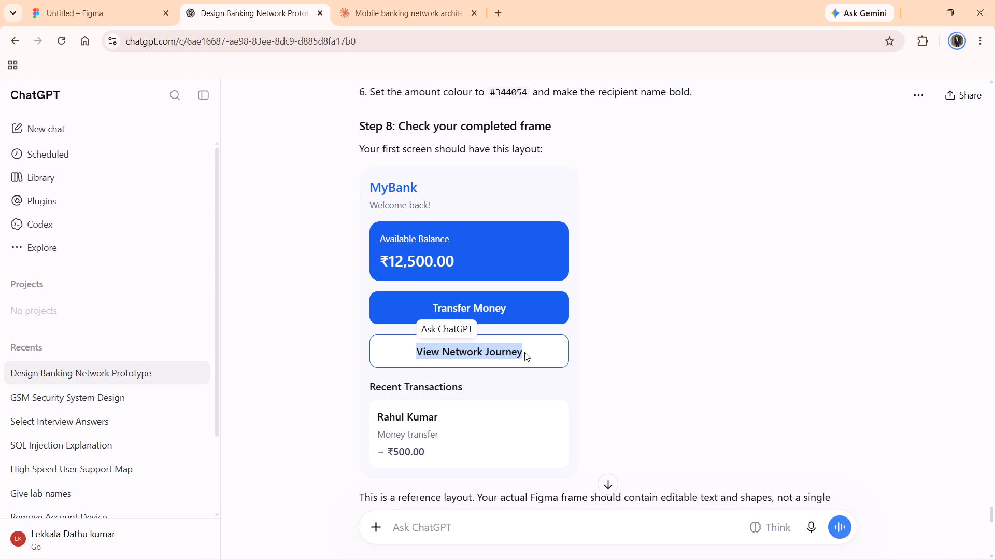
key(ctrl+c)
In Figma, widen the grey rectangle below the Transfer Money button on both sides to about 306, matching that button's width.
click(95, 0)
click(464, 329)
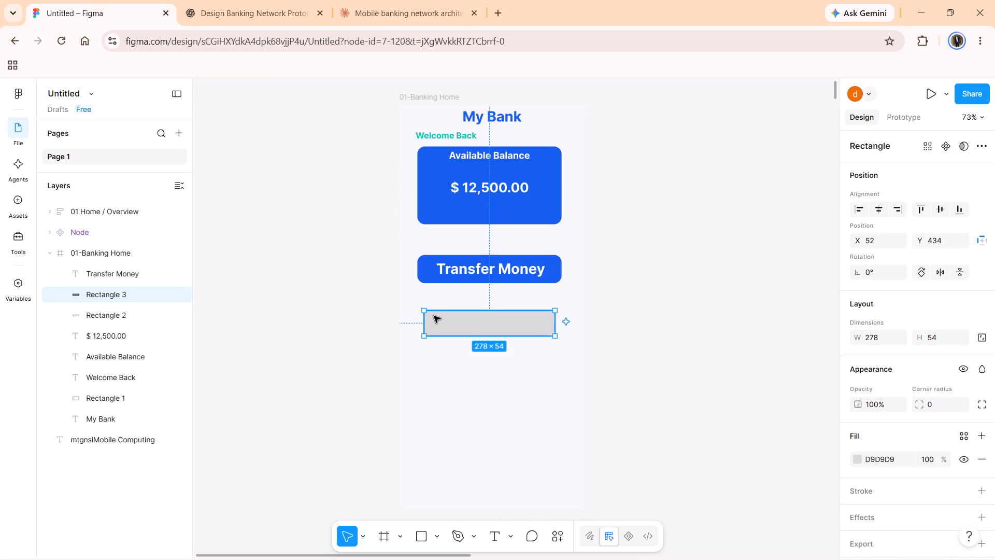
drag(424, 324, 419, 324)
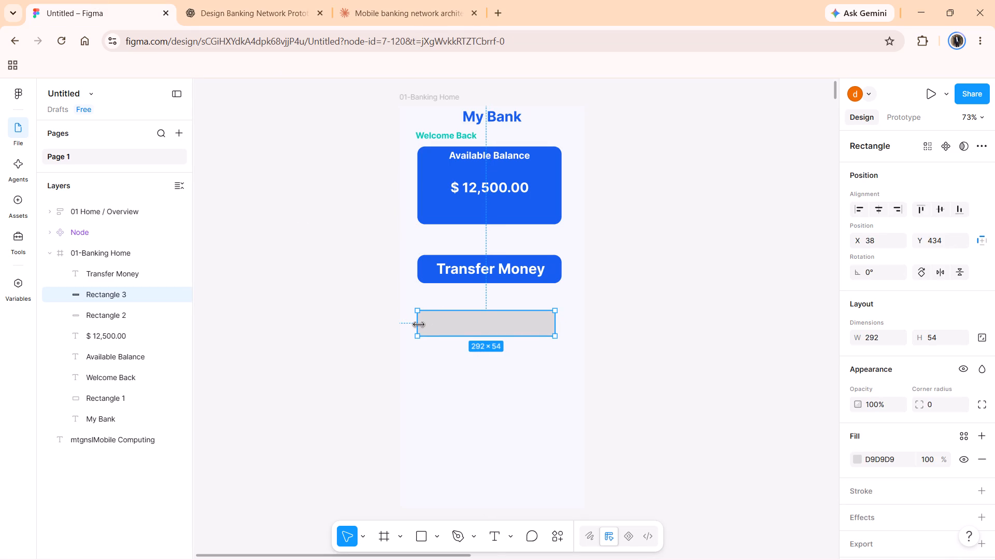
drag(557, 321, 563, 321)
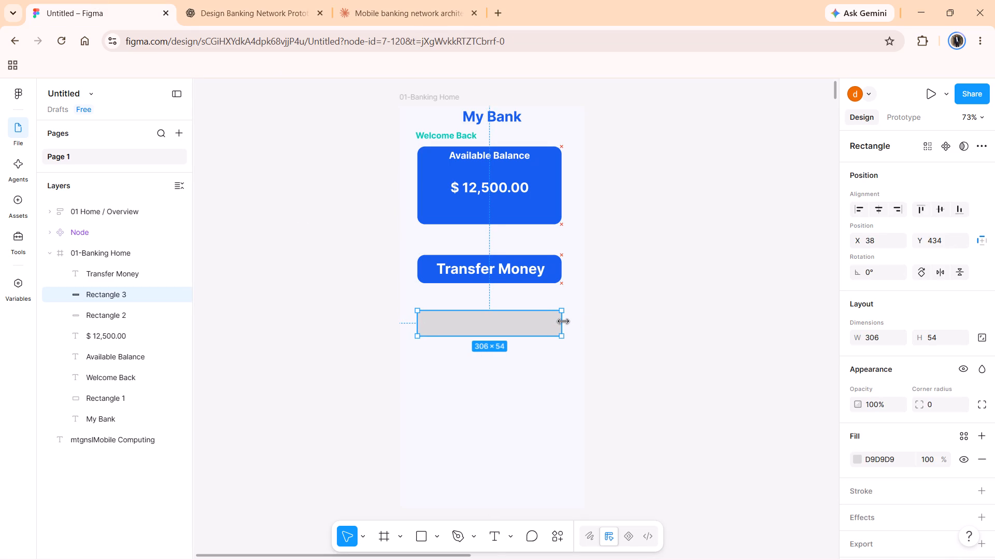
drag(563, 321, 564, 321)
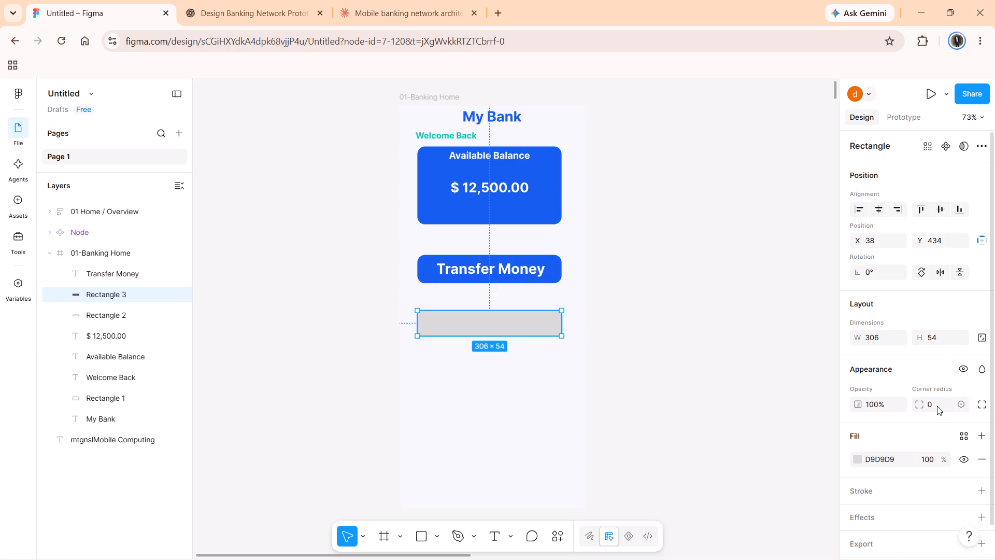
Set the grey button rectangle's corner radius to 16.
click(937, 406)
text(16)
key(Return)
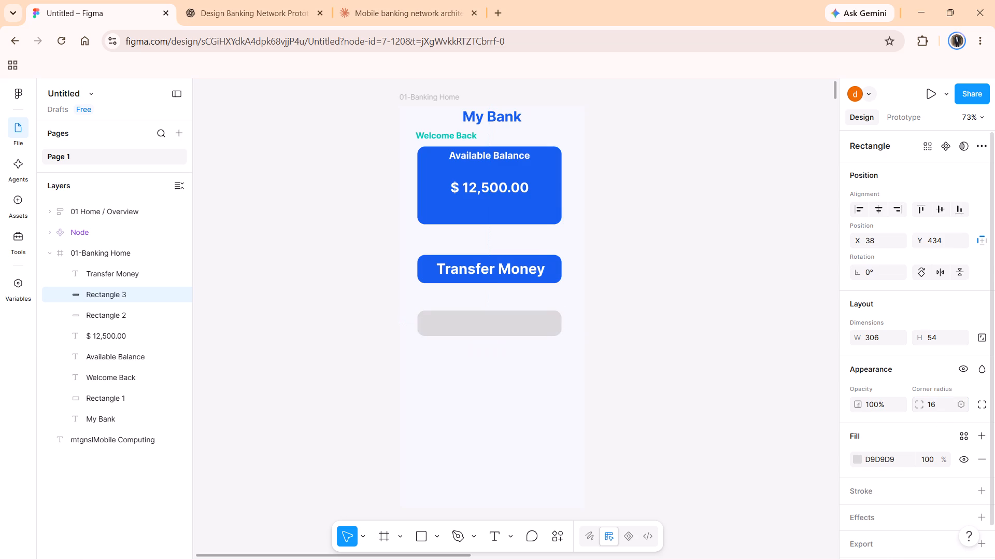
Draw a text box of about 298 × 49 over the grey button rectangle and paste the copied text "View Network Journey".
double_click(475, 326)
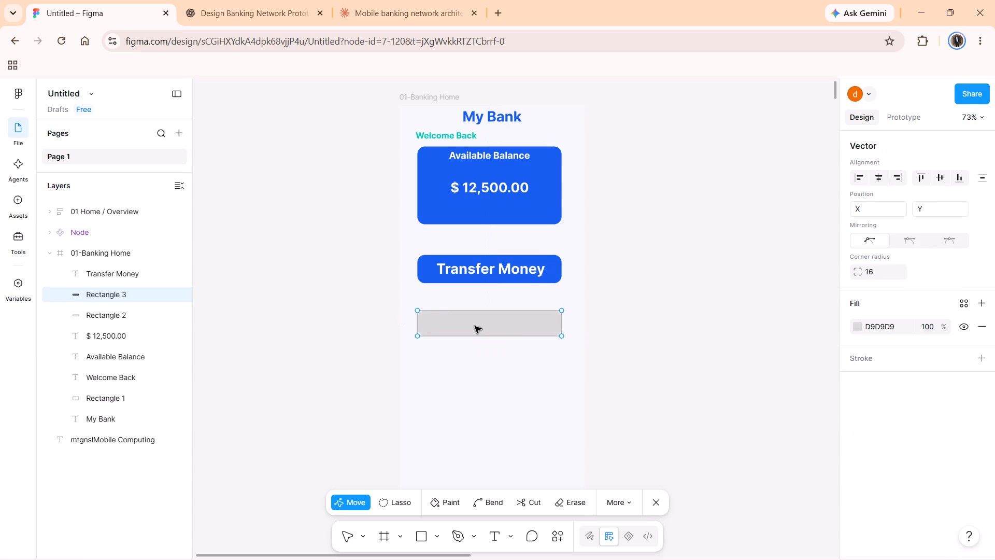
click(493, 530)
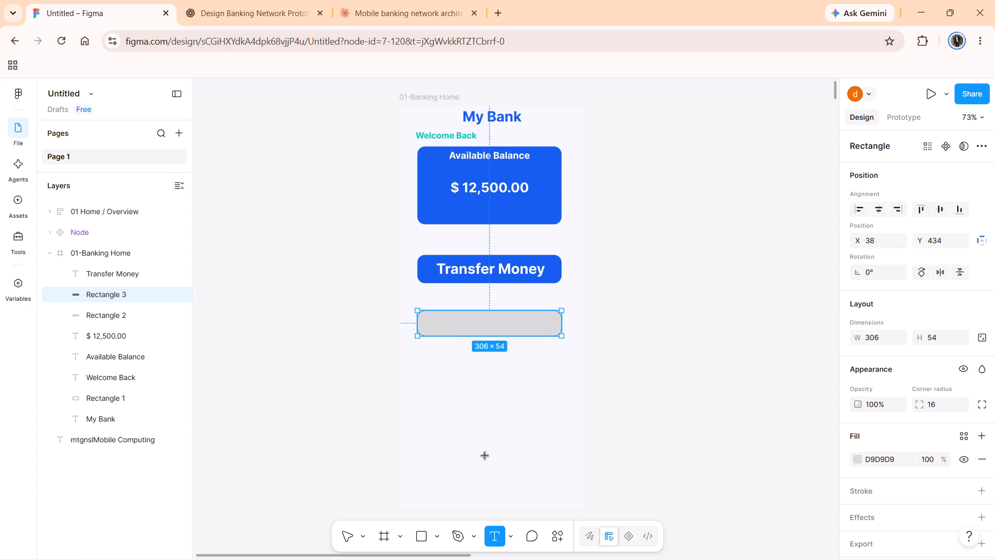
drag(421, 313, 557, 333)
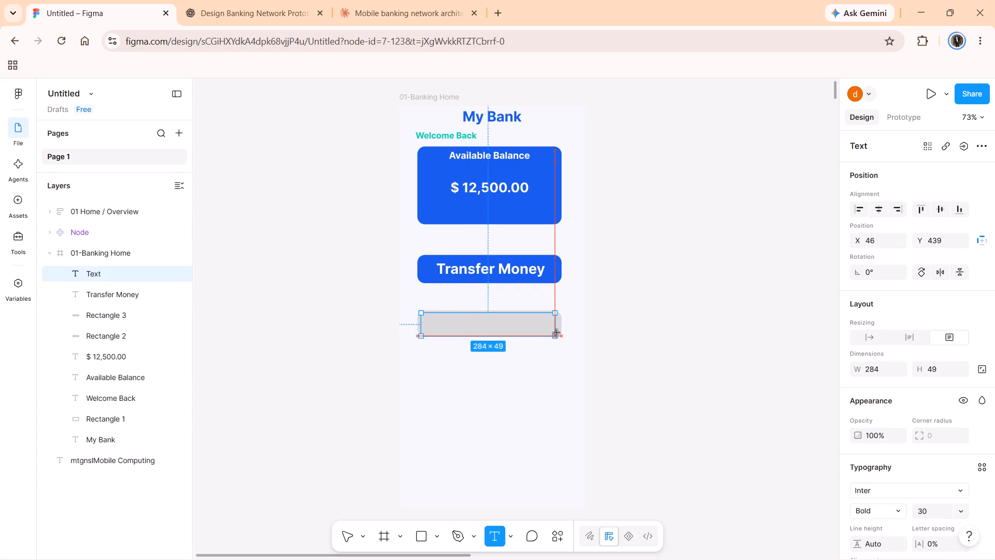
drag(557, 333, 558, 336)
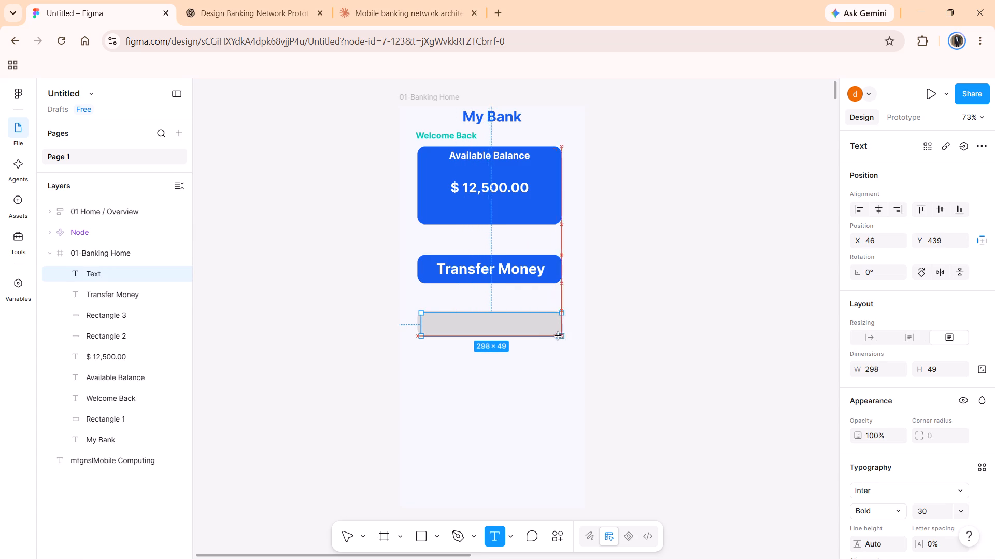
drag(558, 336, 560, 336)
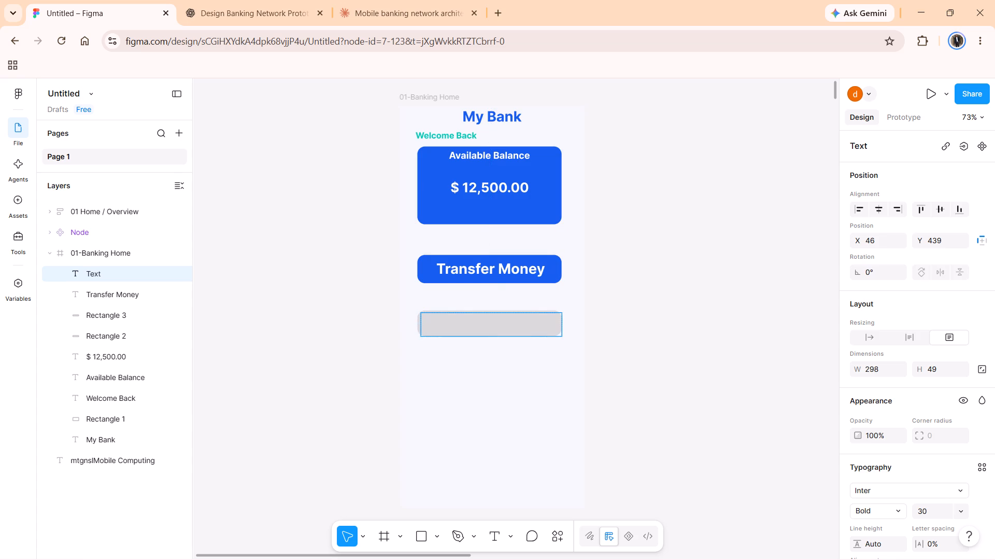
key(ctrl+v)
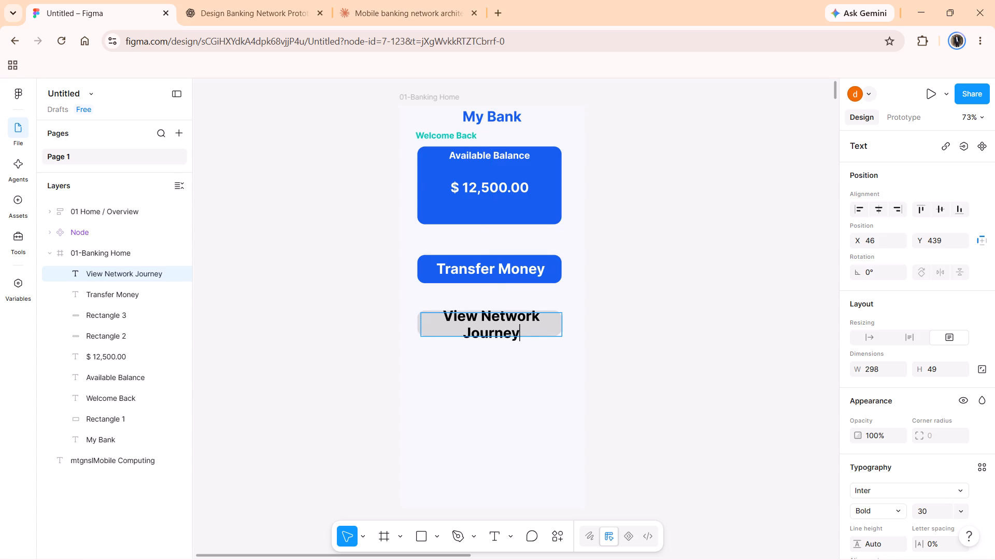
Set the font size of the whole View Network Journey label to 24.
triple_click(479, 324)
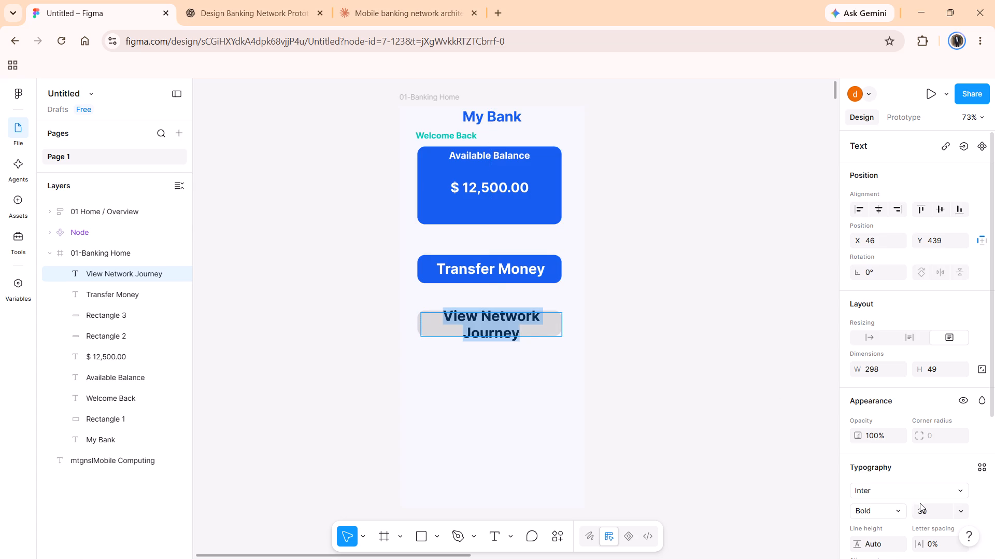
click(927, 509)
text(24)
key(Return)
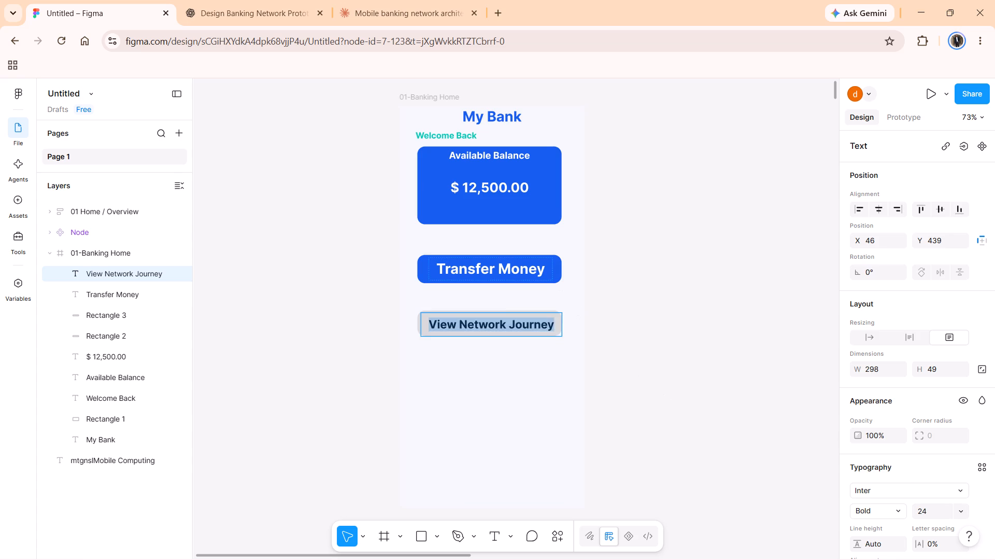
Set the font size of the whole Transfer Money label to 24.
double_click(526, 268)
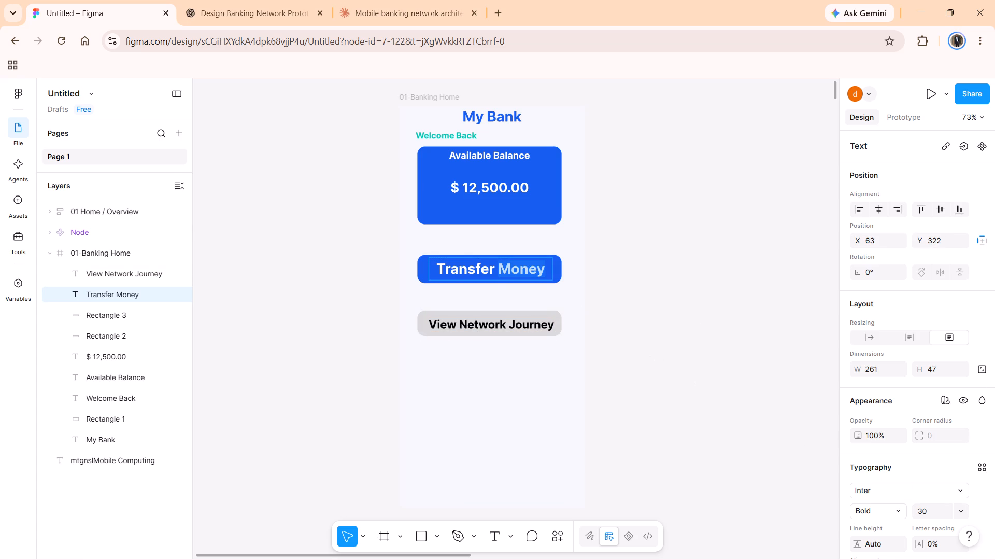
triple_click(470, 269)
click(470, 269)
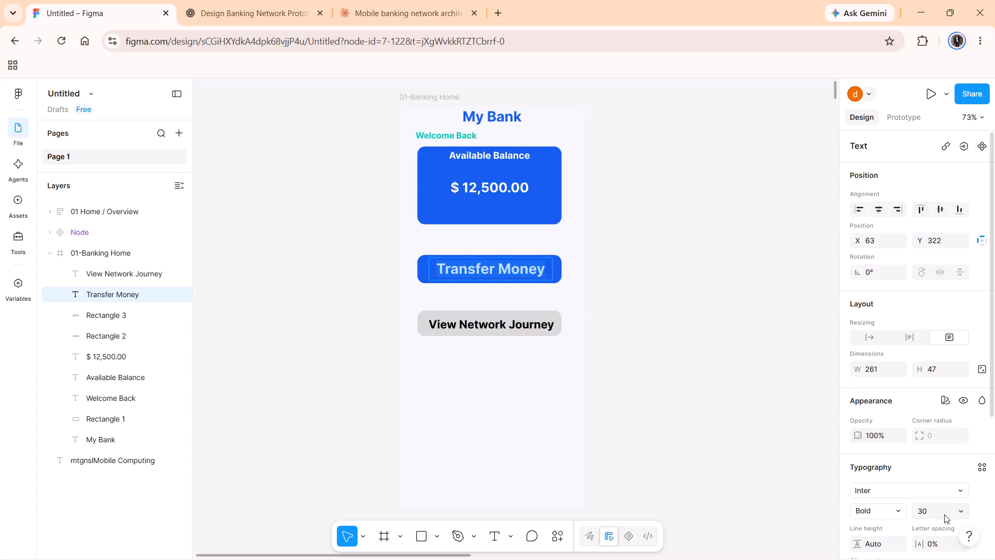
click(937, 512)
key(BackSpace)
key(BackSpace)
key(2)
key(Return)
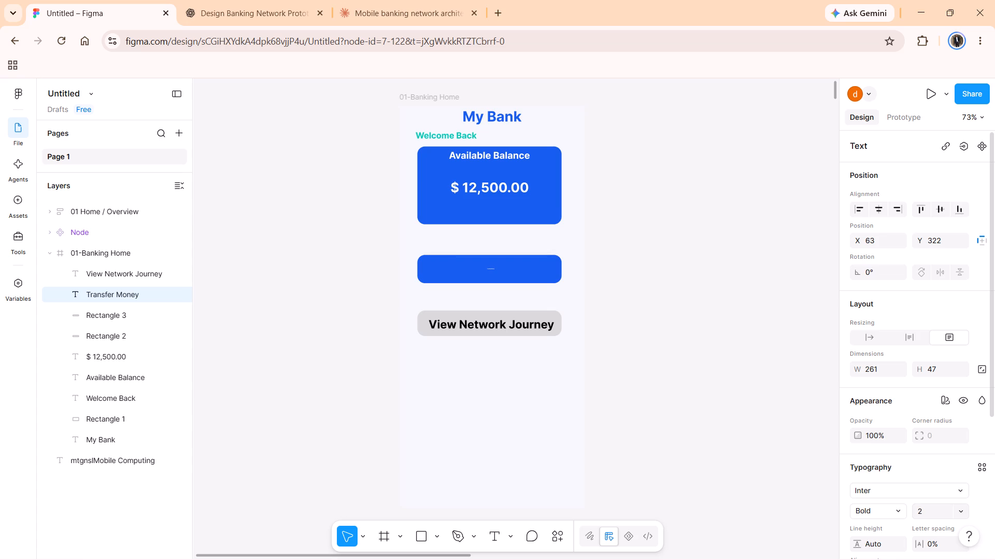
click(935, 511)
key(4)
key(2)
key(BackSpace)
key(BackSpace)
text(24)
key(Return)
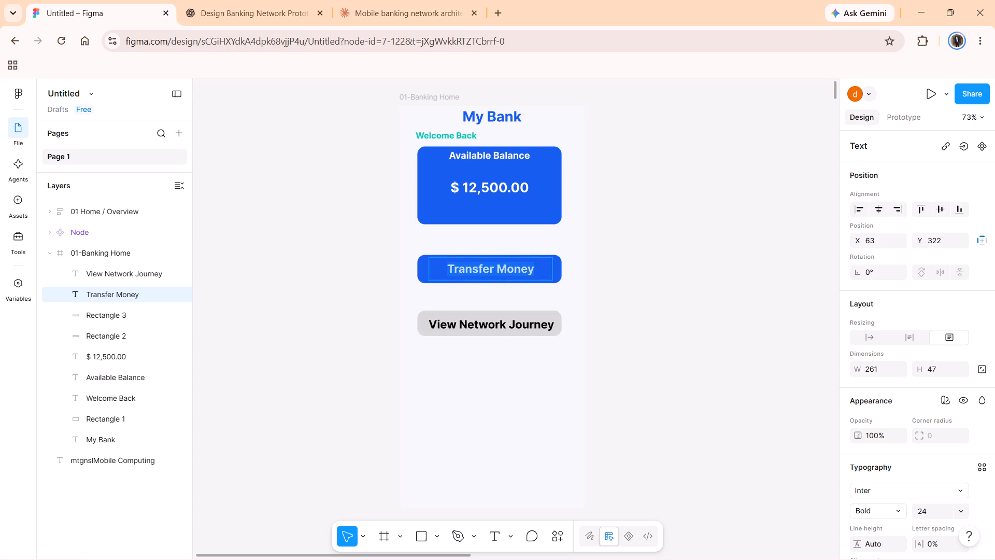
click(556, 267)
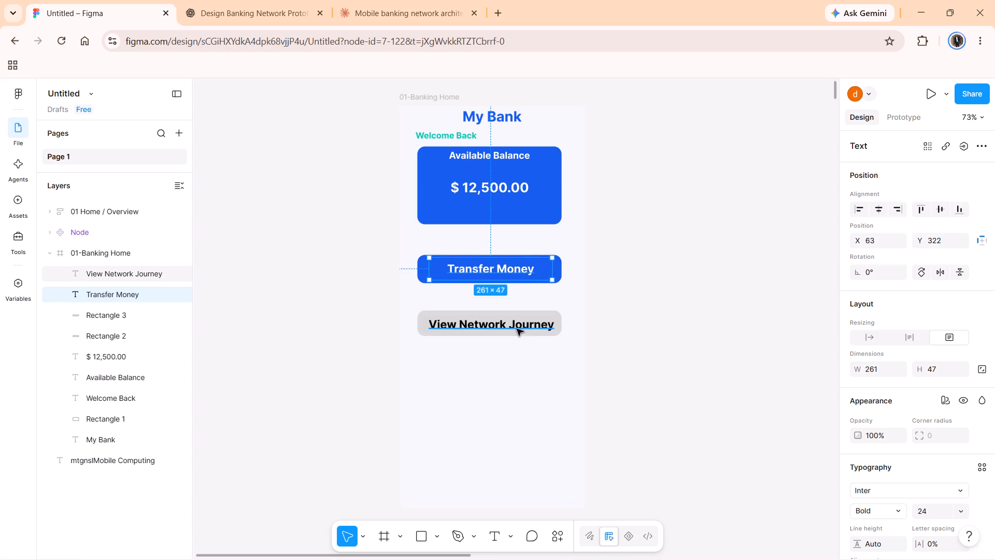
Extend the grey View Network Journey button rectangle downward to match the height of the Transfer Money button.
click(422, 325)
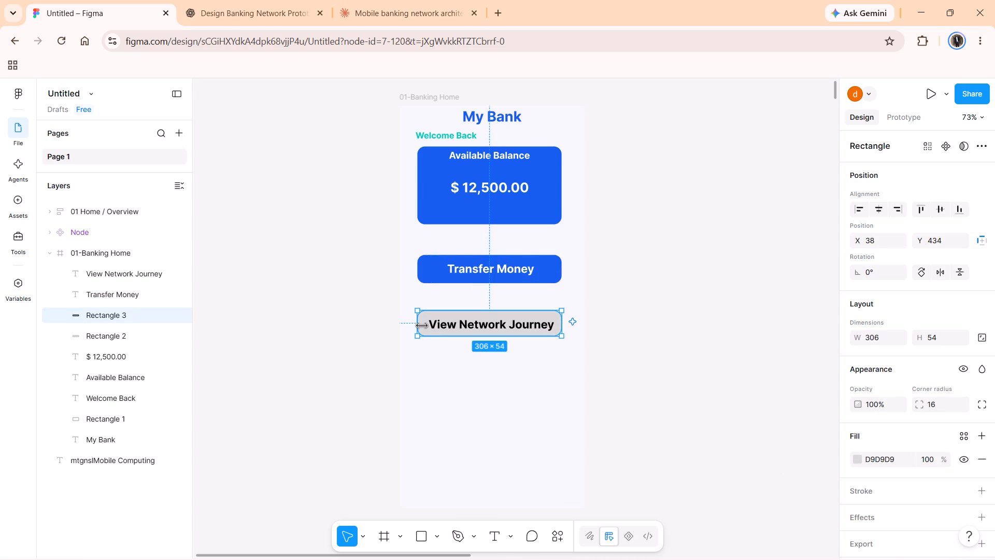
click(470, 337)
click(423, 275)
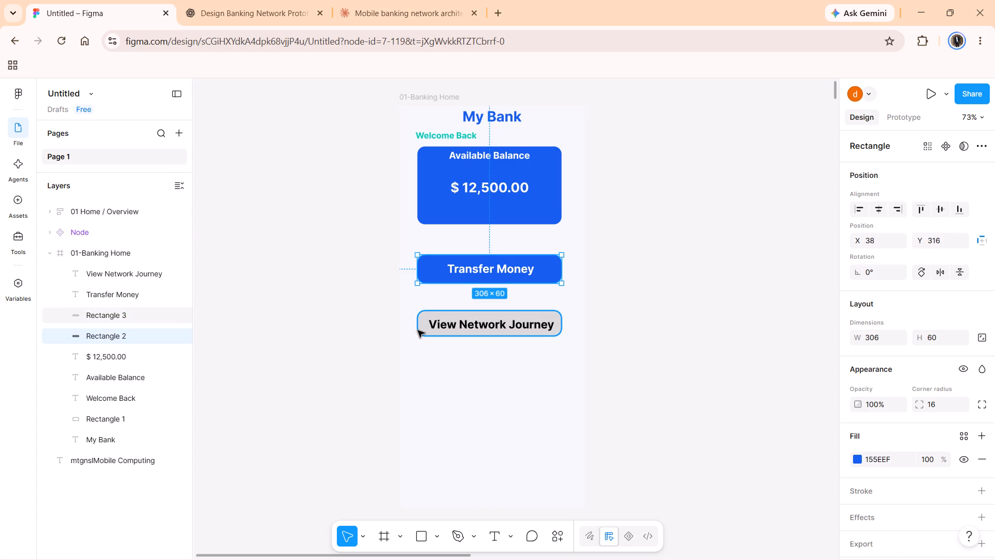
click(420, 330)
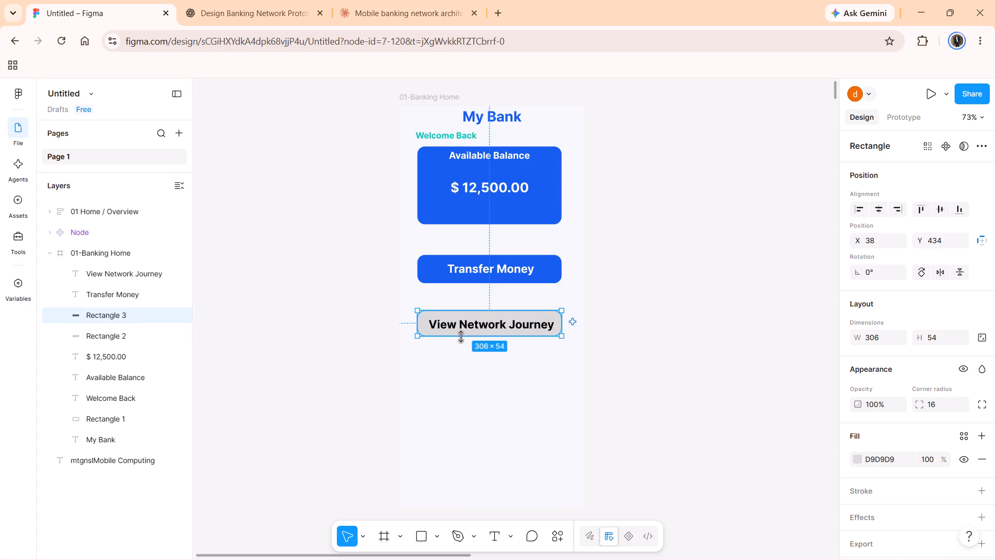
click(461, 337)
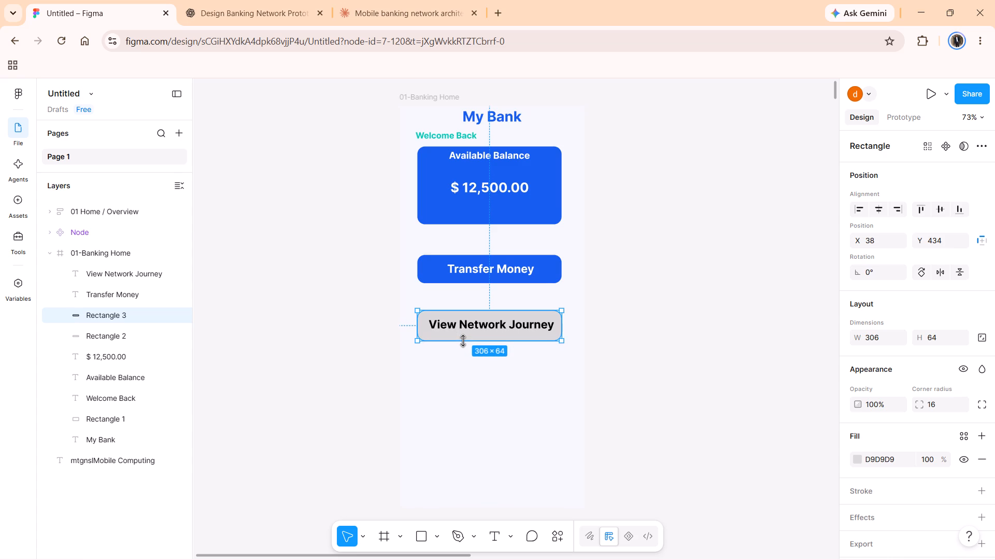
click(463, 339)
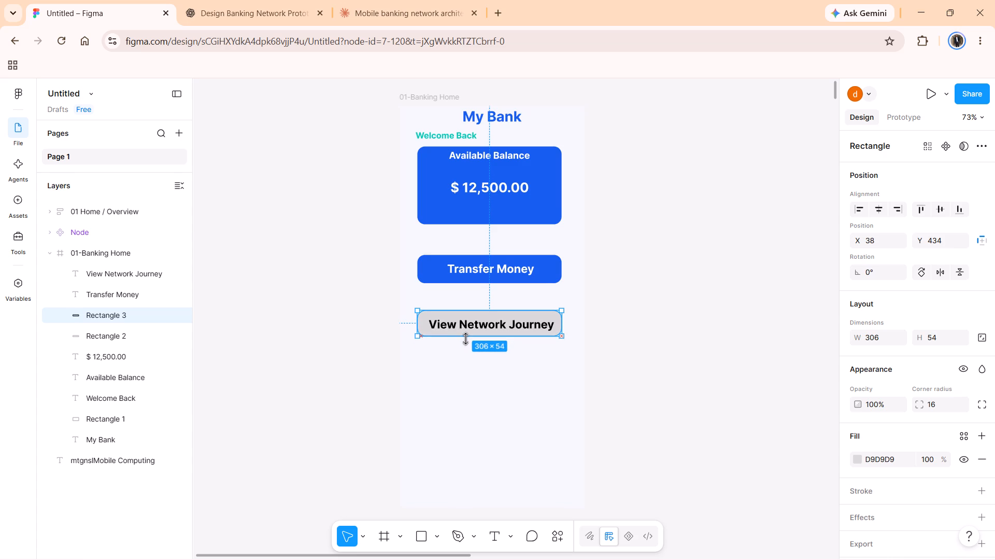
click(454, 370)
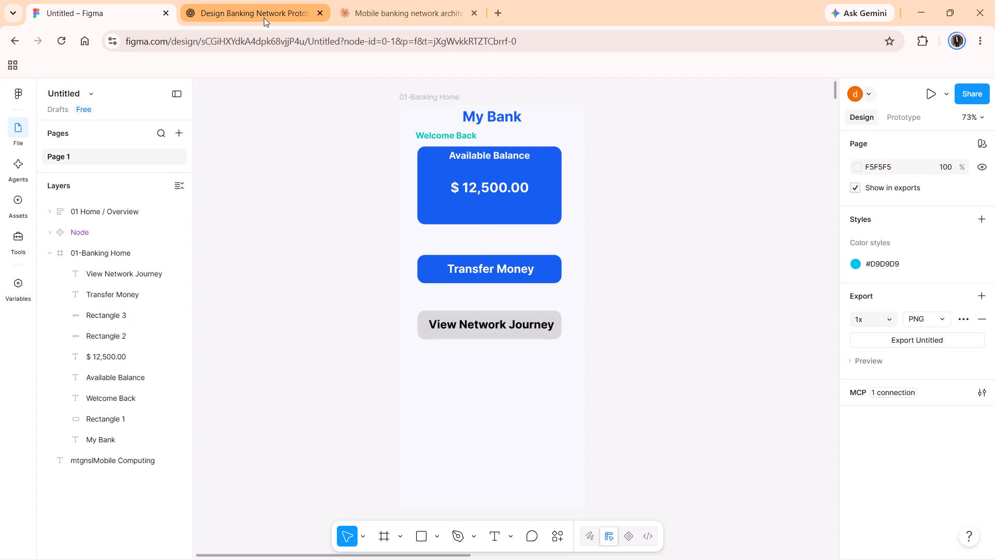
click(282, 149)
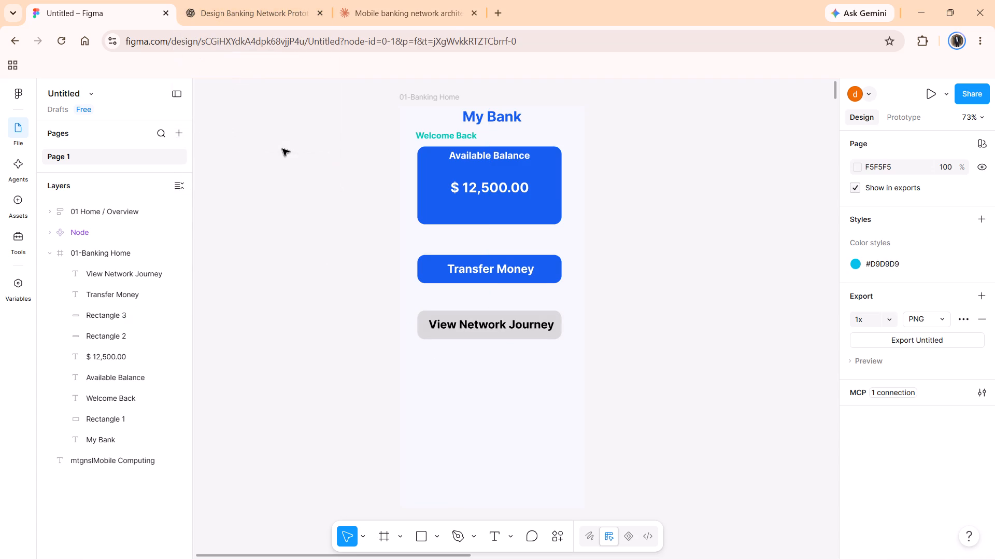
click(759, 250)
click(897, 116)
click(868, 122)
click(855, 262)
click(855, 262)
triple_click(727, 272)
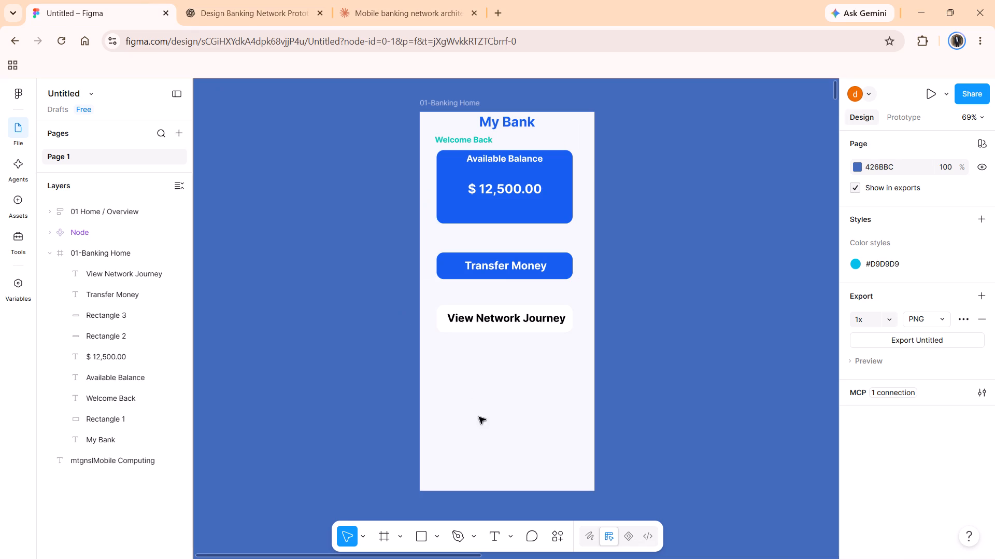
click(492, 535)
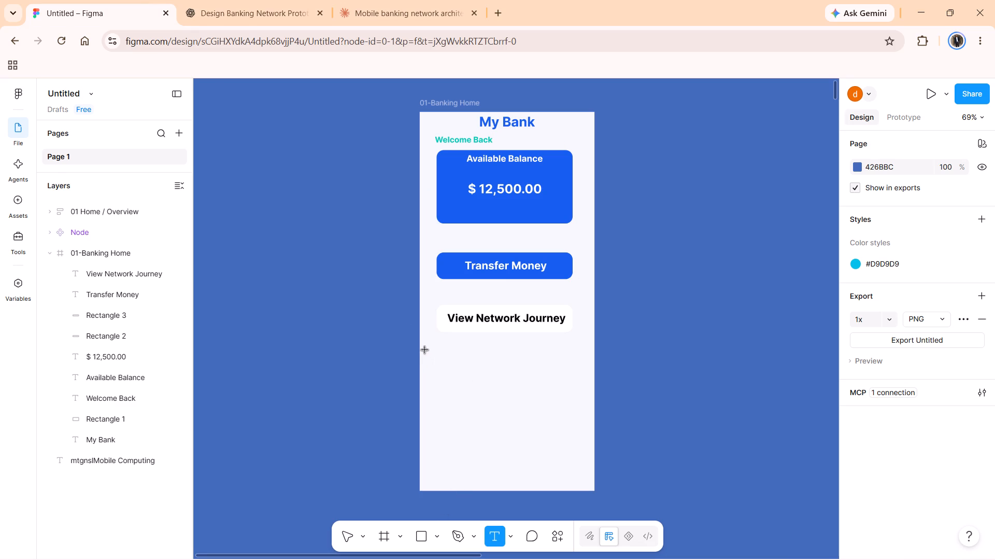
drag(425, 351, 511, 368)
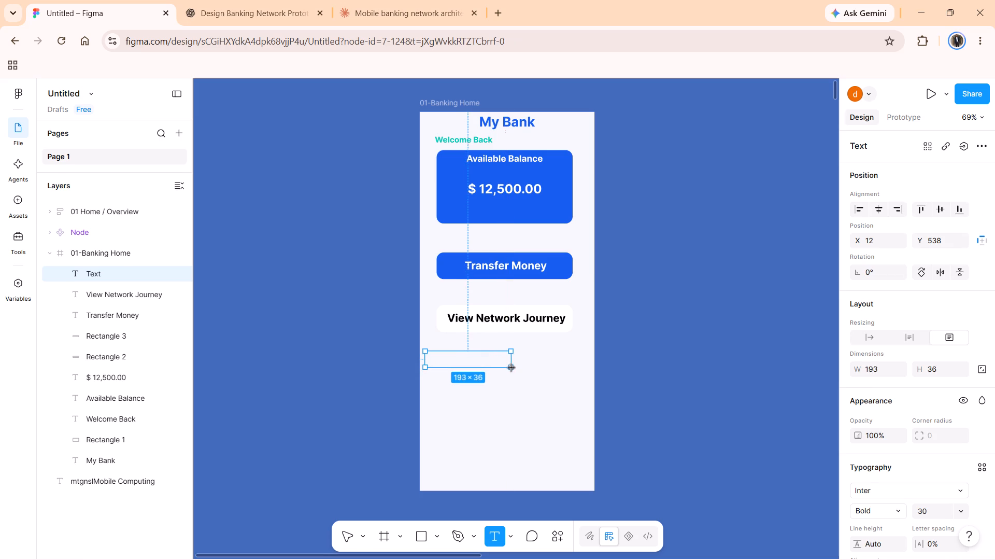
drag(511, 368, 517, 367)
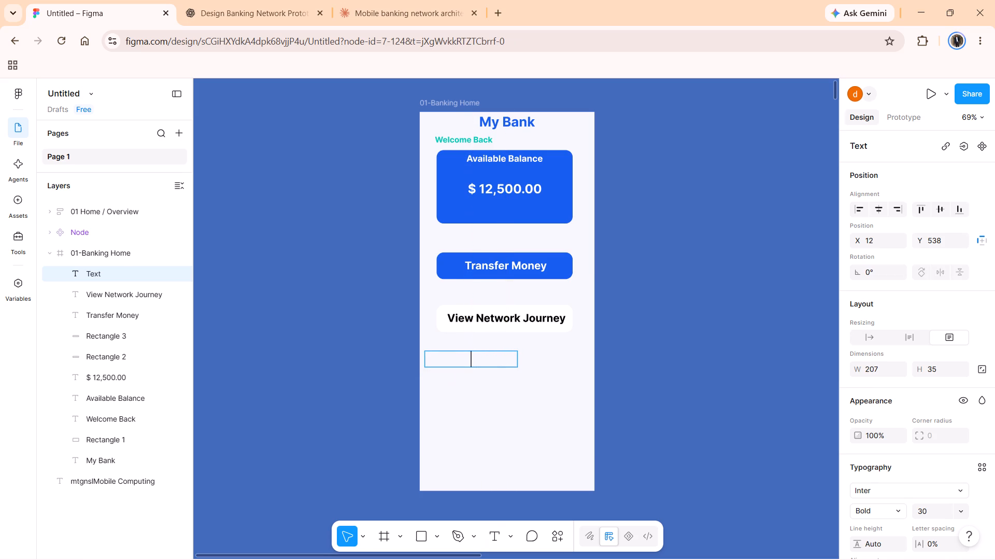
key(ctrl+v)
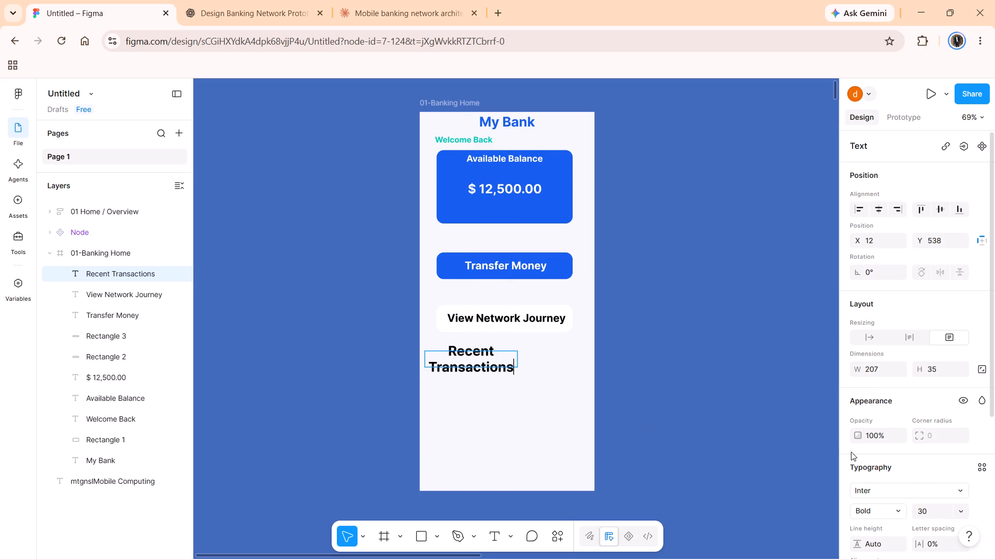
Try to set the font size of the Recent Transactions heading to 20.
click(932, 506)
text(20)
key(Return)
Set the font size of the whole Recent Transactions heading to 20.
triple_click(501, 362)
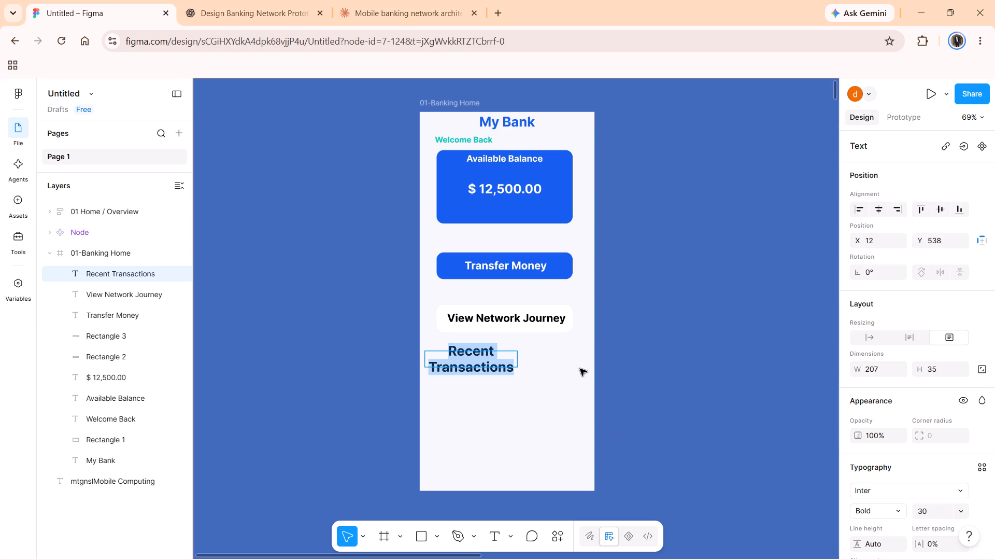
click(931, 512)
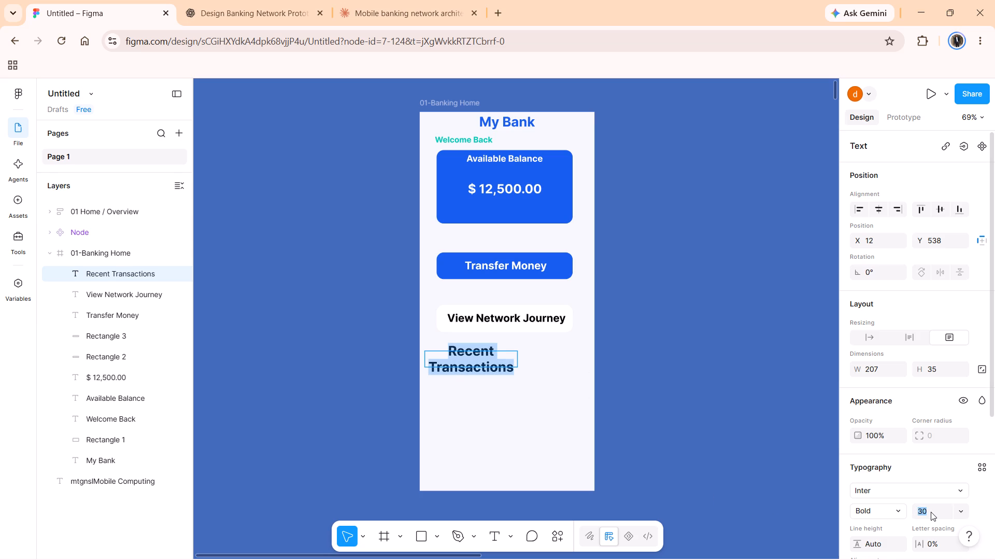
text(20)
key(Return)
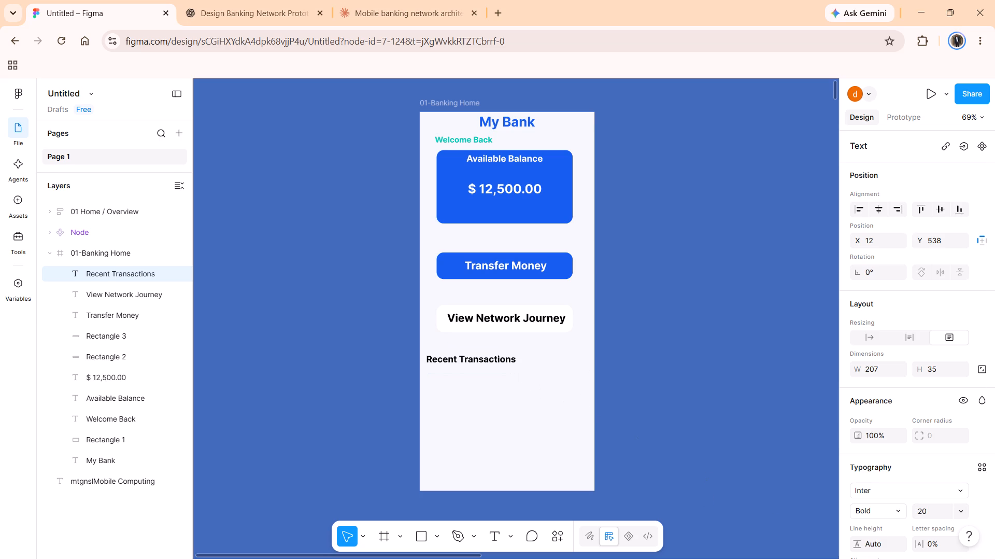
click(508, 365)
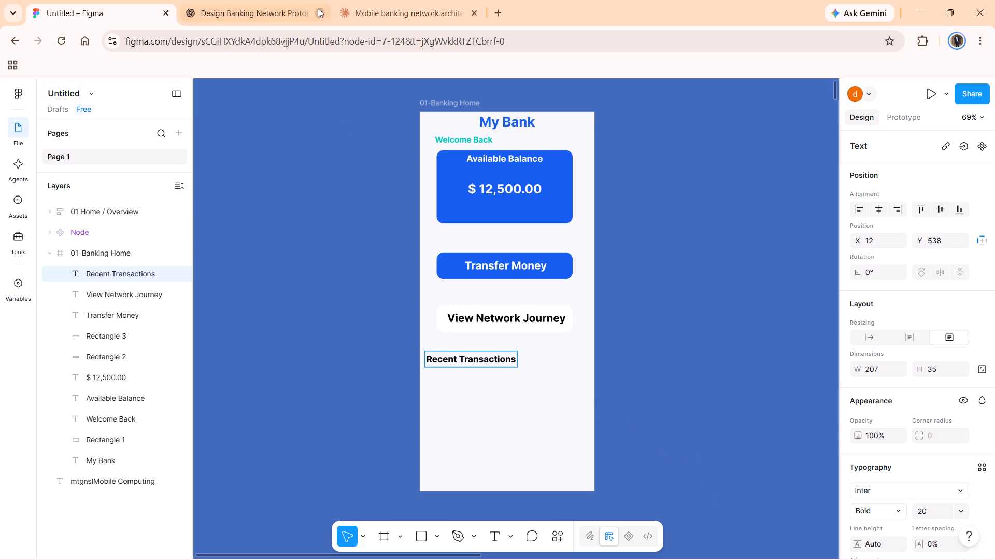
Check ChatGPT's reference layout, return to Figma and draw a rectangle about 345 × 210 below the Recent Transactions heading.
click(267, 0)
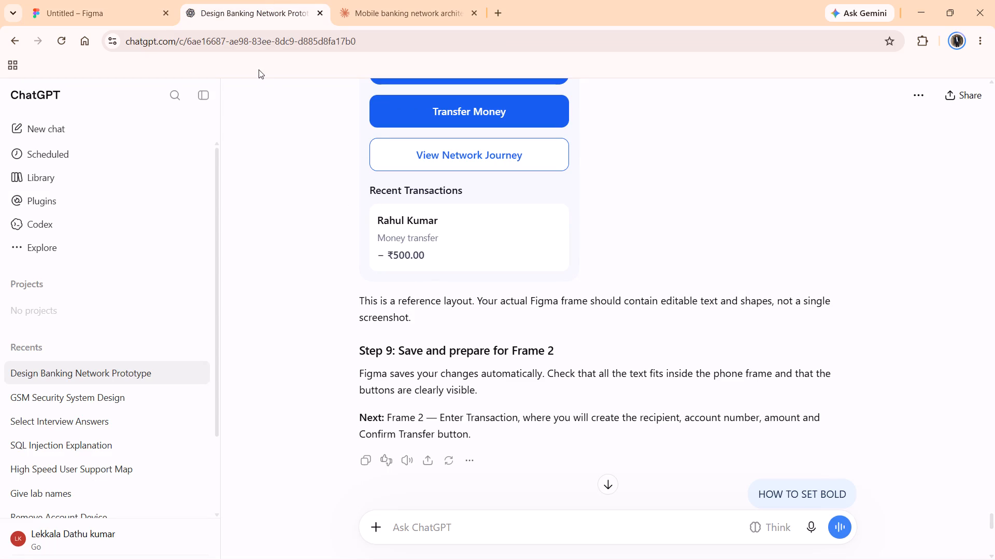
click(122, 0)
click(425, 538)
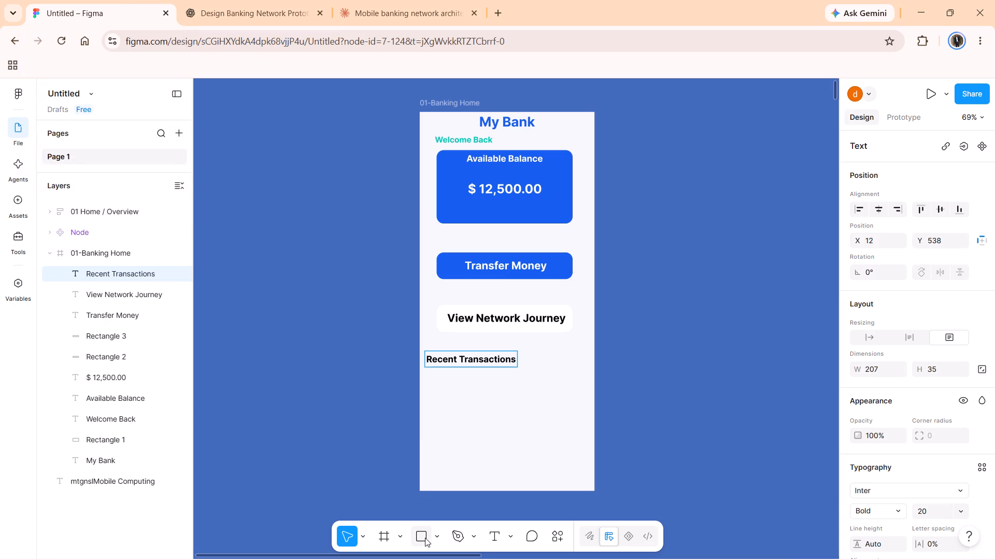
drag(432, 385, 491, 426)
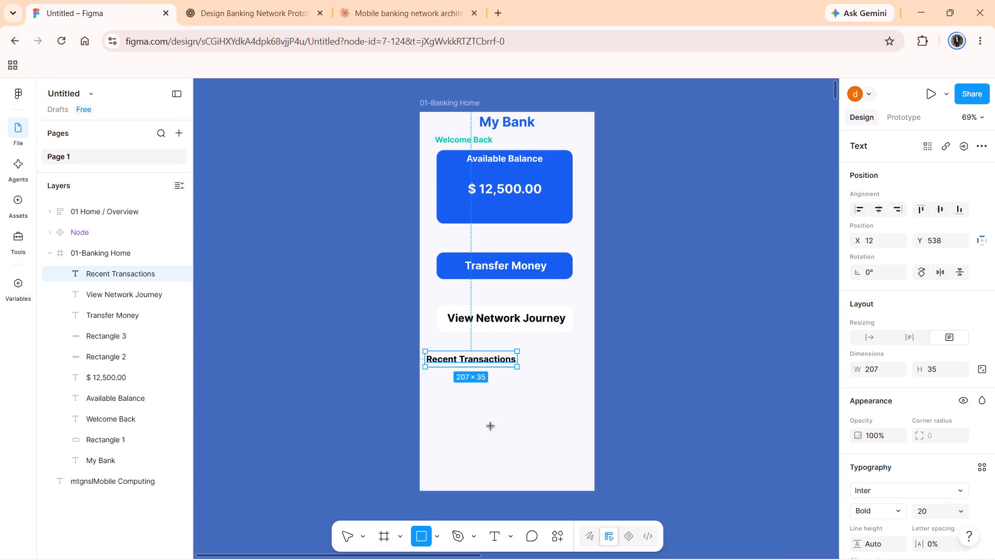
drag(491, 426, 587, 480)
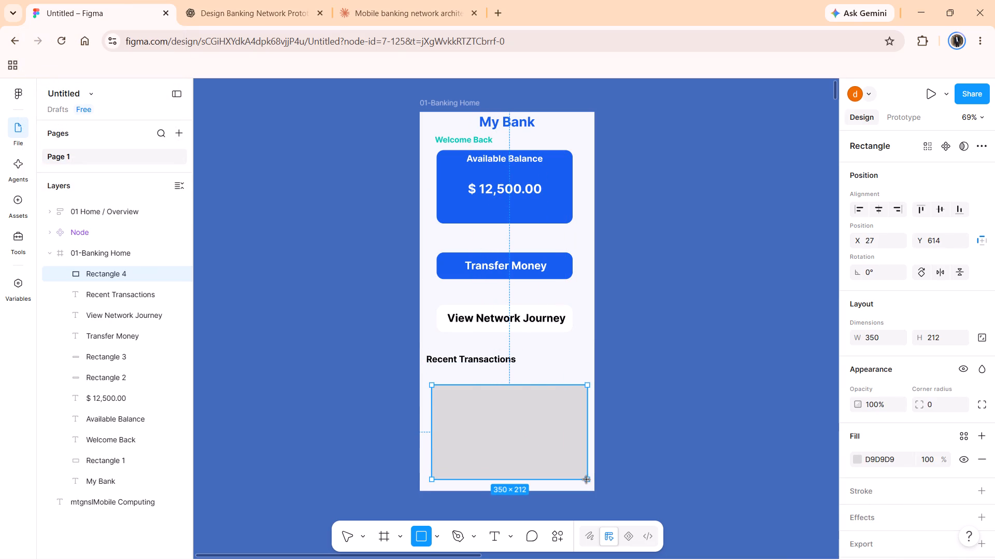
drag(587, 480, 585, 478)
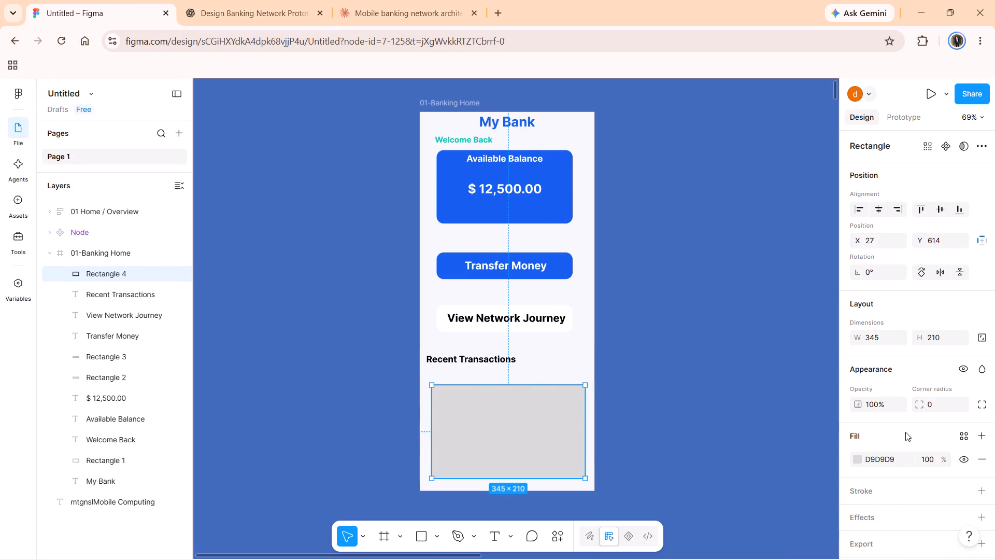
Set the corner radius of the rectangle below the Recent Transactions heading to 16.
click(934, 404)
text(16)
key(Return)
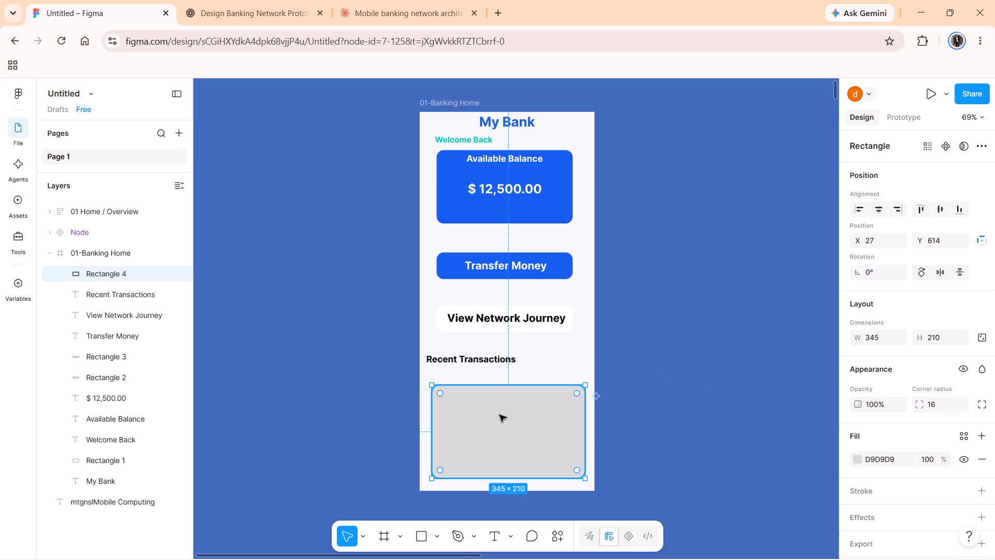
Change the fill of the grey transaction card rectangle to the library colour Backgrounds/Primary.
click(500, 415)
click(877, 466)
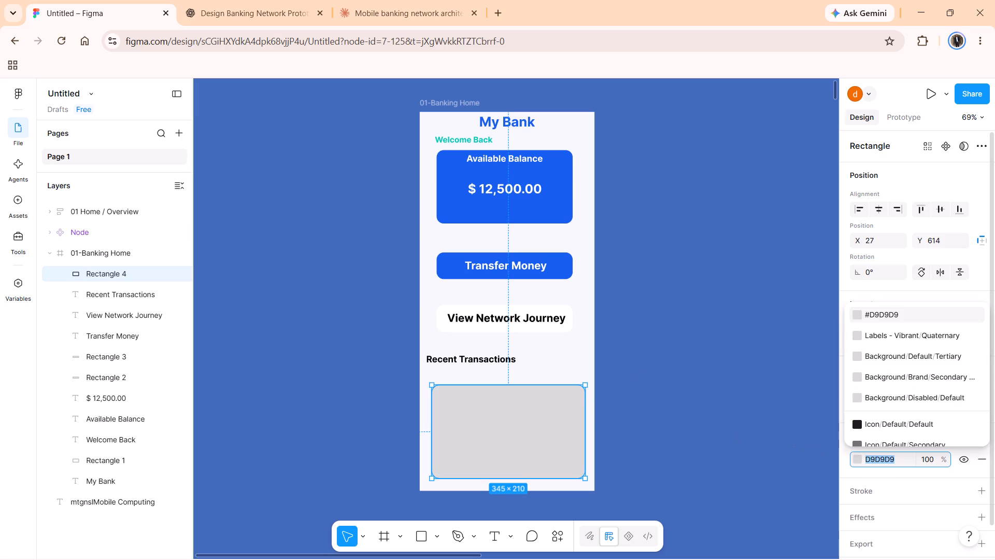
scroll(881, 421, down, 10)
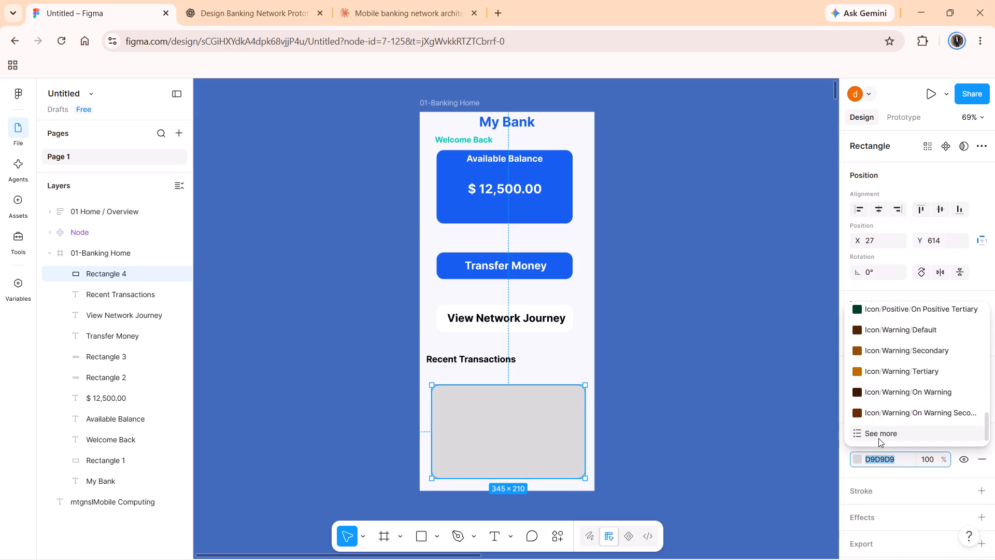
click(878, 438)
scroll(736, 417, down, 2)
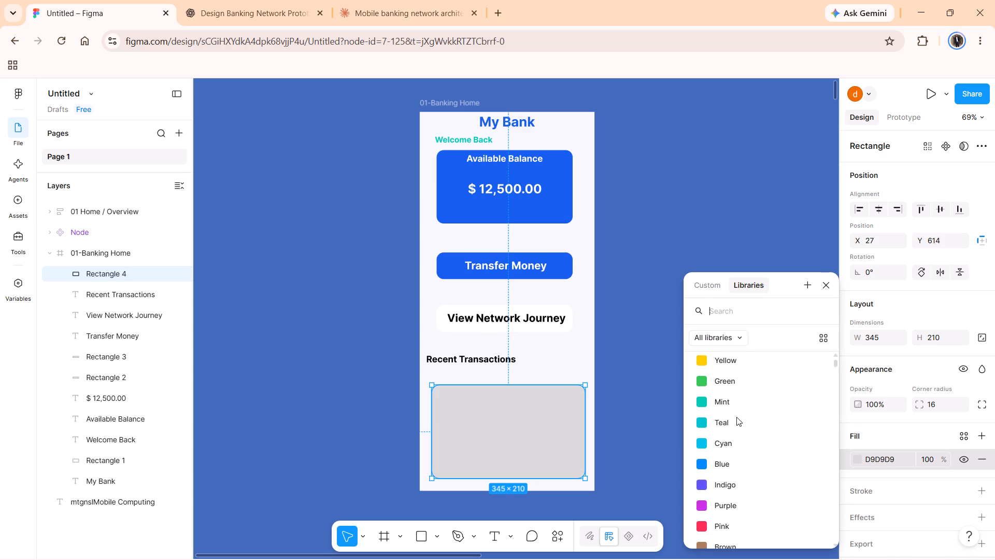
scroll(736, 417, down, 2)
click(731, 488)
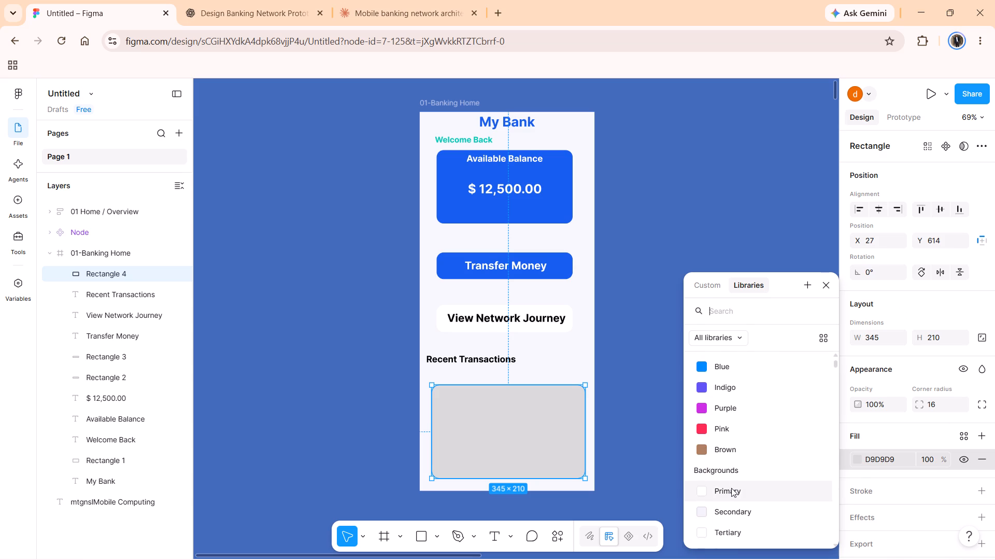
click(509, 405)
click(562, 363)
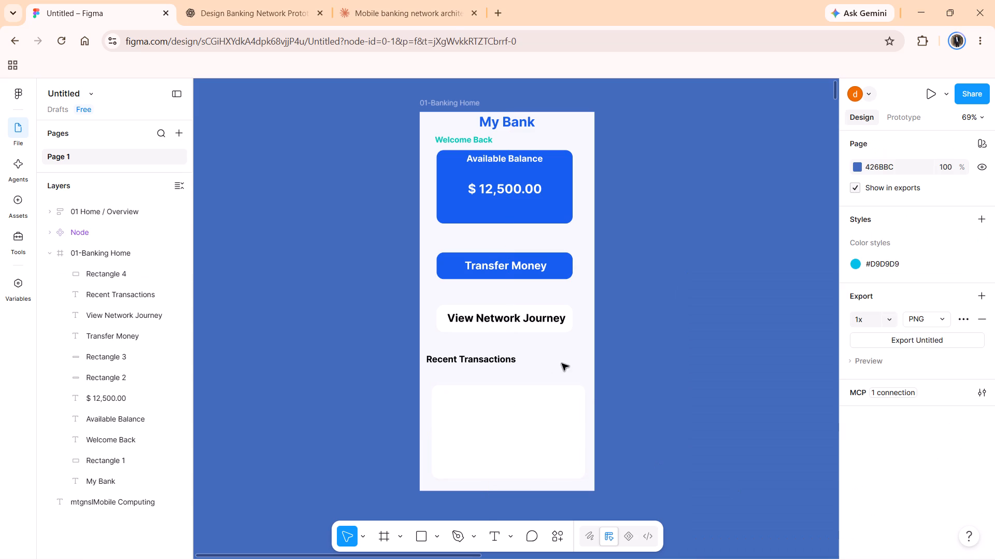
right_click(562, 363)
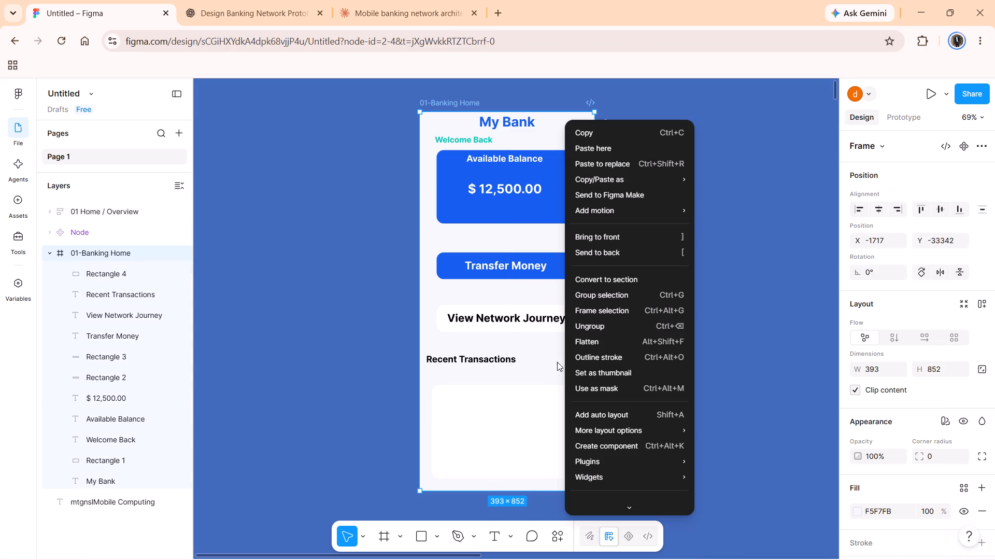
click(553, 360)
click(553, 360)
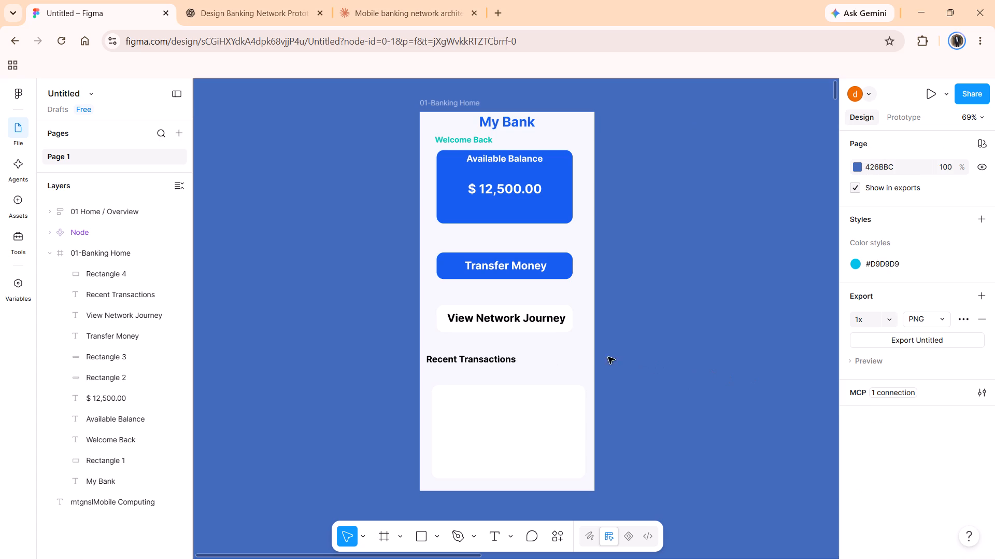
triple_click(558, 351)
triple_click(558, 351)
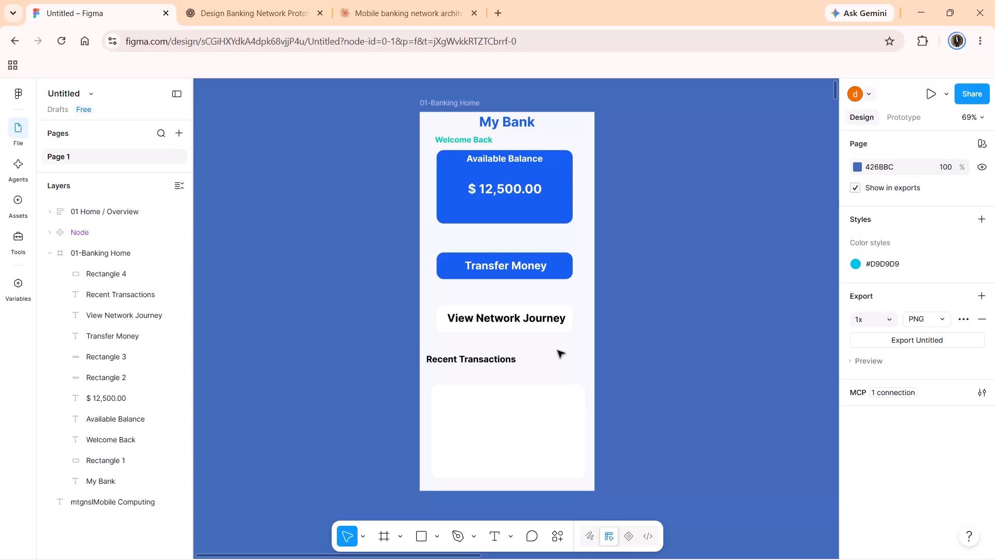
Try several shades of blue for the page background and settle on the dark slate colour 43516C.
click(870, 168)
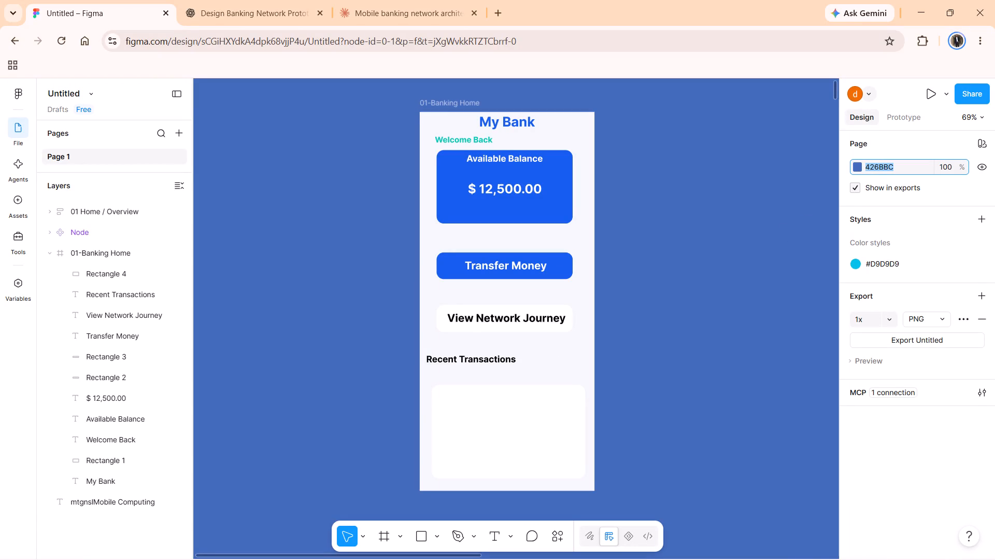
click(857, 166)
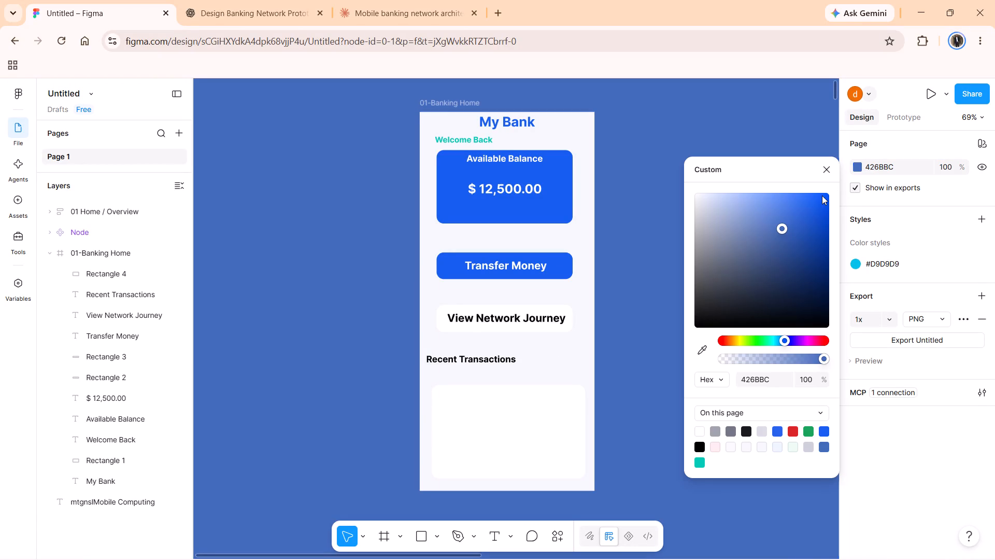
click(822, 195)
click(779, 209)
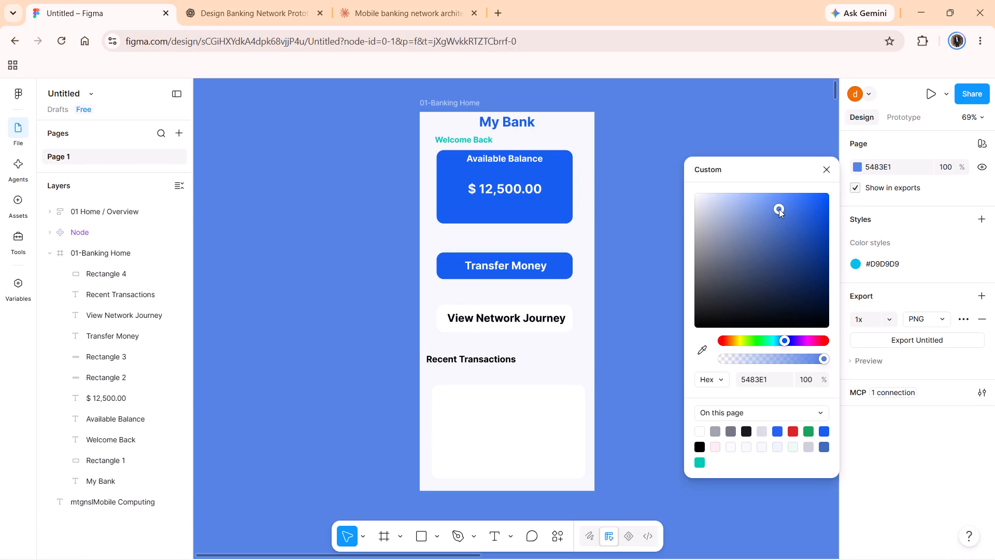
click(771, 202)
click(775, 226)
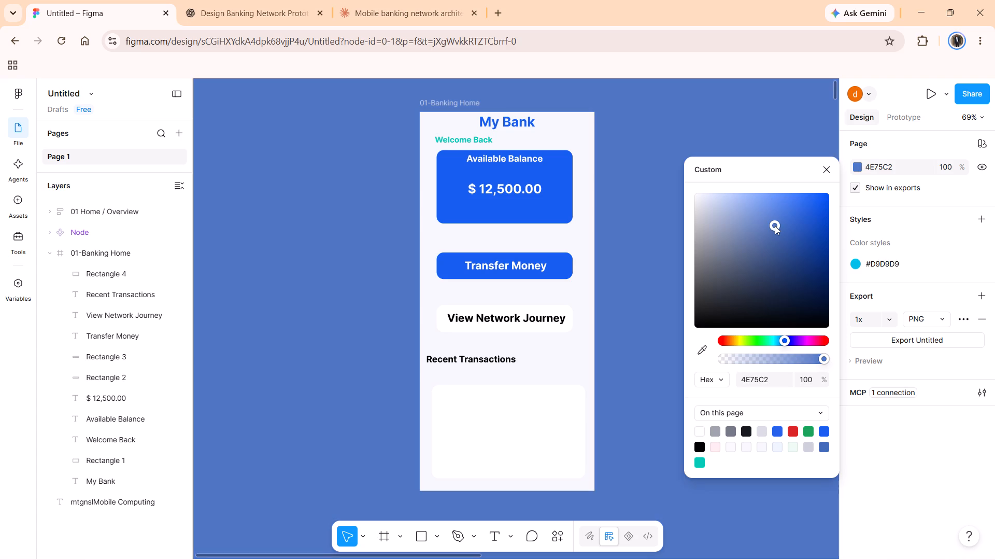
click(778, 237)
click(778, 248)
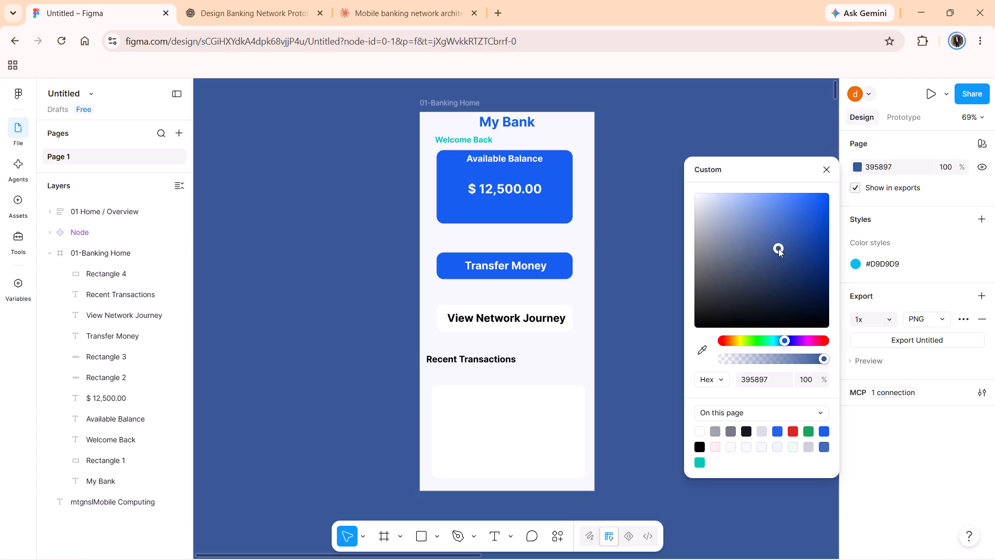
click(780, 313)
click(774, 246)
click(783, 281)
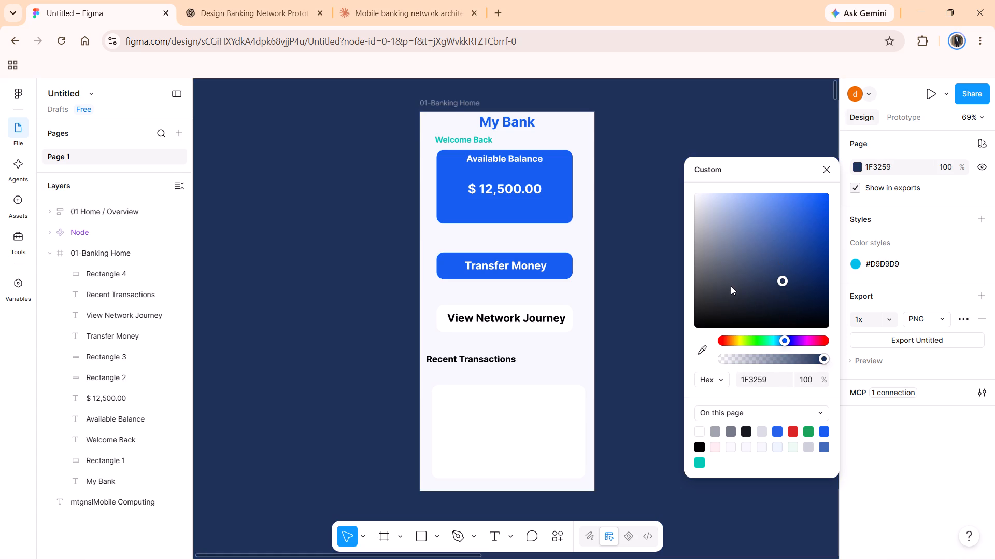
click(740, 237)
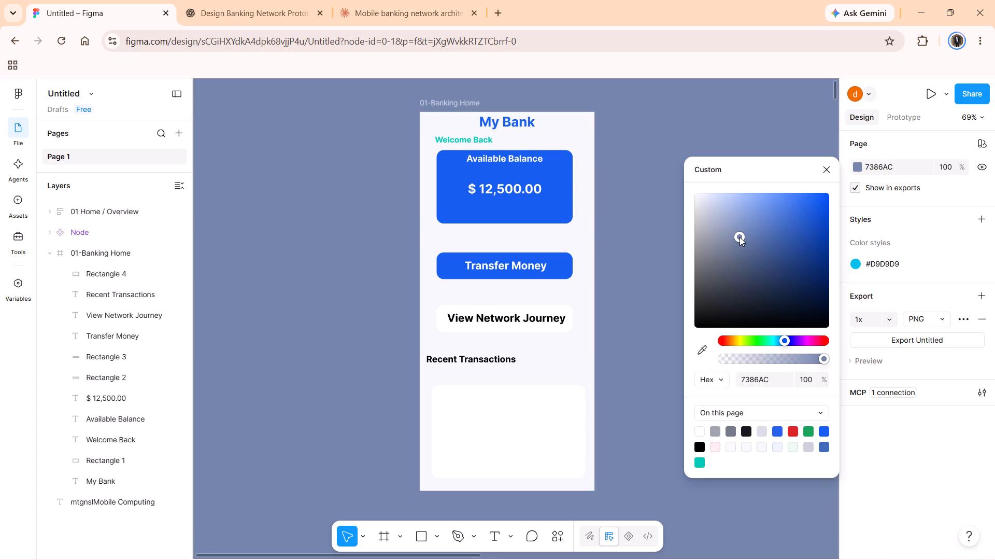
click(780, 221)
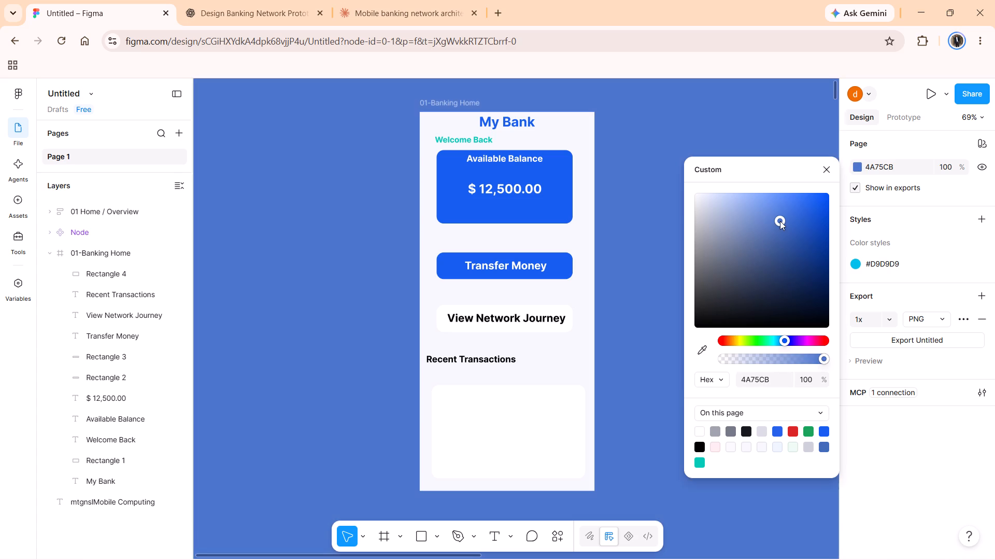
click(763, 248)
click(746, 271)
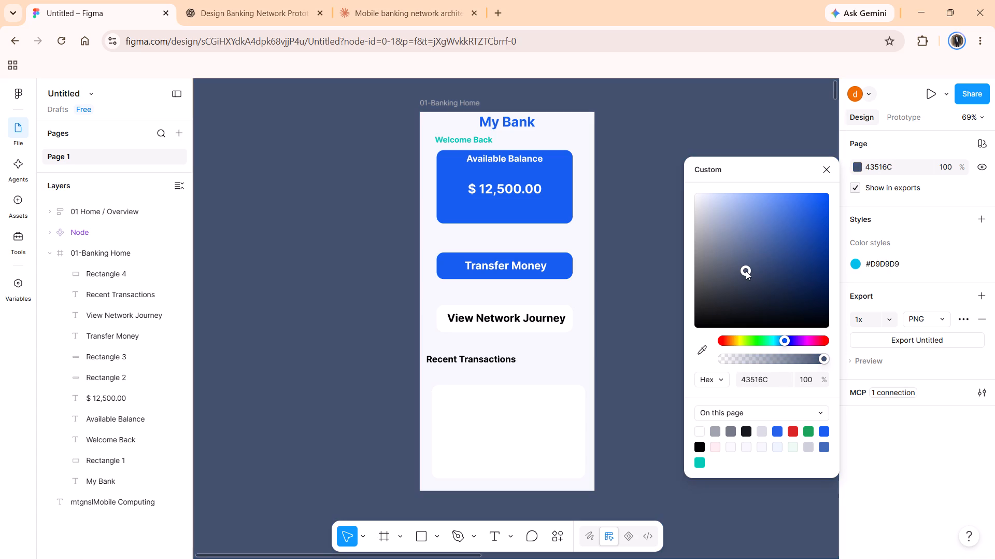
click(823, 170)
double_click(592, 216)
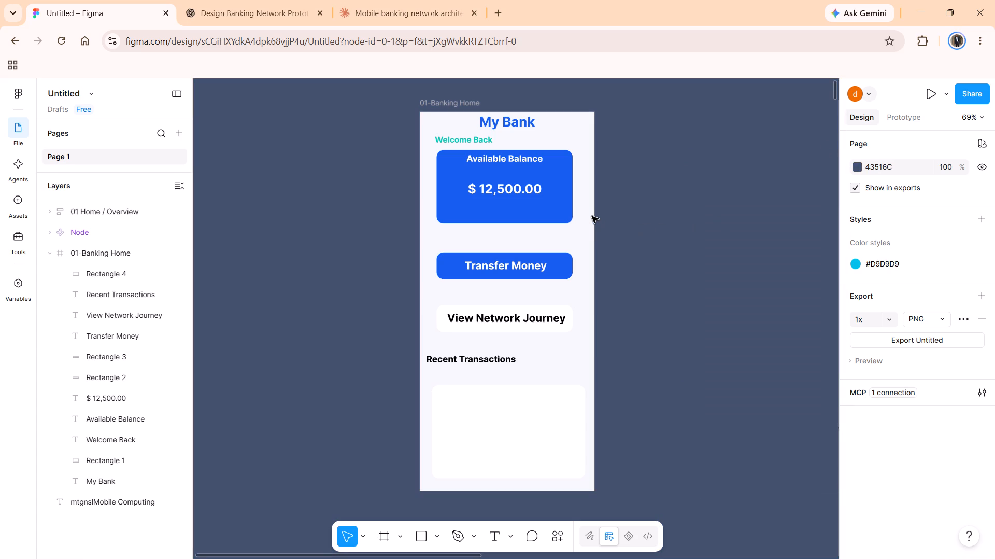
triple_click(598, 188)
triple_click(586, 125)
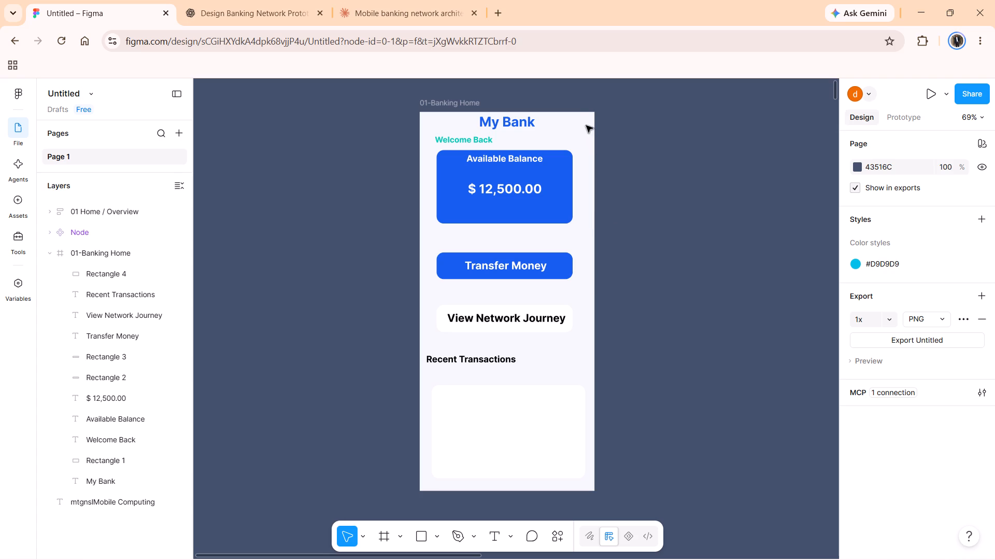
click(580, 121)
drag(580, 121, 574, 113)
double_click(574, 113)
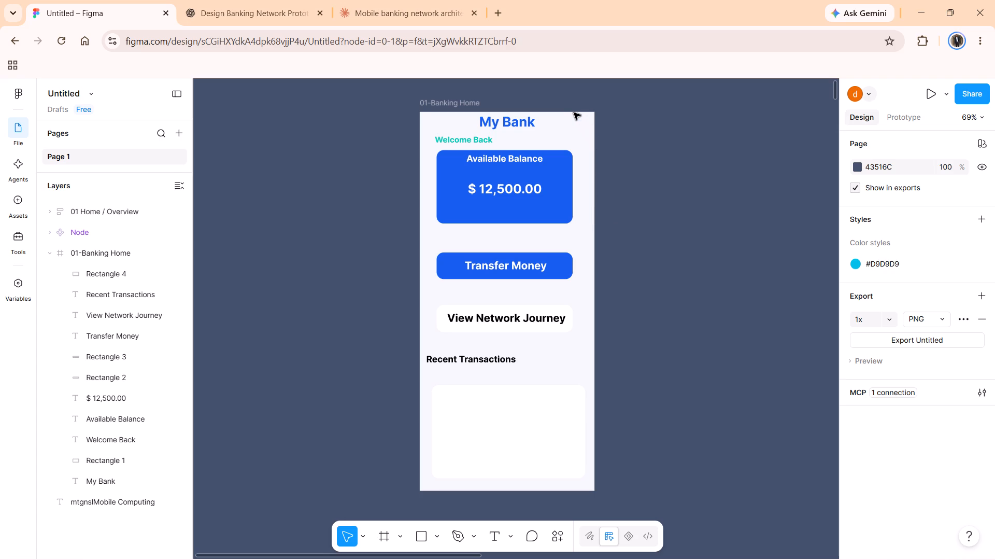
Change the fill of the 01-Banking Home frame to the library colour Backgrounds/Secondary.
right_click(574, 113)
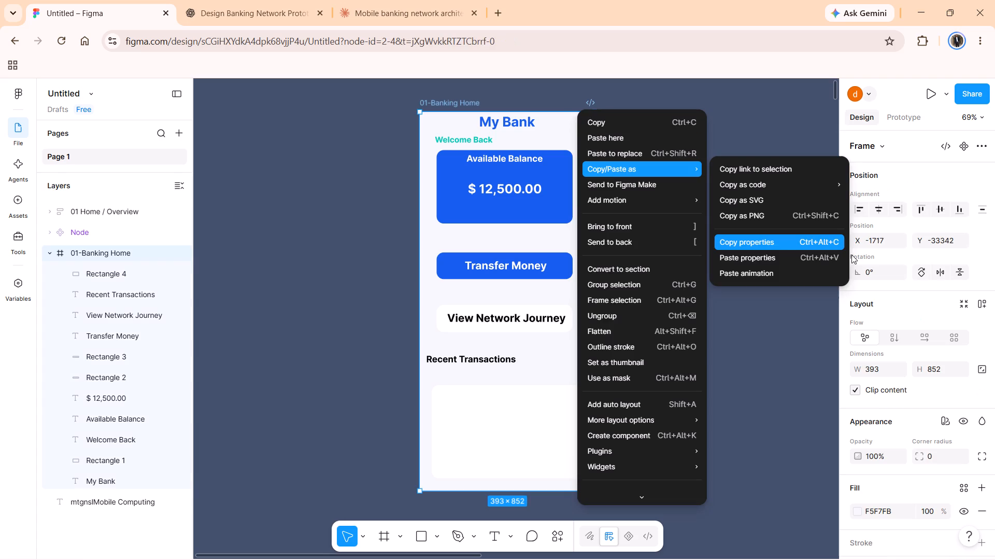
click(896, 310)
scroll(896, 310, down, 1)
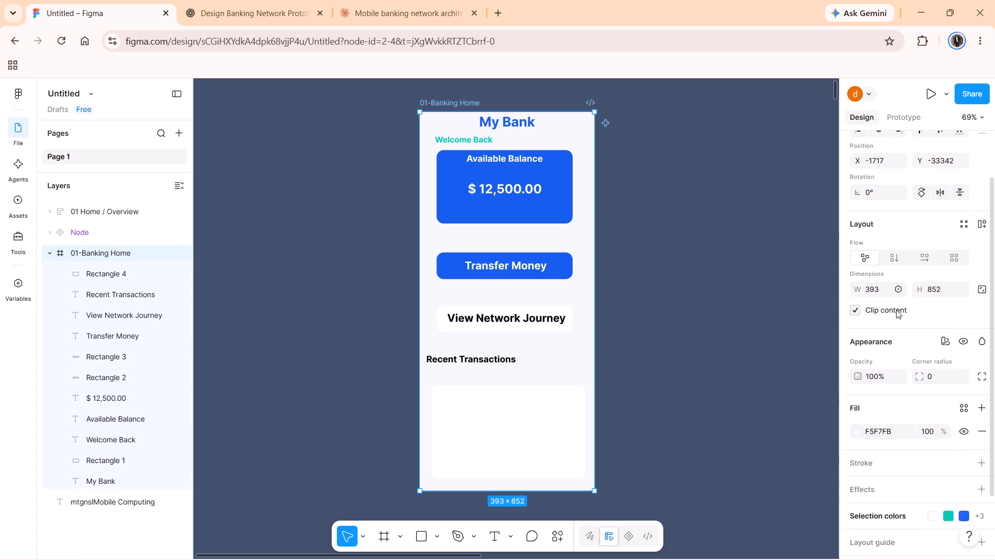
scroll(896, 310, down, 1)
click(883, 385)
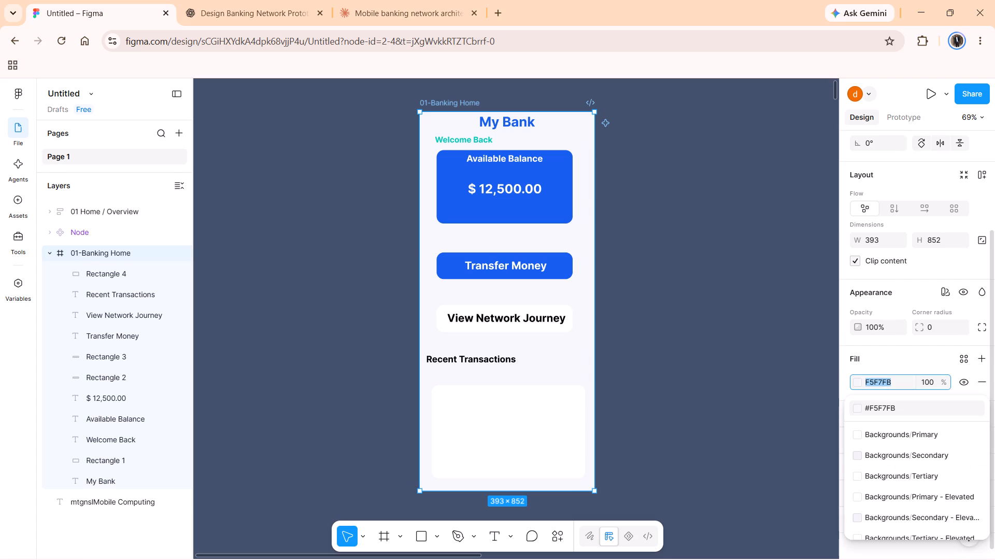
click(876, 450)
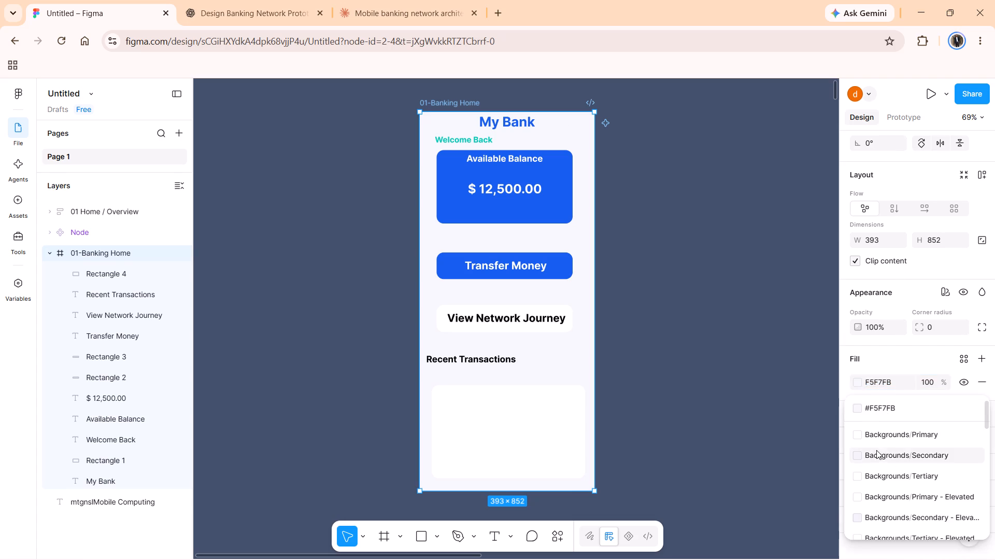
Reapply a Secondary shade from the library's Backgrounds colours to the 01-Banking Home frame's fill.
click(872, 384)
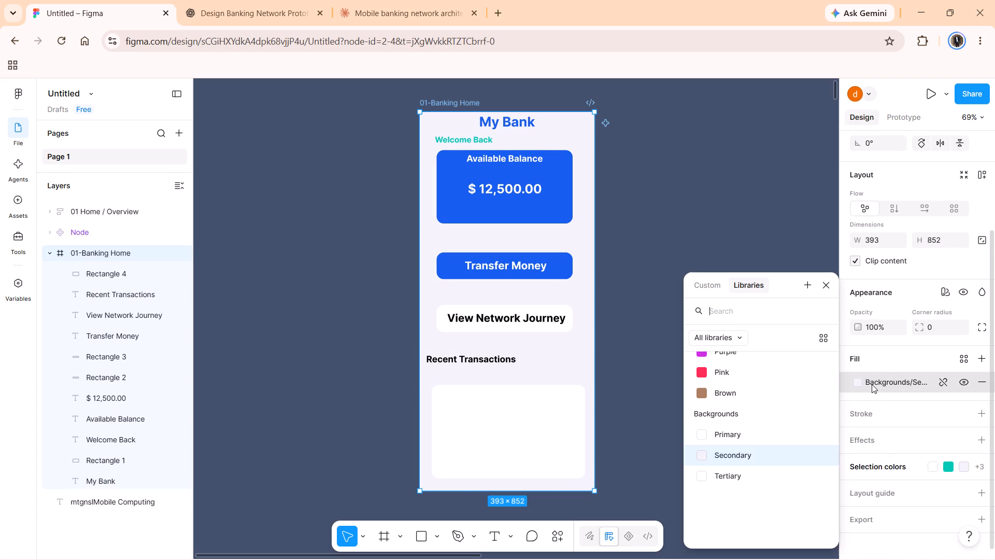
scroll(741, 509, down, 1)
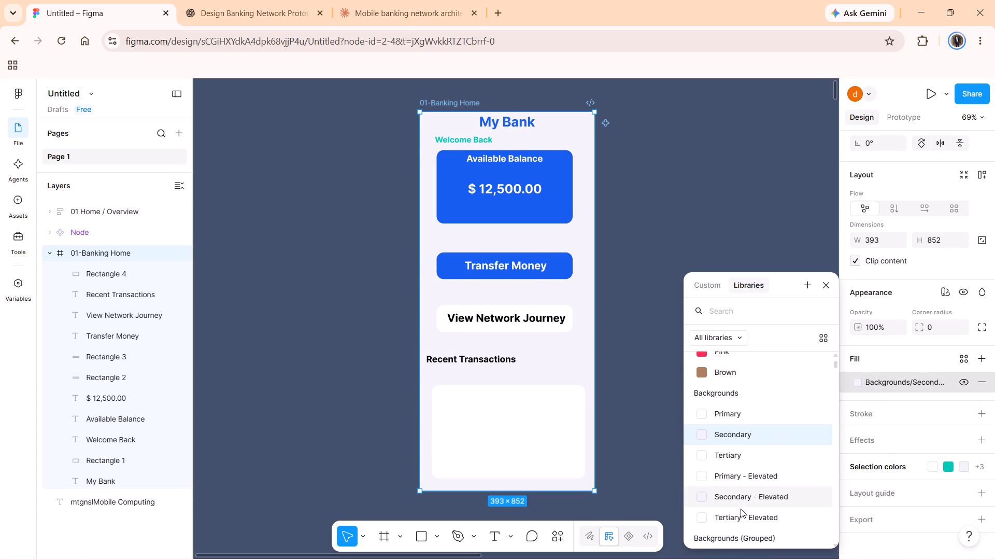
scroll(741, 509, down, 1)
click(734, 473)
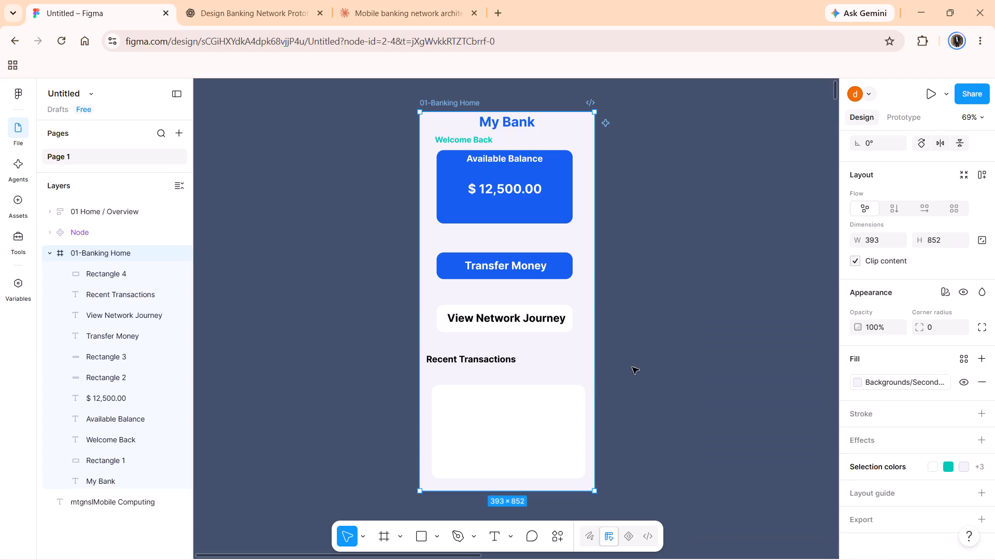
click(698, 212)
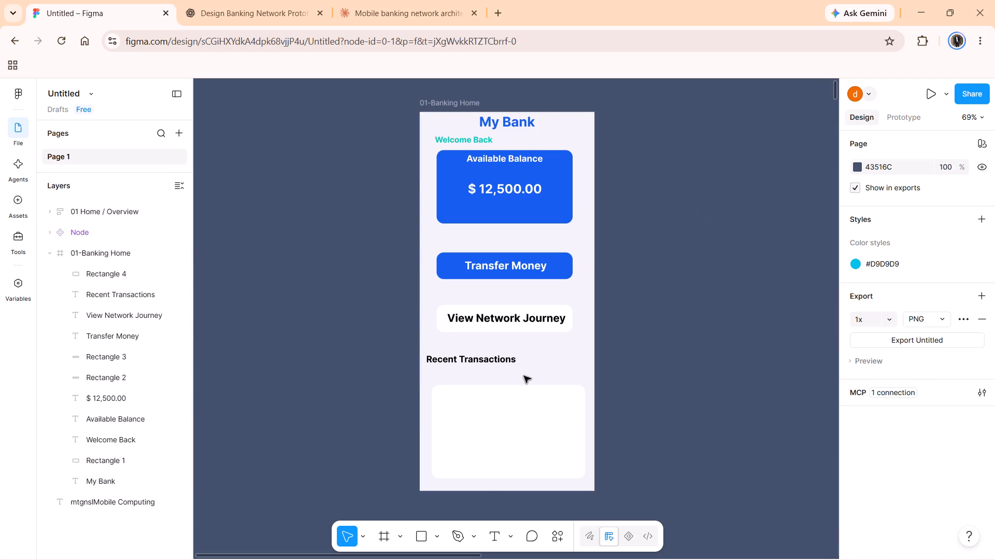
click(514, 407)
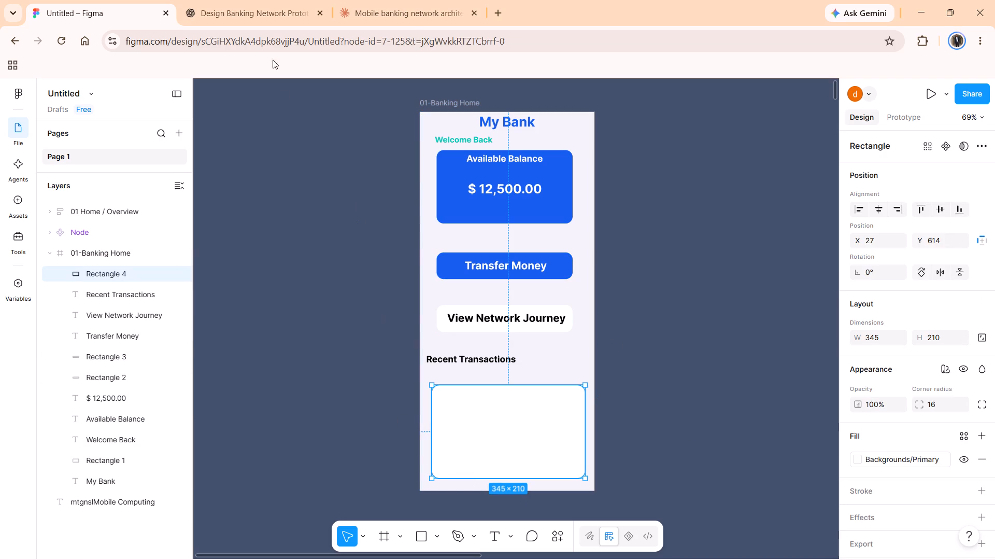
drag(269, 44, 267, 37)
click(267, 4)
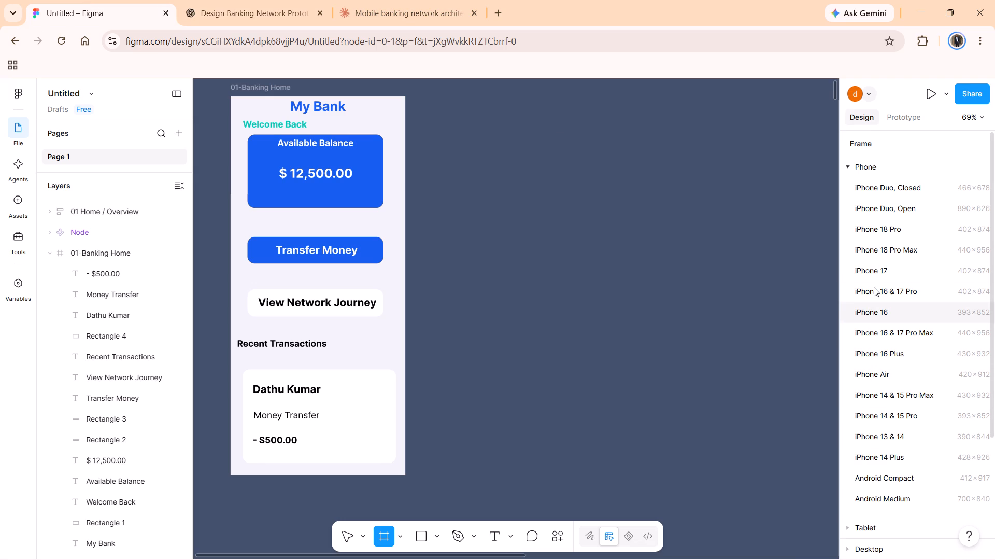
scroll(874, 287, up, 1)
scroll(901, 432, down, 2)
scroll(901, 432, up, 3)
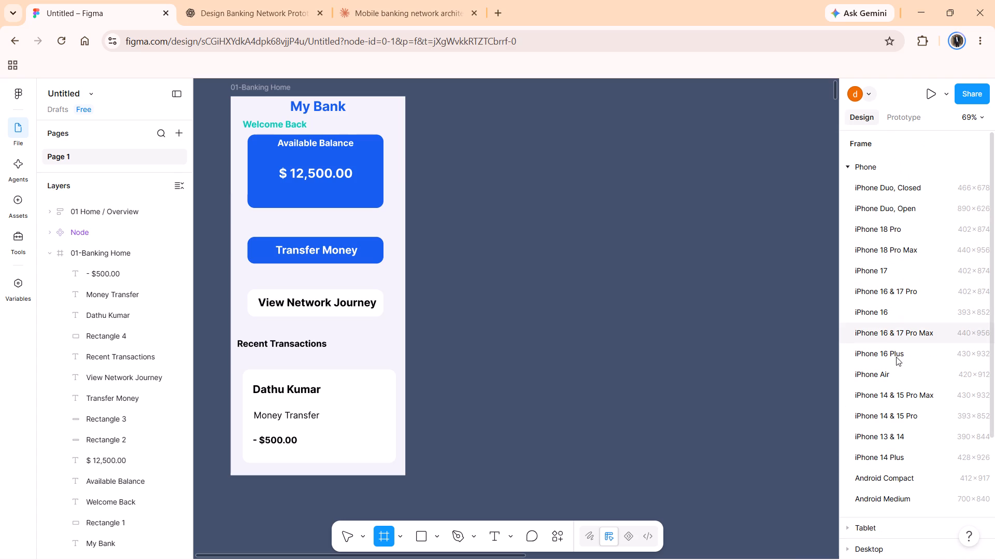
click(888, 431)
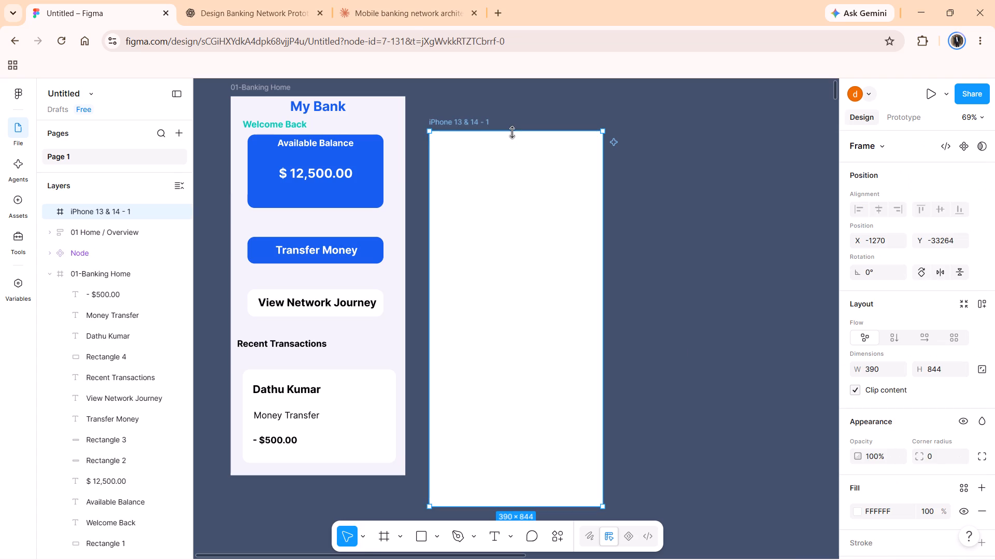
Resize the new frame to a height of 852, aligning its top and bottom edges with the home frame.
drag(512, 132, 505, 97)
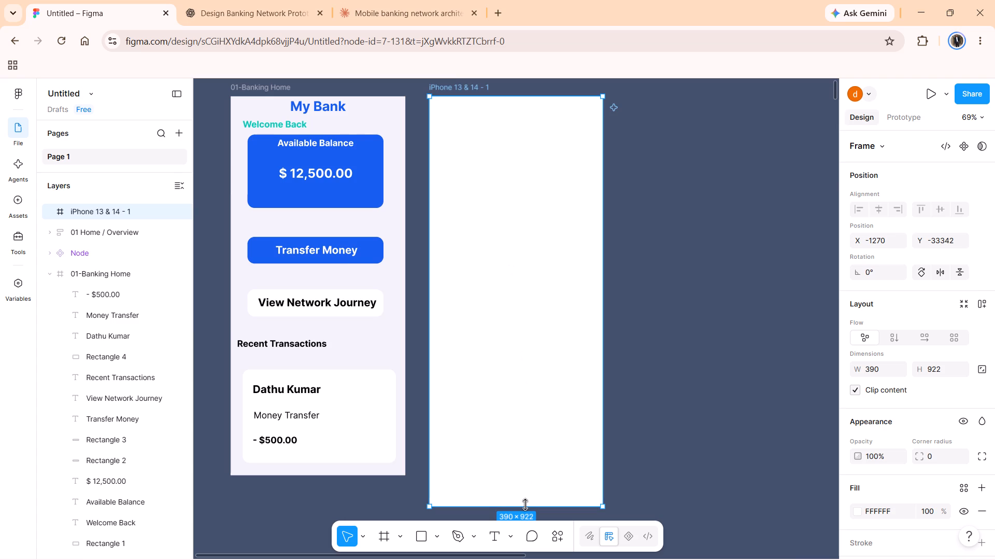
drag(525, 505, 518, 474)
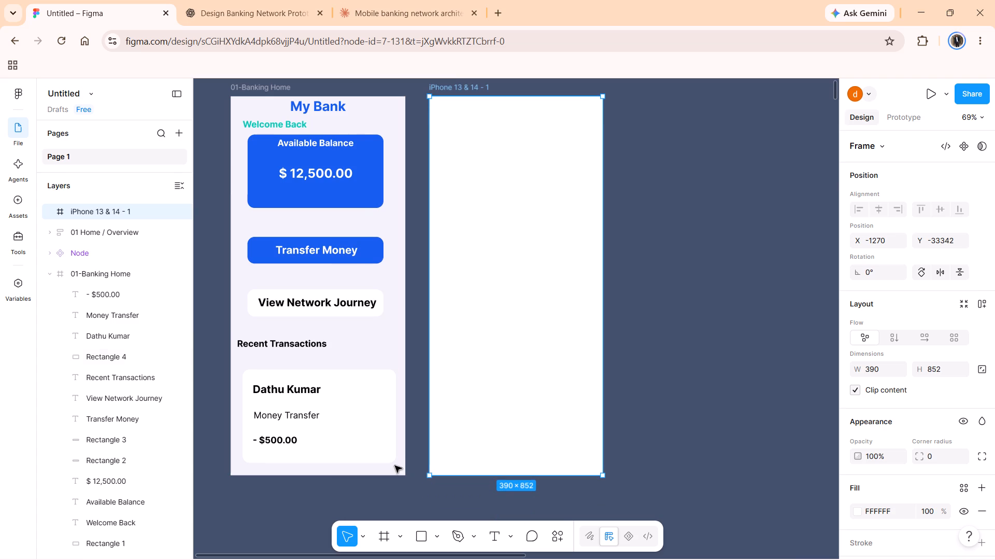
Compare the new frame's size and edges with those of the 01-Banking Home frame.
click(397, 469)
triple_click(397, 469)
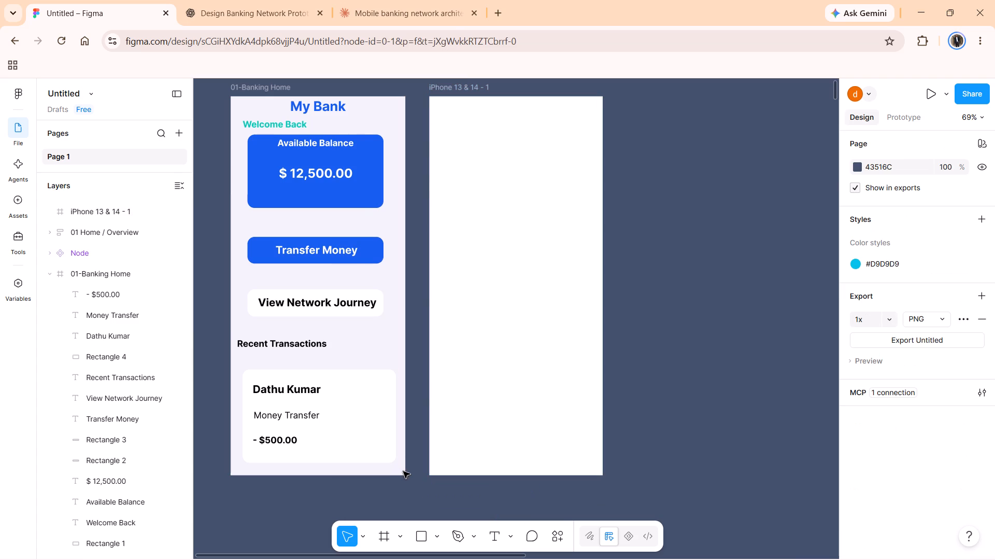
click(403, 471)
click(406, 474)
right_click(406, 474)
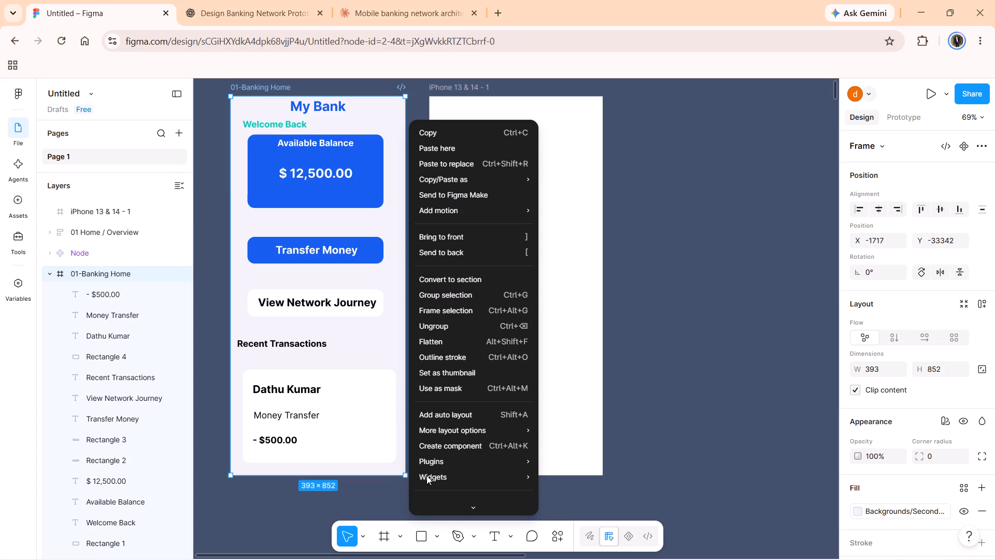
click(563, 327)
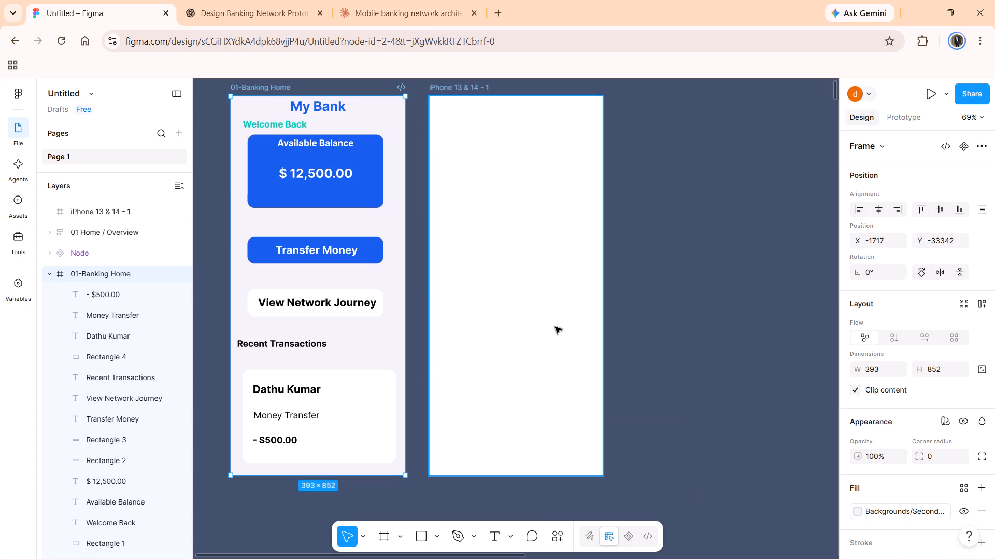
click(515, 94)
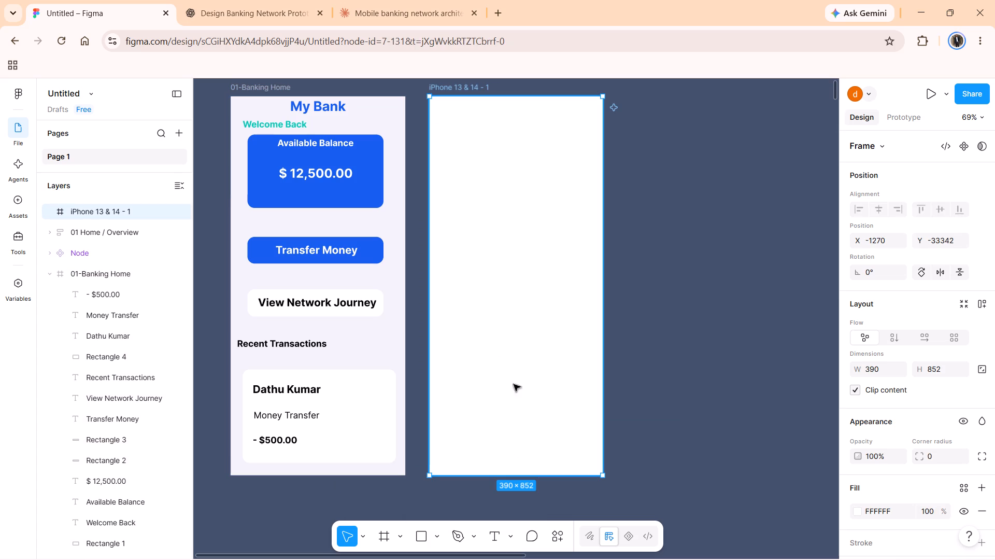
click(520, 475)
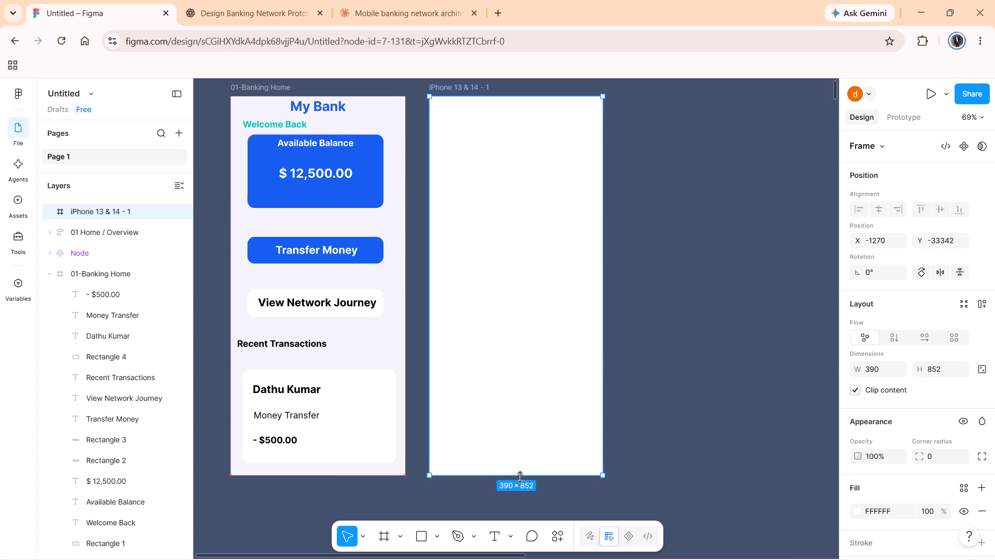
click(505, 97)
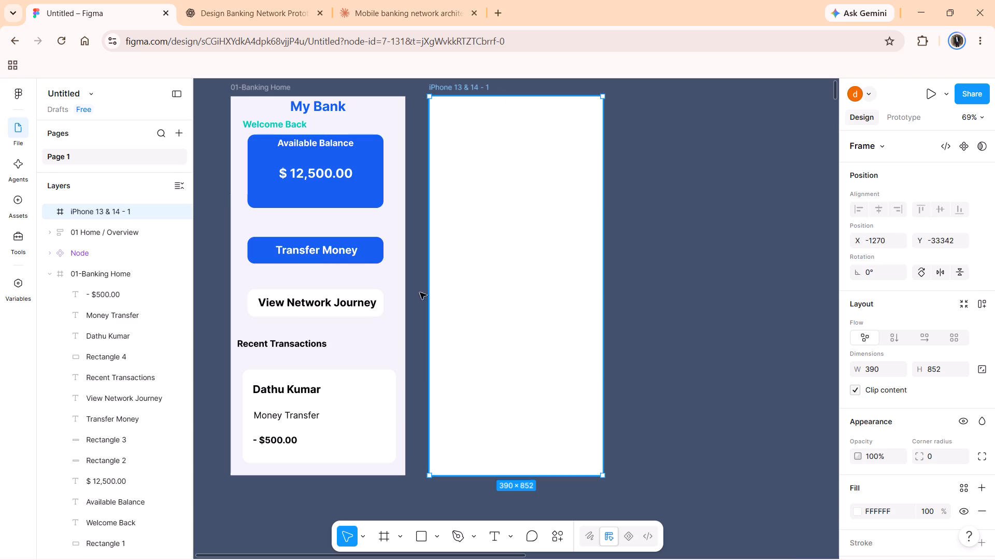
Adjust both side edges of the new frame to widen the gap from the home frame, making it about 392 wide.
drag(429, 303, 450, 303)
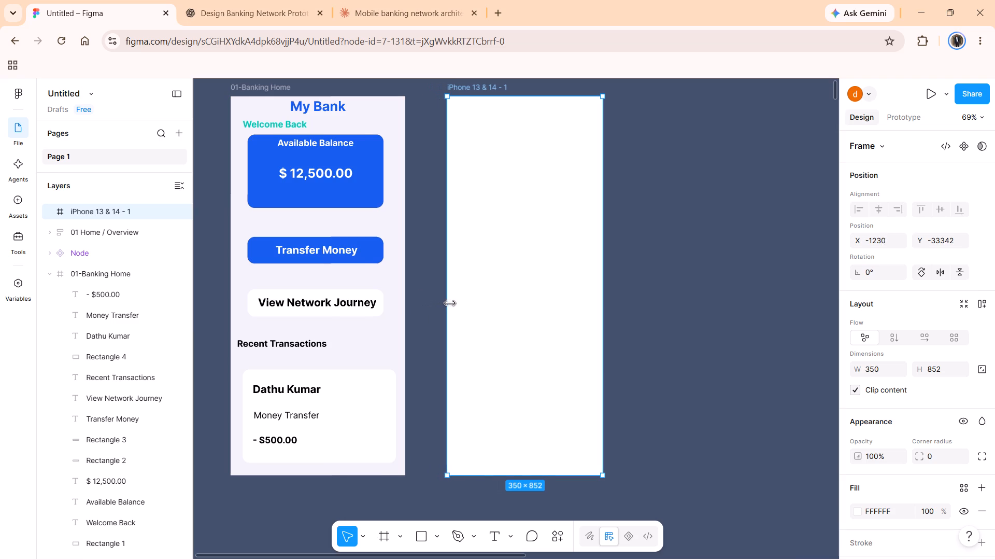
drag(450, 303, 457, 304)
drag(604, 290, 634, 291)
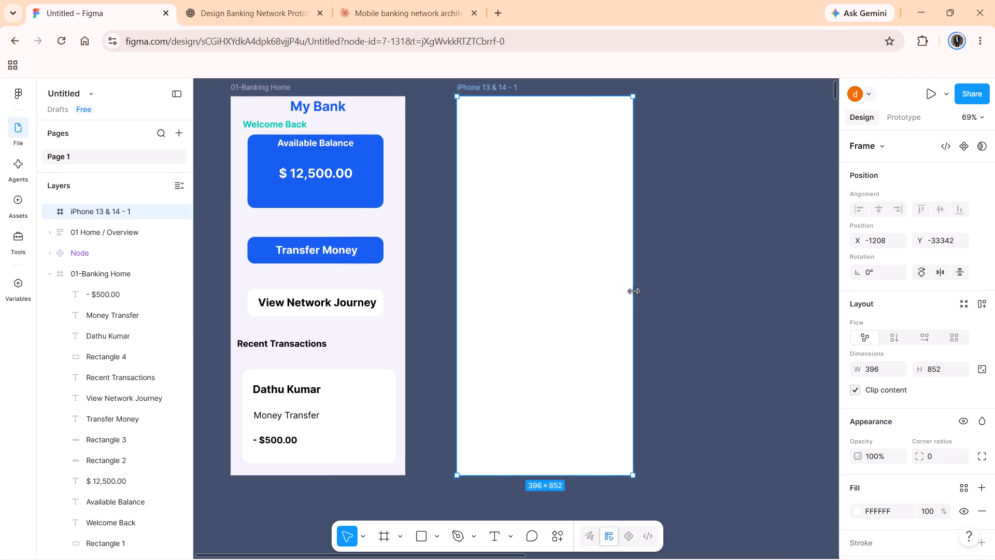
drag(634, 291, 633, 292)
drag(633, 292, 632, 292)
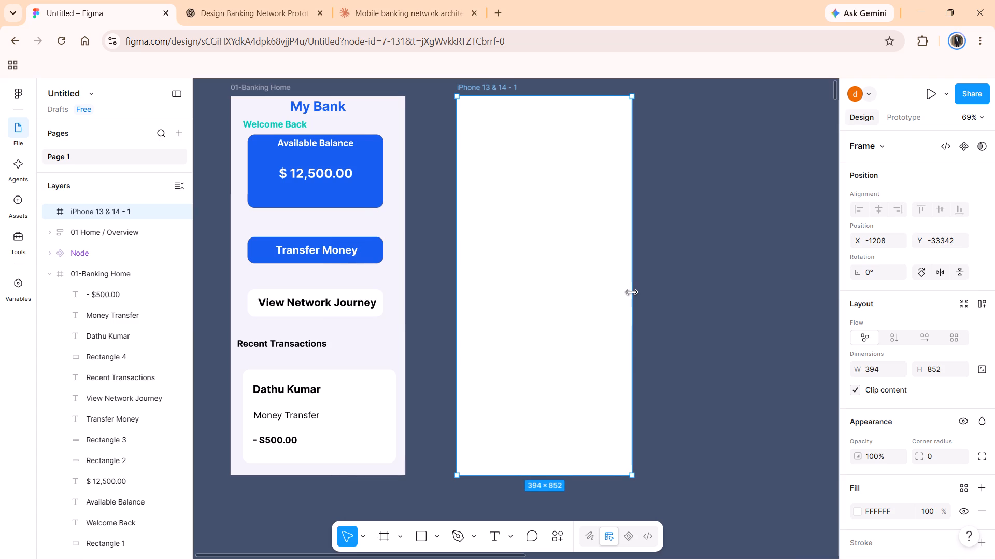
drag(632, 292, 631, 292)
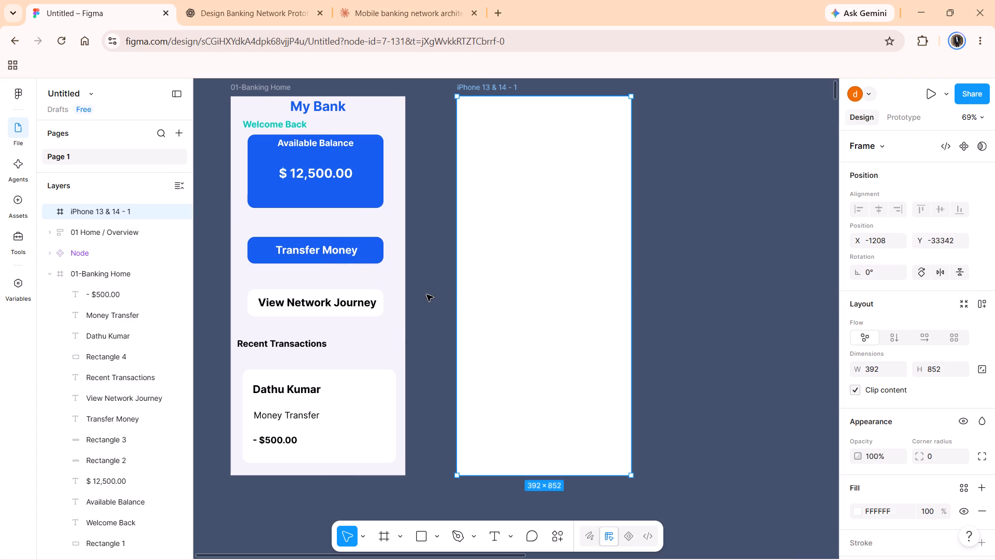
click(427, 295)
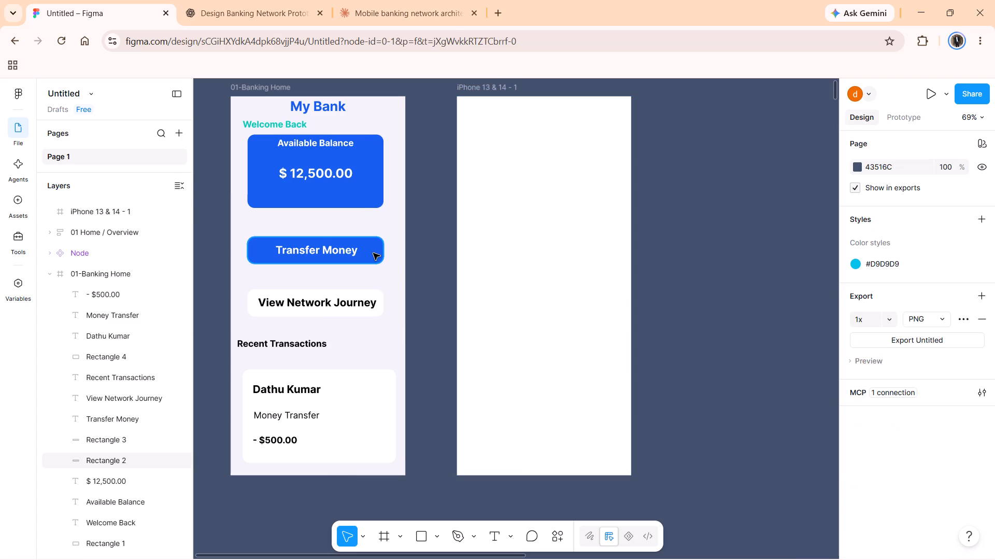
Set the corner radius of the 01-Banking Home frame to 16.
click(490, 235)
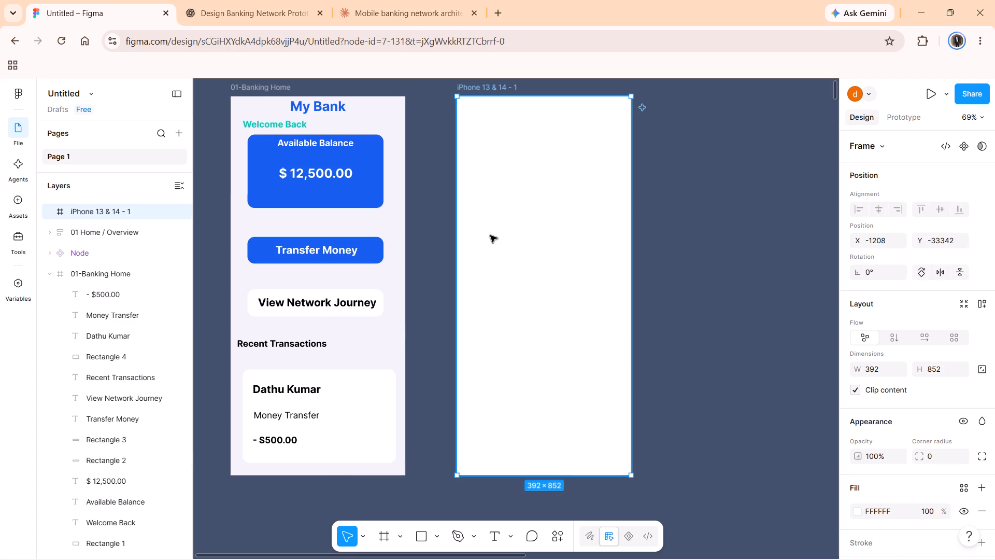
click(387, 253)
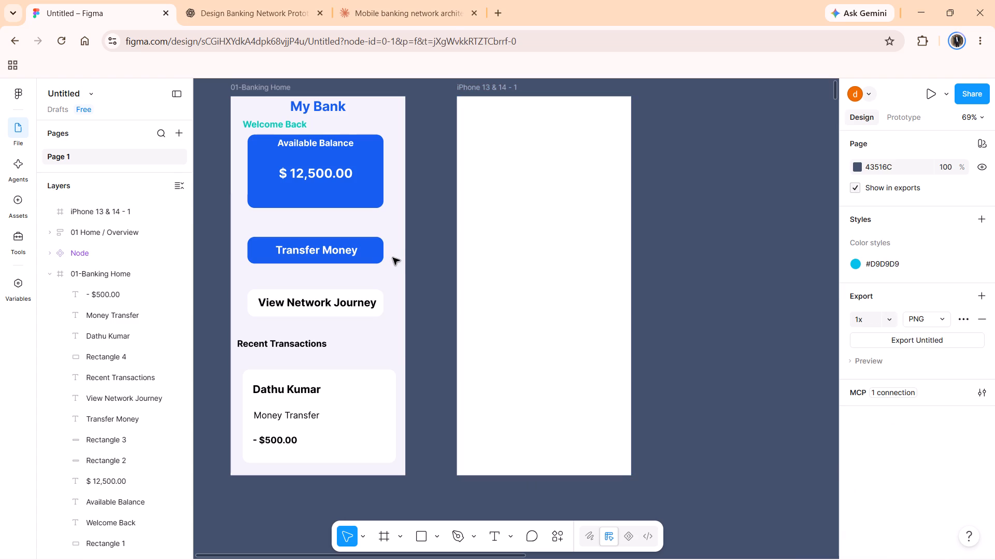
double_click(393, 258)
right_click(403, 262)
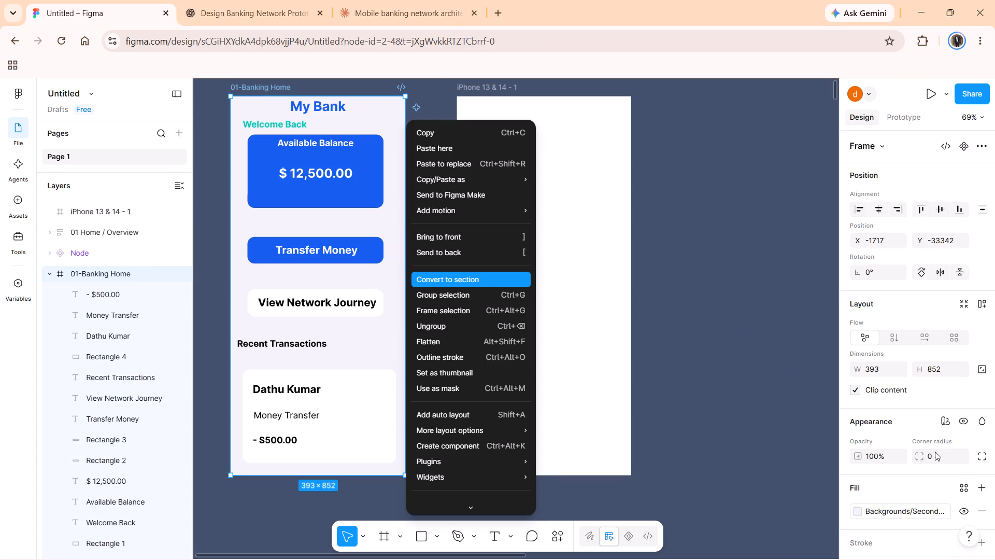
click(935, 452)
click(935, 452)
key(BackSpace)
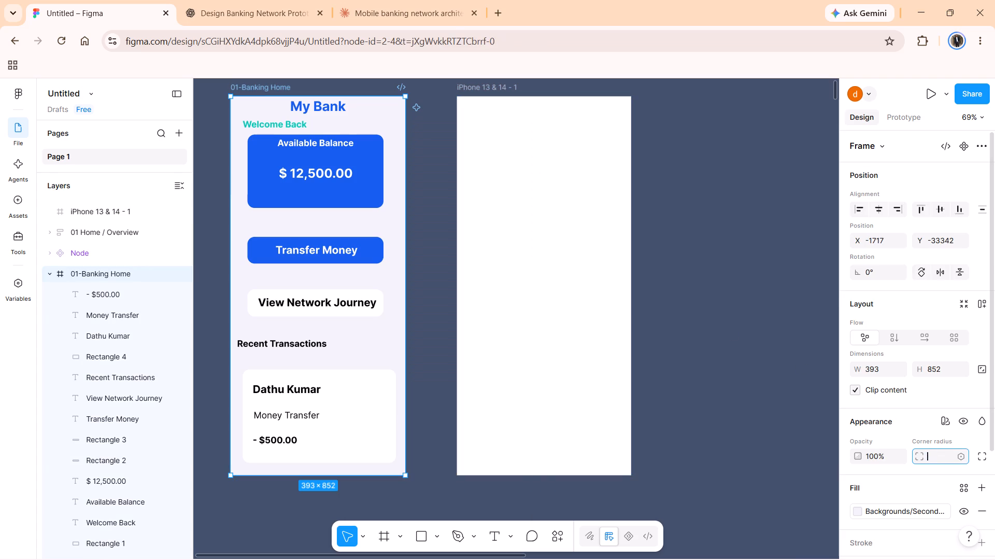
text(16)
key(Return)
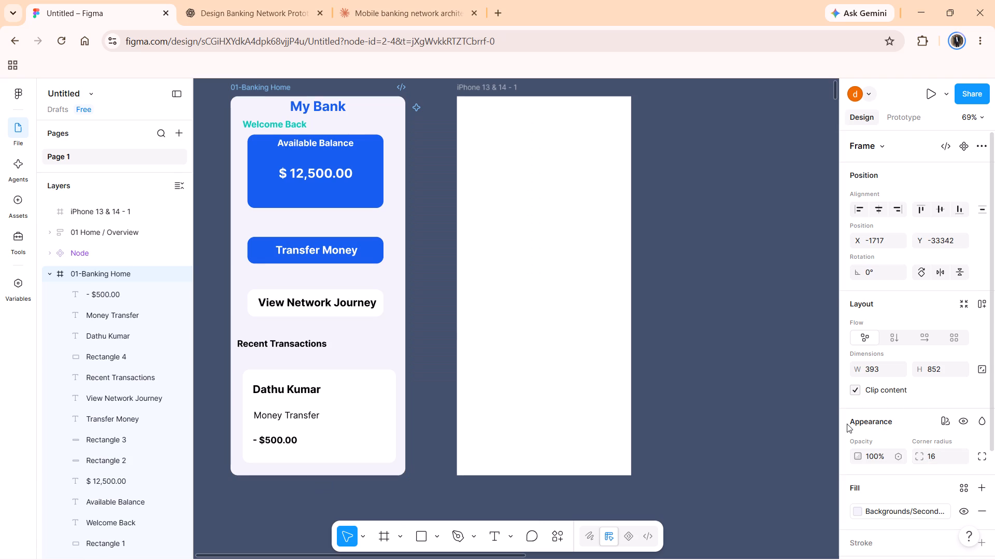
Set the corner radius of the new iPhone 13 & 14 - 1 frame to 16.
click(653, 381)
click(572, 376)
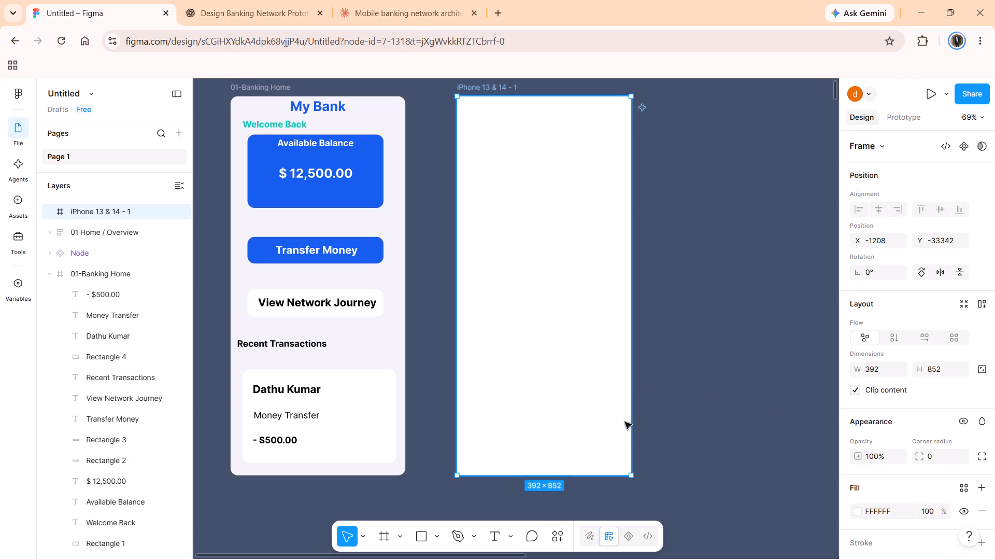
click(632, 442)
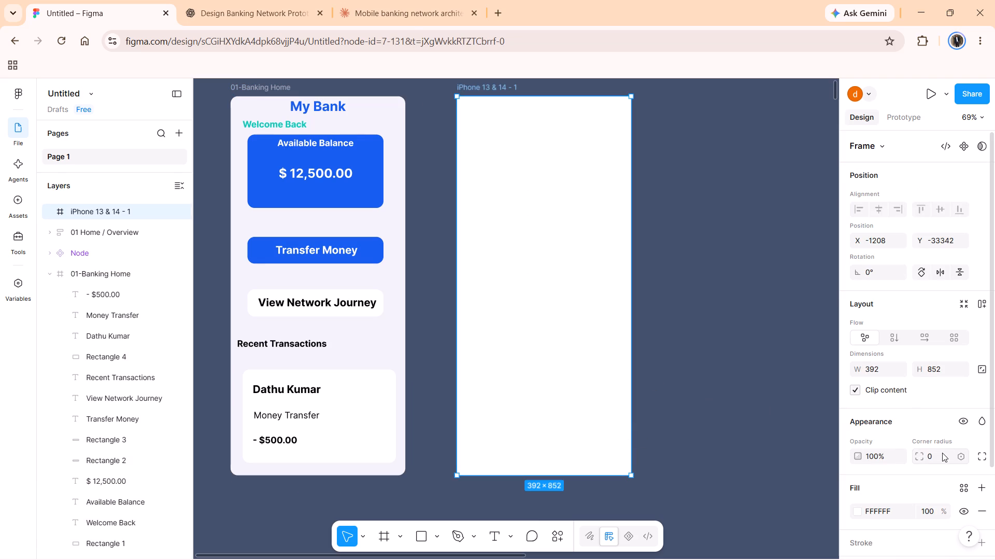
click(938, 452)
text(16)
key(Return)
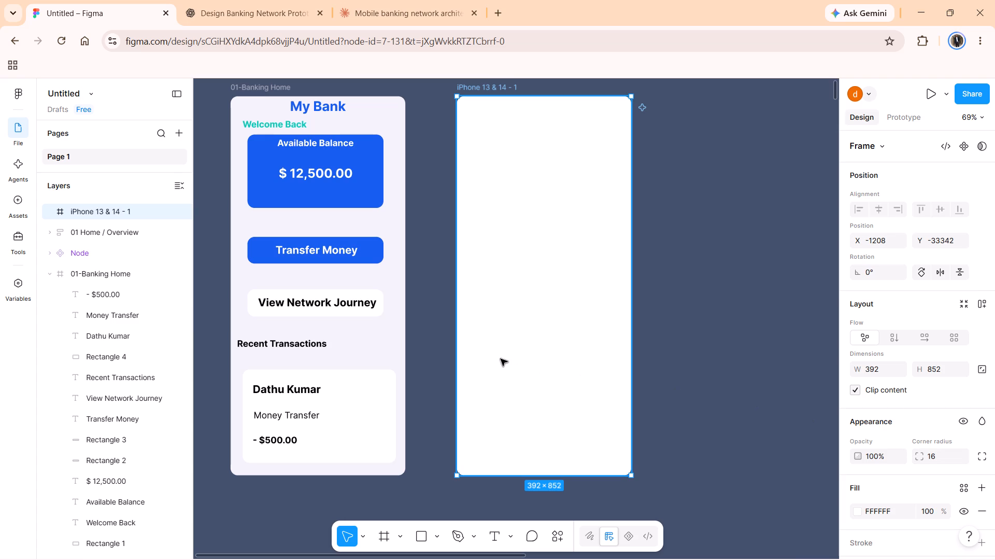
Match the new frame's fill to the 01-Banking Home frame by applying the Backgrounds/Secondary library colour.
click(395, 287)
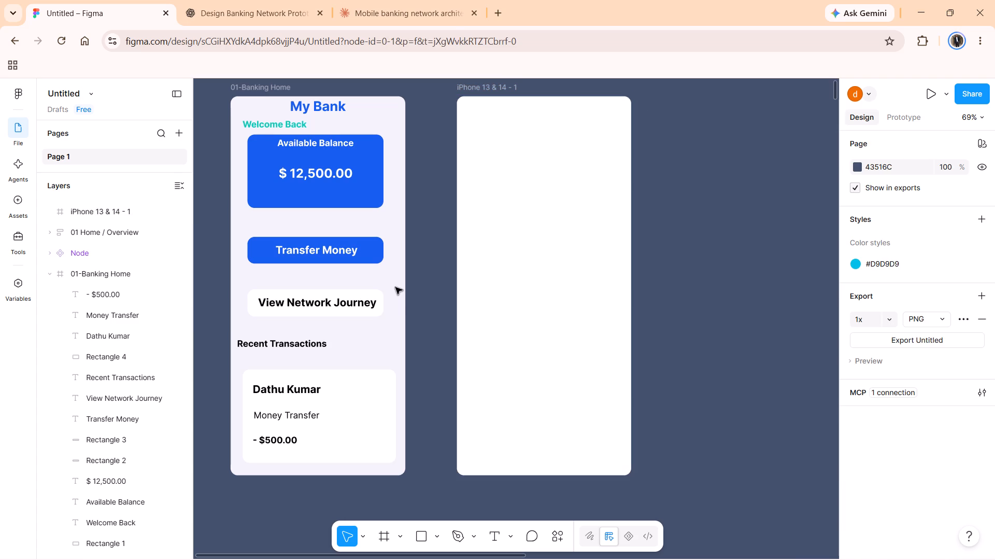
right_click(395, 287)
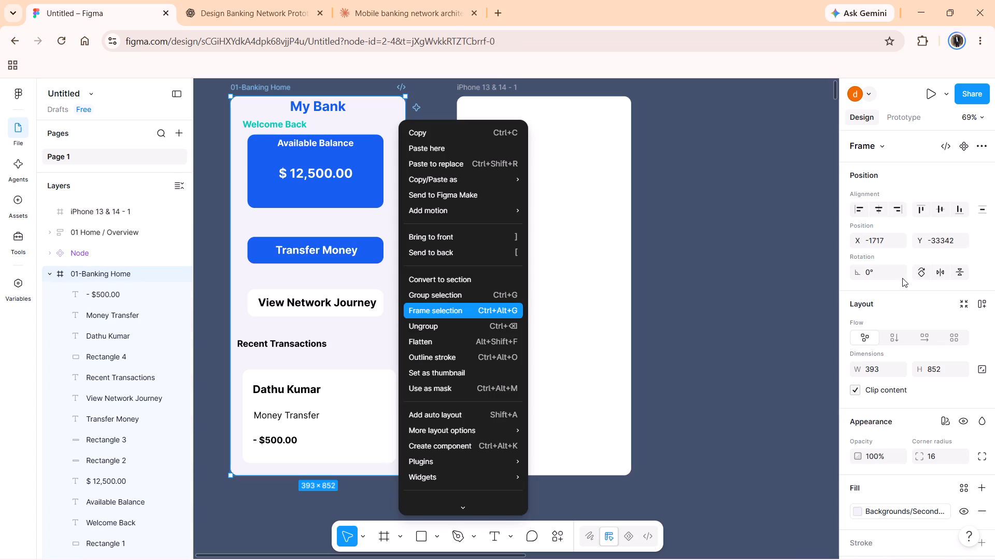
scroll(902, 278, down, 3)
click(611, 396)
right_click(611, 396)
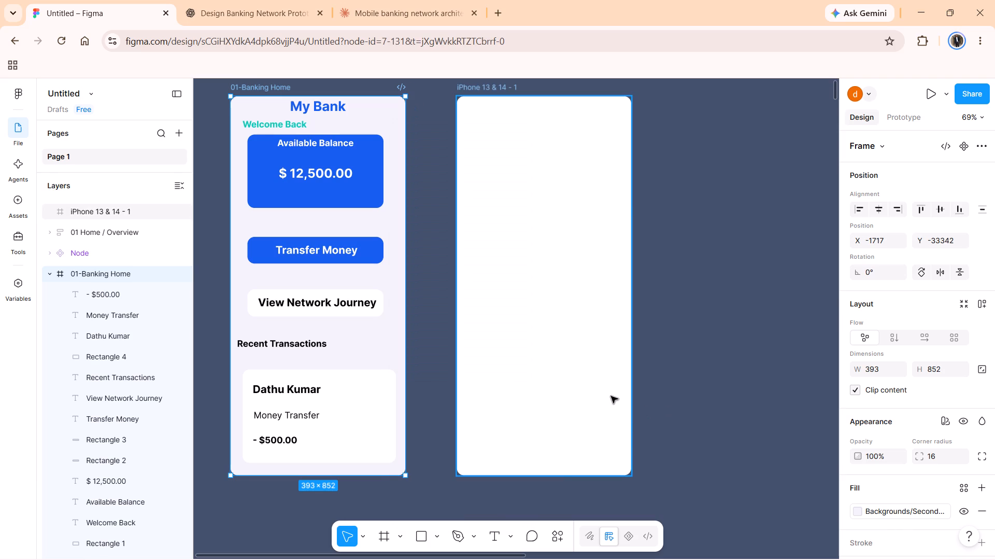
click(783, 523)
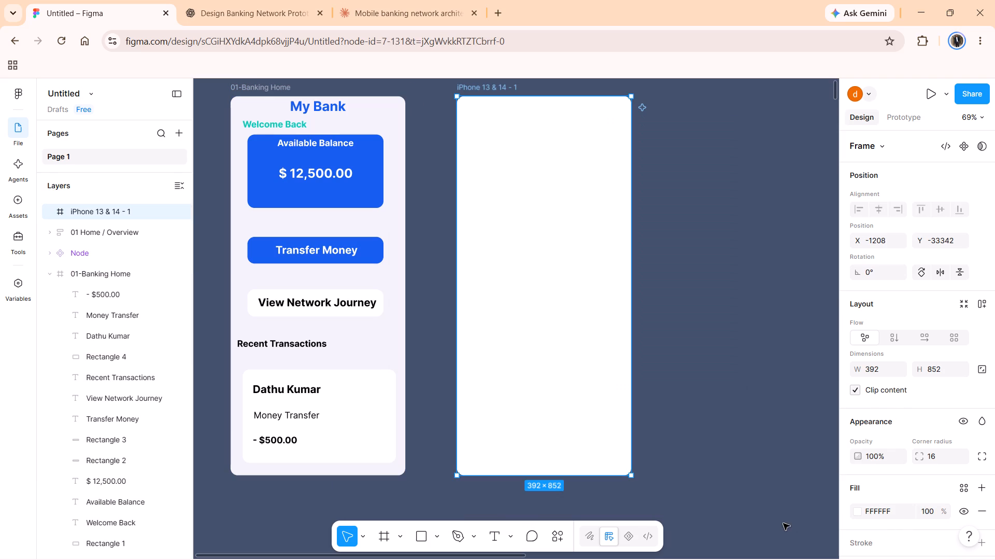
click(872, 511)
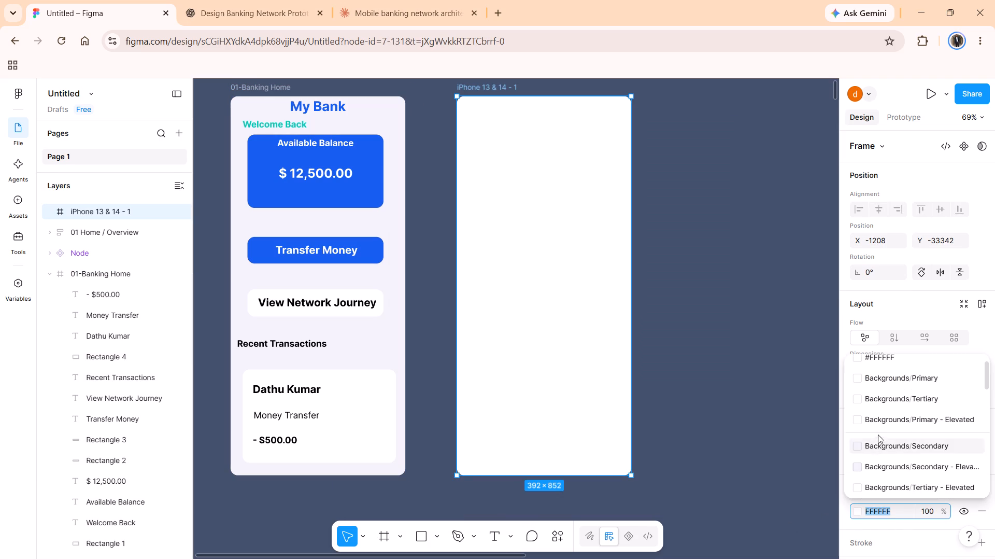
click(880, 377)
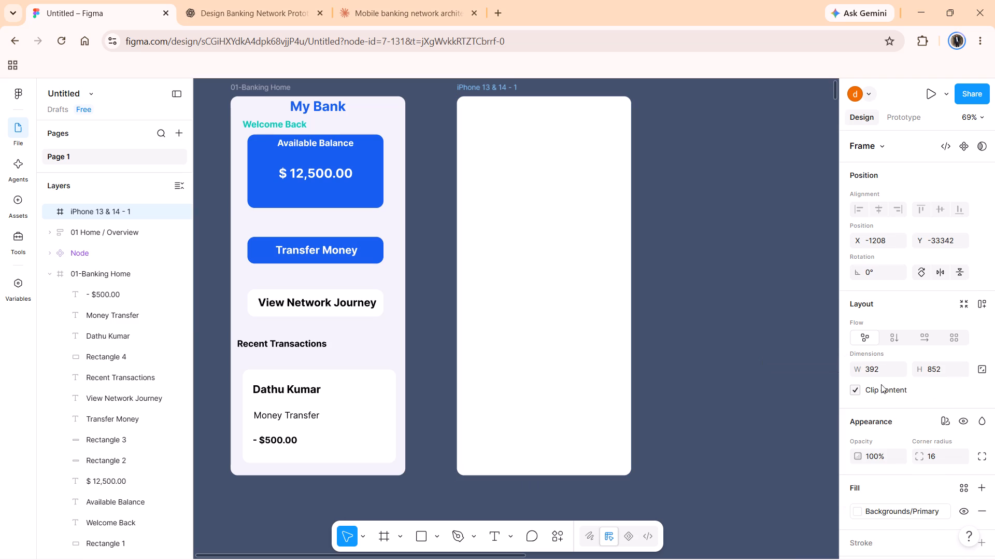
click(891, 506)
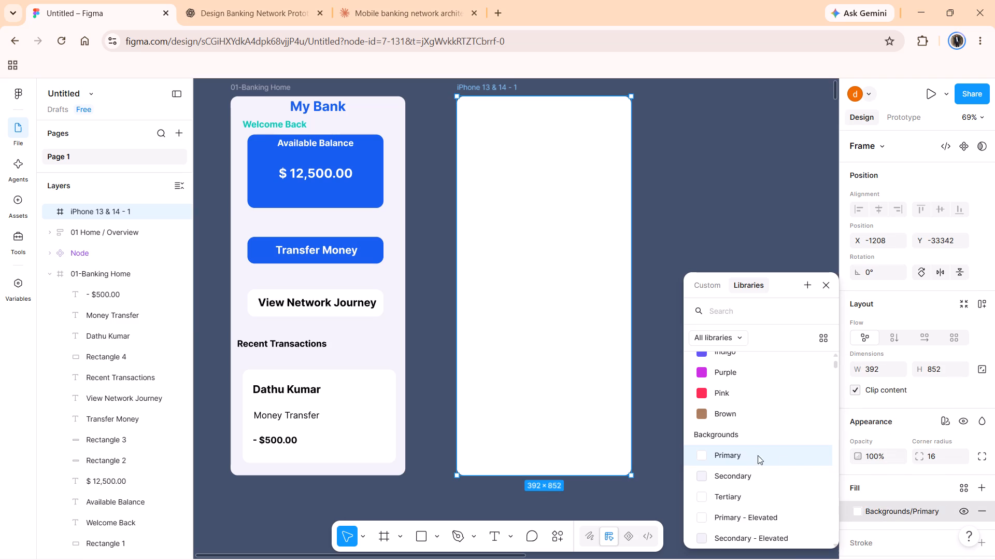
click(742, 477)
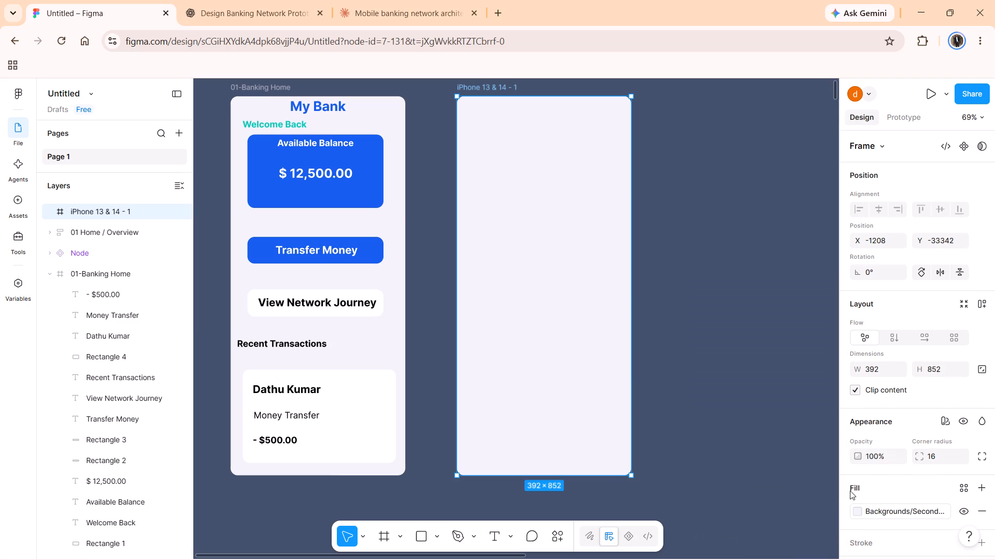
click(606, 371)
click(730, 268)
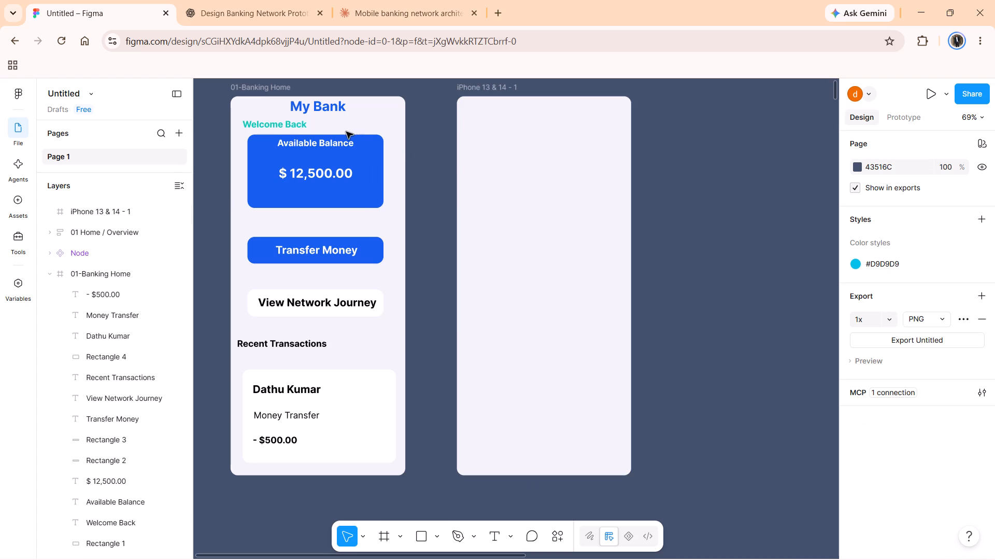
Move the blue balance card in the 01-Banking Home frame down to about Y 106.
click(321, 198)
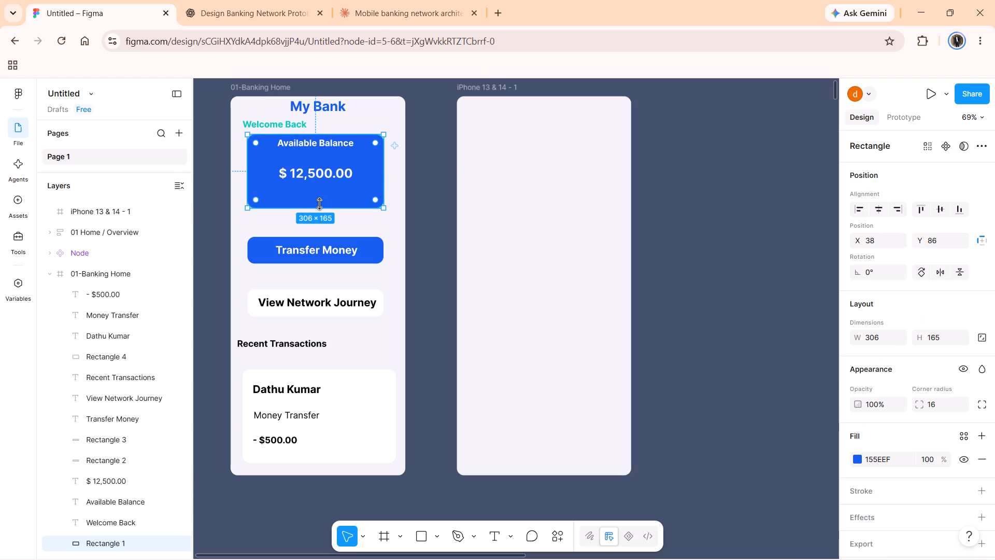
click(319, 204)
drag(282, 197, 282, 209)
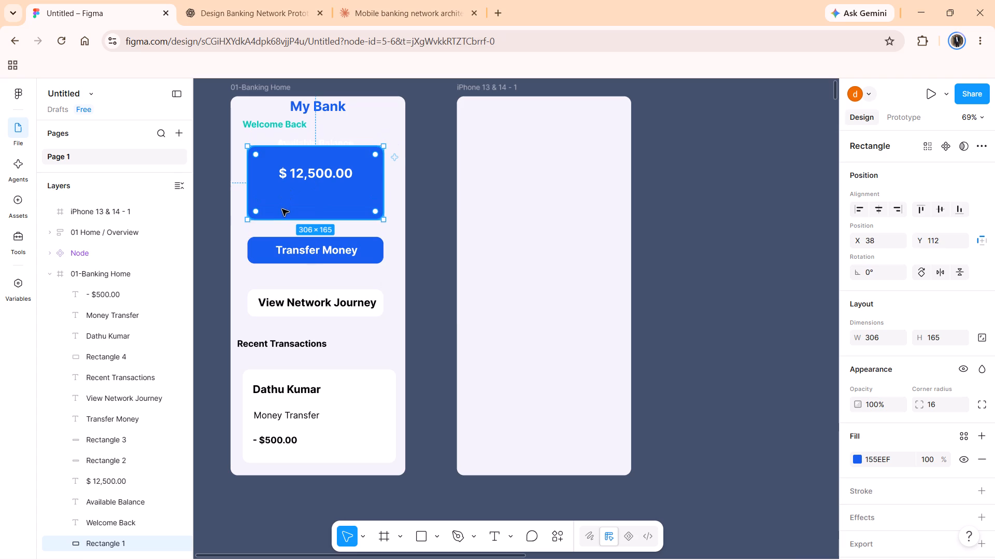
click(290, 176)
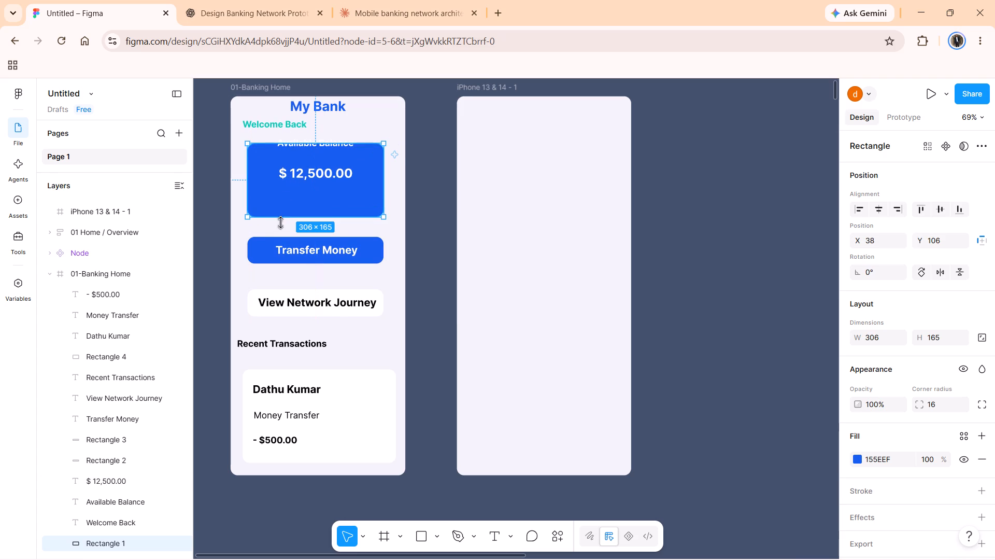
Fit the $ 12,500.00 text box to its text height and move it down the balance card to about X 107, Y 201.
click(299, 171)
click(299, 171)
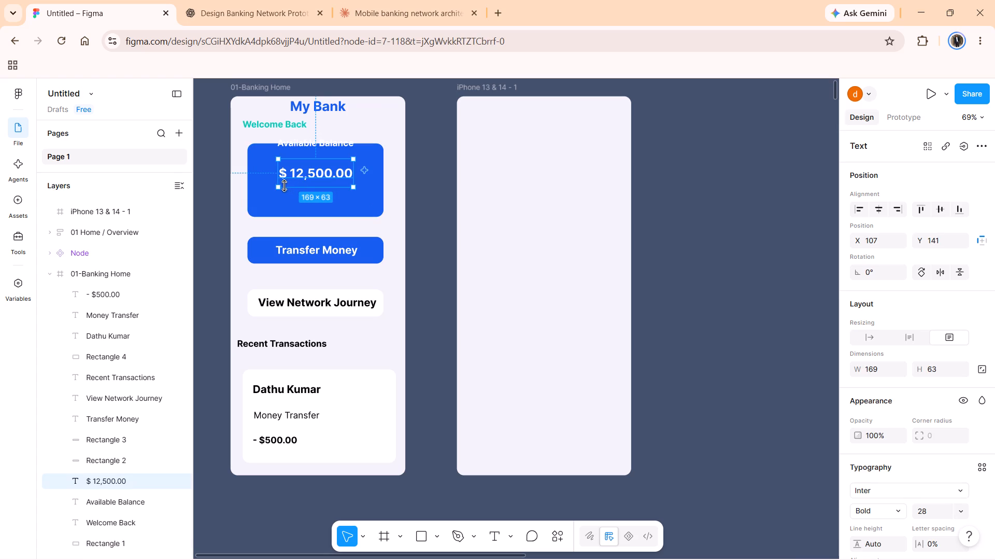
click(342, 189)
drag(342, 189, 342, 193)
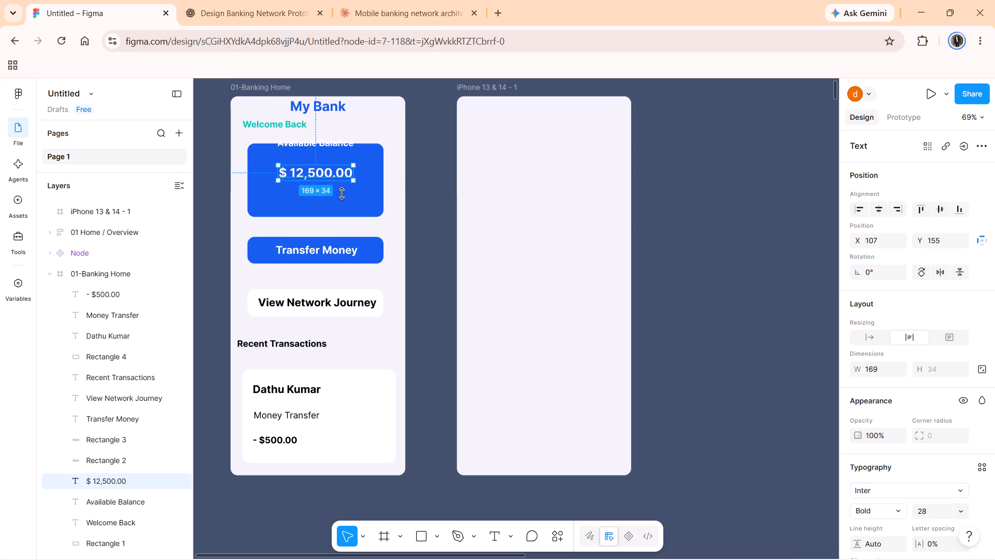
drag(342, 193, 341, 199)
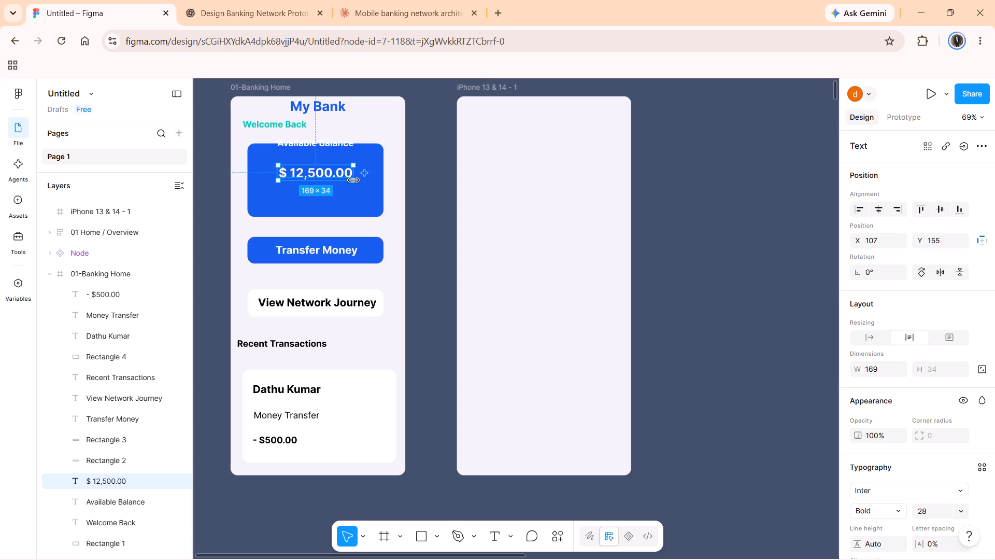
drag(341, 180, 341, 191)
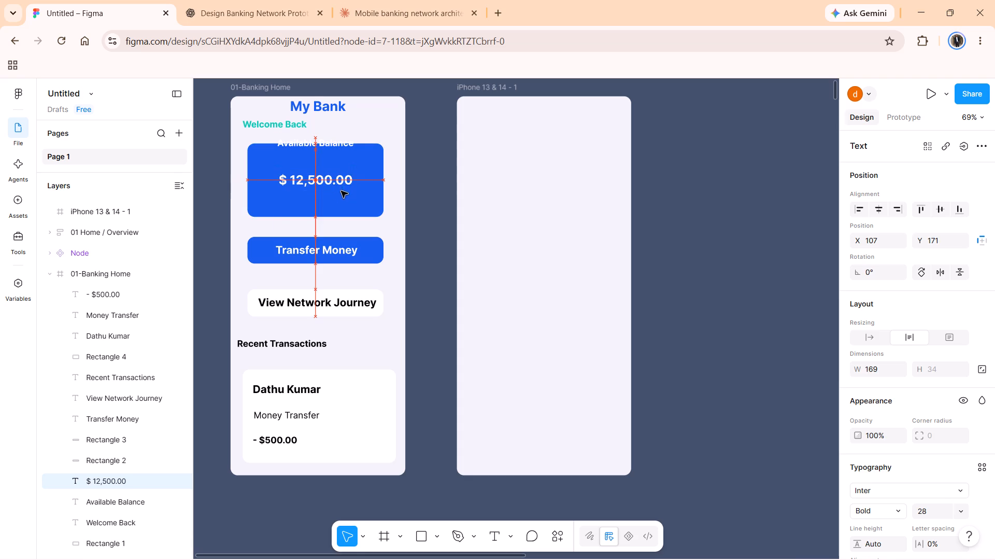
drag(341, 191, 338, 201)
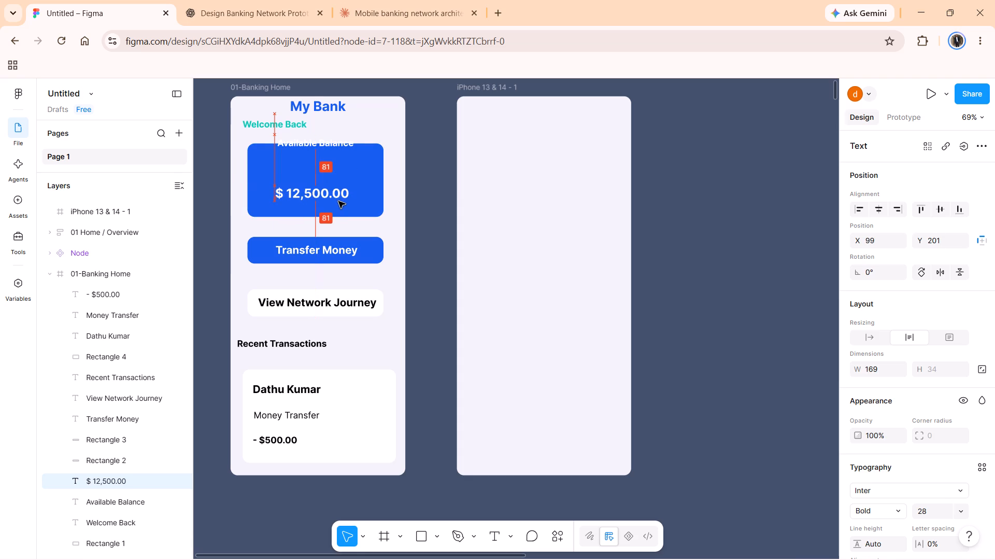
drag(338, 201, 339, 201)
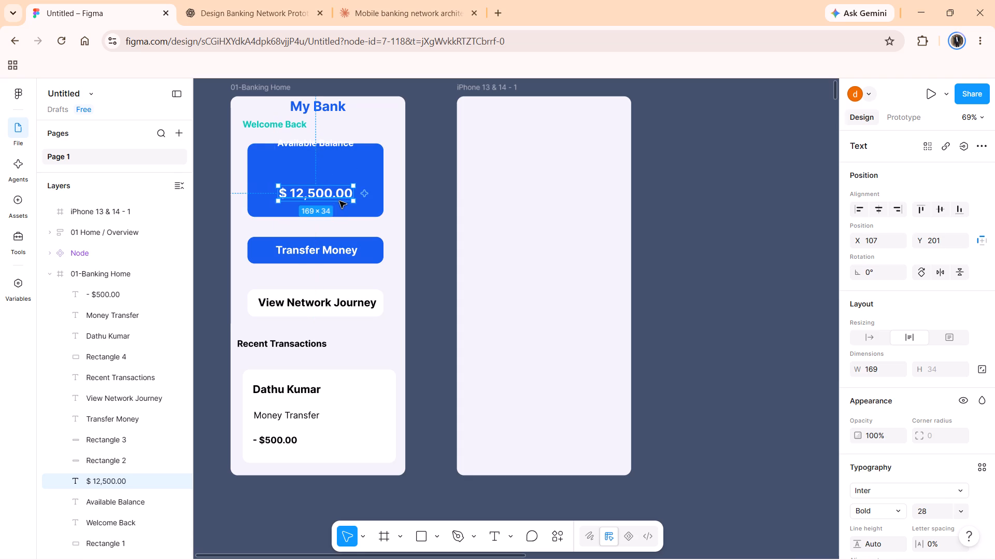
Move the Available Balance label down inside the blue card to about Y 130.
drag(323, 148, 323, 162)
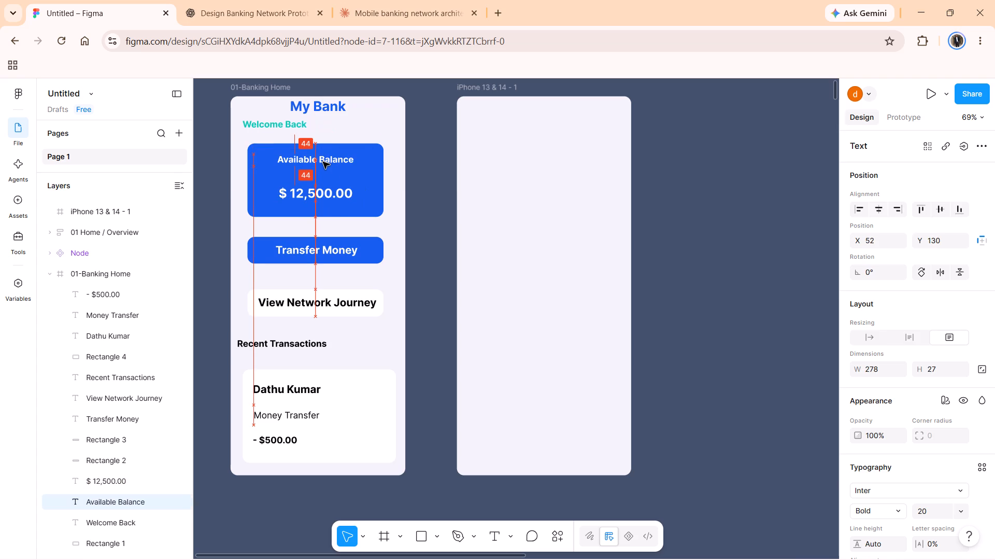
drag(323, 162, 323, 166)
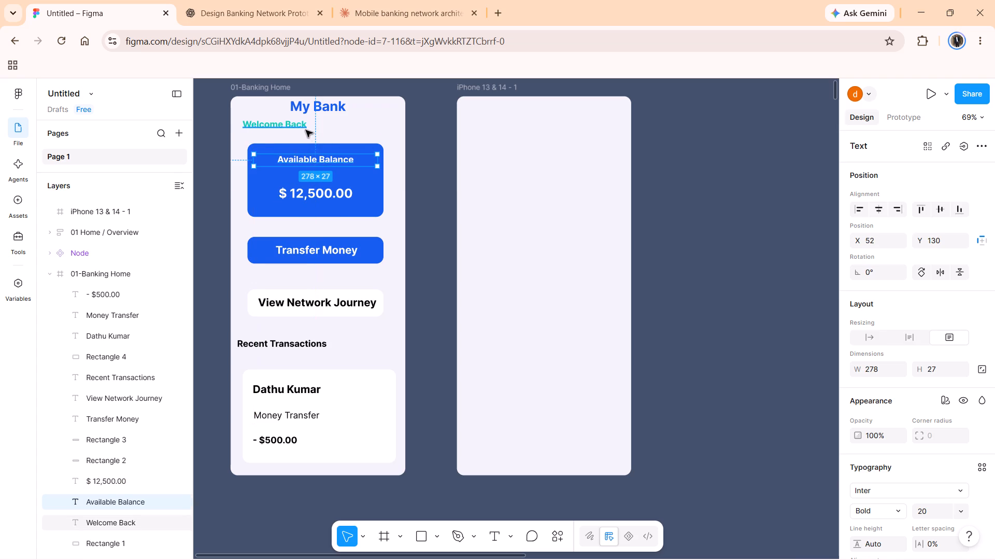
Lower the Welcome Back text slightly toward the balance card by adjusting its text box's bottom and top edges.
click(306, 130)
drag(306, 130, 304, 141)
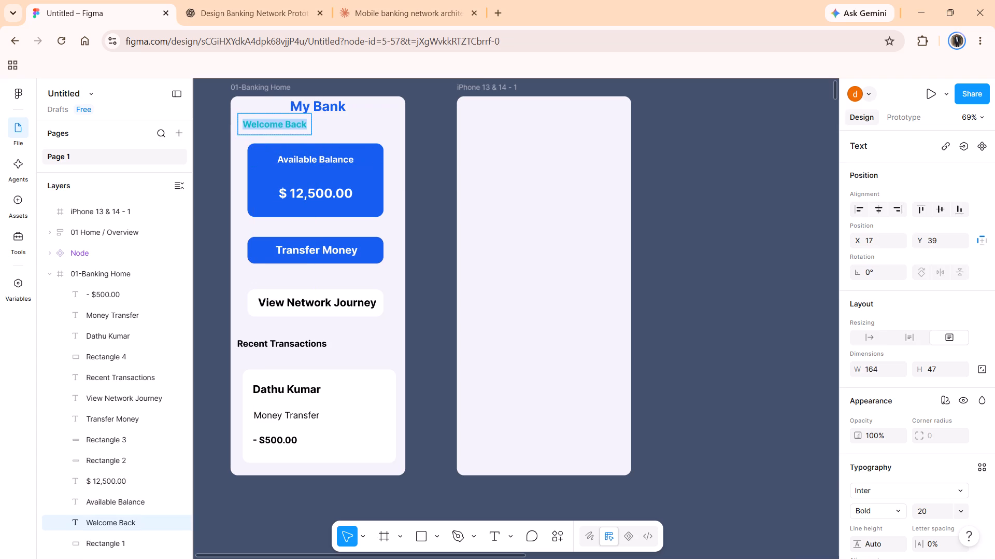
click(318, 130)
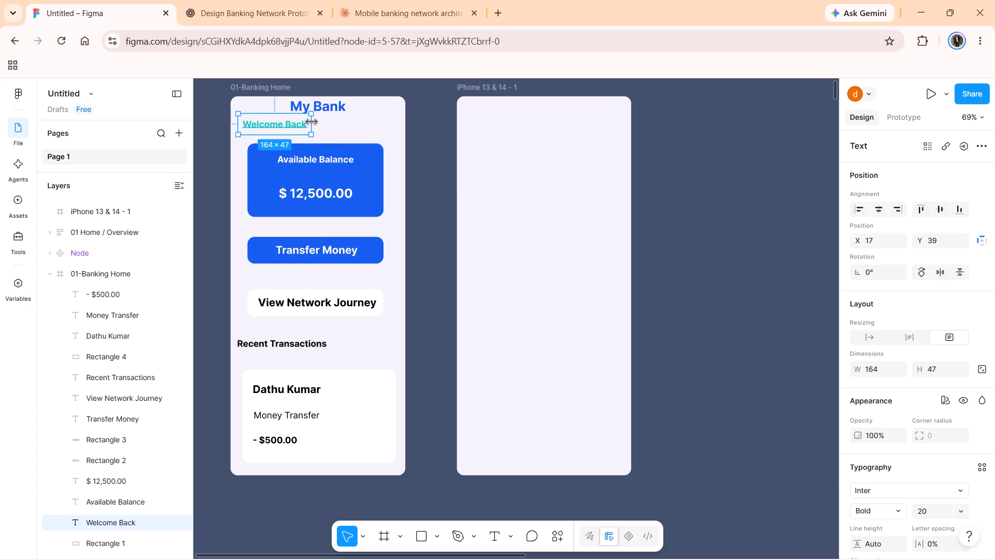
click(289, 135)
drag(289, 135, 289, 139)
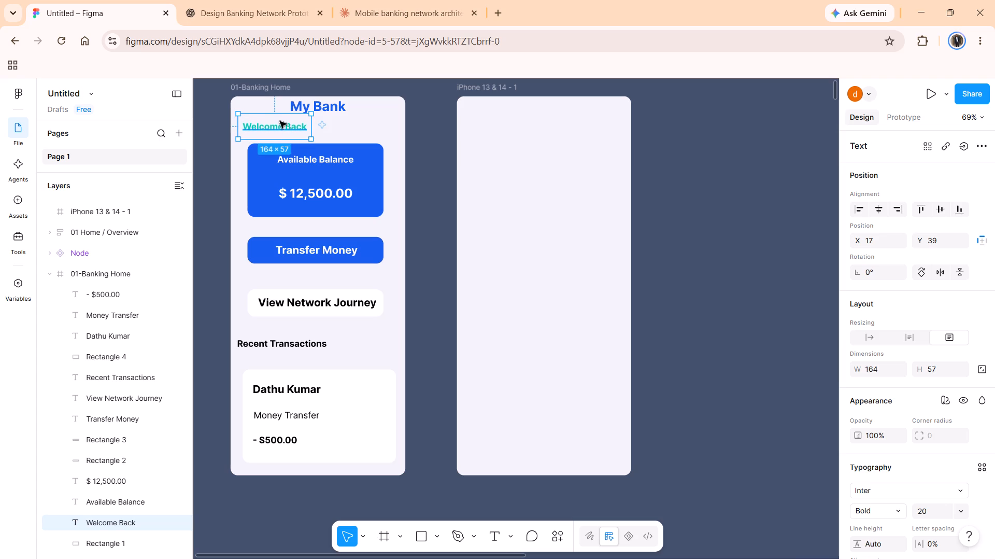
drag(277, 115, 277, 121)
Extend the My Bank heading's text box to a height of about 62 to lower the heading.
click(303, 106)
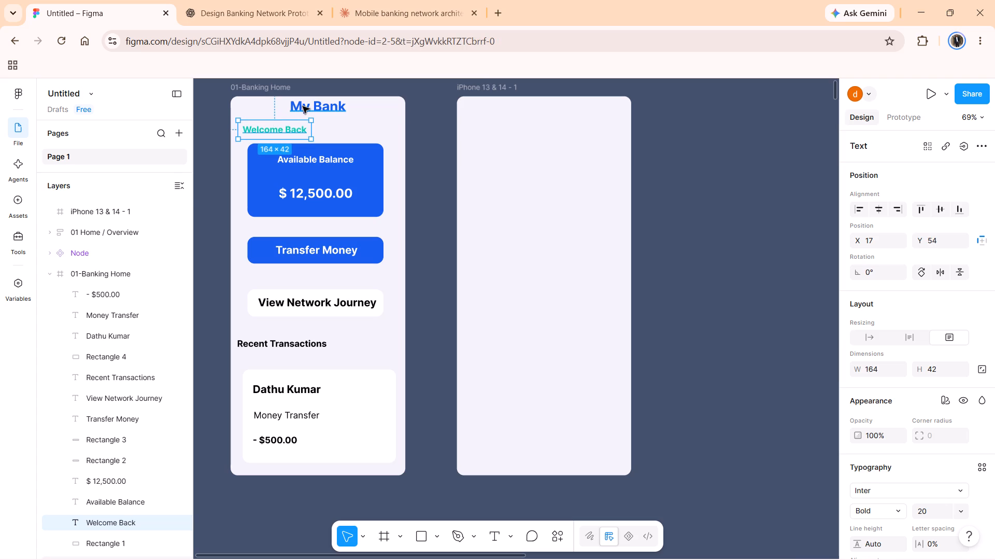
click(349, 125)
click(336, 104)
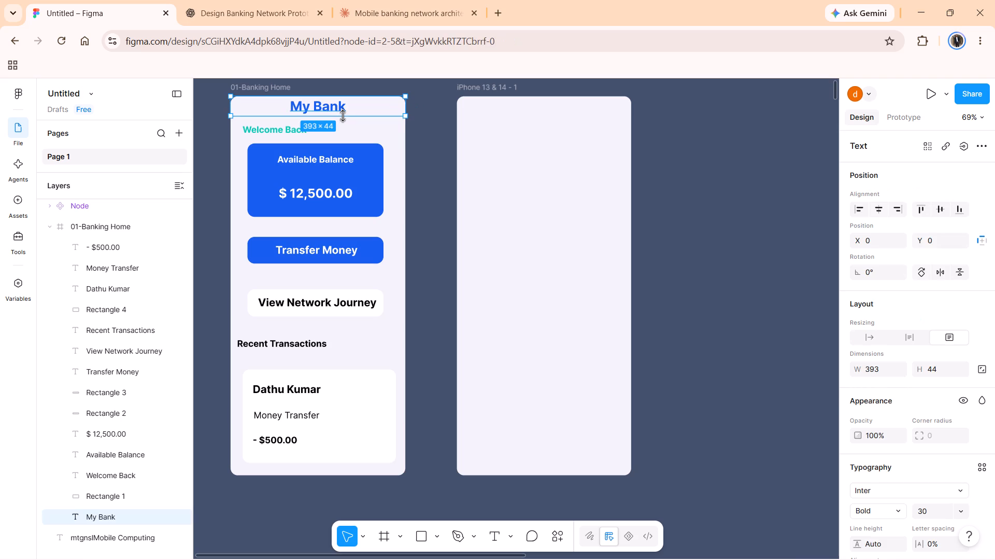
drag(343, 116, 343, 123)
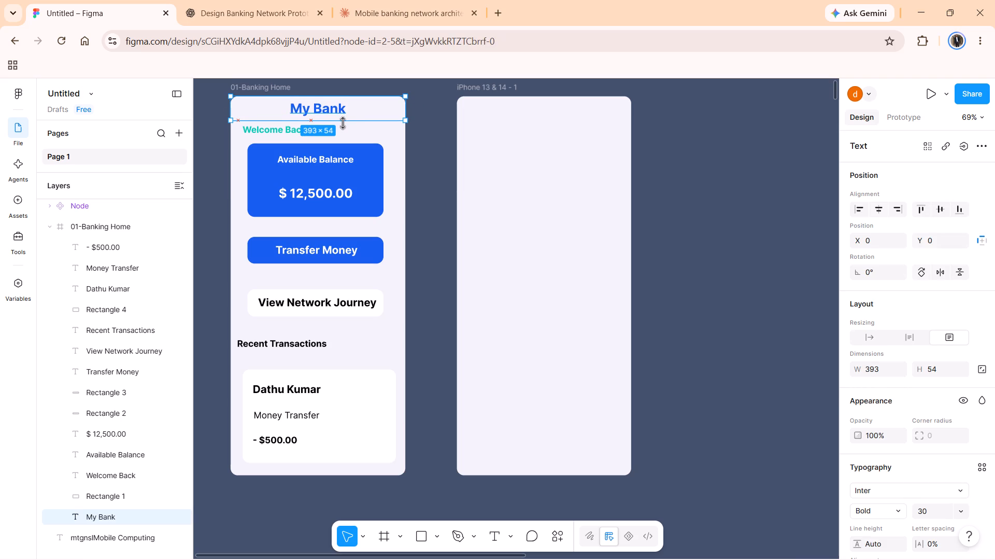
drag(343, 123, 343, 124)
click(445, 190)
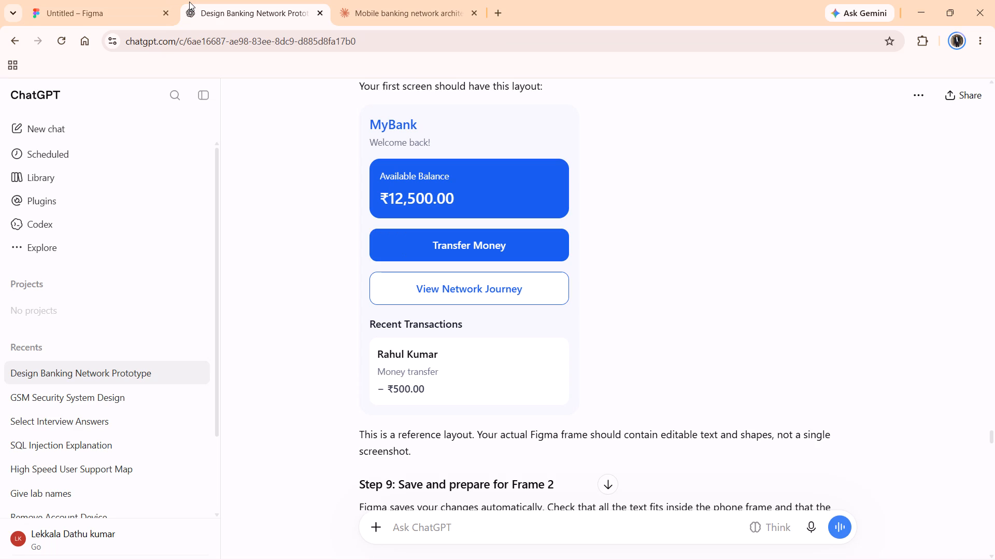
click(138, 0)
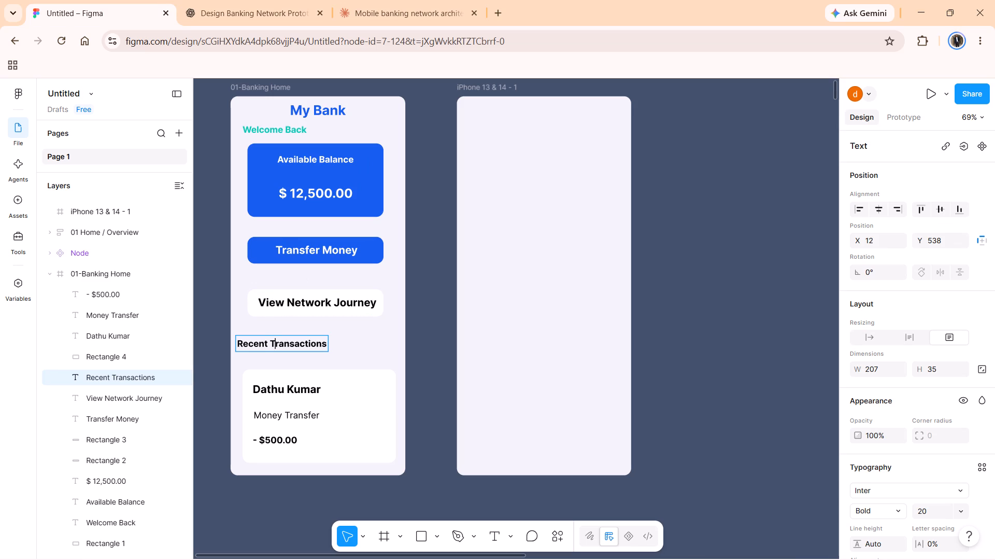
click(262, 337)
click(236, 335)
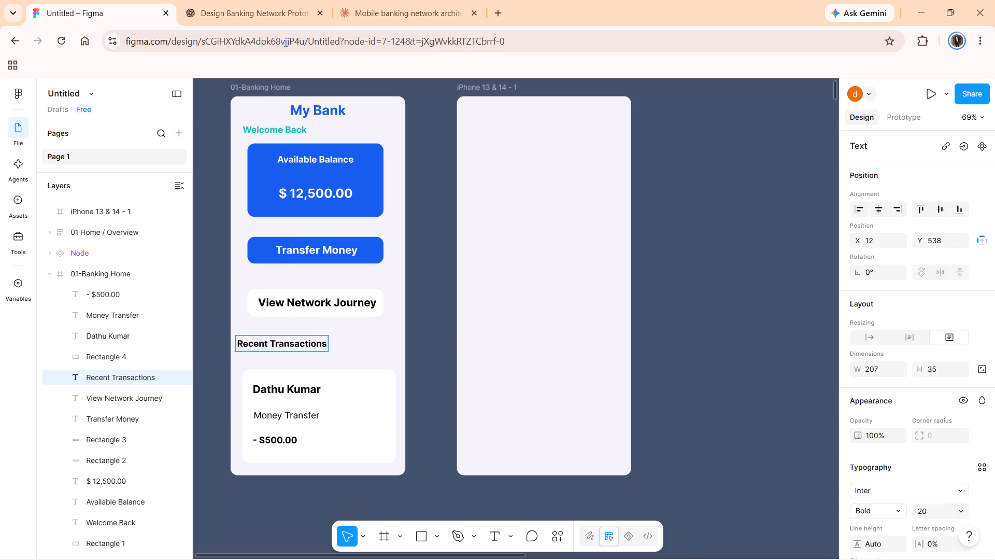
double_click(239, 333)
click(246, 343)
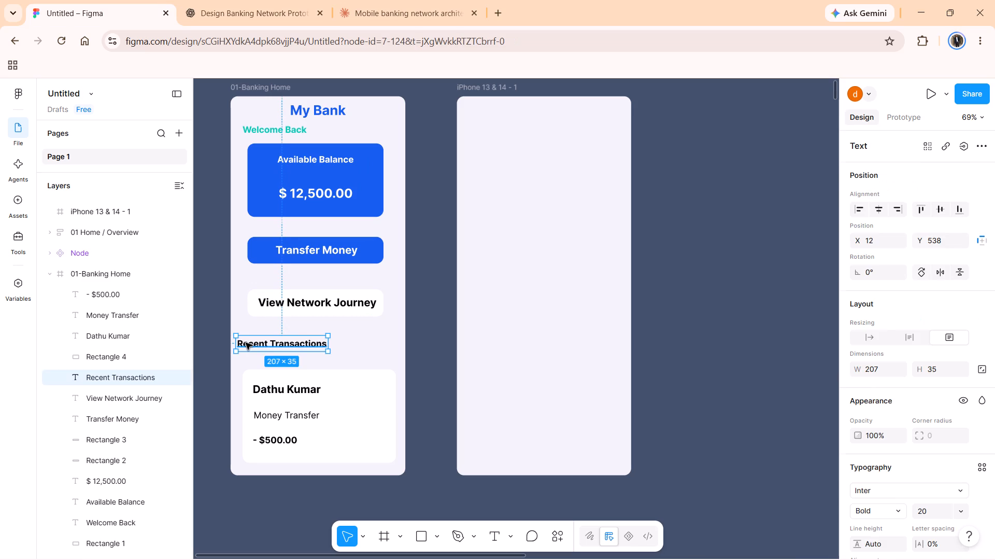
drag(246, 343, 255, 345)
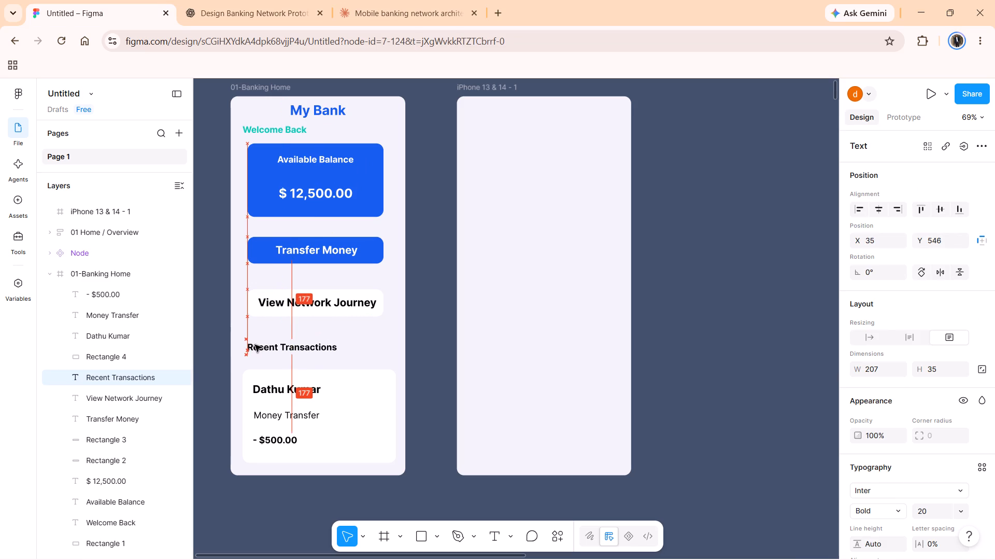
drag(255, 345, 255, 349)
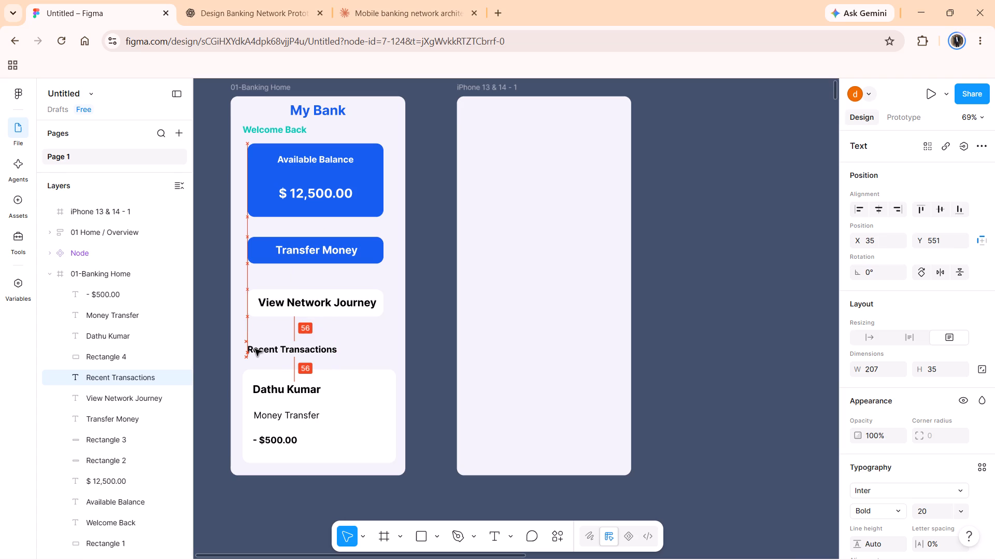
drag(255, 349, 254, 349)
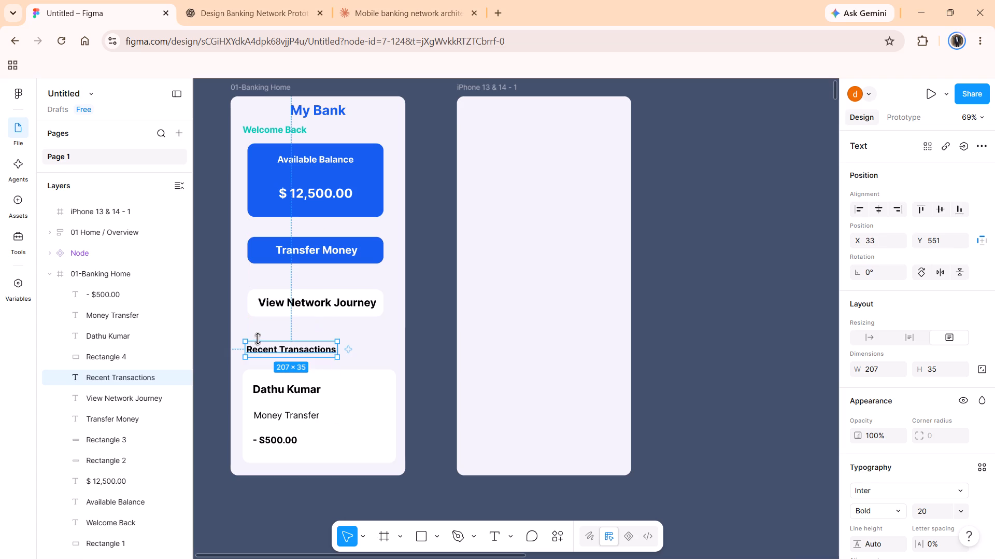
click(258, 338)
Extend the left edges of the View Network Journey and Transfer Money button rectangles to X 27, making each 317 wide.
click(252, 307)
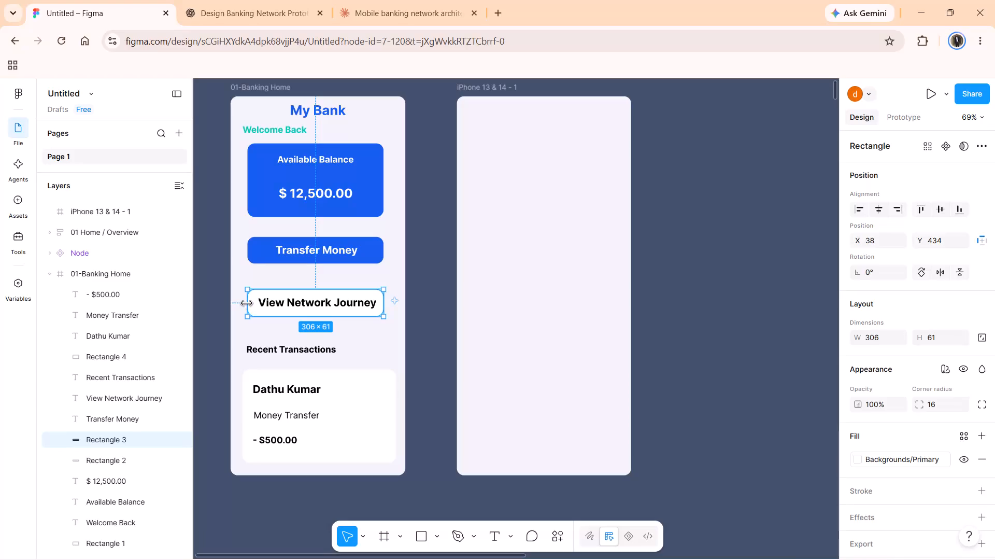
click(247, 303)
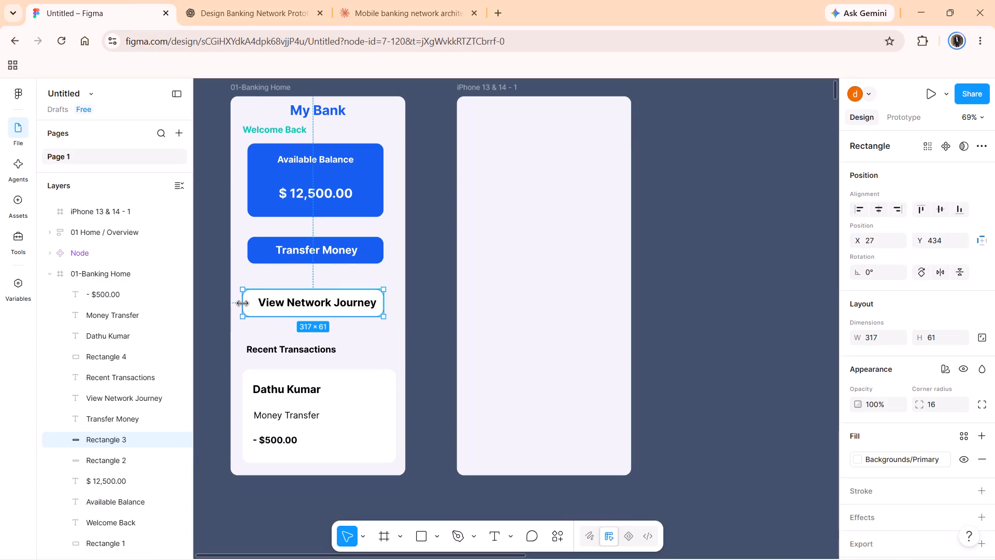
click(259, 252)
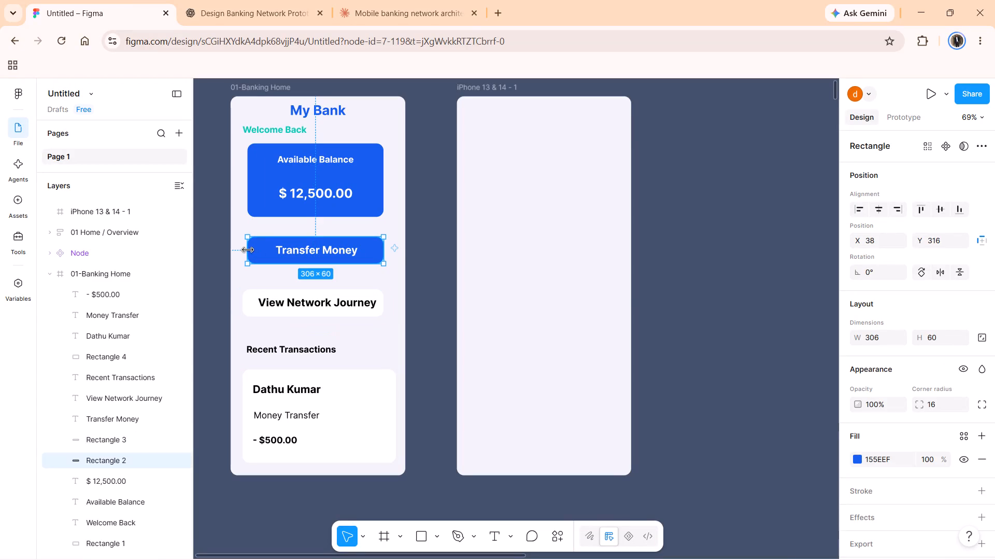
click(248, 249)
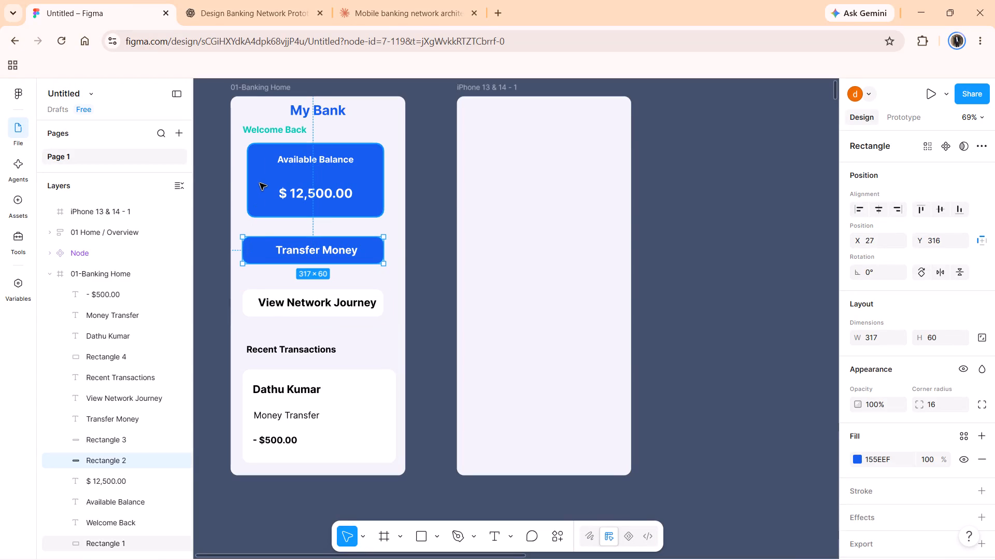
Extend the blue balance card's left edge to X 33, making the card 311 wide.
click(260, 183)
click(248, 179)
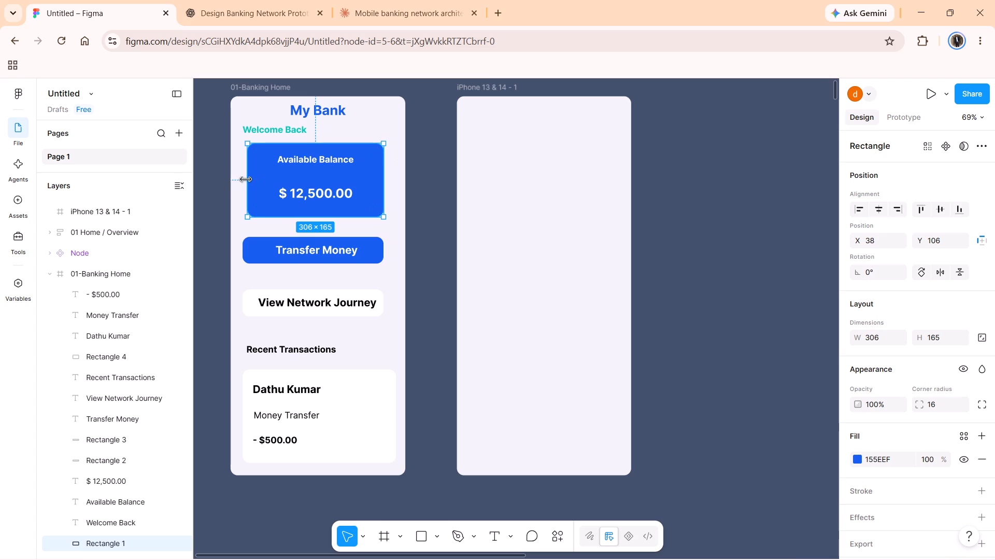
Set the Recent Transactions label's text to Semi Bold at font size 24.
click(254, 349)
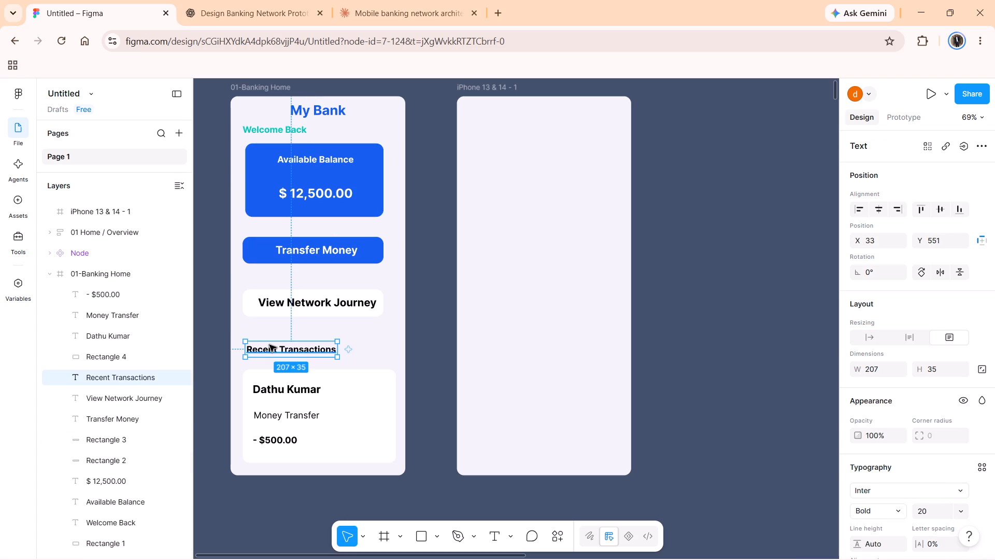
click(269, 345)
double_click(273, 351)
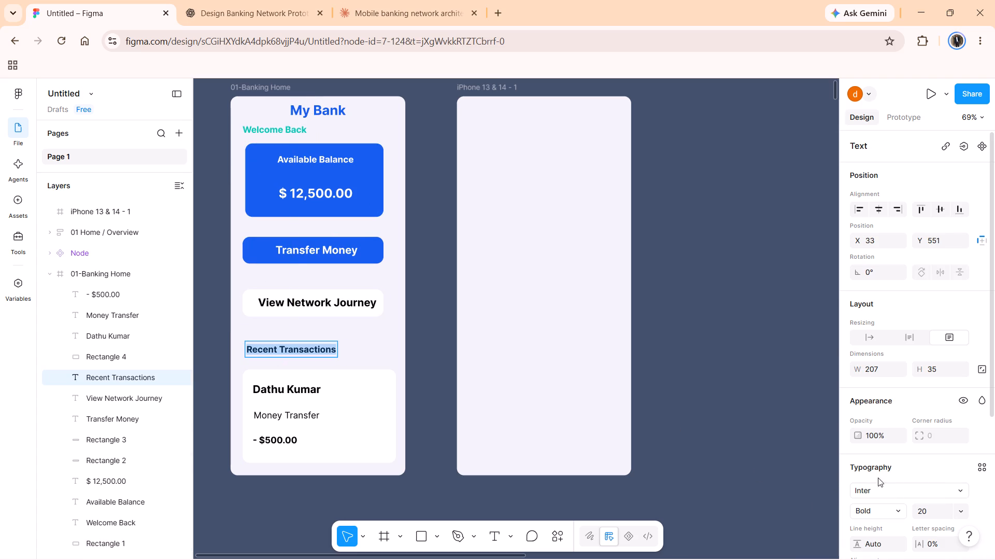
click(883, 509)
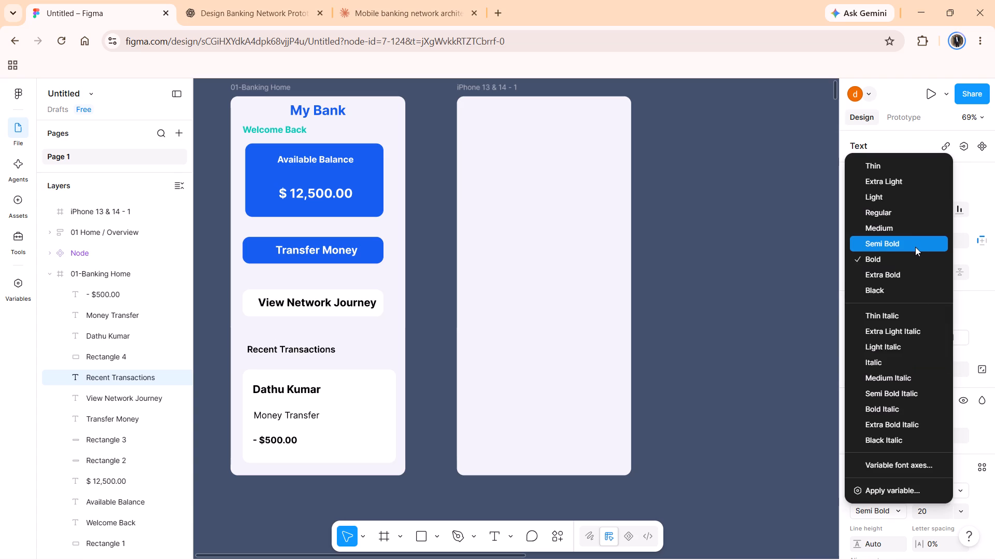
click(915, 247)
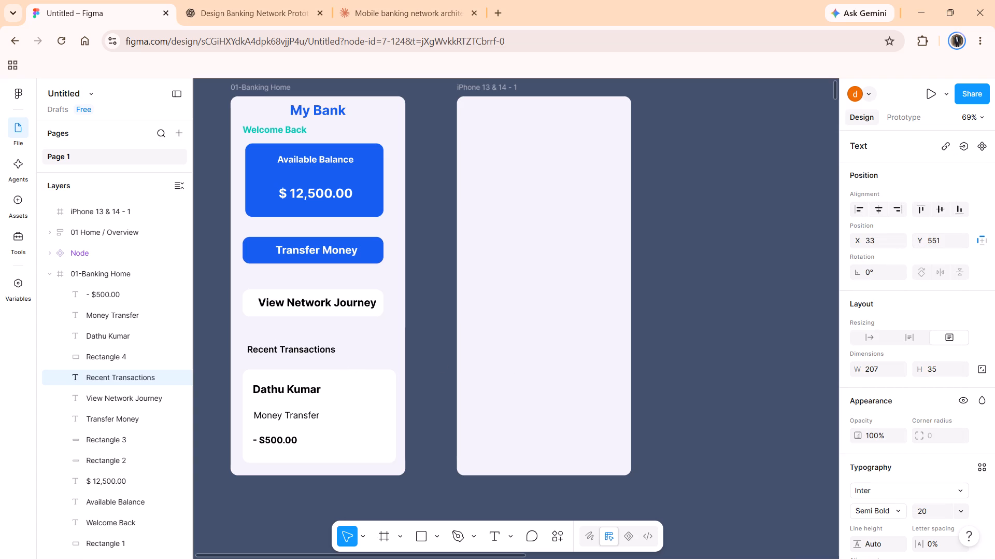
click(324, 344)
triple_click(324, 344)
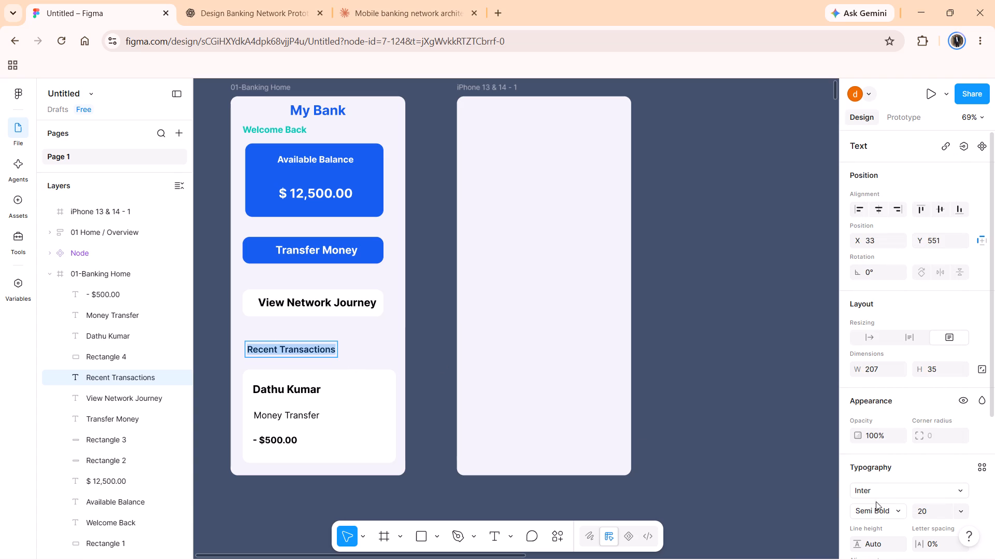
click(929, 510)
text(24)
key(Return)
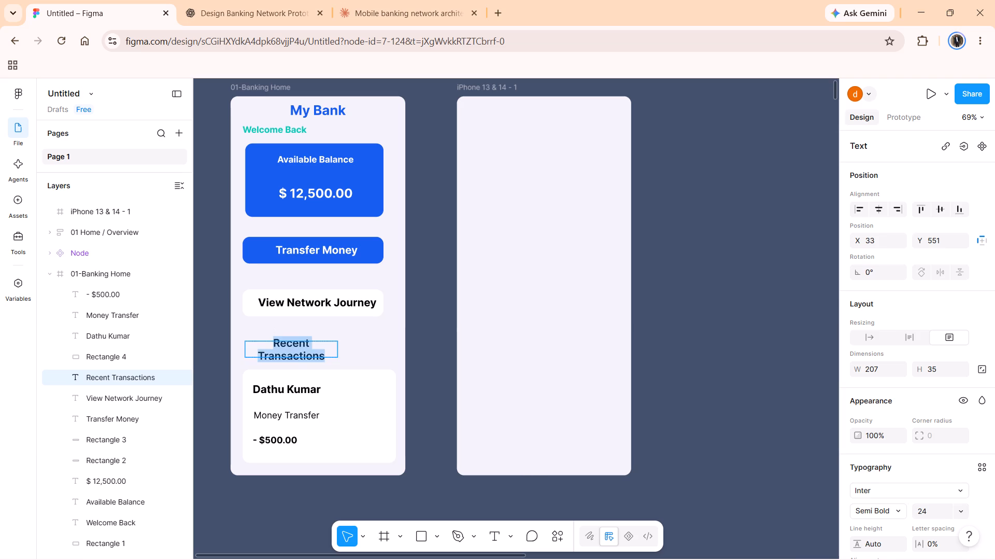
Set the Recent Transactions label's font size to 22.
click(285, 357)
click(934, 509)
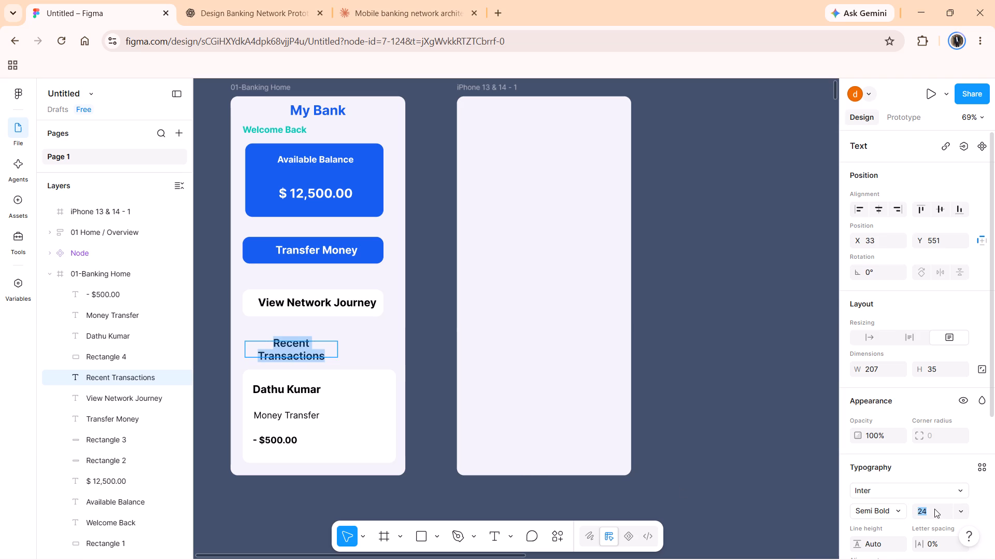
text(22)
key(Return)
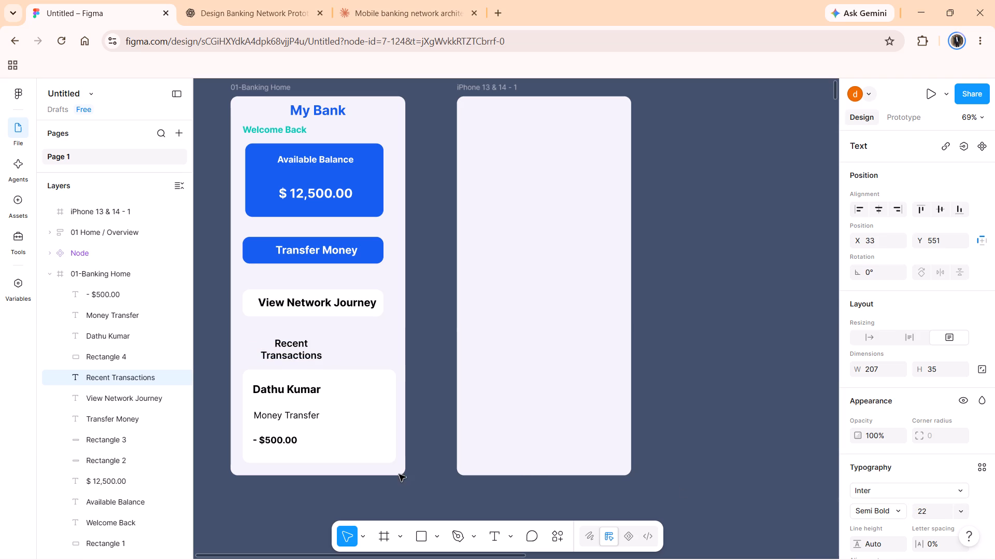
Widen the Recent Transactions text box slightly so the label fits on a single line.
click(308, 346)
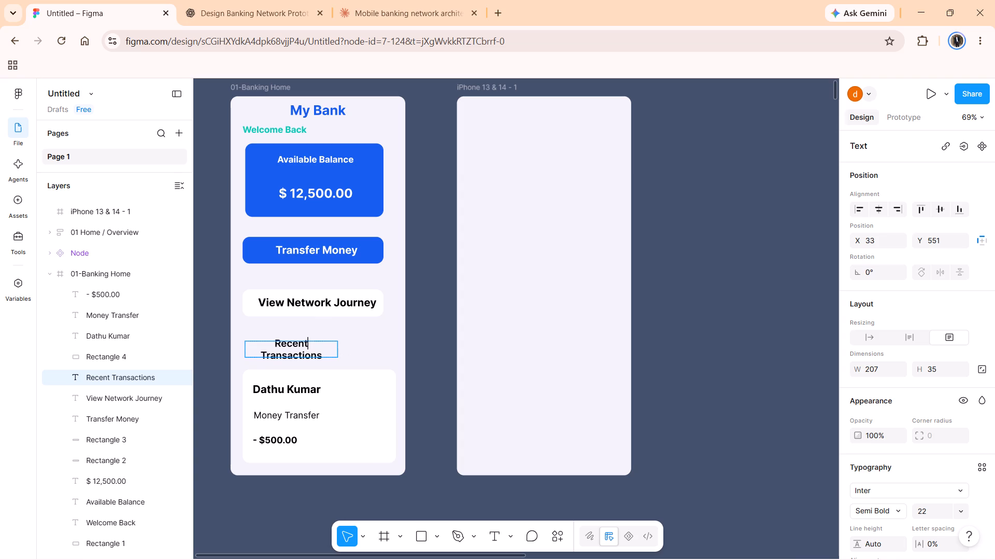
click(338, 351)
click(336, 350)
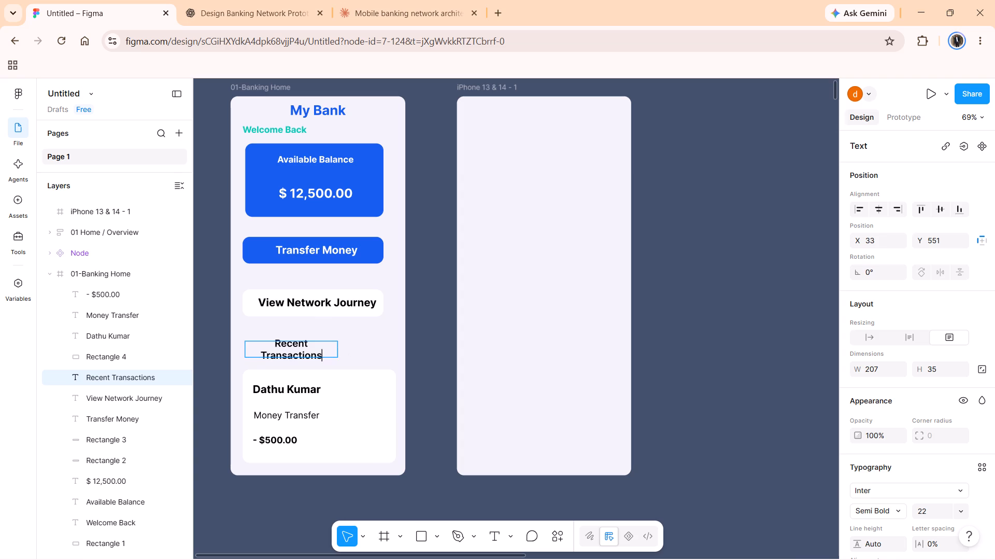
click(336, 350)
right_click(336, 350)
click(319, 346)
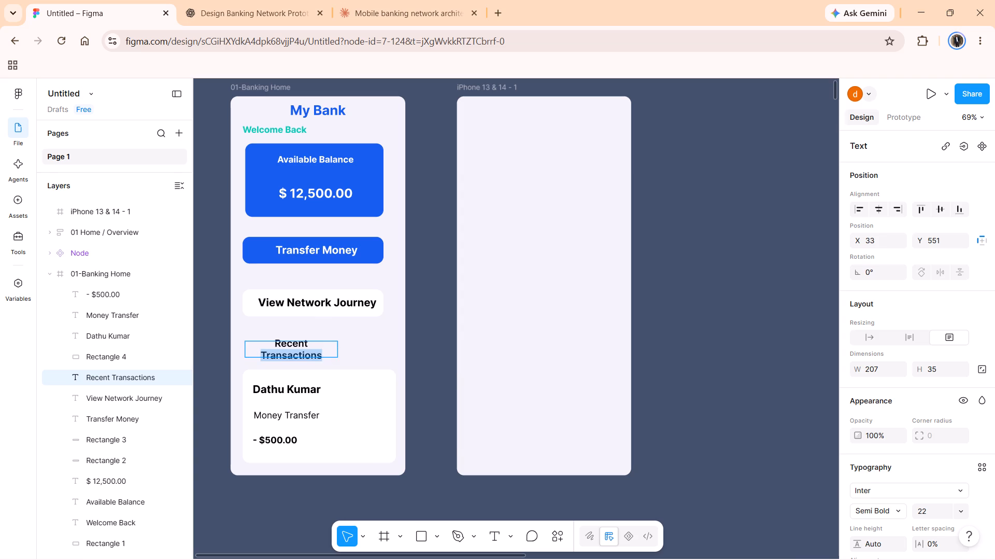
double_click(308, 344)
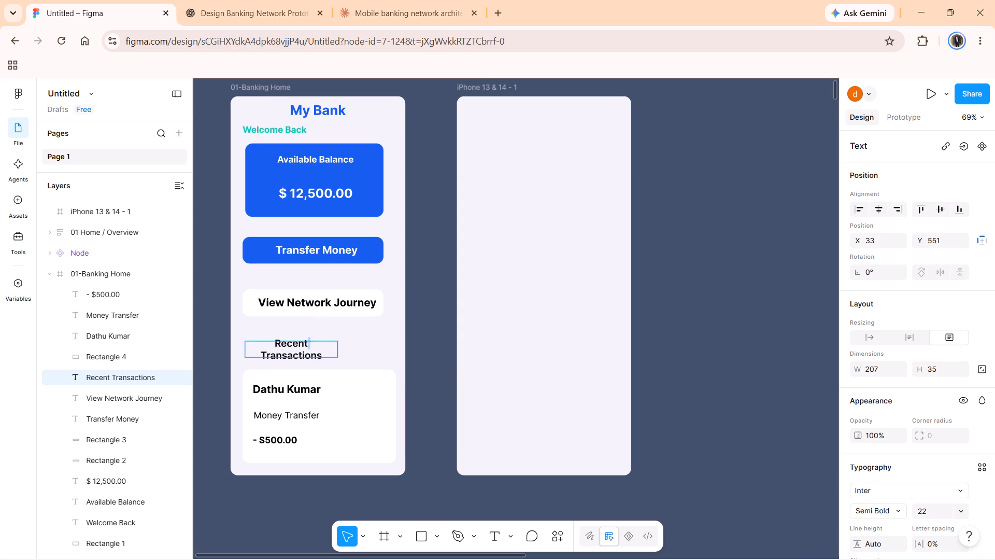
triple_click(310, 342)
triple_click(310, 342)
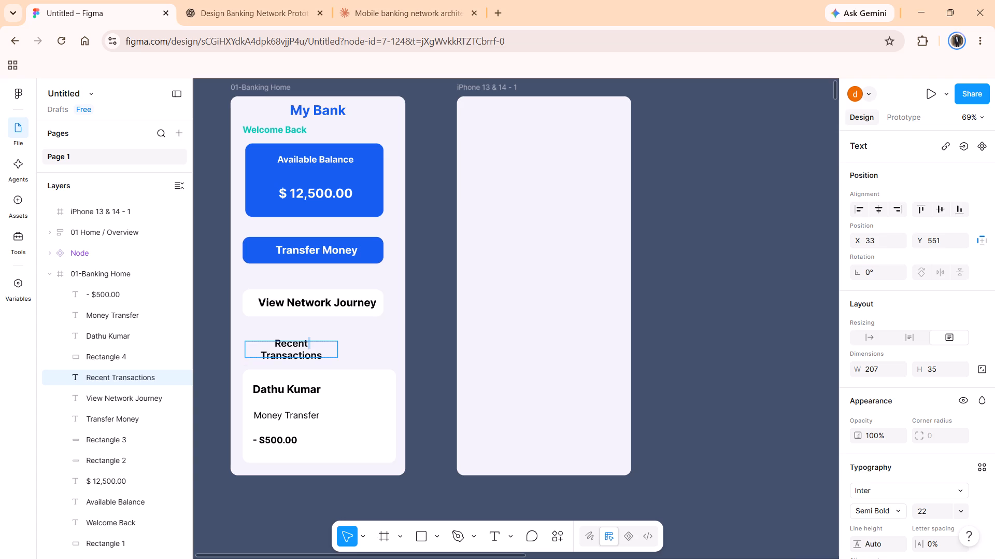
click(244, 348)
click(244, 348)
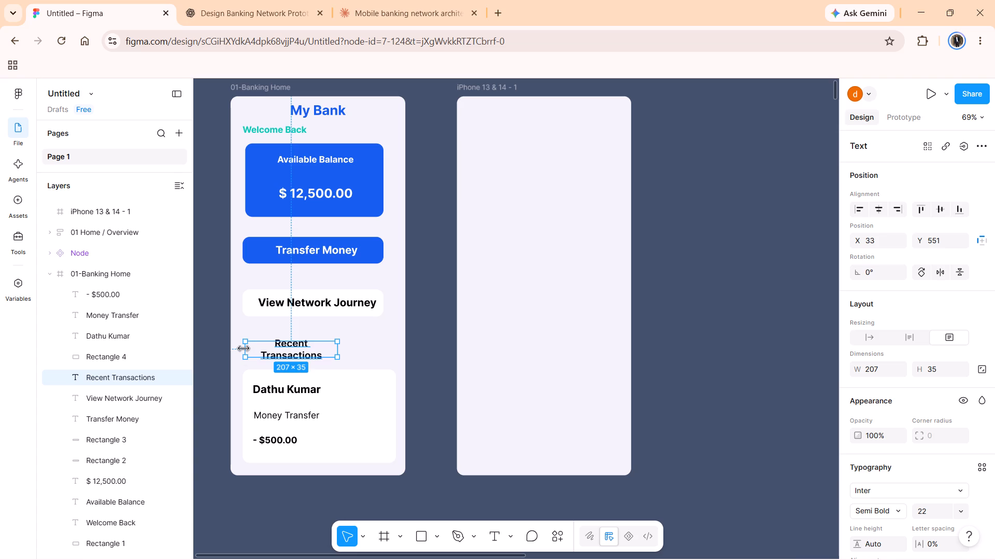
drag(338, 348, 344, 348)
click(363, 351)
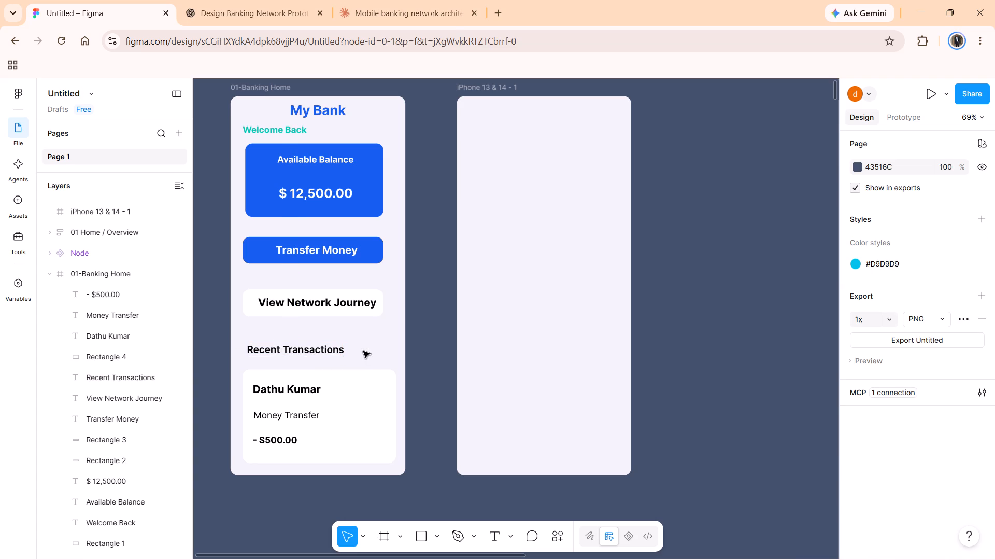
Pull the Welcome Back text box's left edge in to X 27, making the box 154 wide.
scroll(304, 302, up, 1)
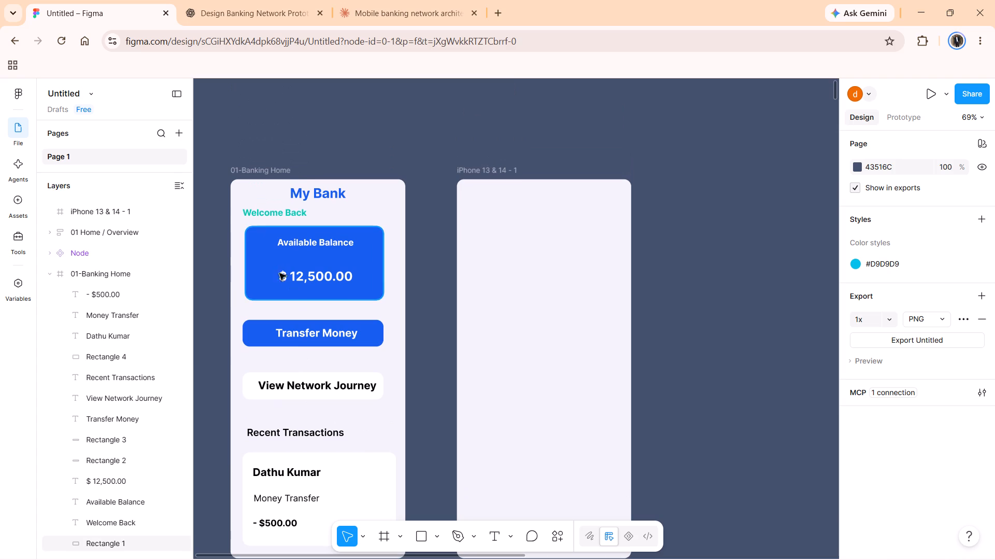
click(255, 215)
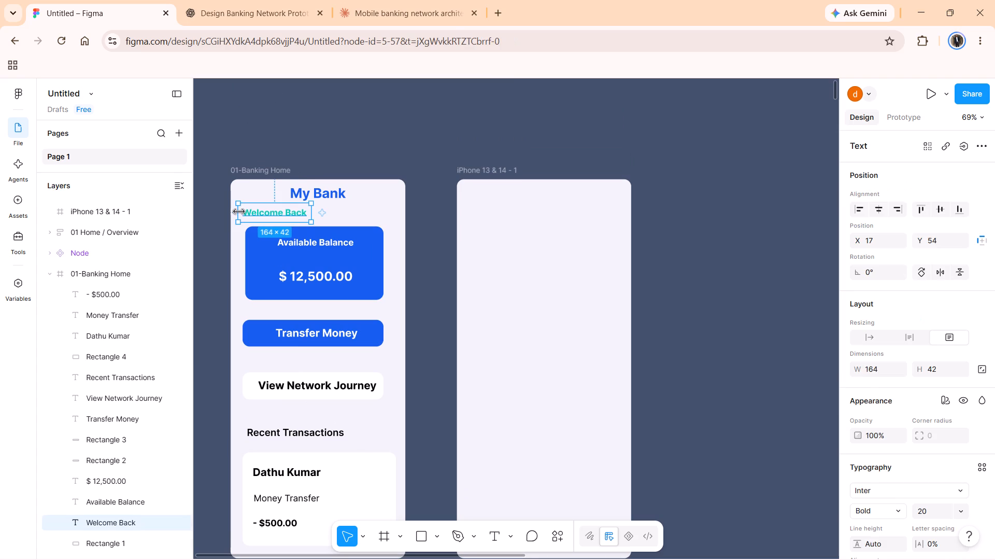
click(239, 211)
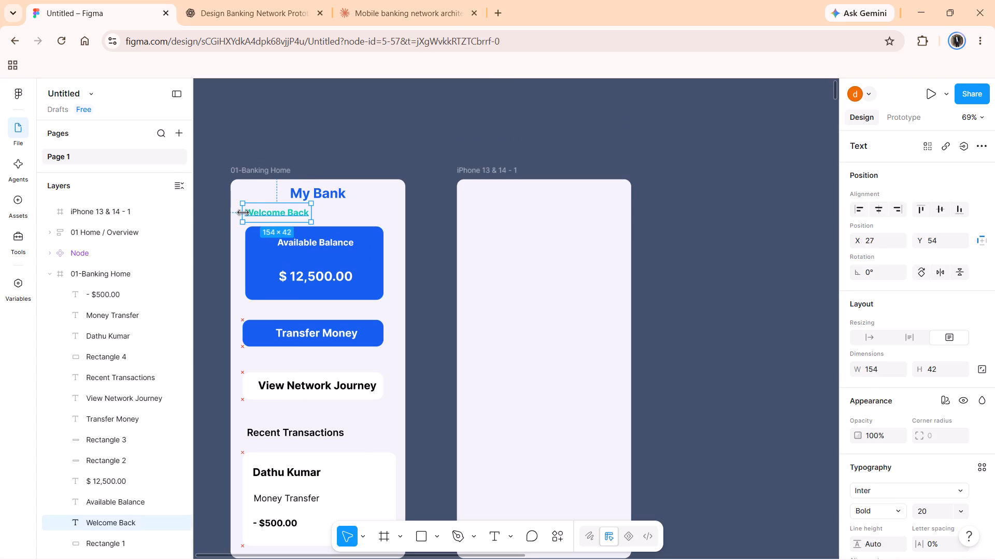
click(356, 214)
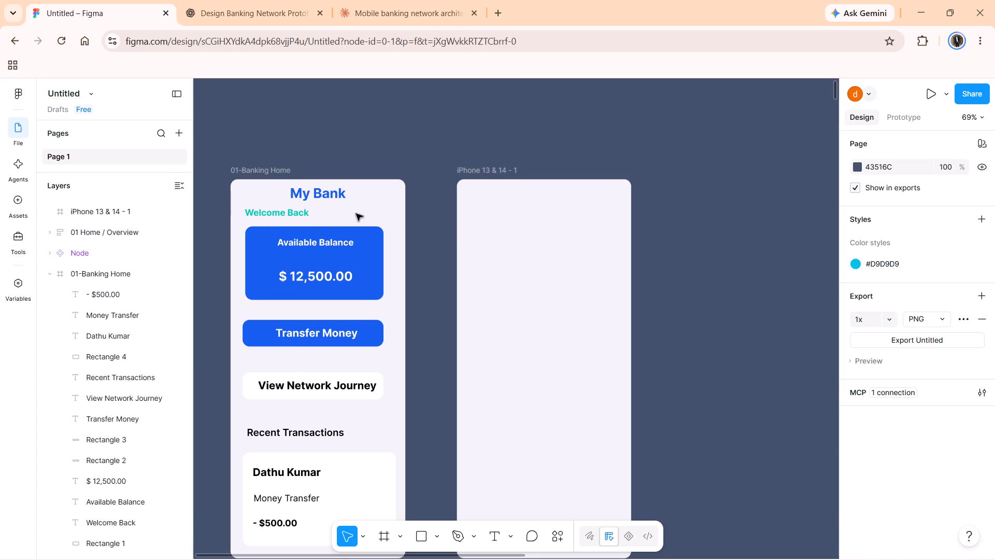
scroll(356, 214, down, 1)
scroll(356, 214, up, 1)
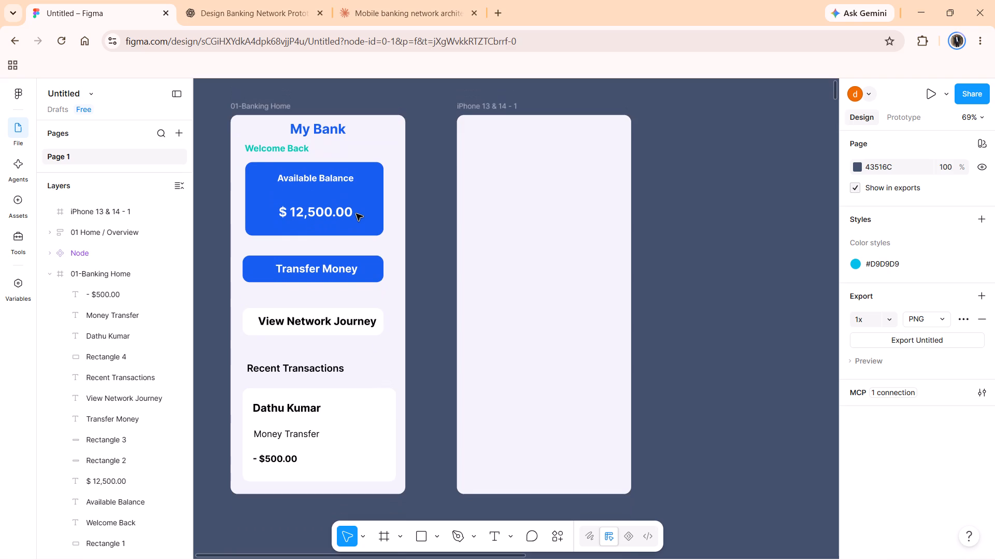
scroll(356, 214, up, 1)
click(506, 223)
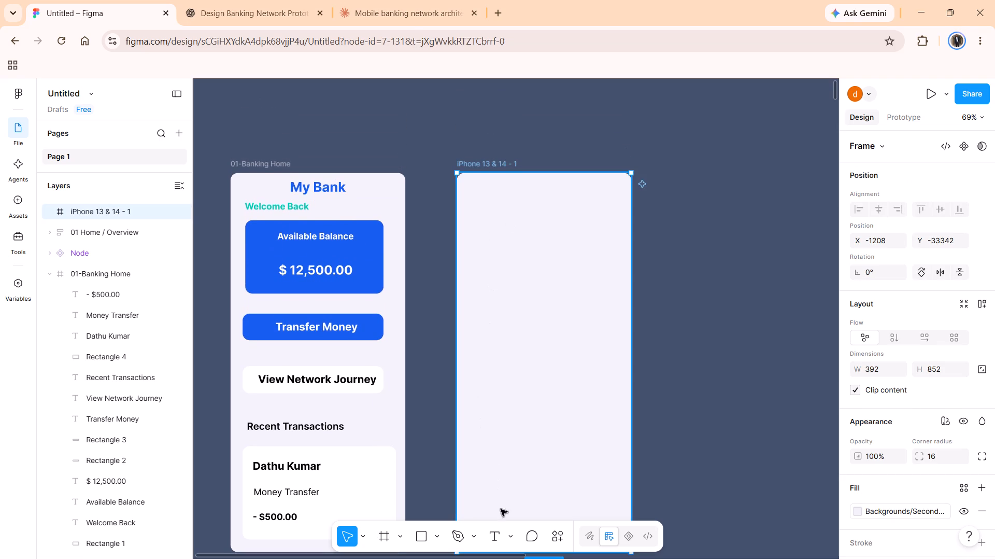
double_click(534, 206)
click(494, 534)
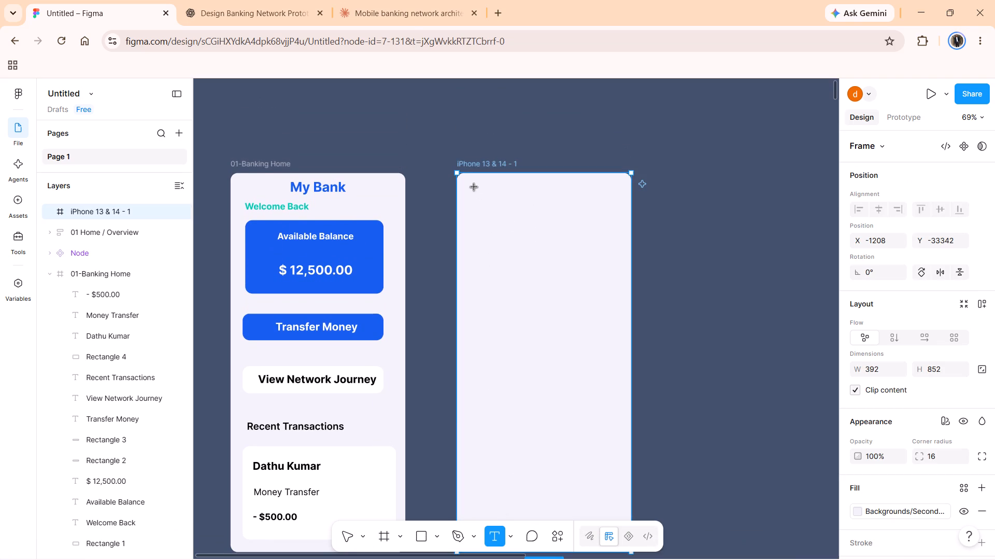
drag(473, 187, 562, 207)
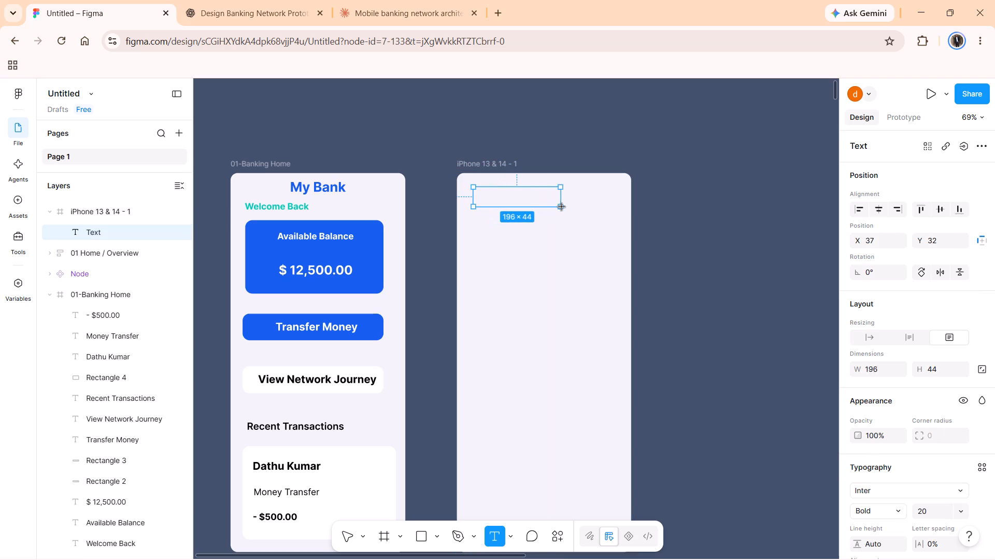
drag(562, 207, 571, 207)
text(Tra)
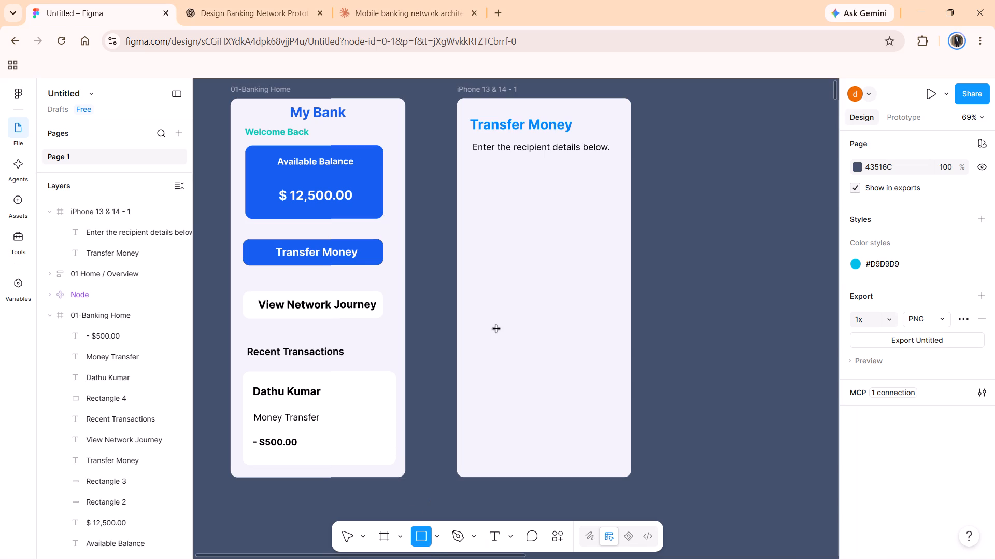
drag(477, 204, 606, 227)
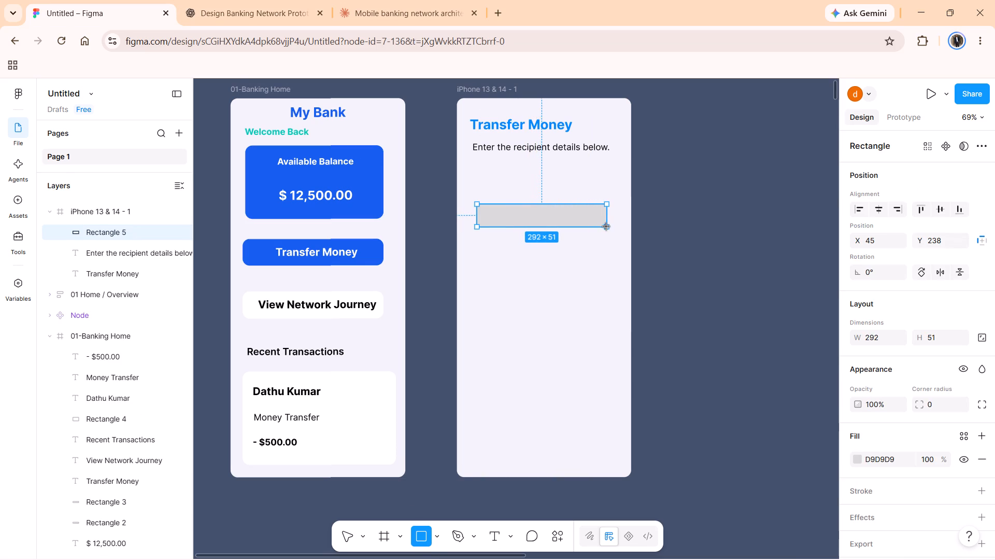
drag(606, 227, 612, 227)
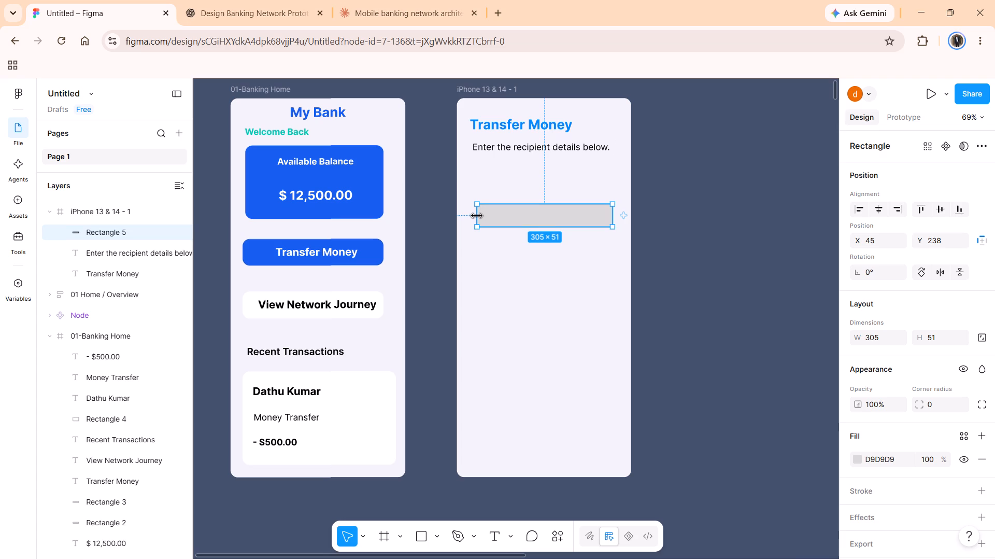
click(477, 216)
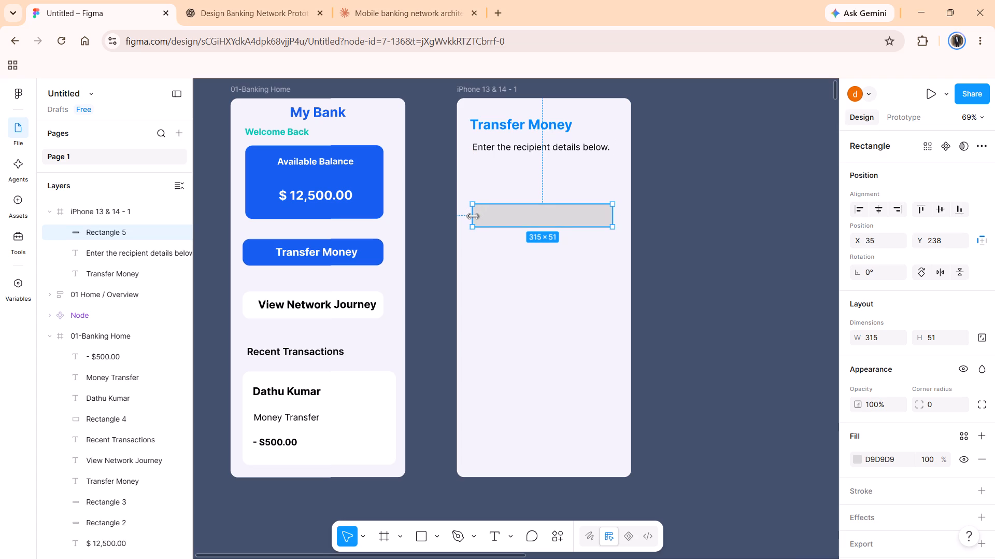
Draw a second rectangle below the first one on the Transfer Money frame, sized 315 × 59 at X 35, Y 408.
click(418, 536)
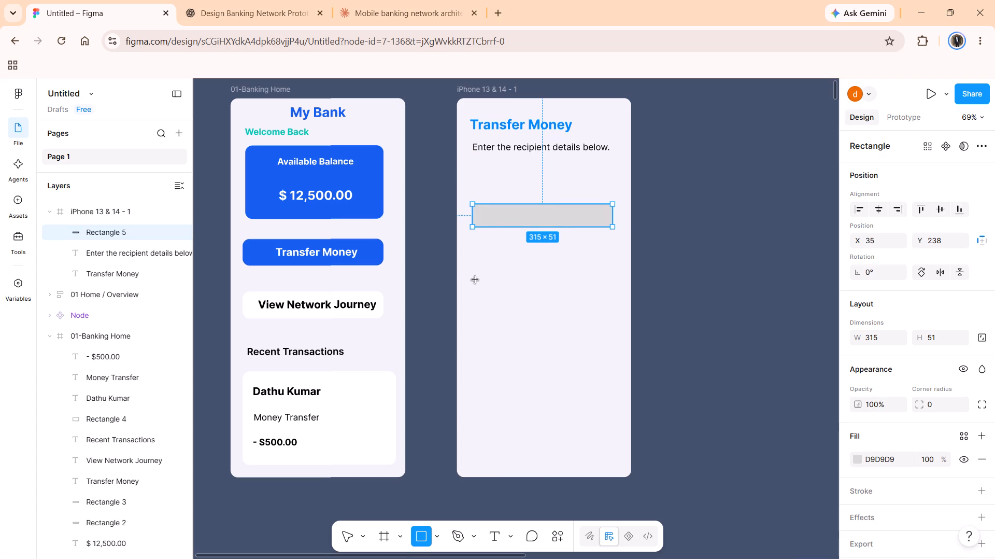
drag(475, 280, 608, 306)
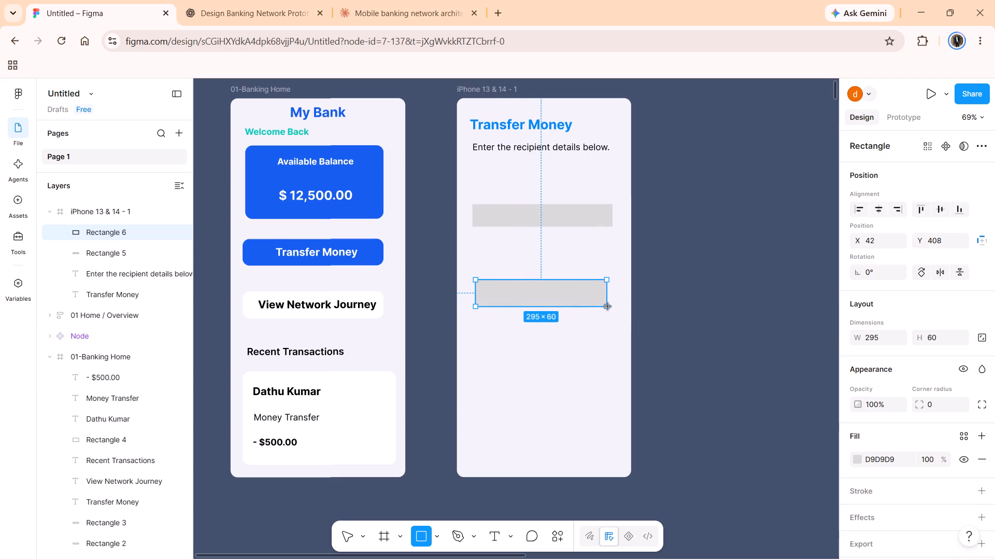
drag(608, 306, 611, 306)
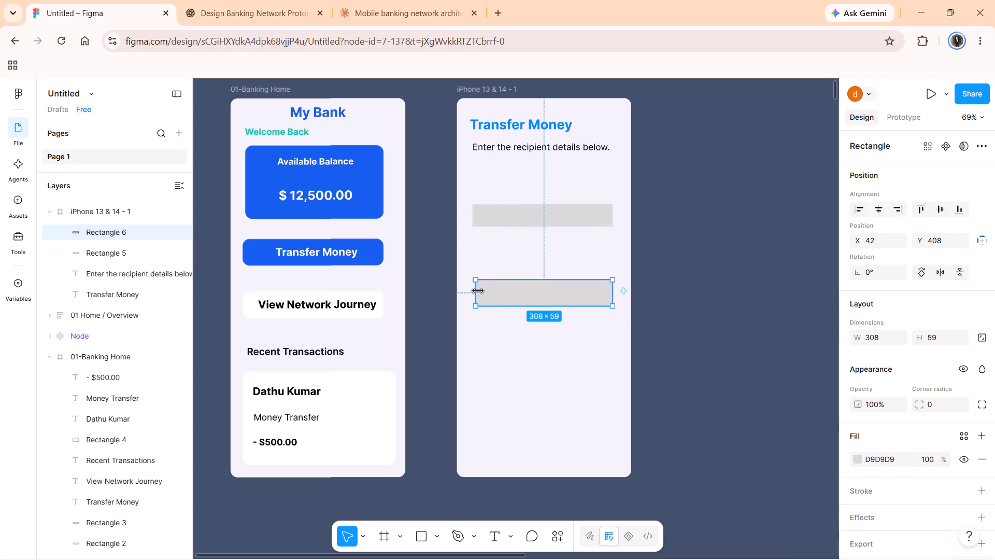
click(476, 295)
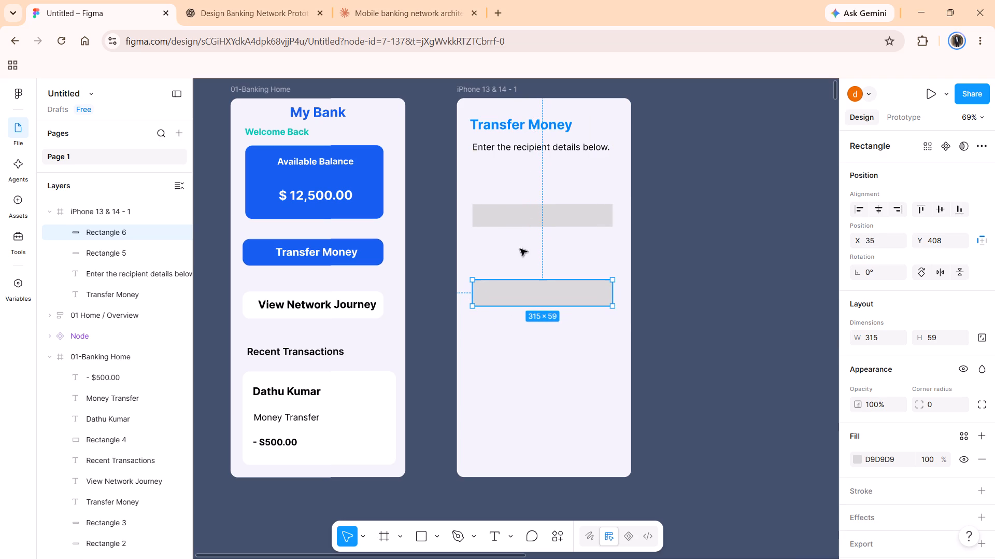
Increase the height of the upper rectangle on the Transfer Money frame to 60, keeping its top edge in place.
click(537, 223)
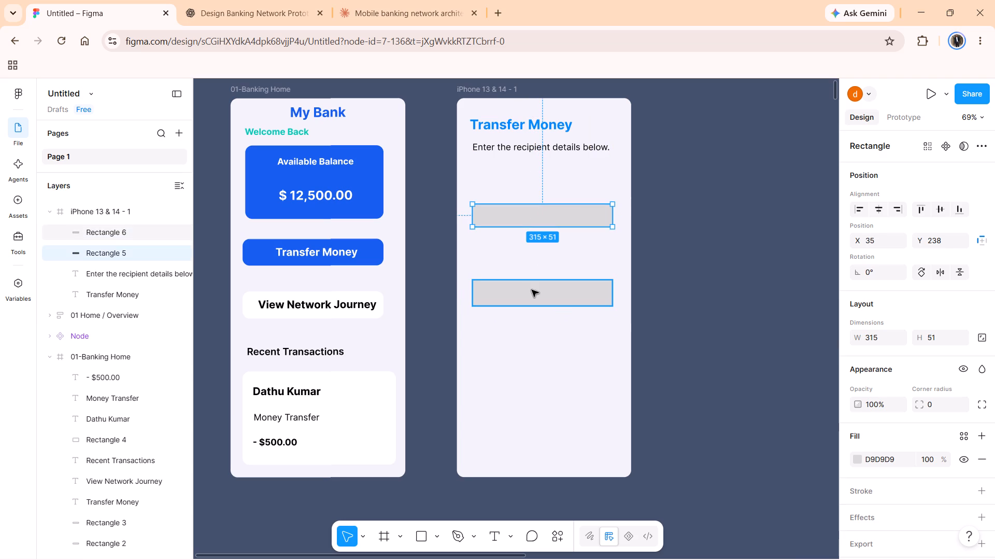
click(532, 290)
click(519, 204)
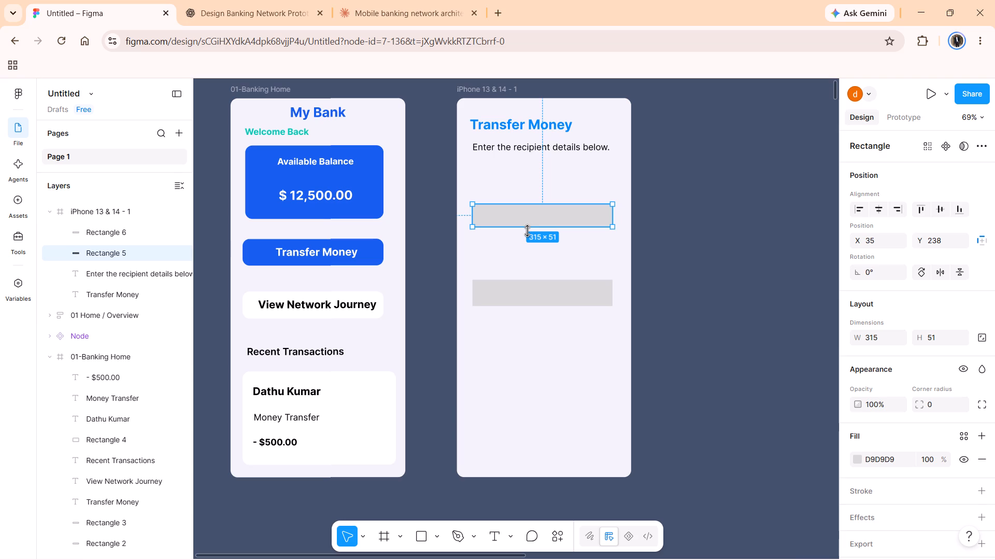
click(527, 231)
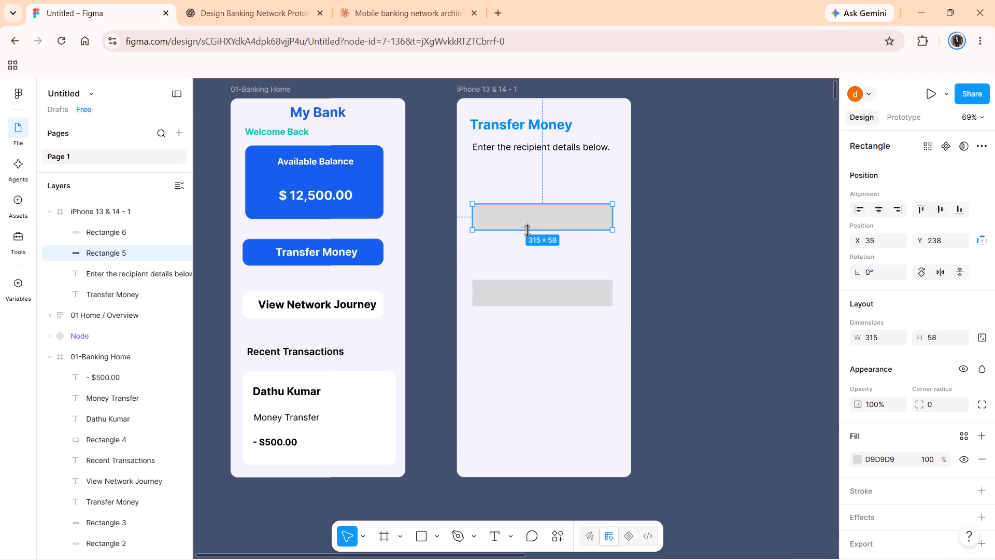
click(527, 230)
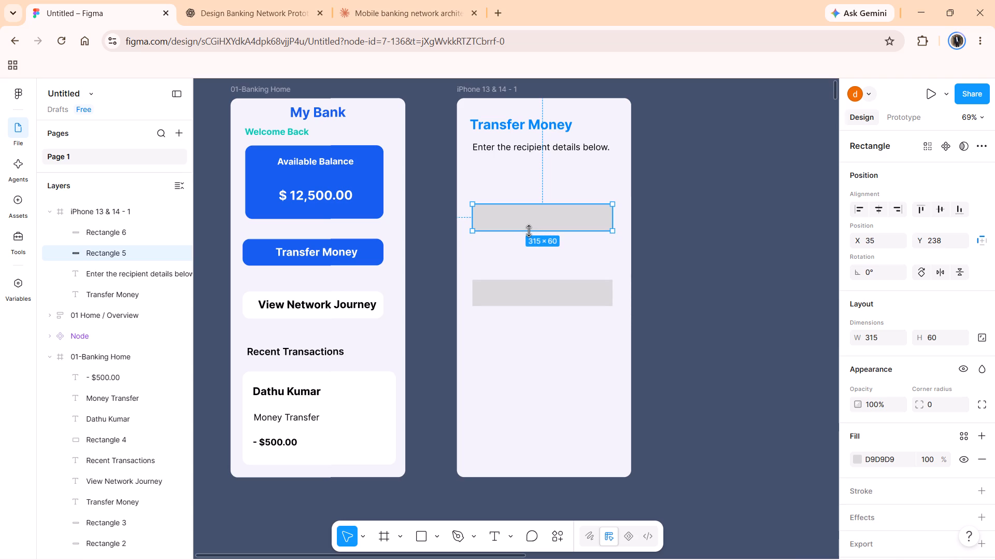
Draw a third rectangle below the second one on the Transfer Money frame, about 311 × 57 at X 39, Y 587.
click(536, 297)
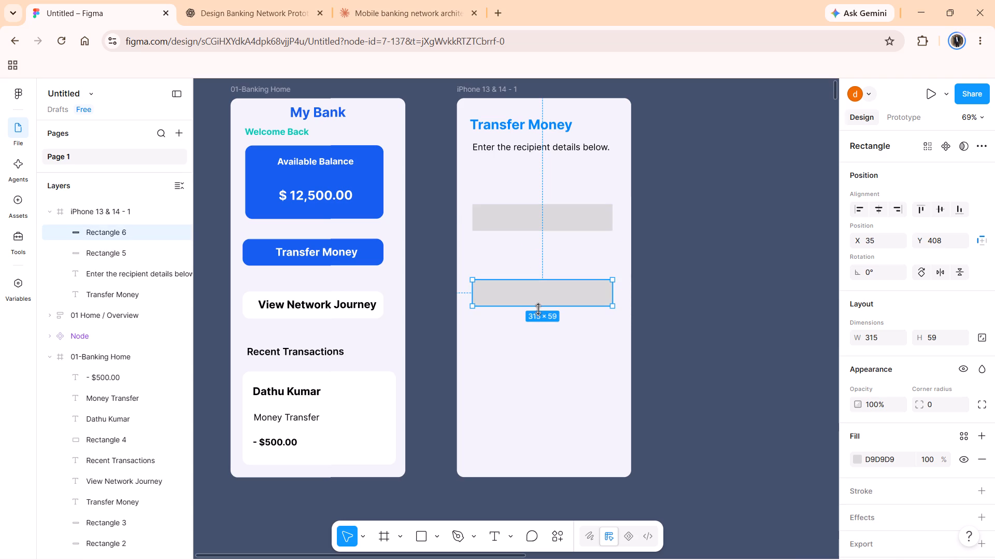
click(418, 526)
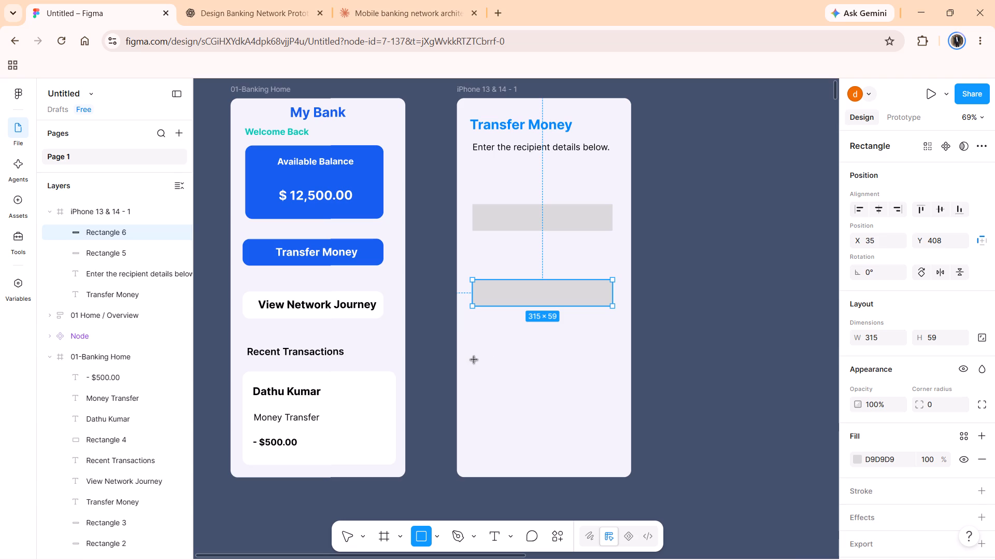
drag(474, 360, 612, 385)
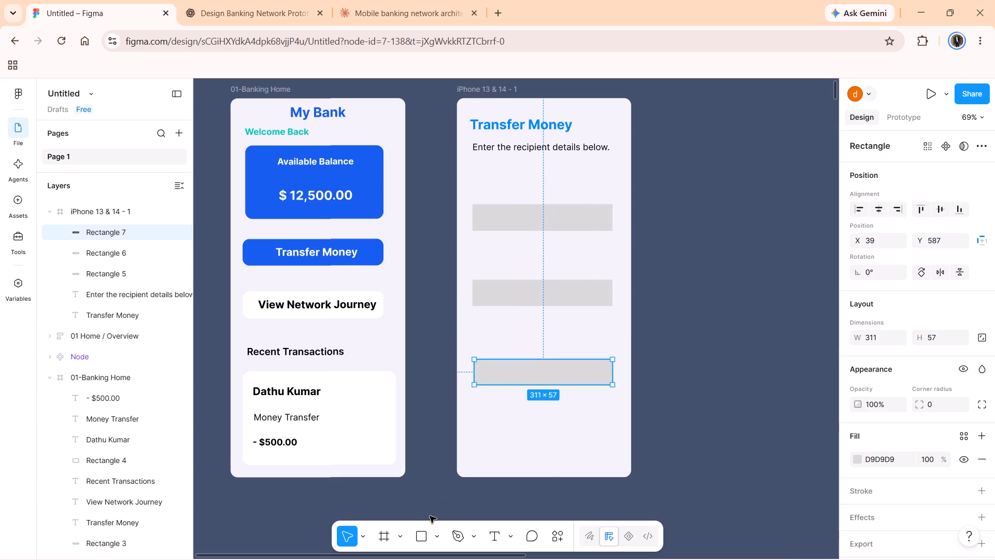
Draw a fourth rectangle near the bottom of the Transfer Money frame, about 305 × 49 at X 45, Y 735.
click(423, 532)
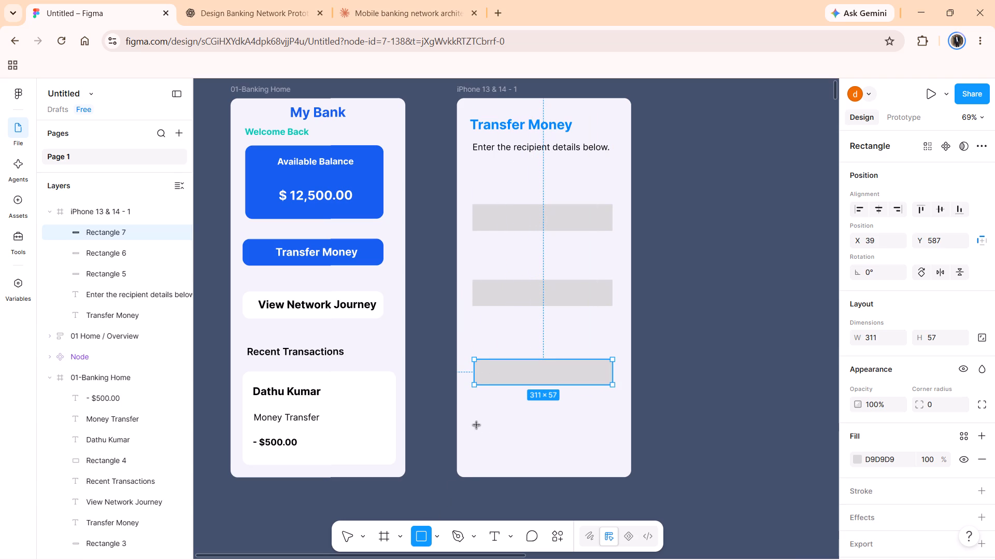
drag(477, 425, 614, 447)
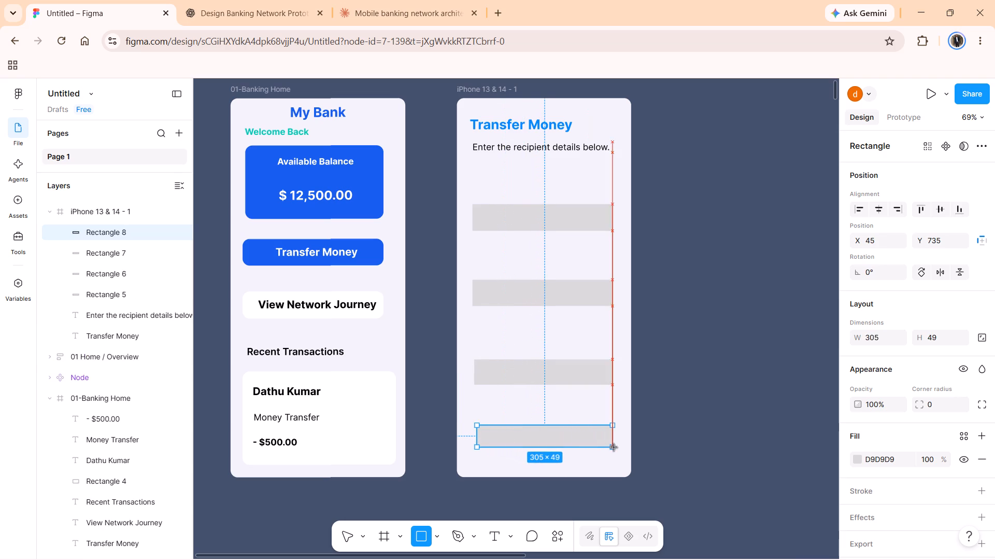
drag(614, 447, 611, 447)
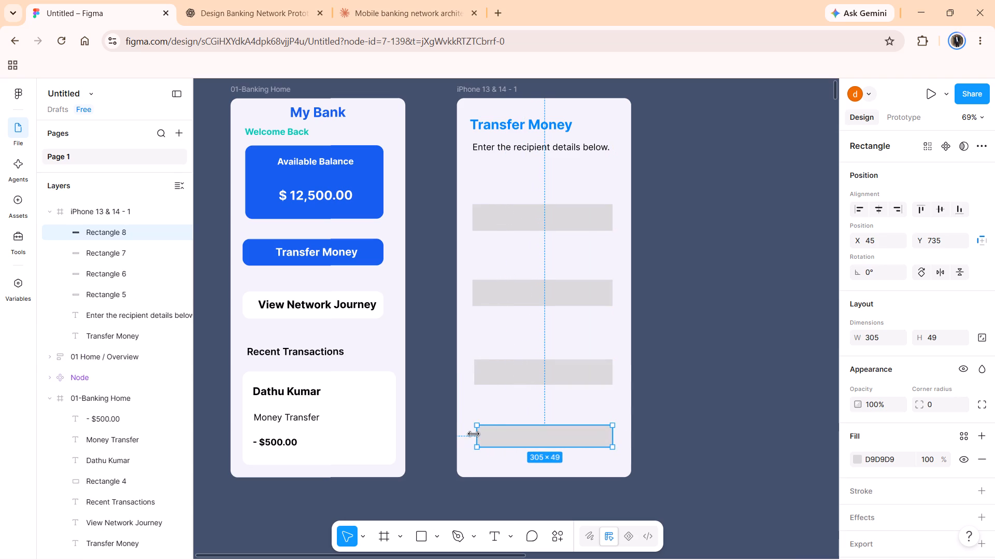
Extend the left edges of the third and fourth rectangles to X 35, making both 315 wide like the upper ones.
click(477, 439)
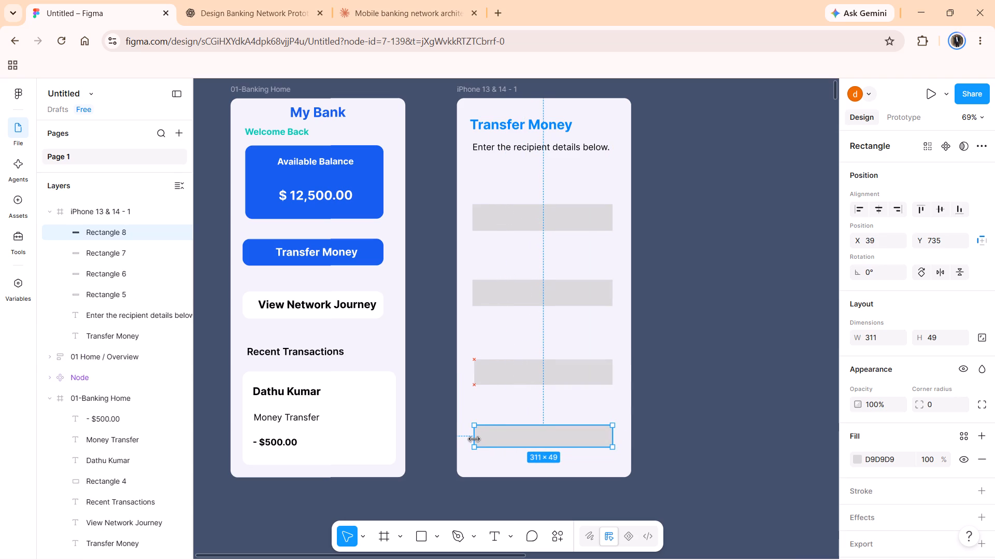
click(472, 371)
click(472, 371)
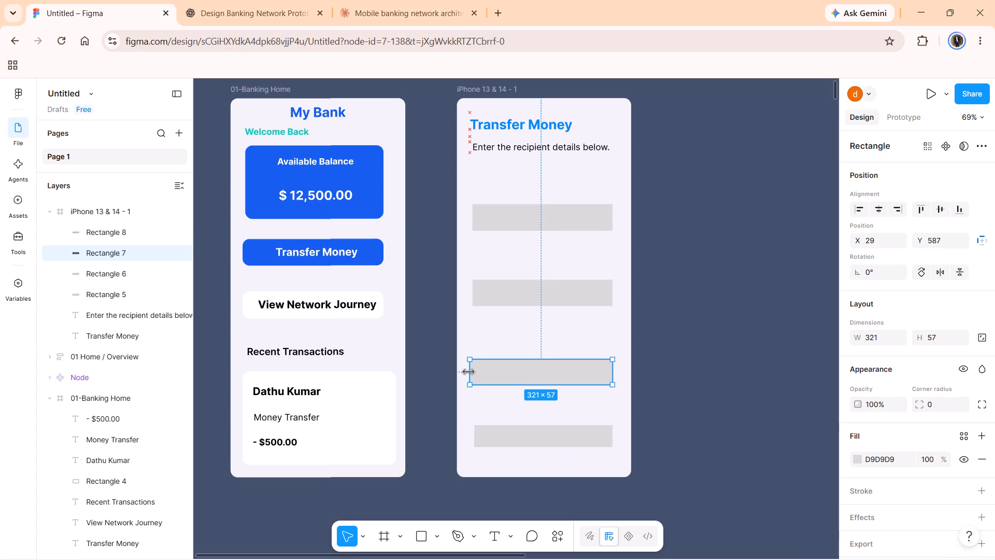
click(479, 426)
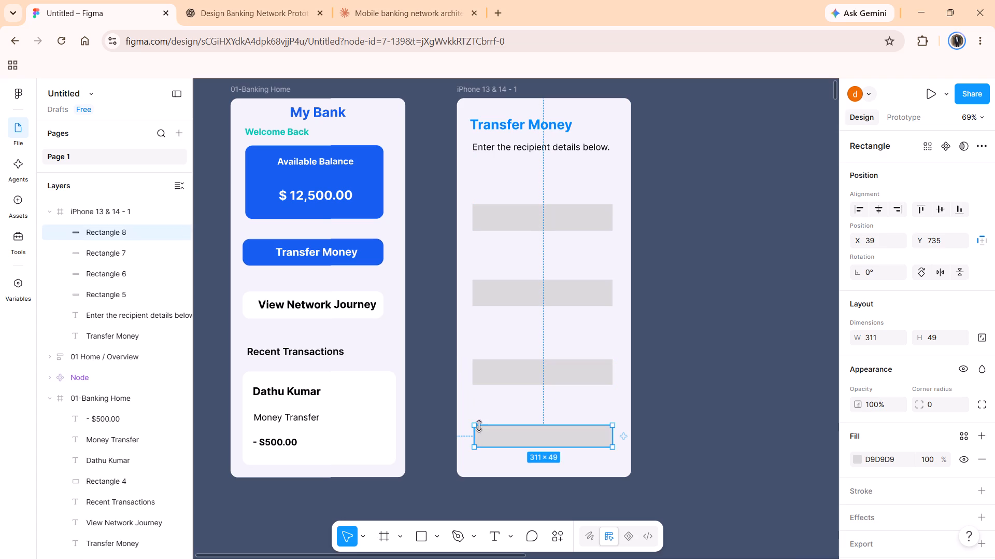
click(475, 435)
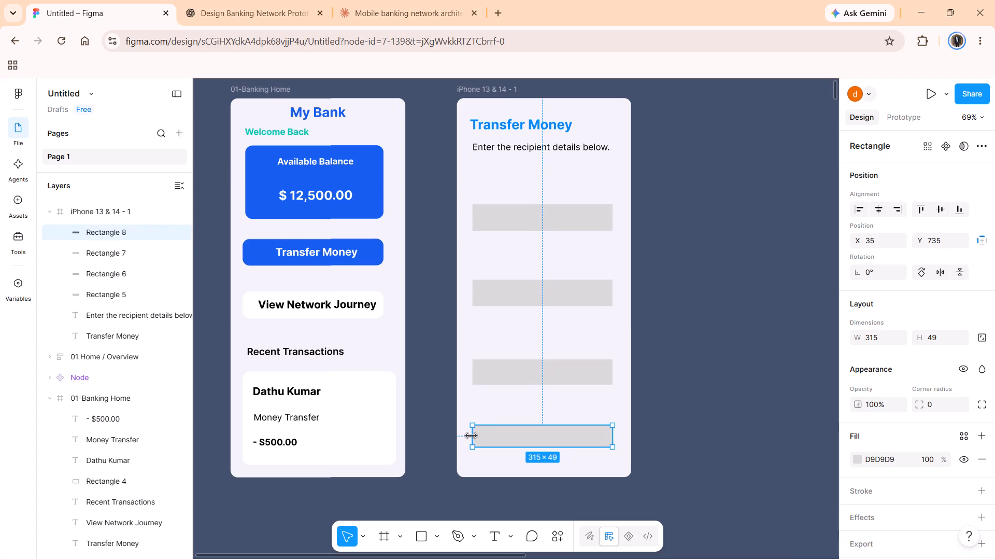
Raise the top edges of the lower two rectangles, making the bottom one 60 high and the third one 59 high.
click(522, 425)
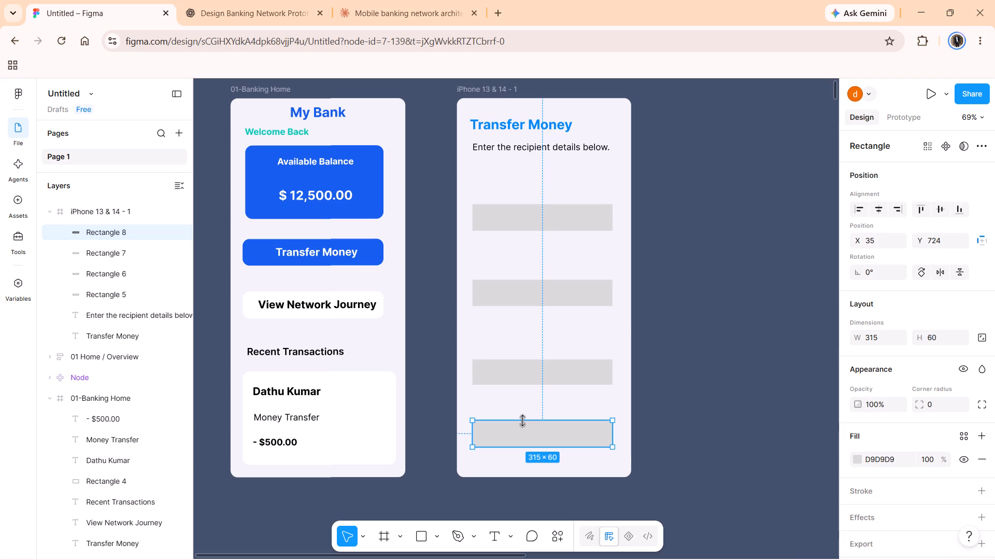
click(534, 386)
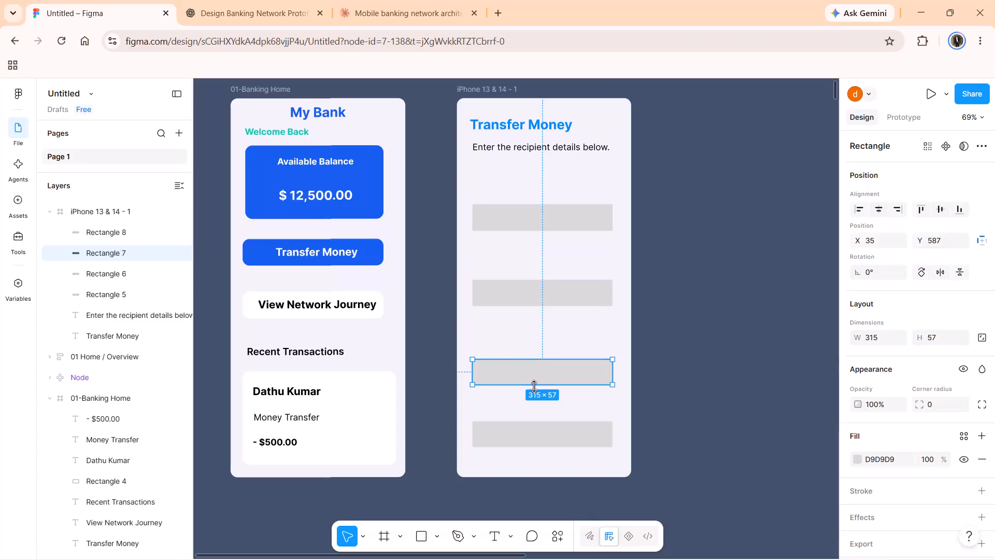
click(534, 359)
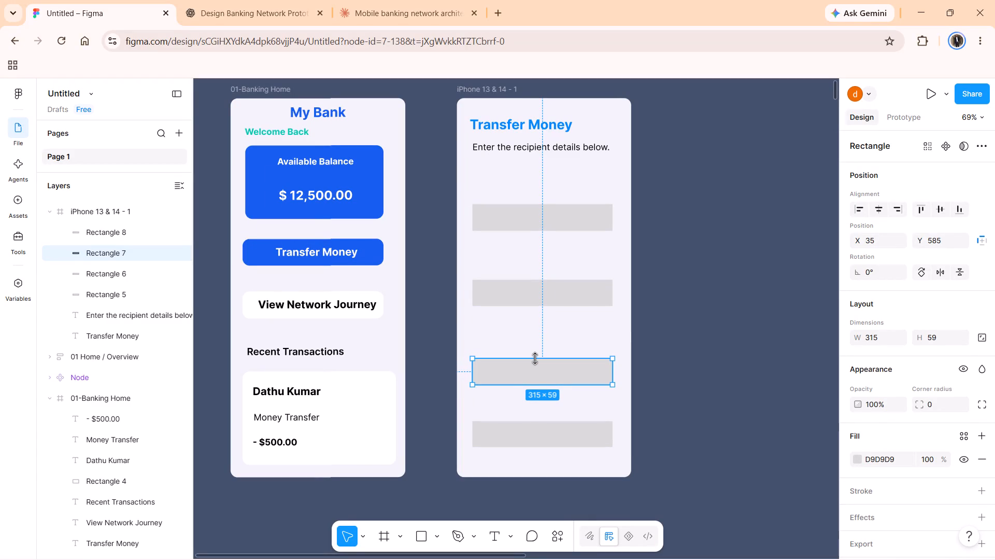
click(558, 329)
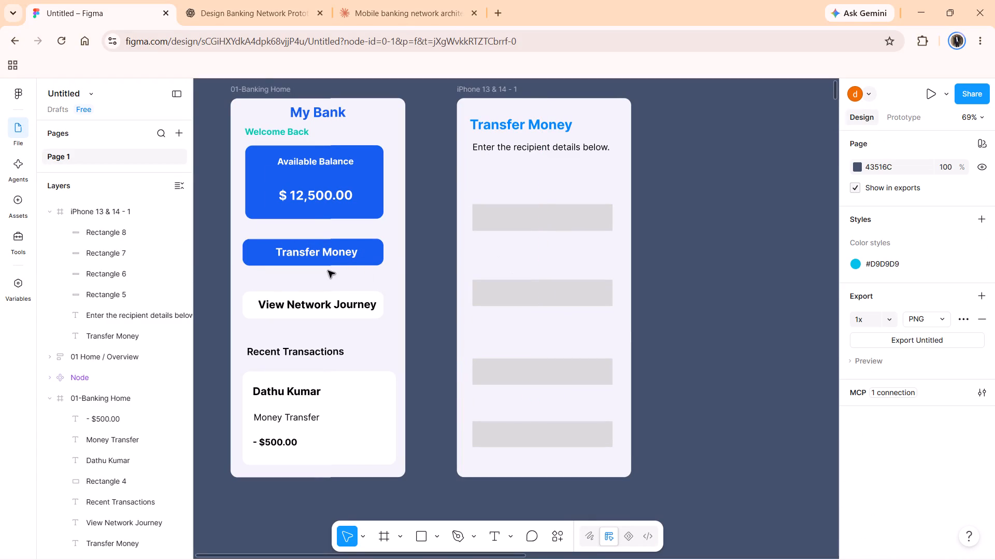
click(244, 4)
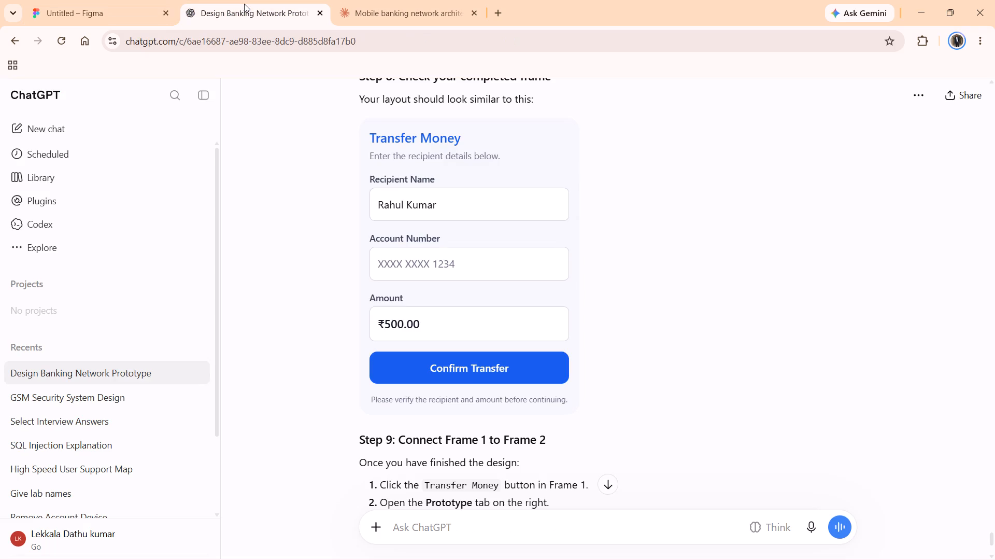
click(144, 0)
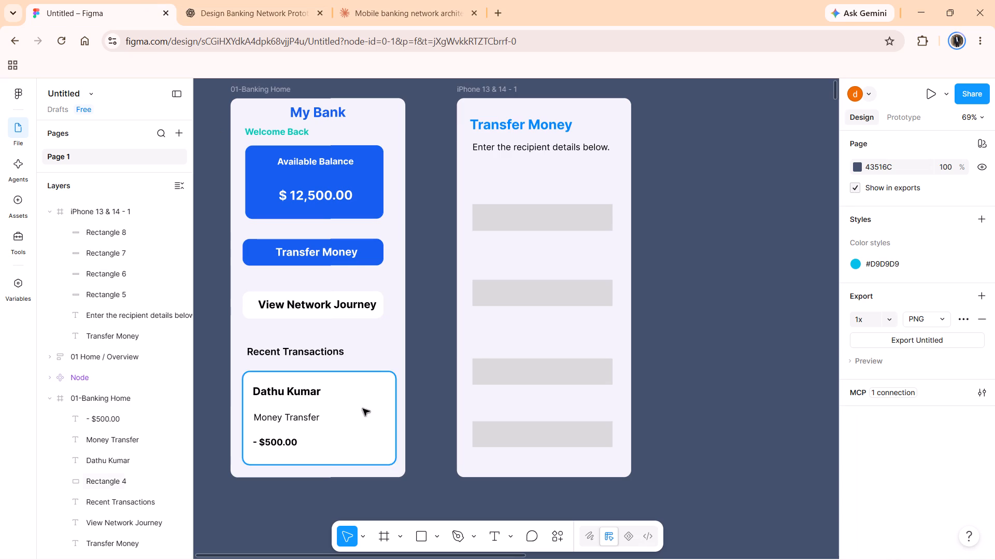
click(493, 532)
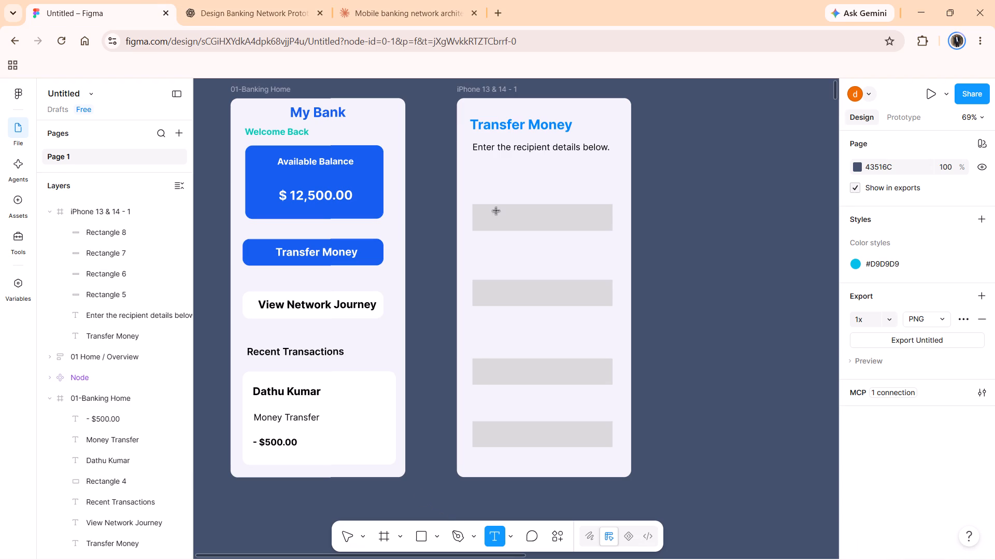
drag(475, 181, 485, 187)
drag(485, 187, 566, 199)
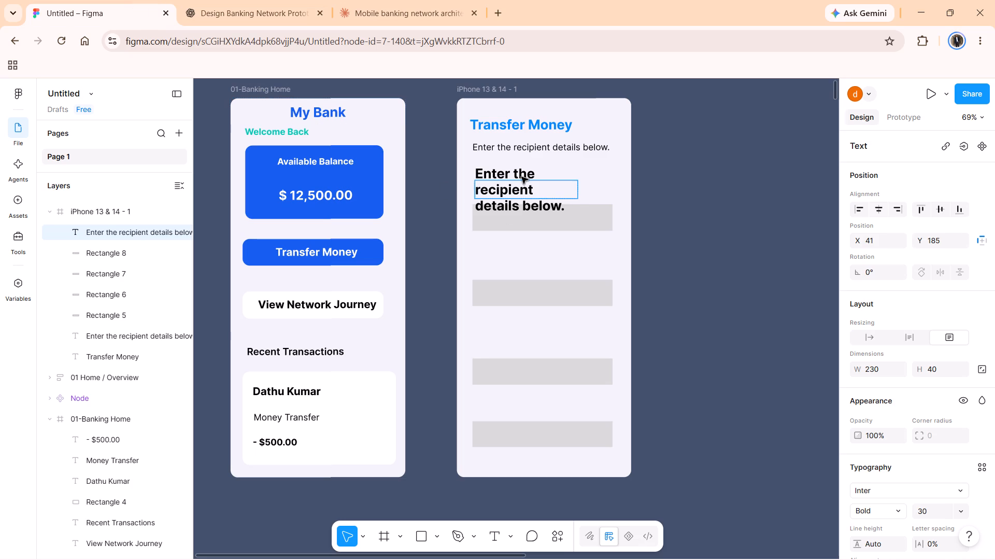
click(521, 177)
triple_click(518, 187)
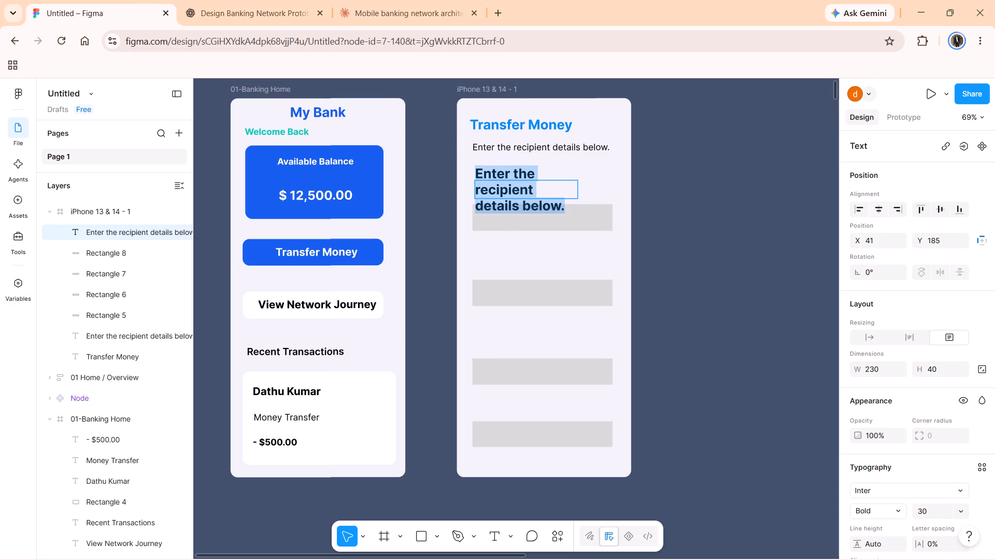
key(ctrl+v)
Set the font size of the "Recipient Name" label to 20.
triple_click(532, 190)
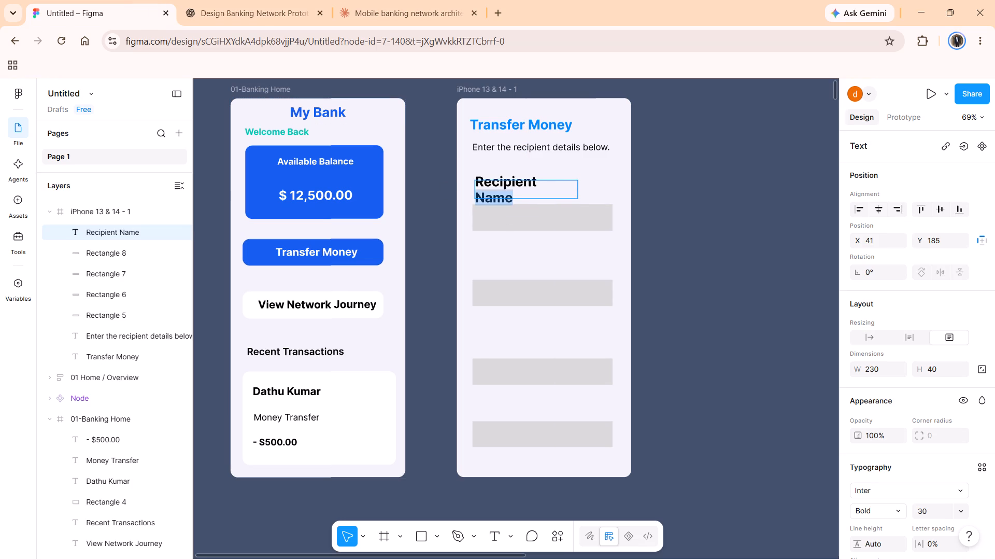
double_click(931, 512)
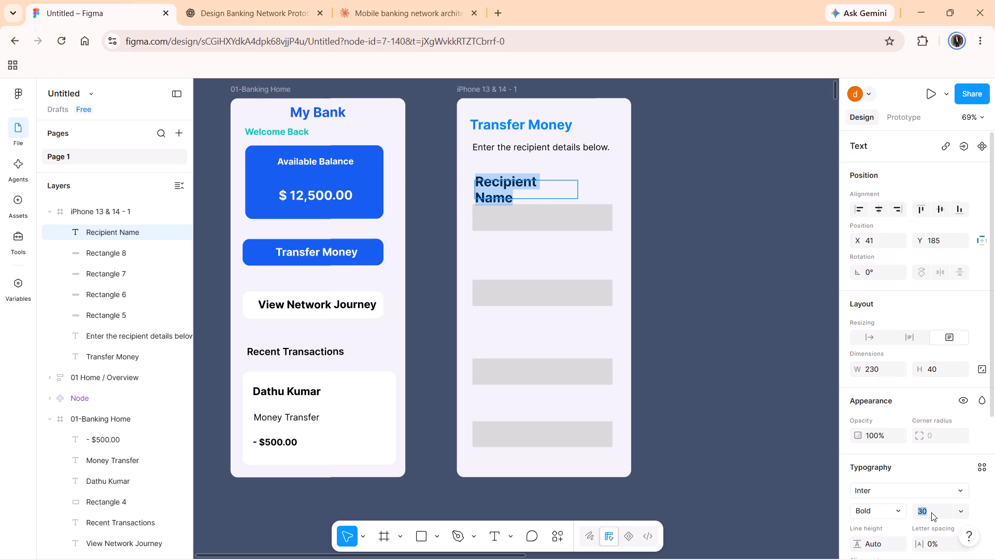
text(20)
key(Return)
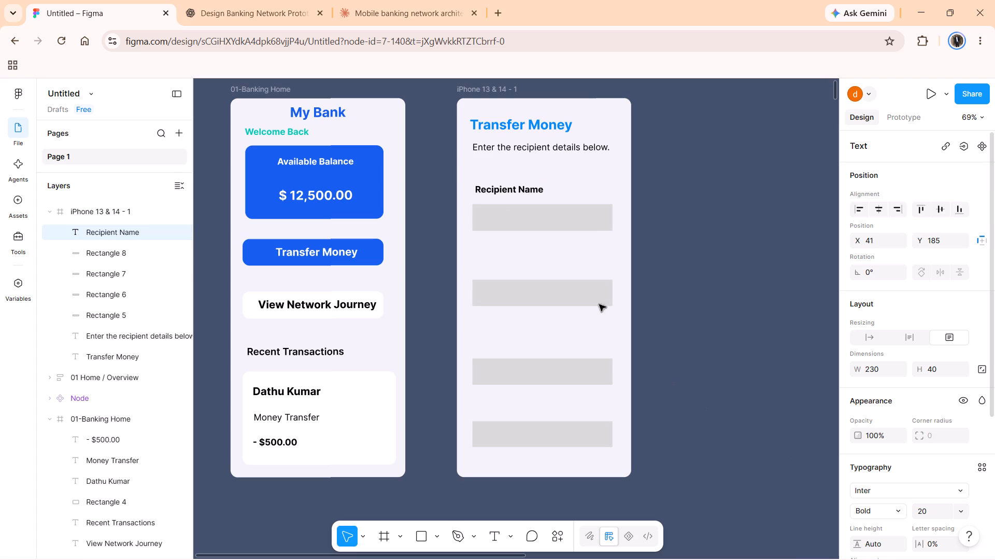
Check ChatGPT's sample layout and draw a text box about 220 × 50 above the second rectangle, at X 41, Y 347.
click(261, 0)
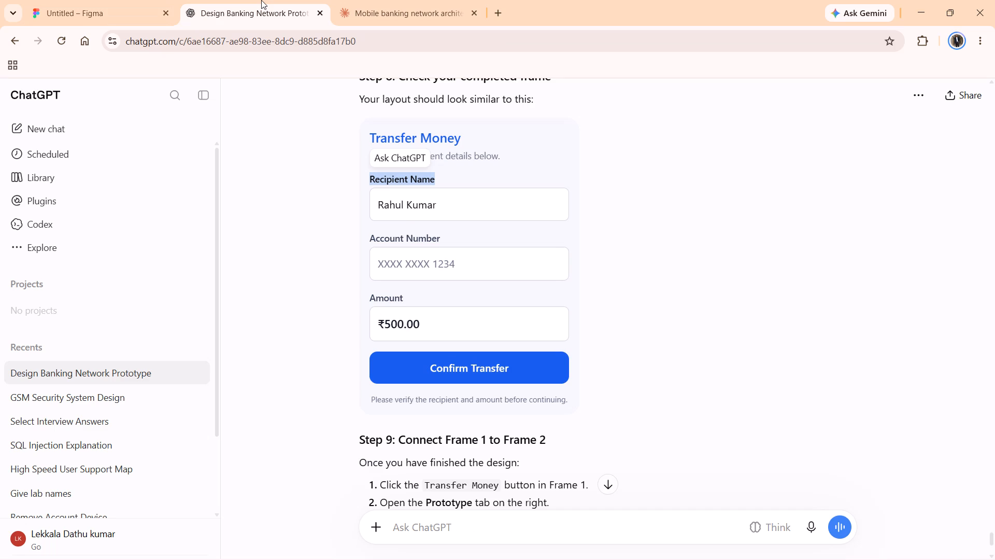
click(145, 0)
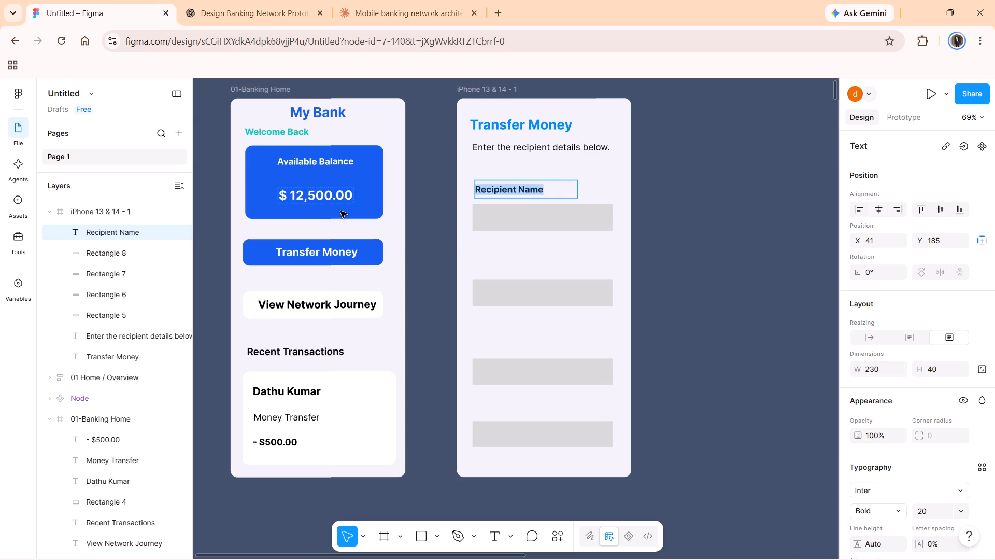
click(498, 229)
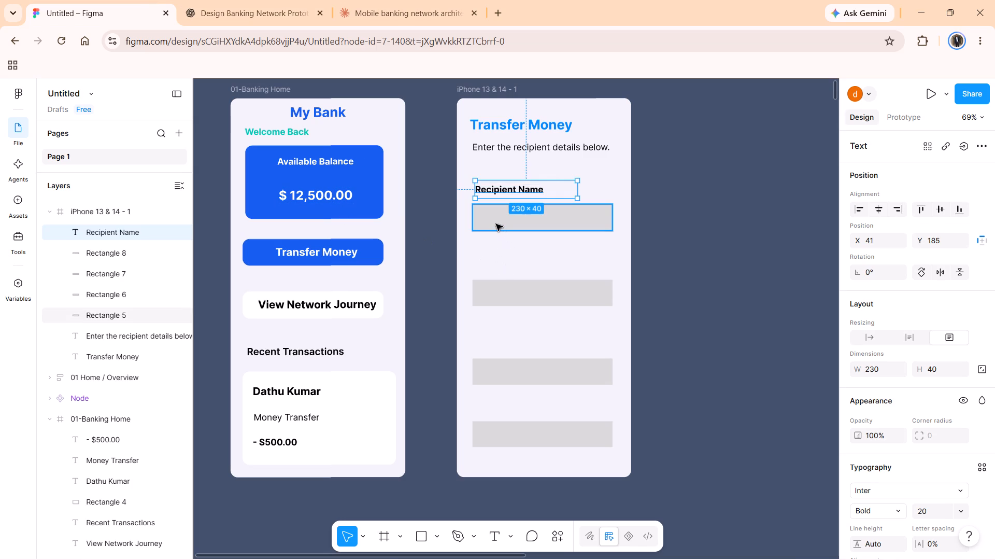
click(296, 0)
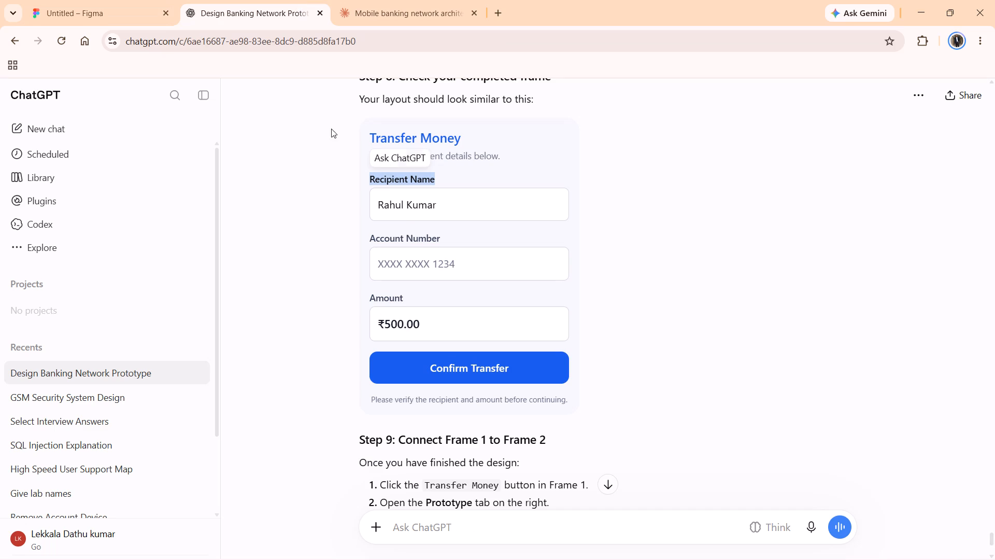
click(149, 0)
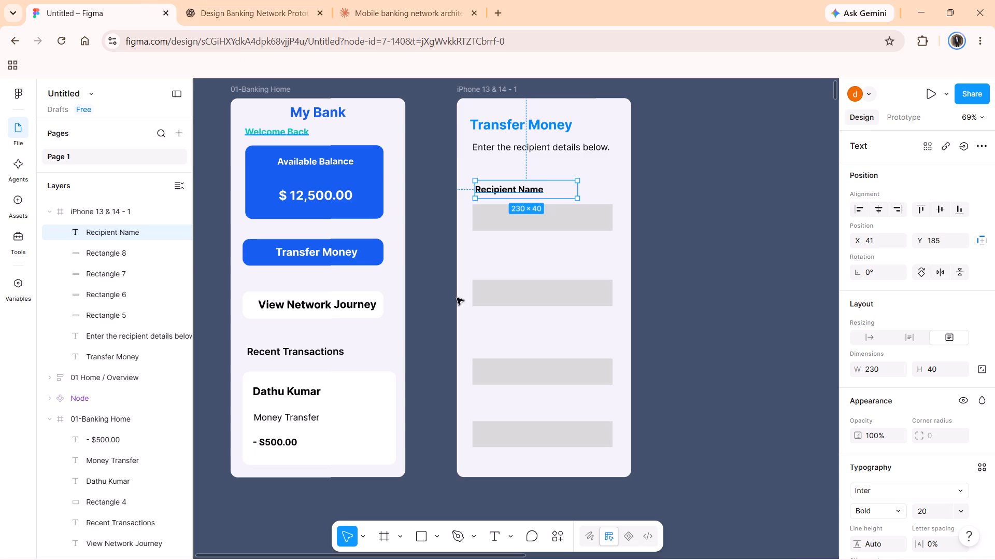
click(490, 529)
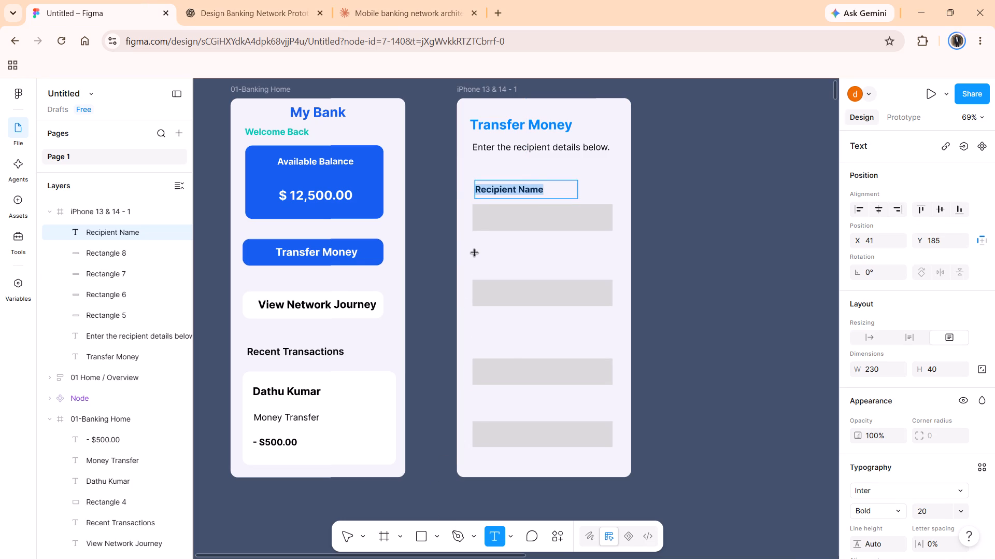
drag(475, 253, 565, 275)
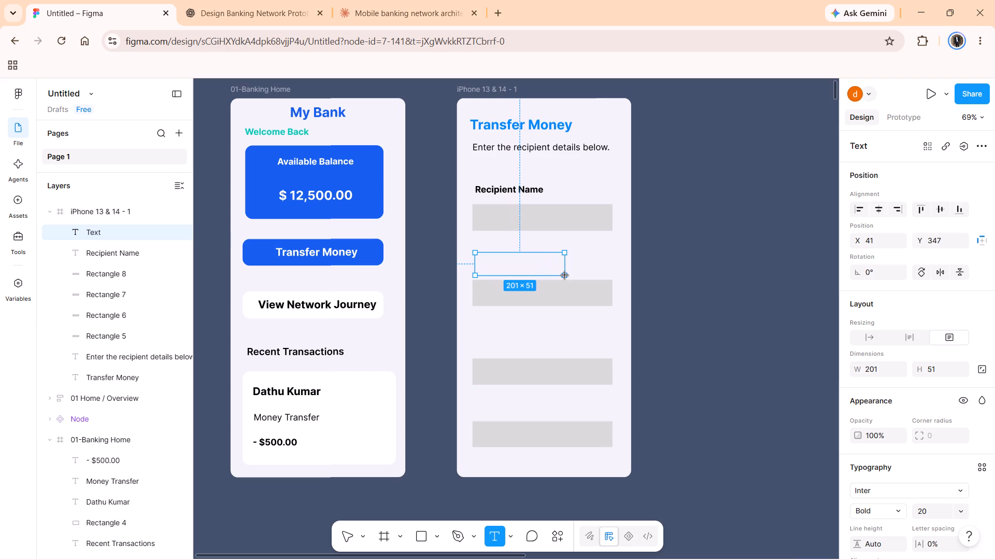
drag(565, 275, 573, 275)
Fill the text box above the second rectangle with the label "Account Number" copied from ChatGPT's sample layout.
click(236, 0)
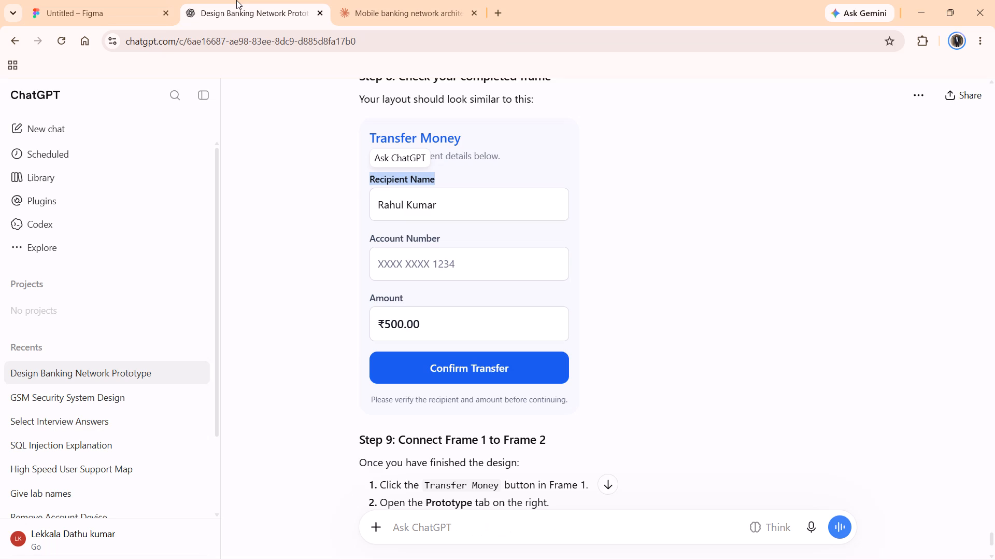
triple_click(435, 235)
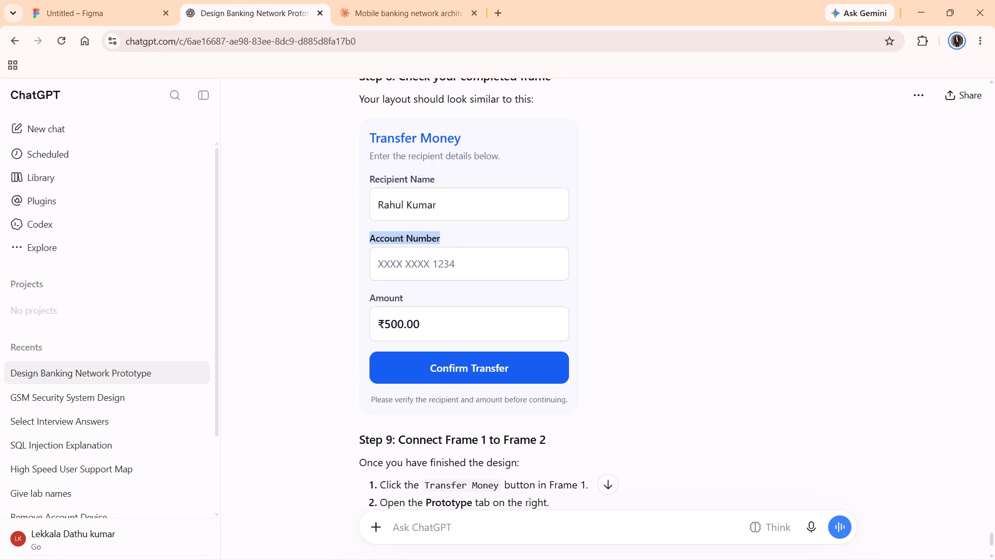
key(ctrl+c)
click(141, 2)
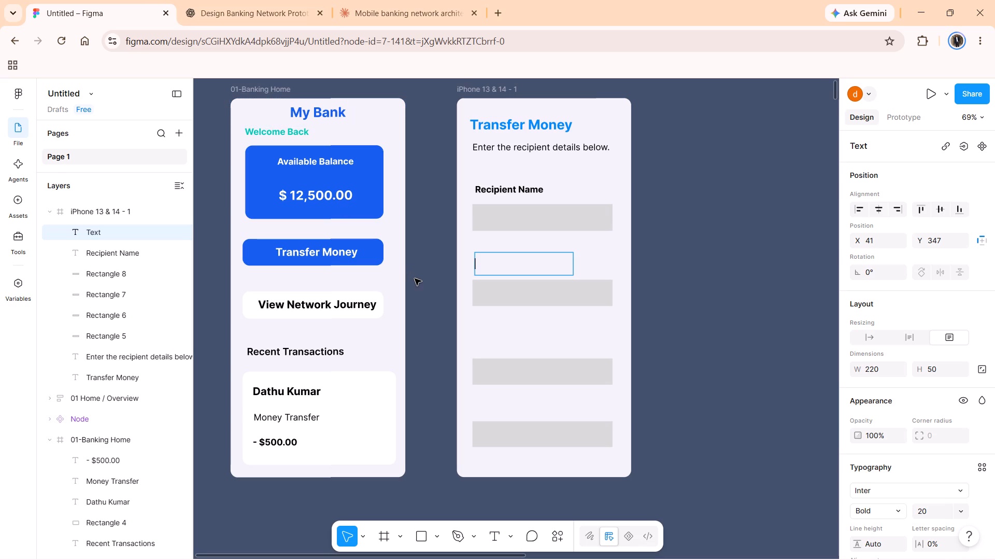
key(ctrl+v)
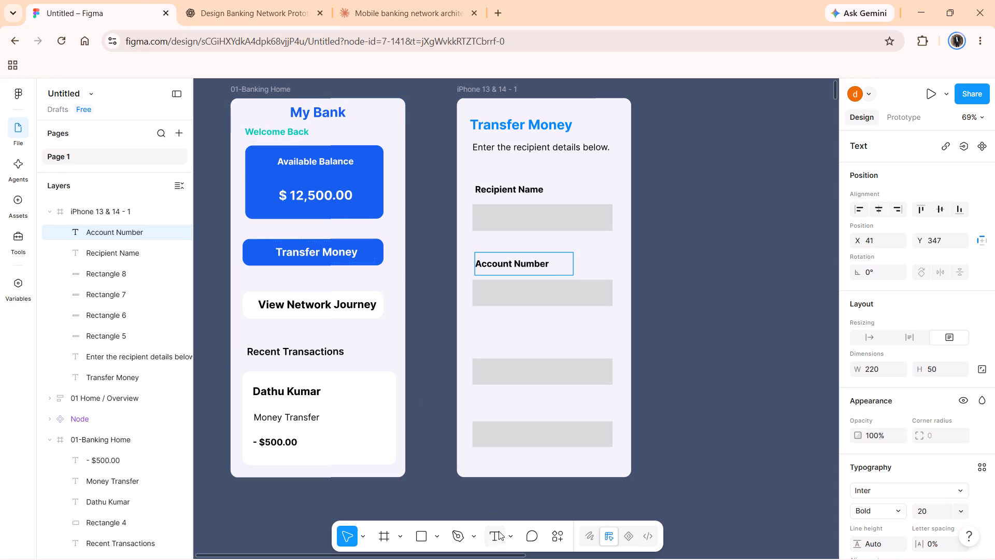
Copy "Amount" from ChatGPT's sample layout into a new text box about 205 × 54 above the third rectangle, at X 44, Y 516.
click(290, 0)
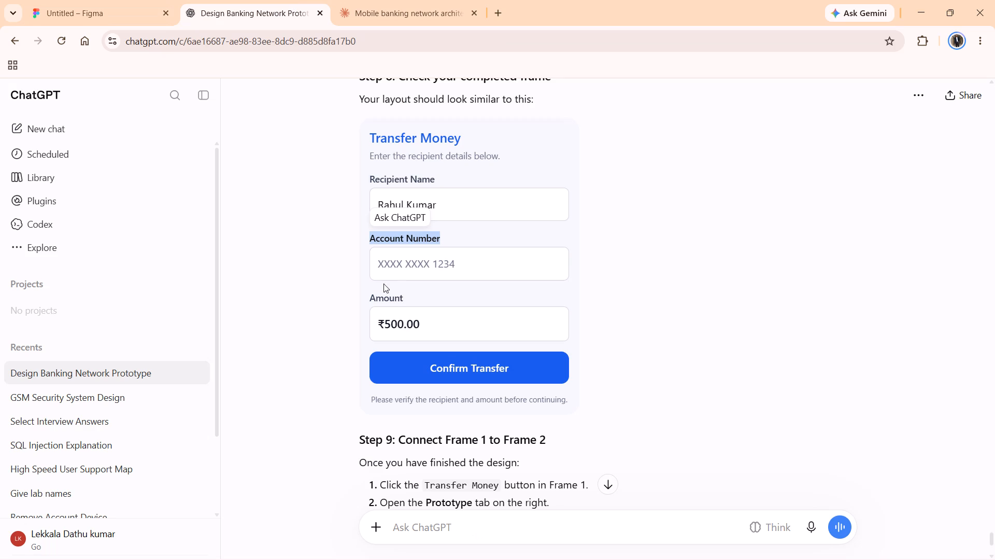
triple_click(403, 298)
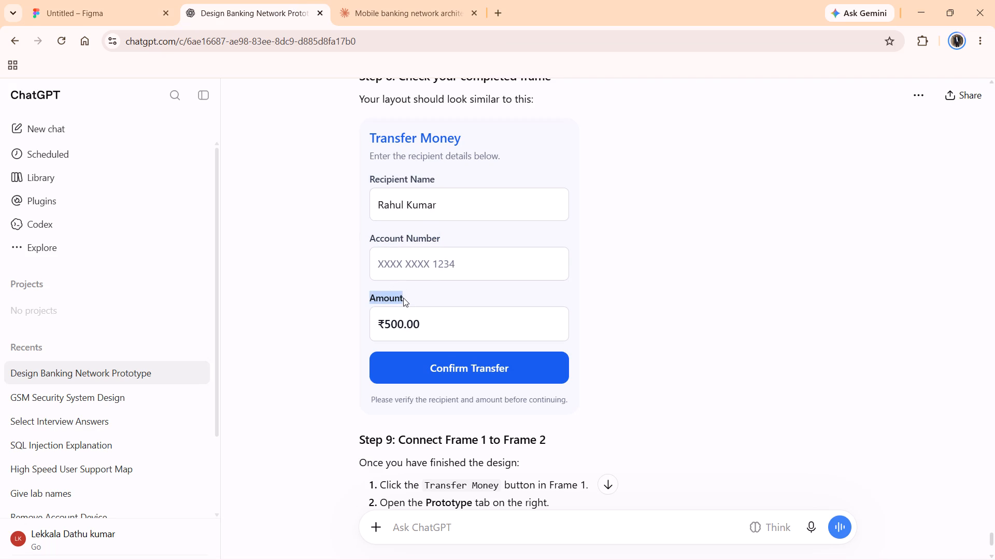
key(ctrl+c)
click(96, 0)
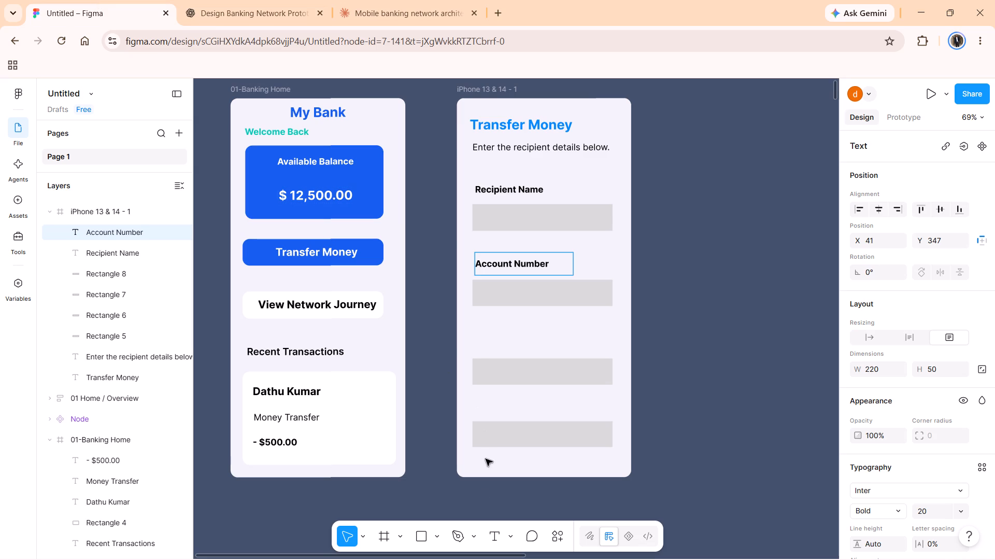
click(489, 537)
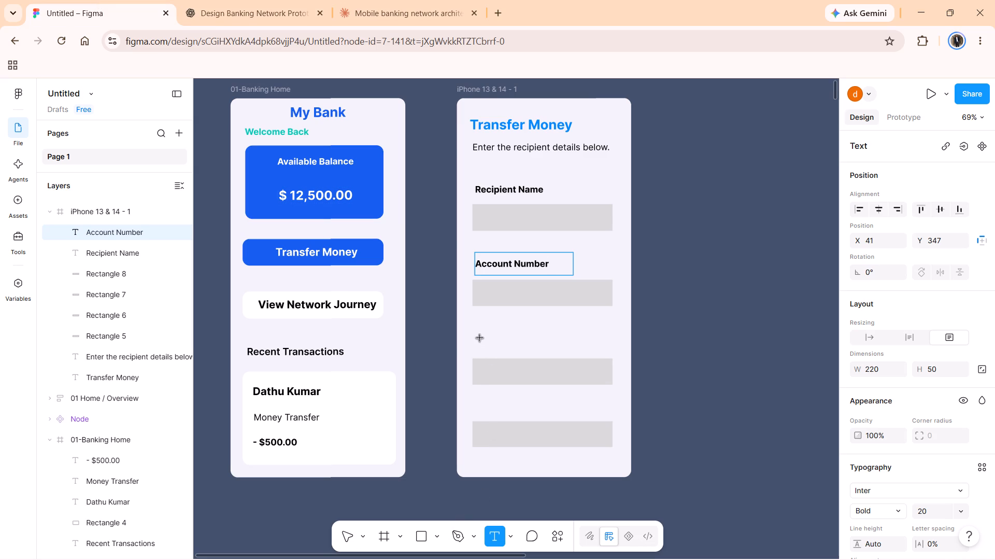
drag(476, 328, 561, 352)
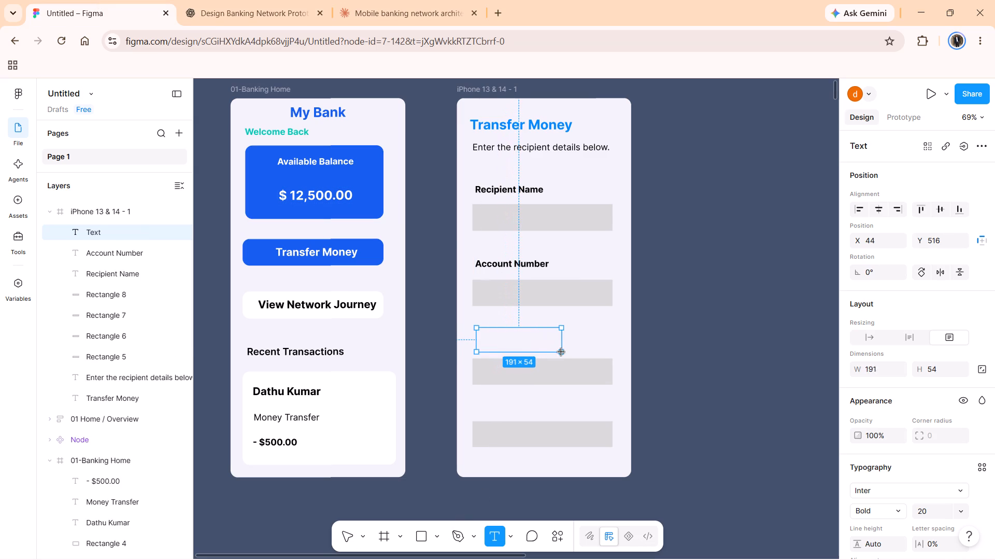
drag(561, 352, 567, 352)
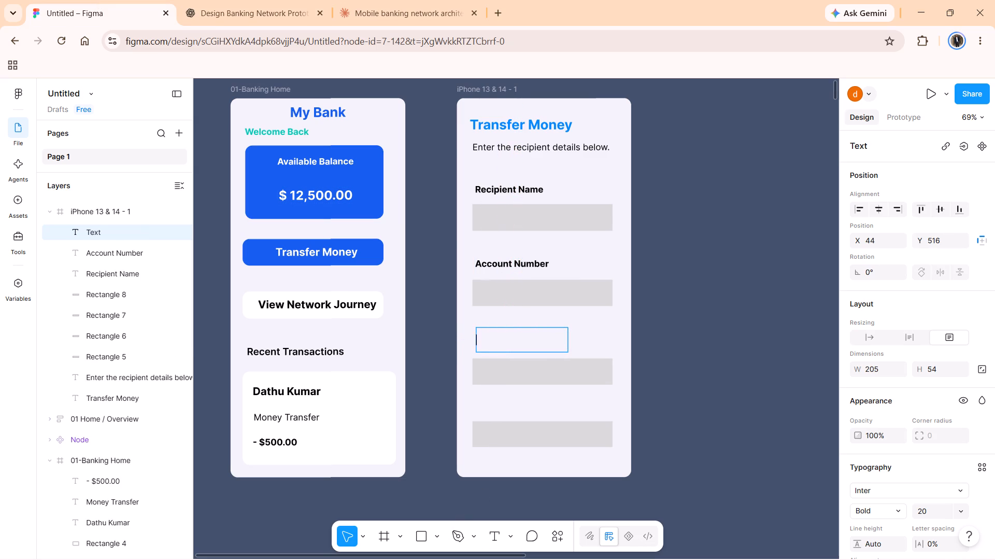
key(ctrl+v)
click(528, 289)
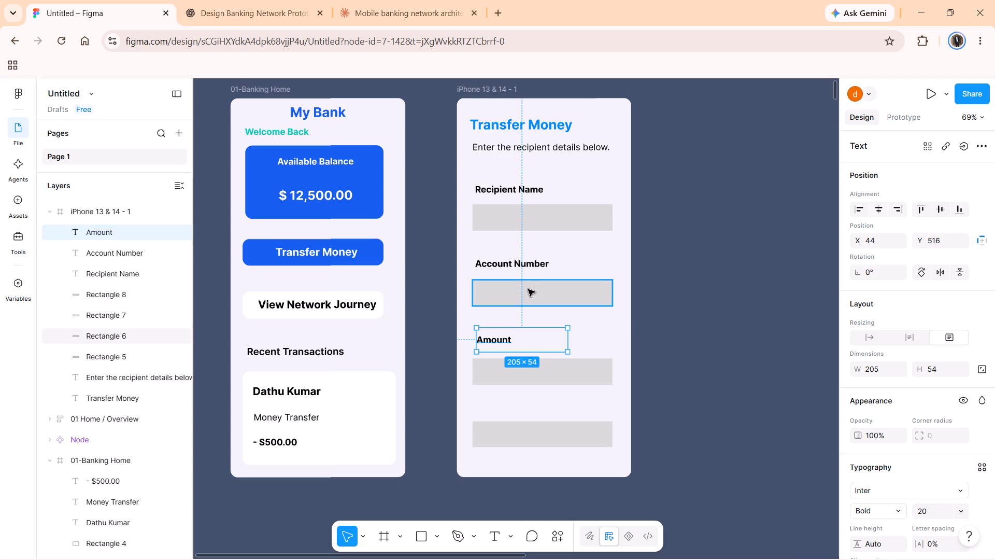
Shift the "Account Number" label upward by raising its text box's top edge to about Y 331 and pulling up its bottom edge.
click(517, 261)
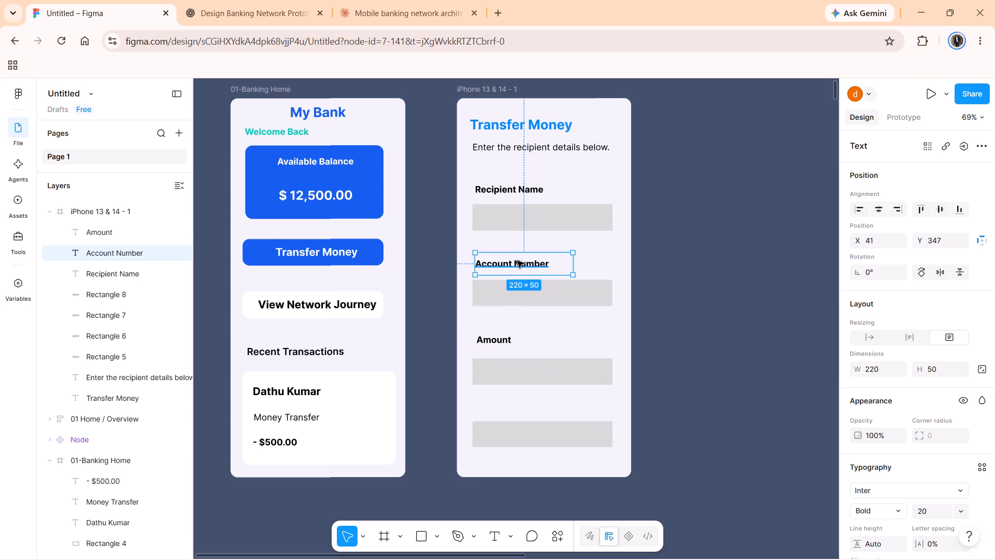
drag(511, 254, 511, 249)
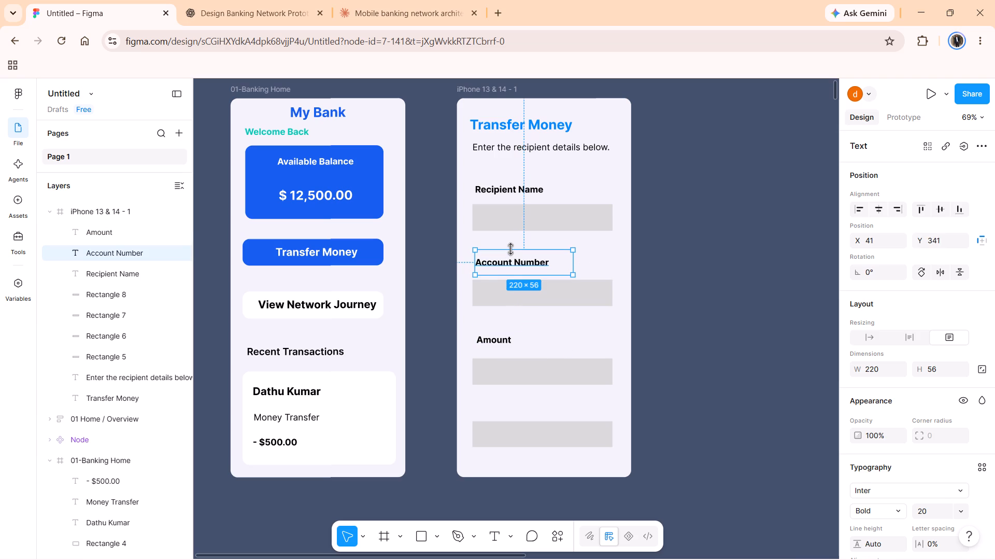
drag(511, 249, 510, 246)
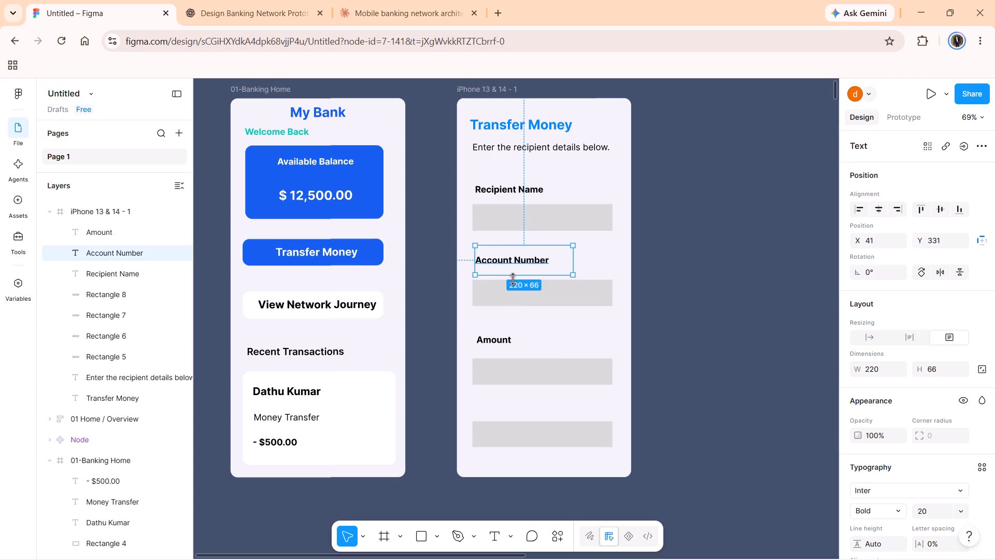
drag(513, 279, 513, 269)
Extend the first rectangle downward to a height of 70 and the second rectangle upward to a height of 69.
click(517, 219)
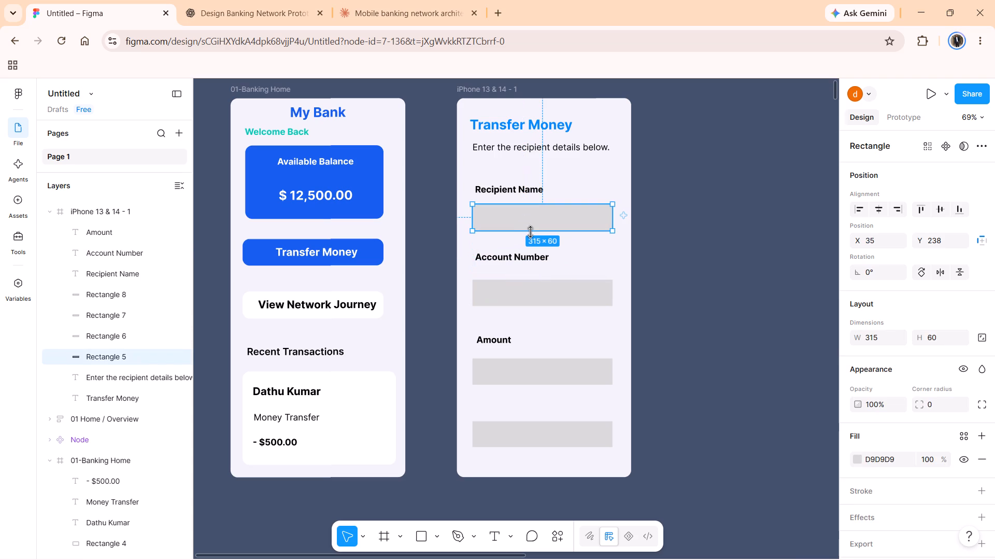
click(530, 232)
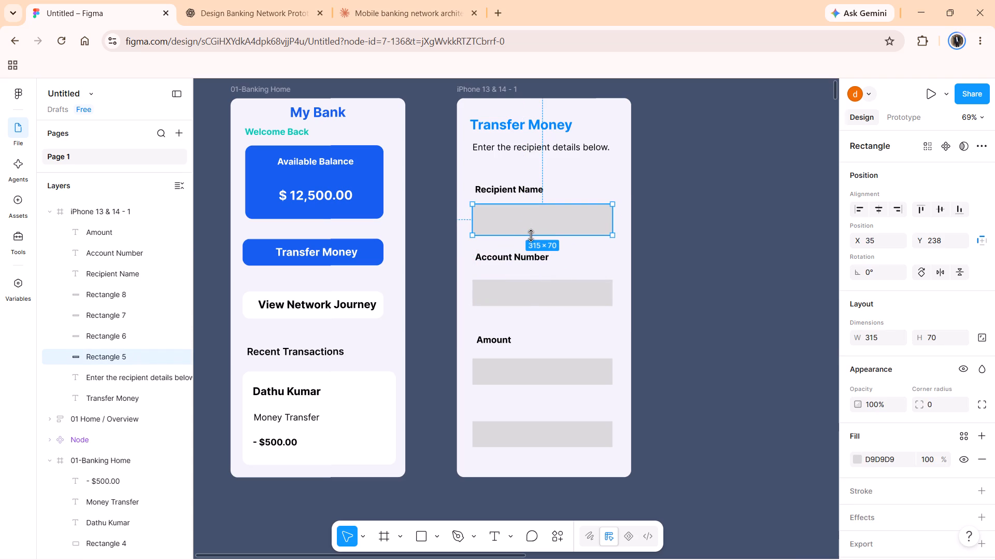
click(531, 305)
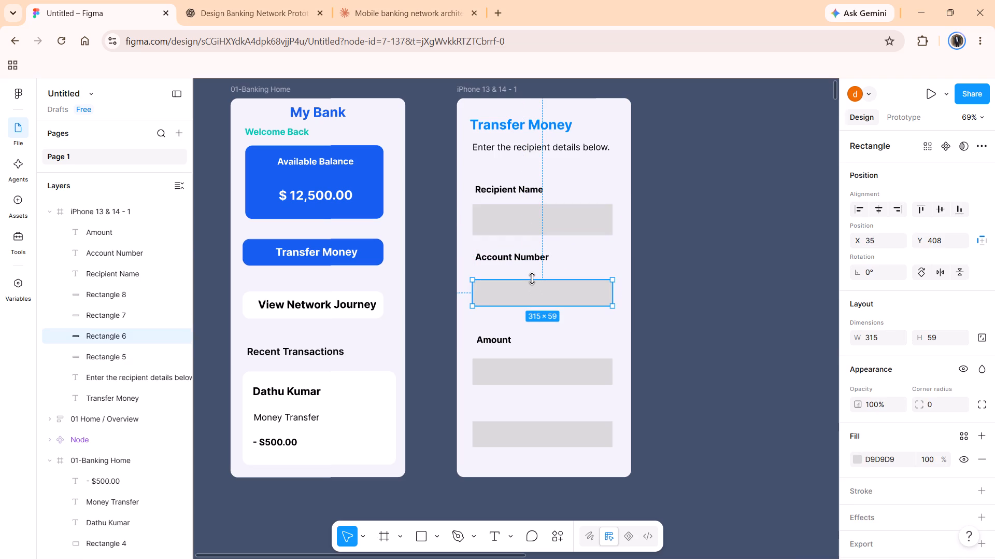
click(532, 278)
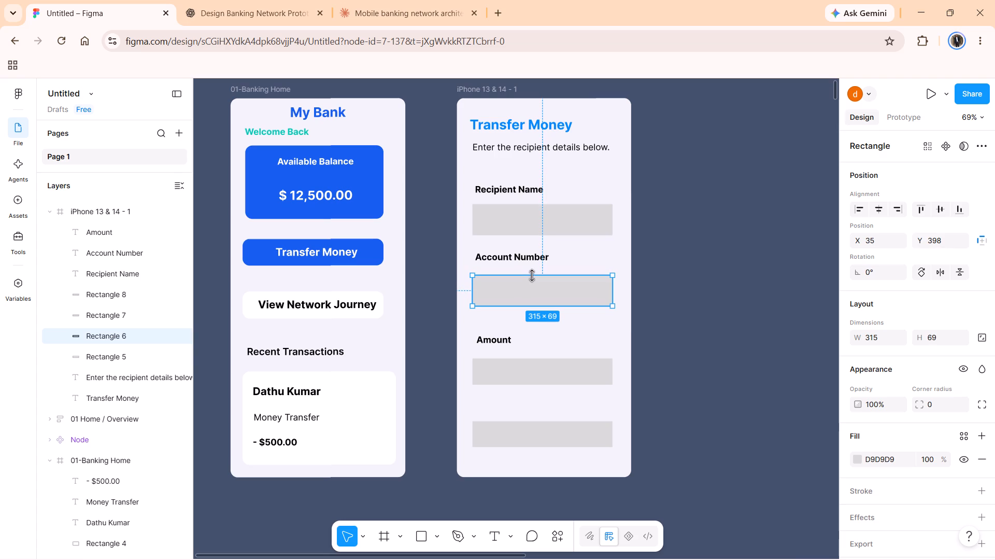
Raise the top edge of the rectangle below "Amount", making it about 74 high.
click(535, 385)
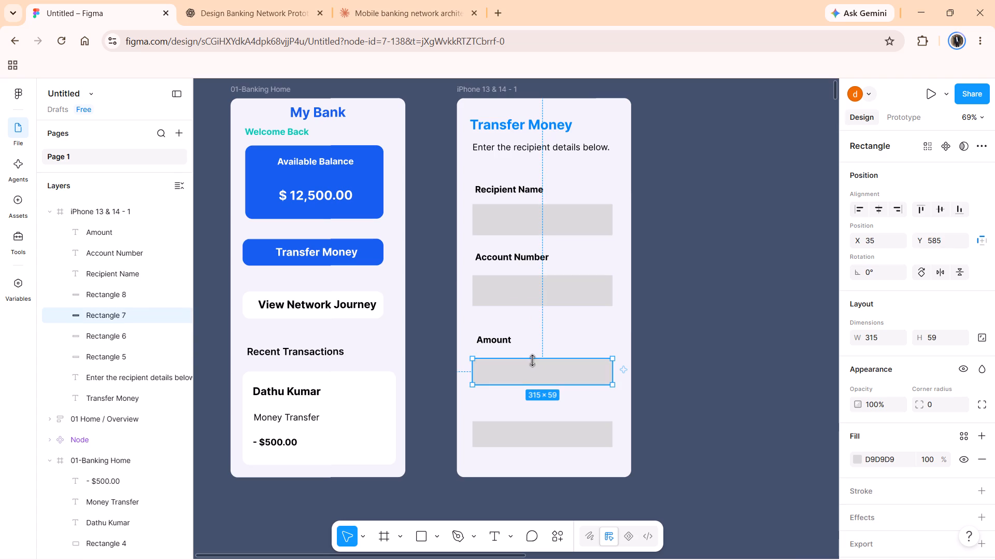
drag(531, 361, 531, 352)
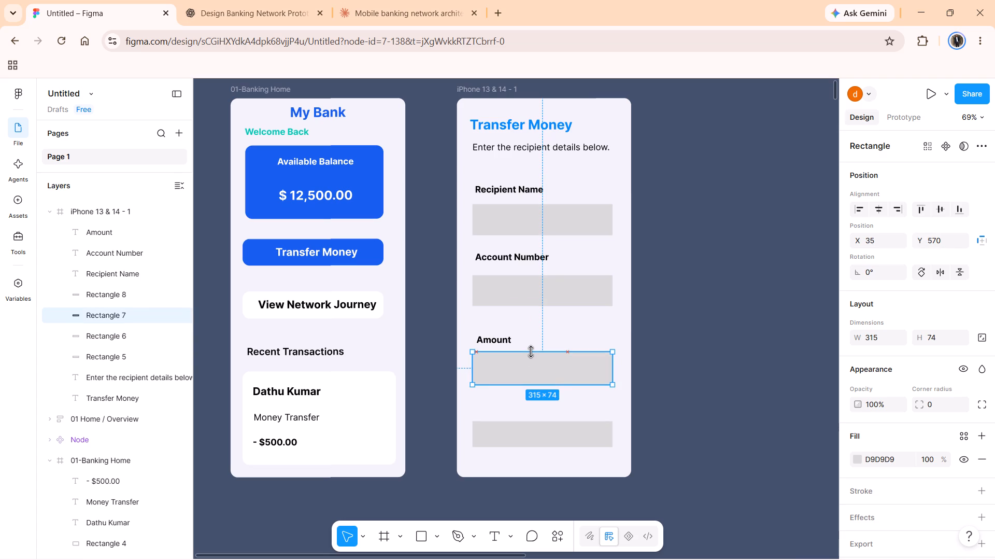
drag(531, 352, 531, 356)
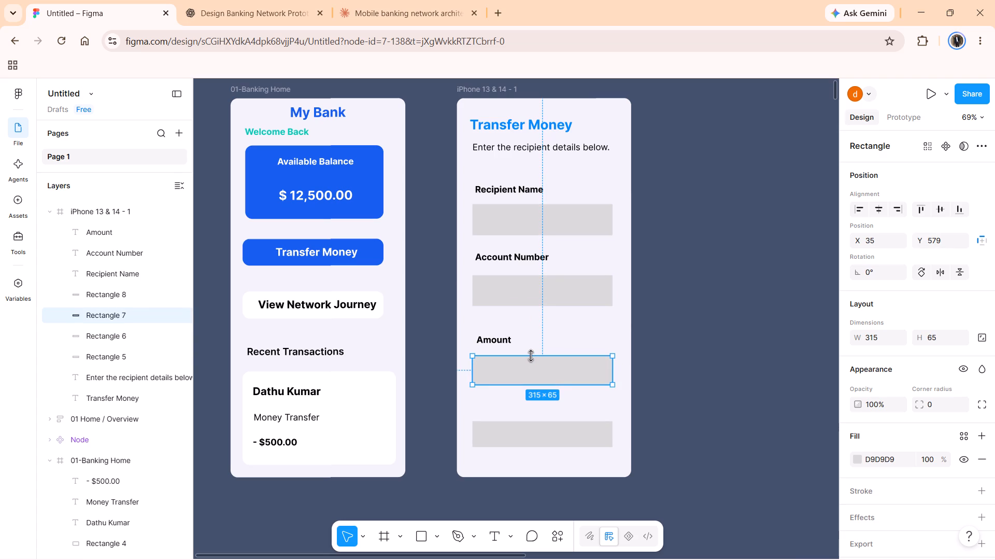
drag(531, 356, 532, 356)
drag(532, 356, 533, 355)
click(513, 346)
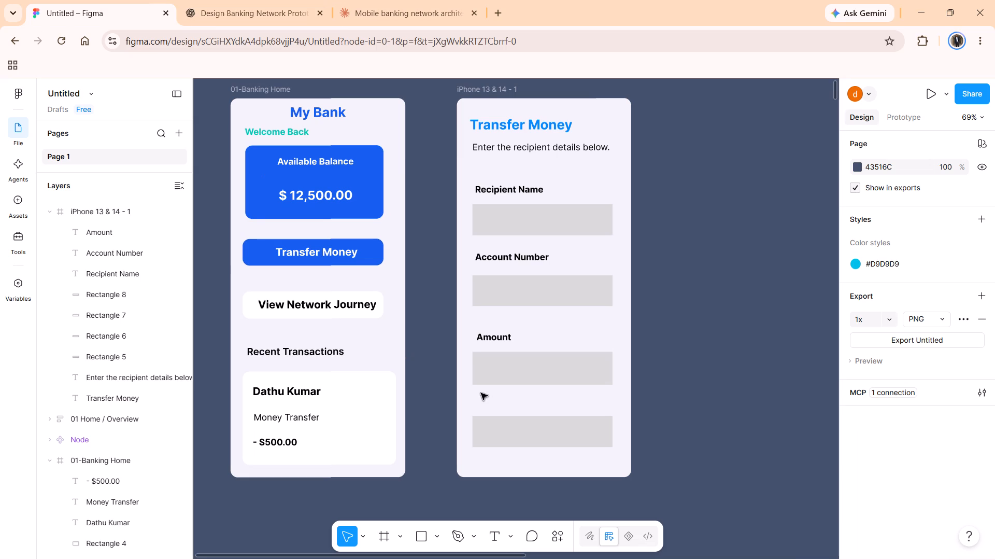
click(503, 428)
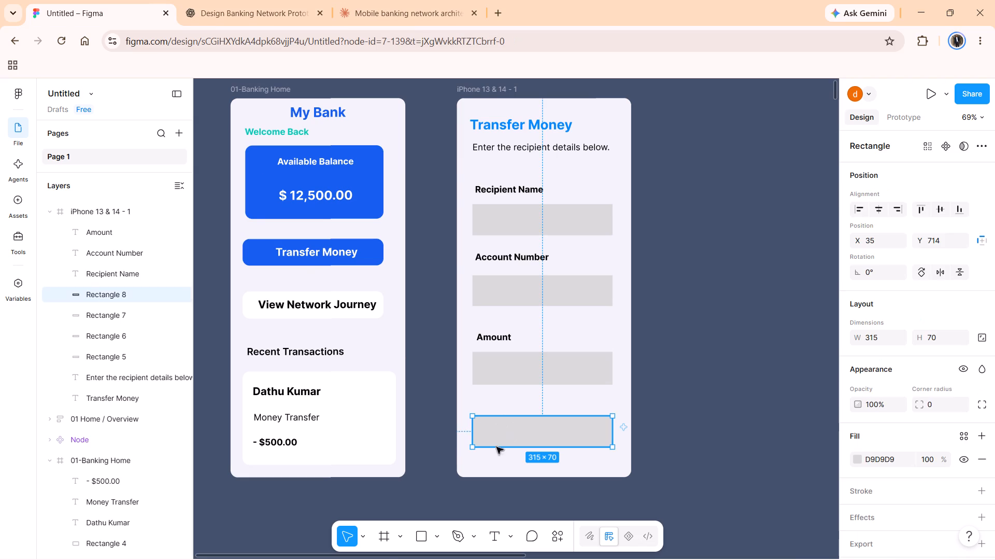
double_click(202, 21)
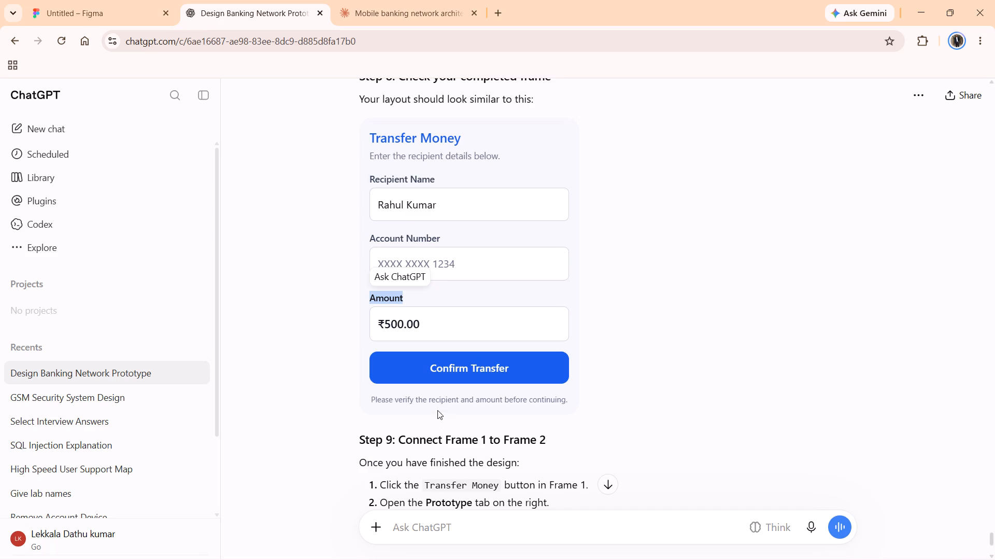
triple_click(435, 402)
key(ctrl+c)
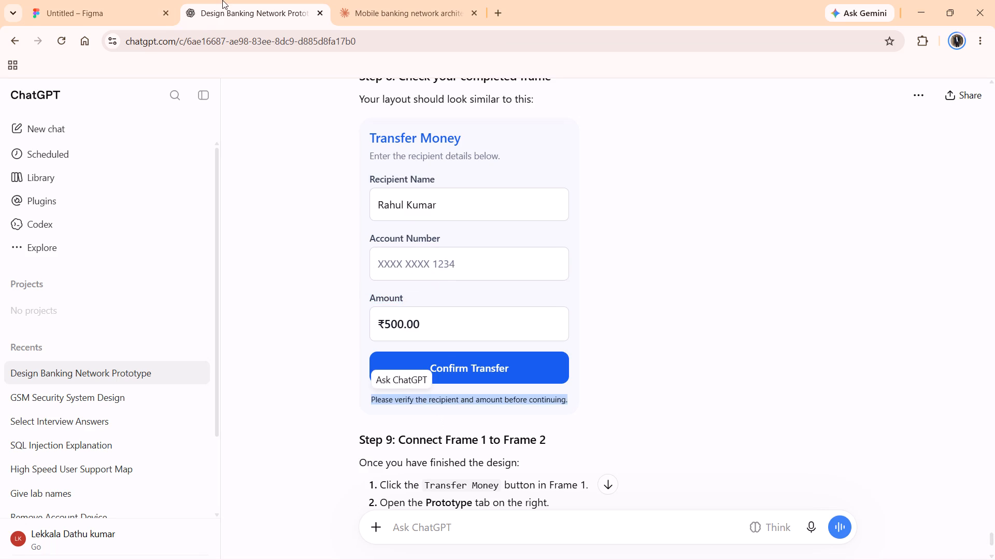
click(144, 0)
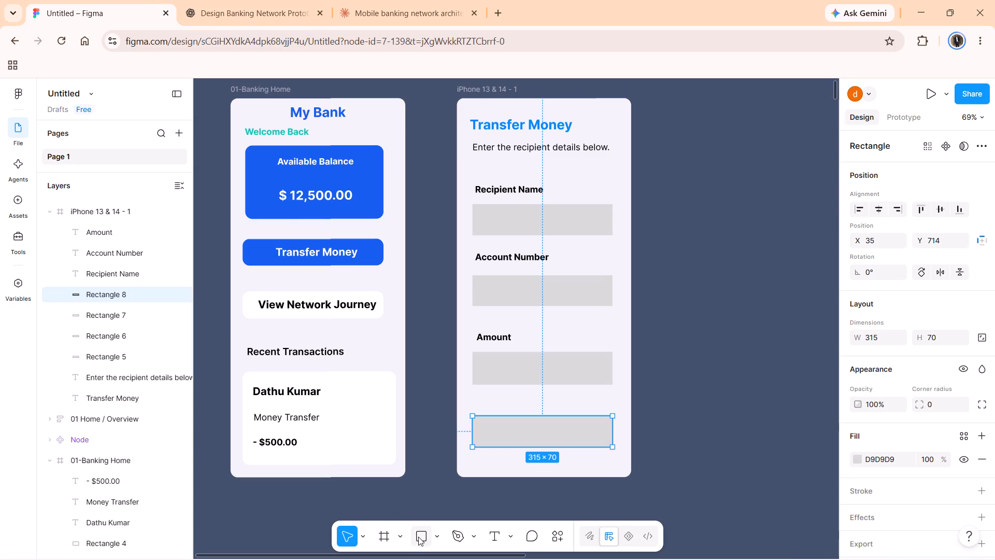
click(497, 541)
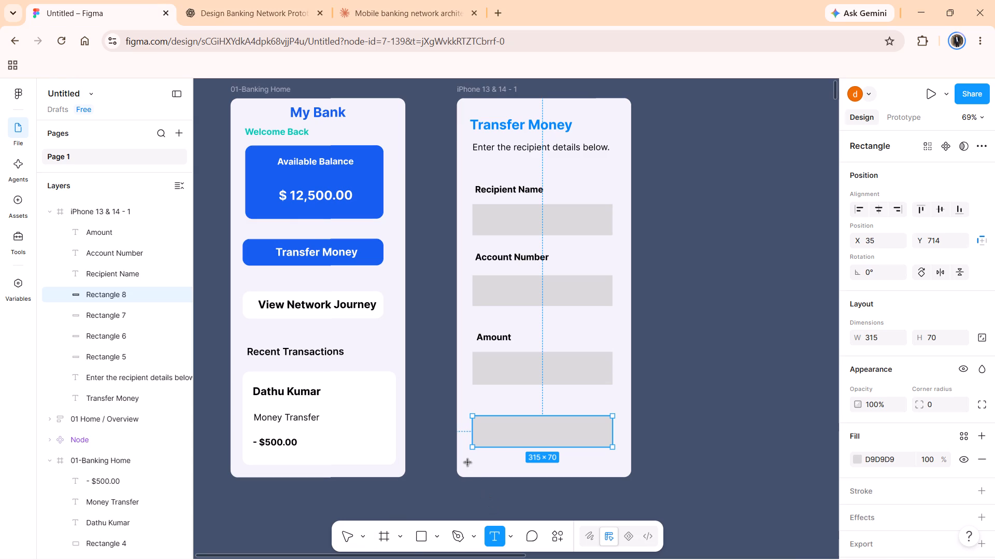
drag(471, 461, 537, 471)
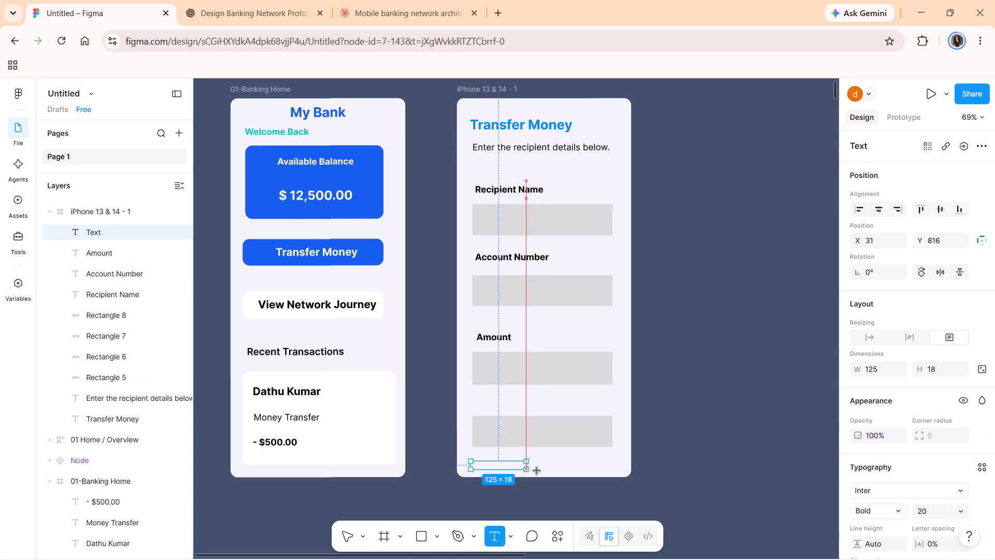
drag(537, 471, 624, 471)
key(ctrl+v)
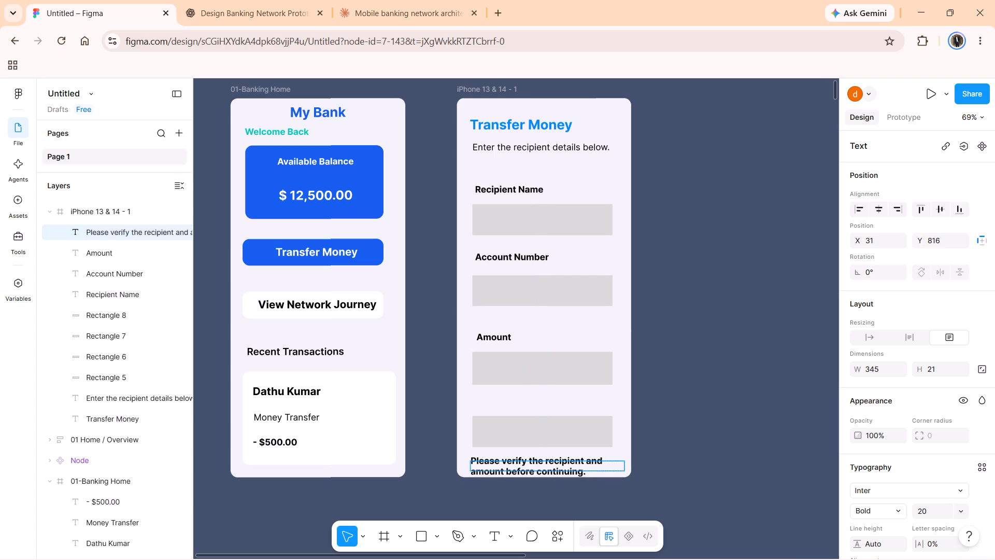
Set the font size of the verification note at the bottom of the Transfer Money frame to 16.
click(470, 466)
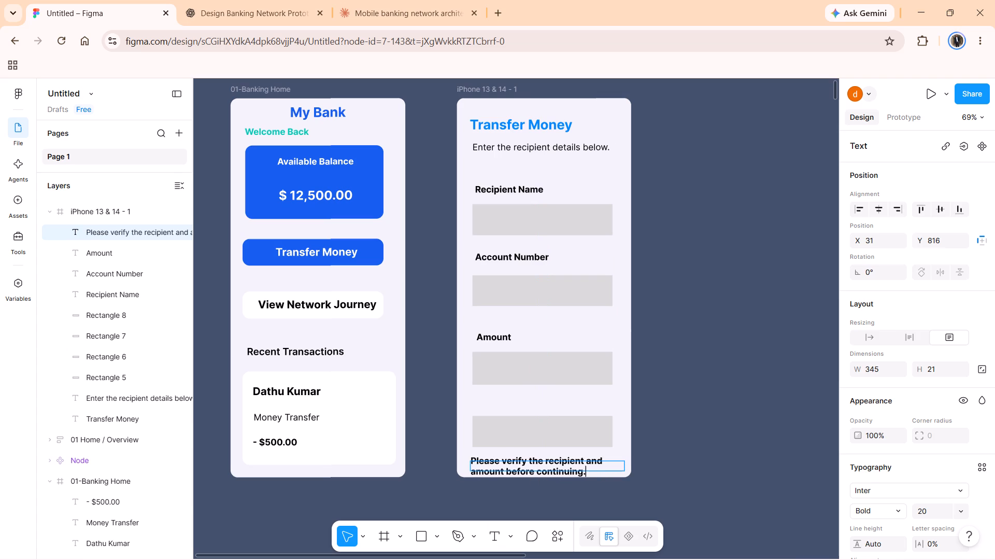
triple_click(534, 461)
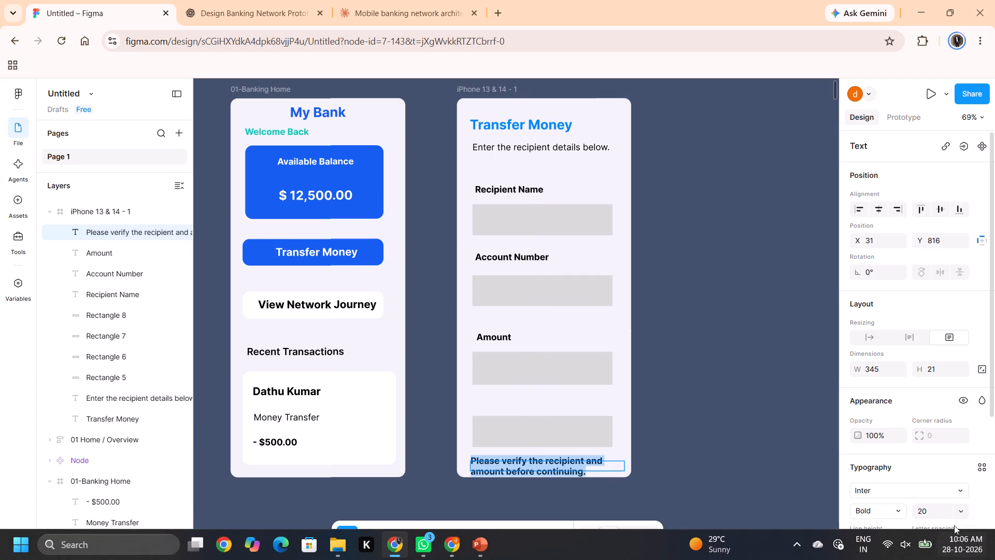
click(933, 513)
click(933, 513)
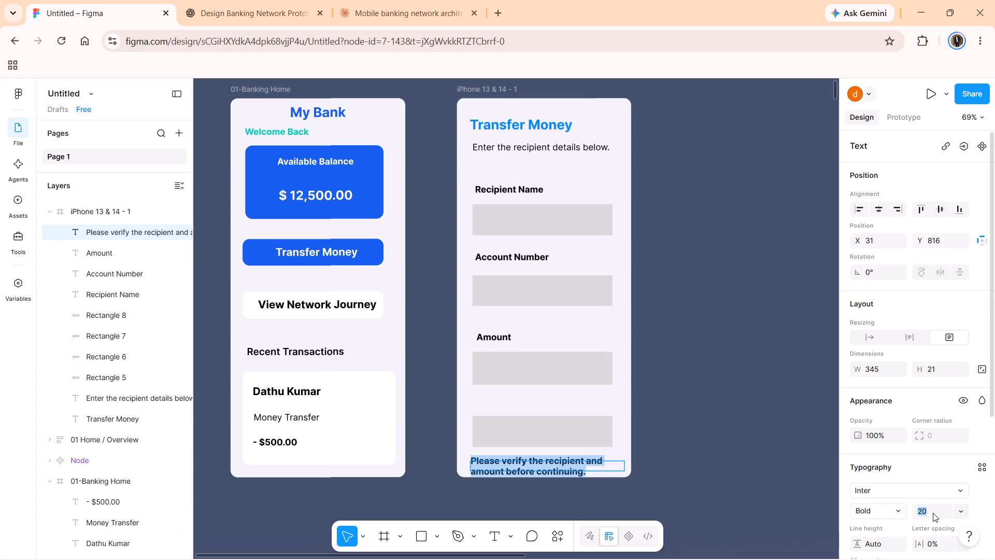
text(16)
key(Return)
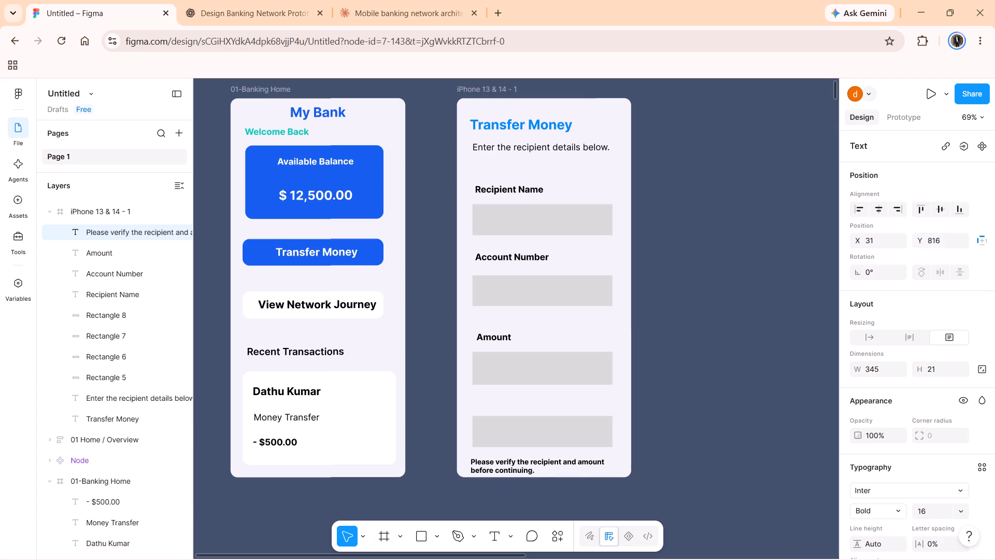
Change the verification note's font weight to Regular.
click(584, 466)
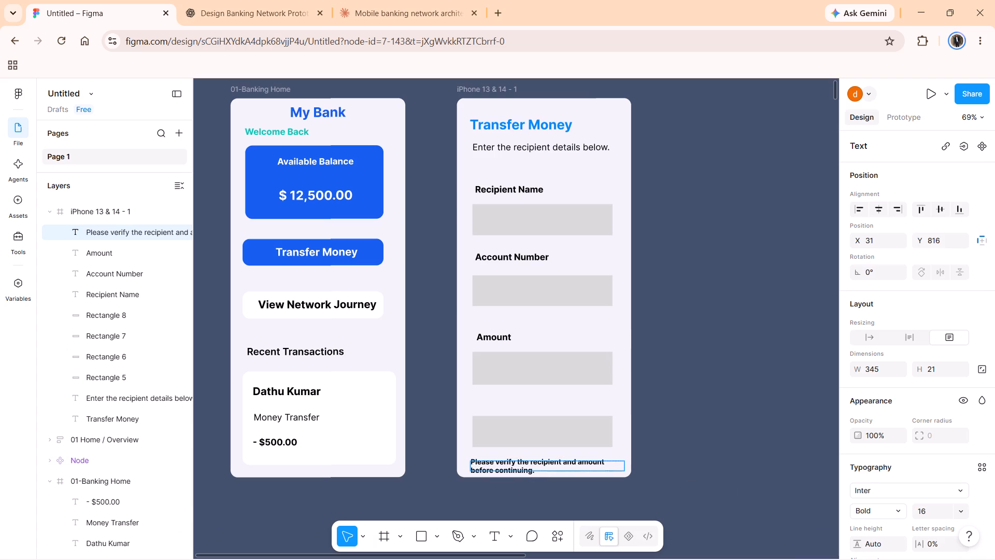
click(468, 464)
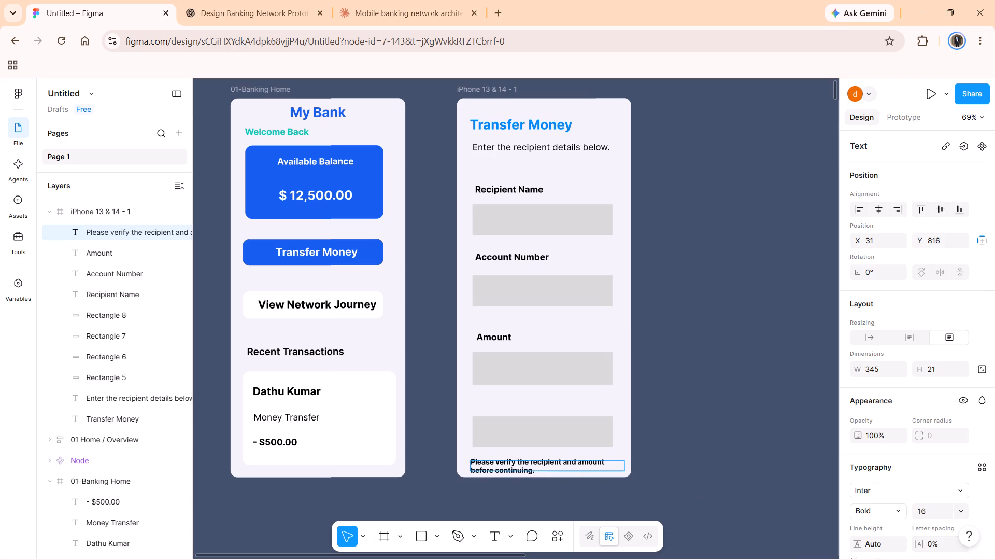
triple_click(608, 465)
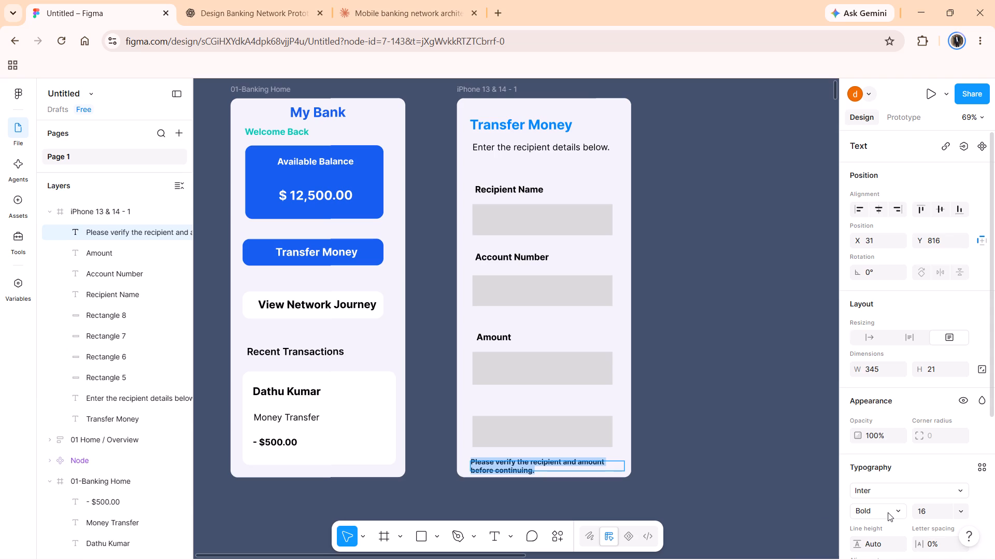
click(888, 512)
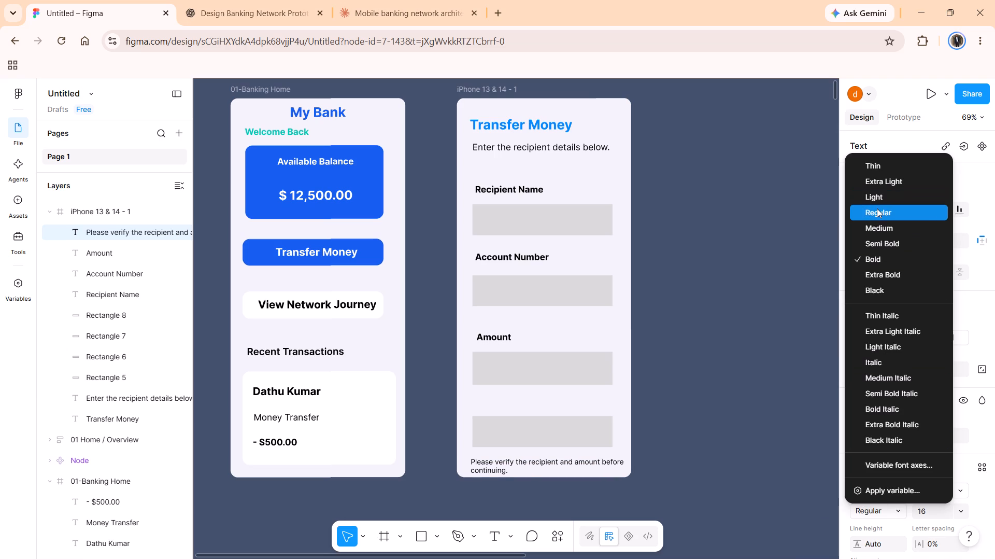
click(877, 208)
click(504, 463)
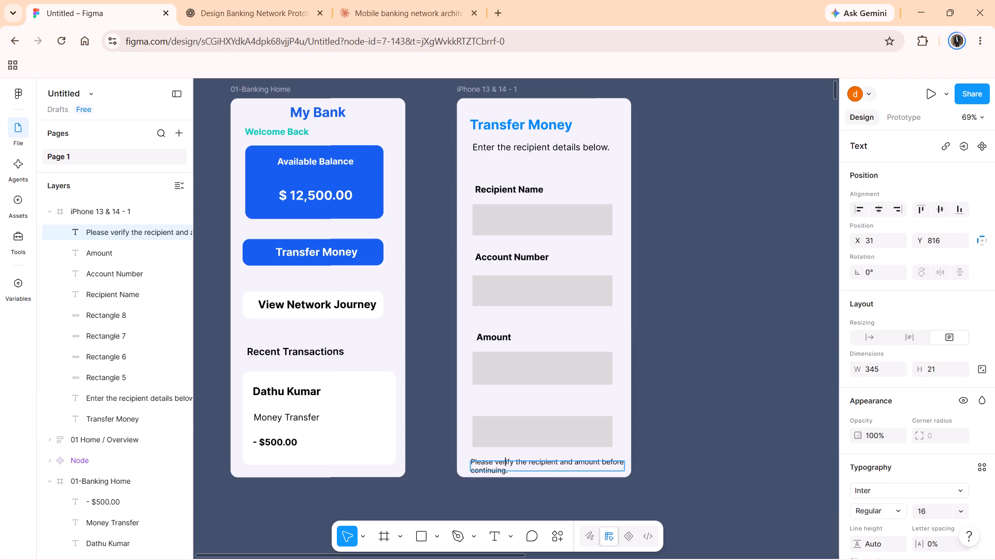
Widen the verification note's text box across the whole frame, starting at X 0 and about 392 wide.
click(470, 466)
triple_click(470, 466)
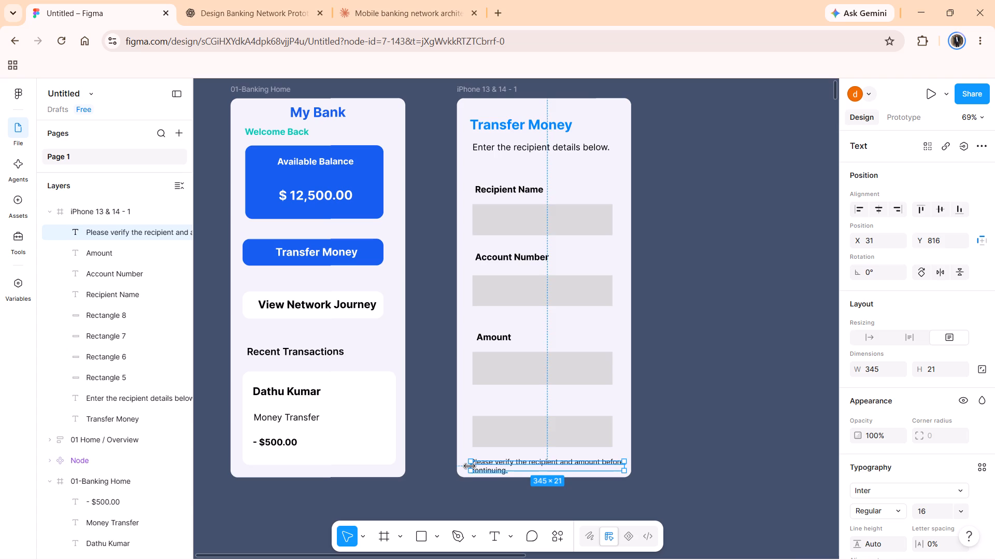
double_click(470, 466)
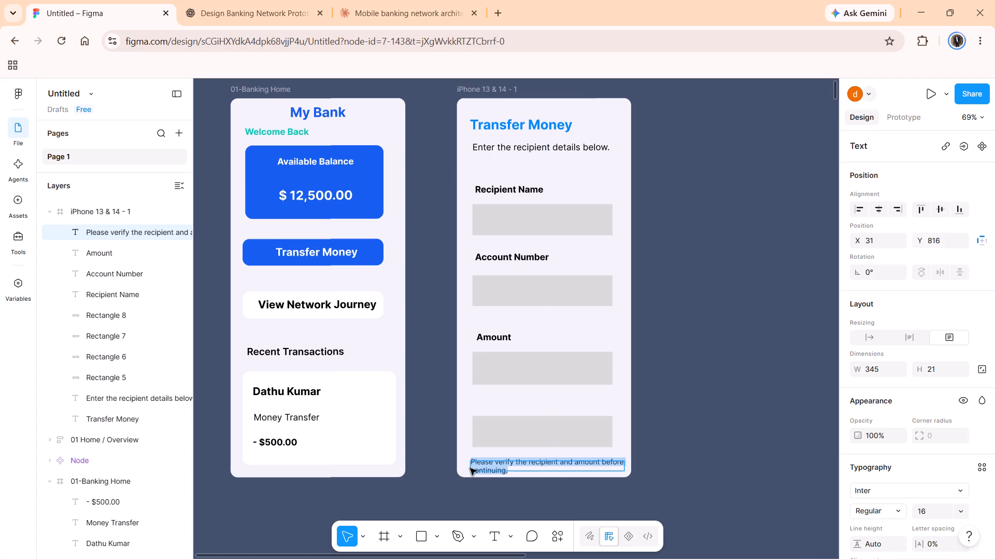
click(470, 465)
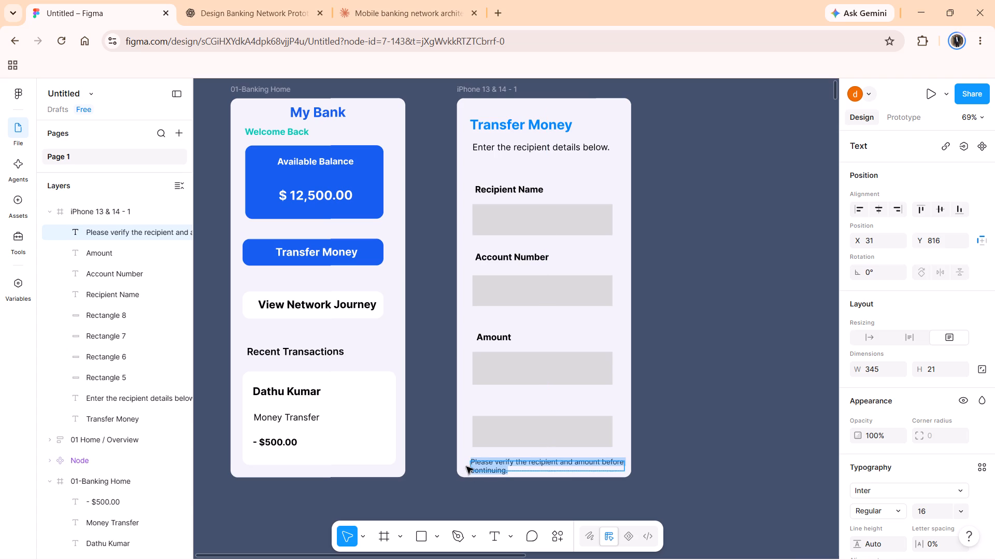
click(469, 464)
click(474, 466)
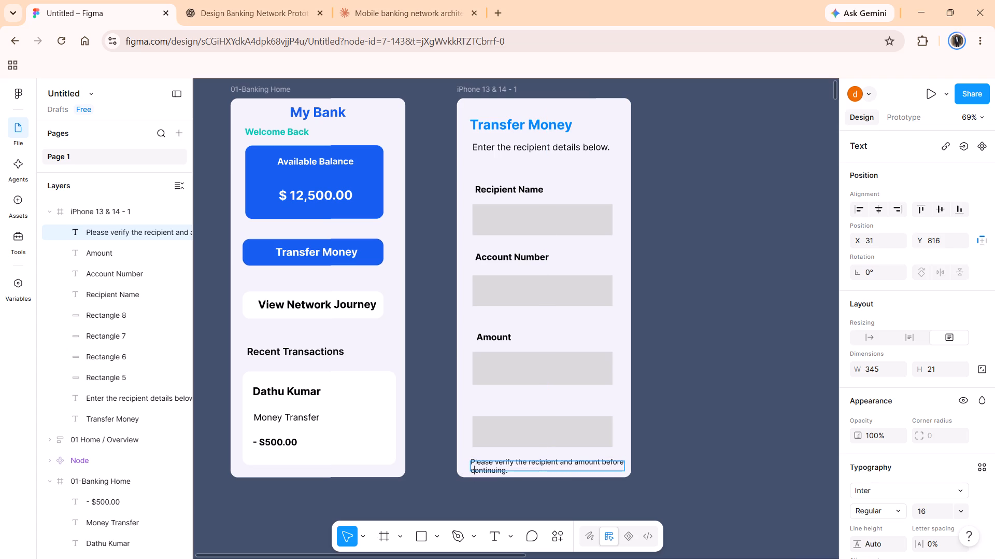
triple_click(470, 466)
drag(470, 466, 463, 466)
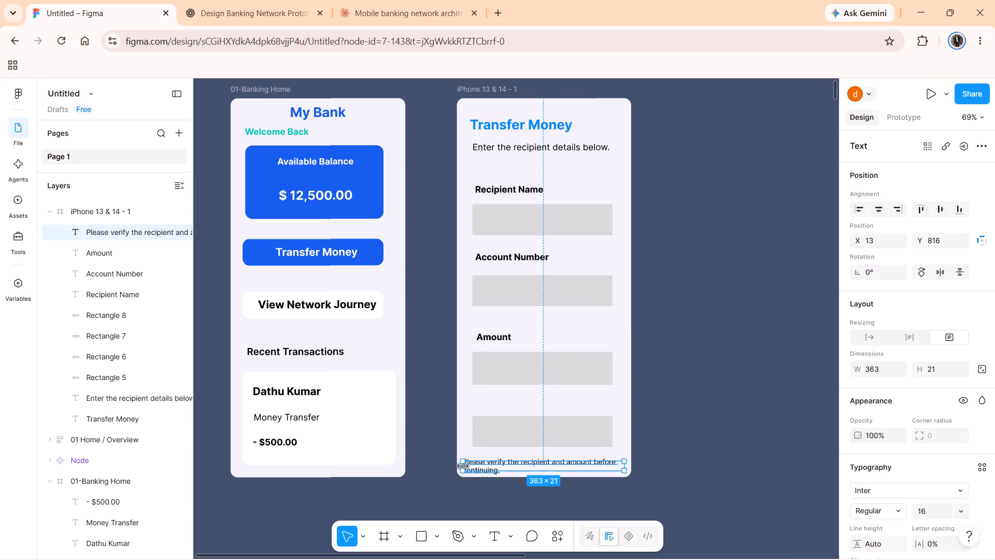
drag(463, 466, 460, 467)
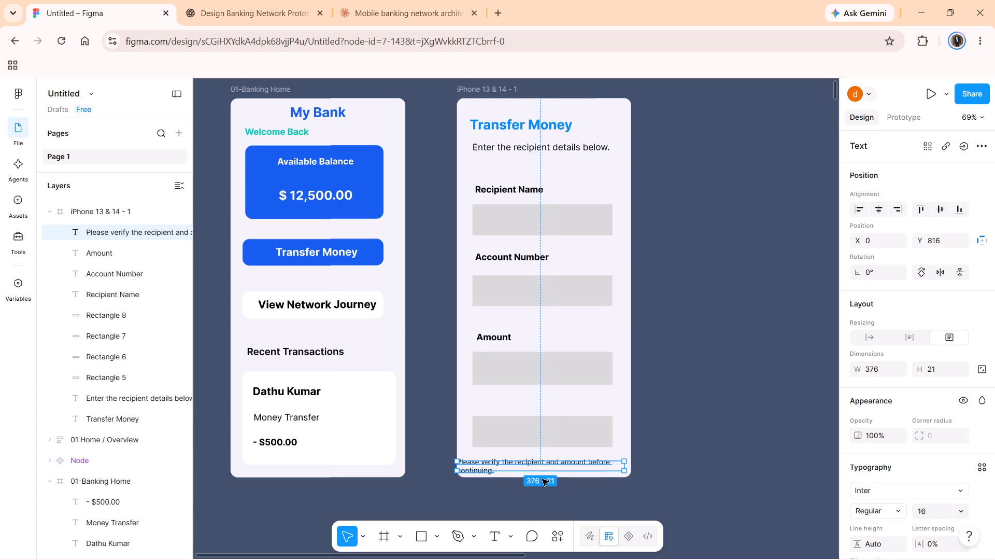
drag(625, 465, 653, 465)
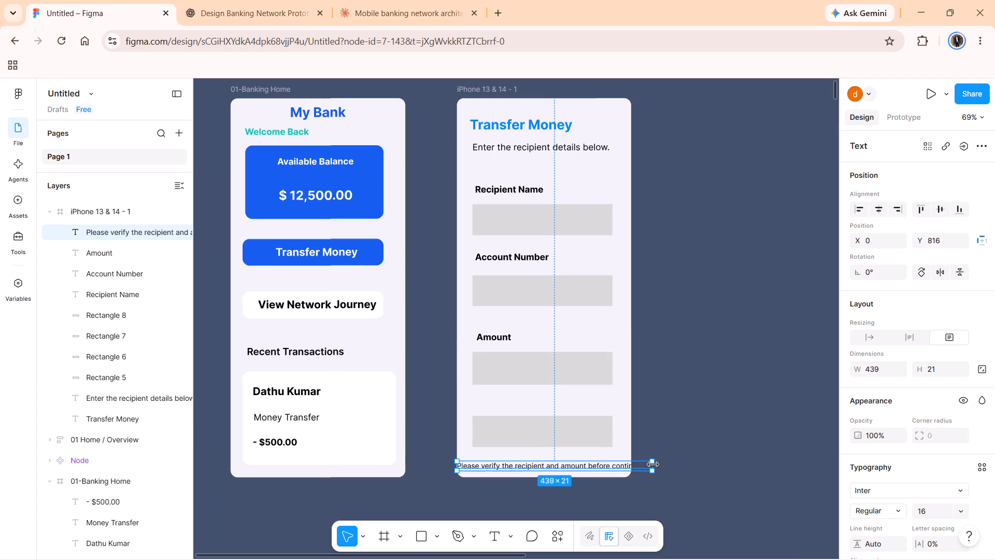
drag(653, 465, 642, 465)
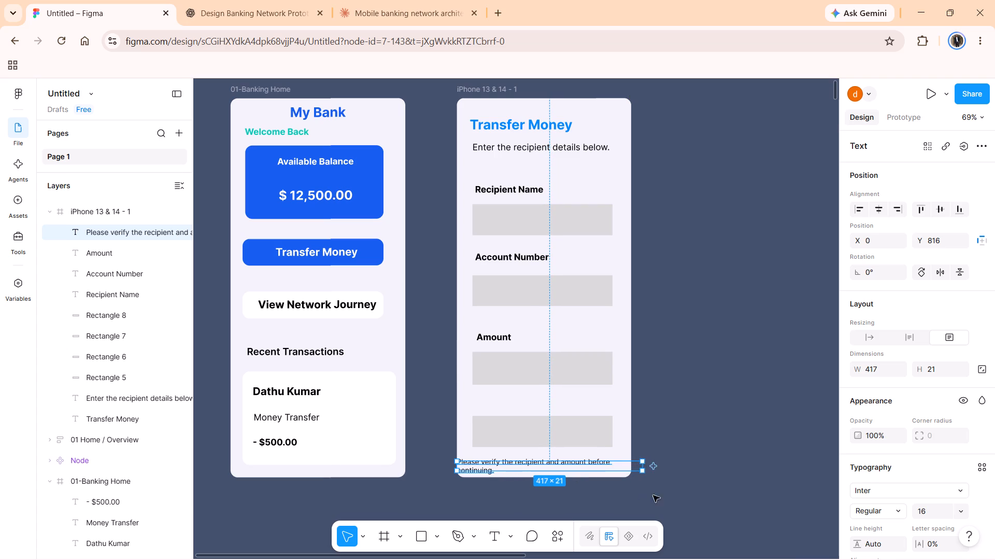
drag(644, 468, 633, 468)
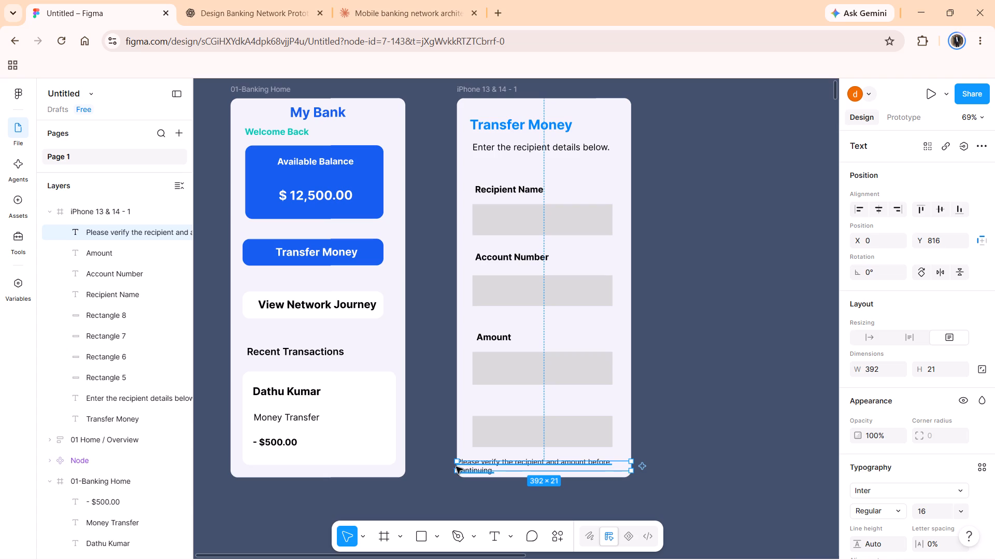
Bring both sides of the verification note's text box inward to X 29 and a width of about 346.
click(456, 467)
drag(456, 467, 468, 467)
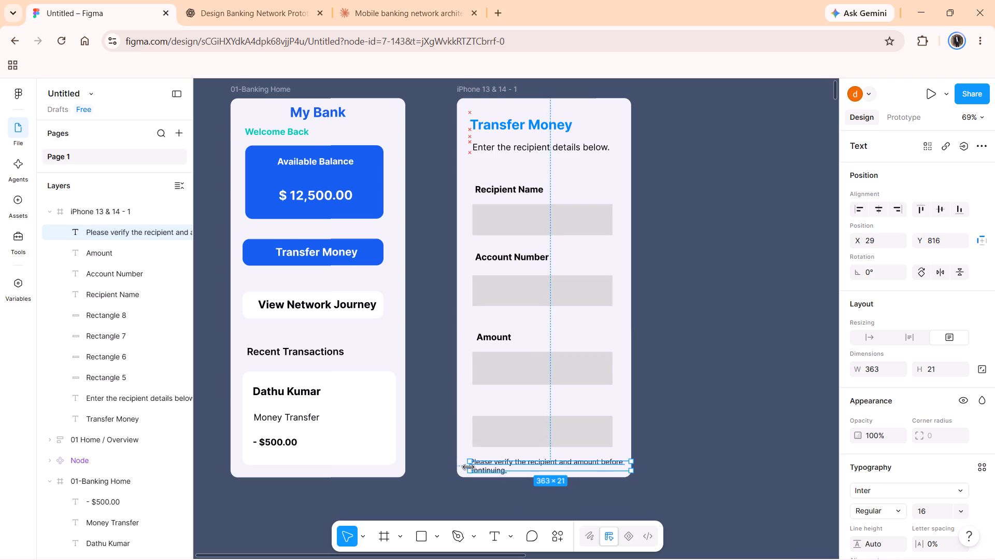
drag(468, 467, 468, 467)
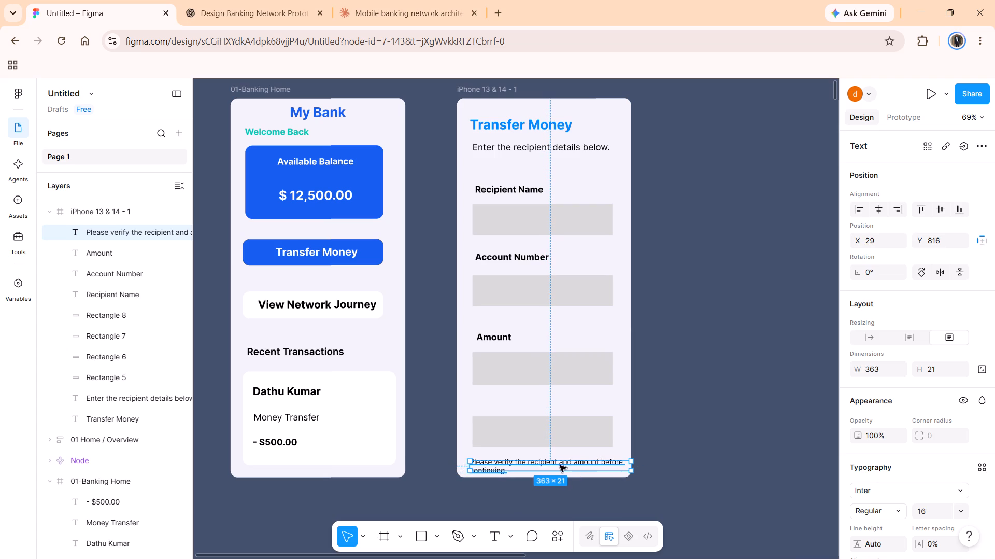
drag(631, 466, 619, 466)
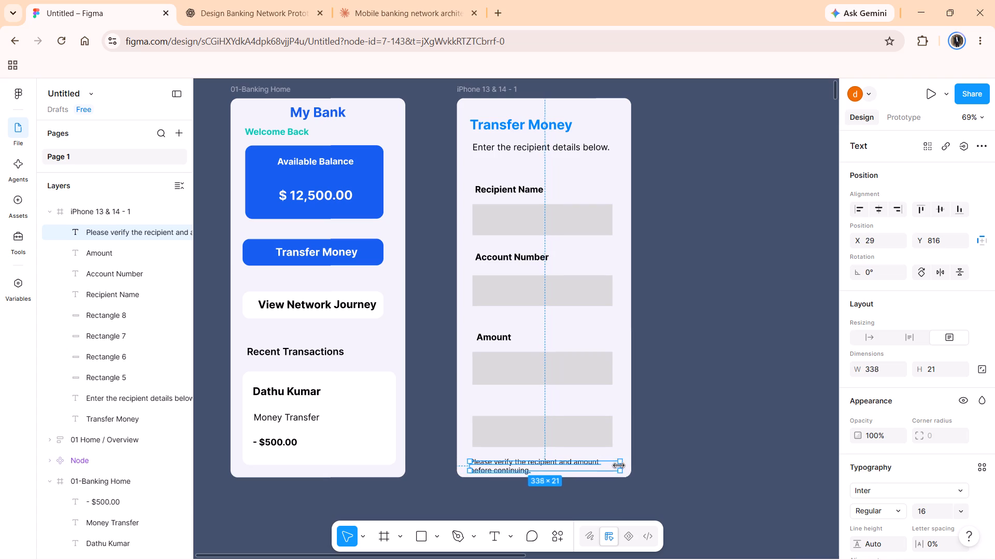
drag(619, 466, 623, 466)
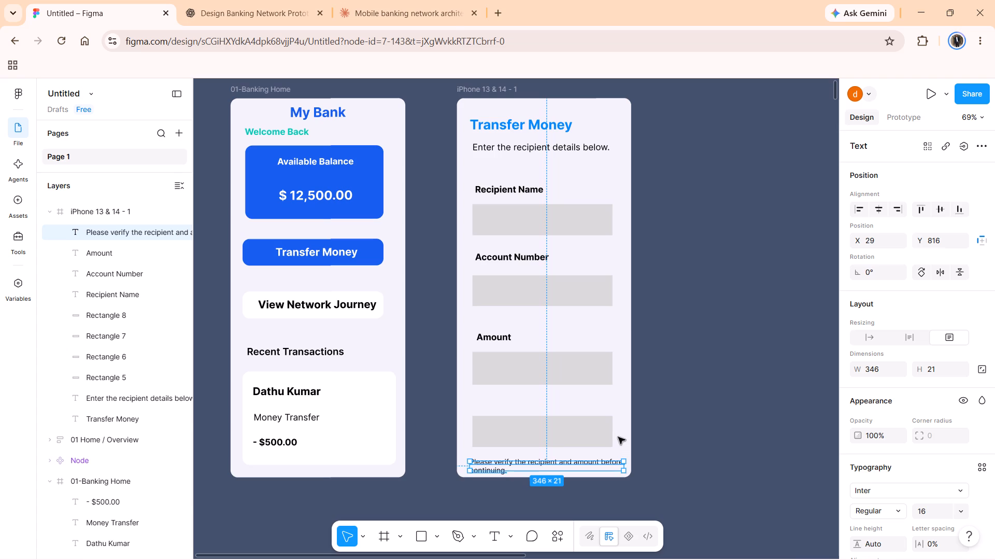
click(618, 437)
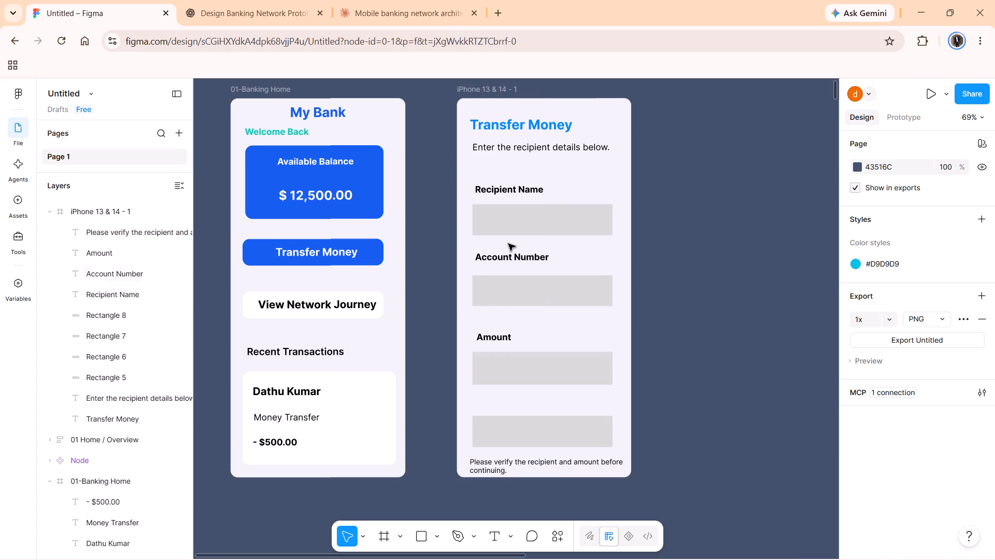
Check the Recipient Name field in ChatGPT's Transfer Money mockup and select the matching rectangle below "Recipient Name" in Figma.
click(506, 220)
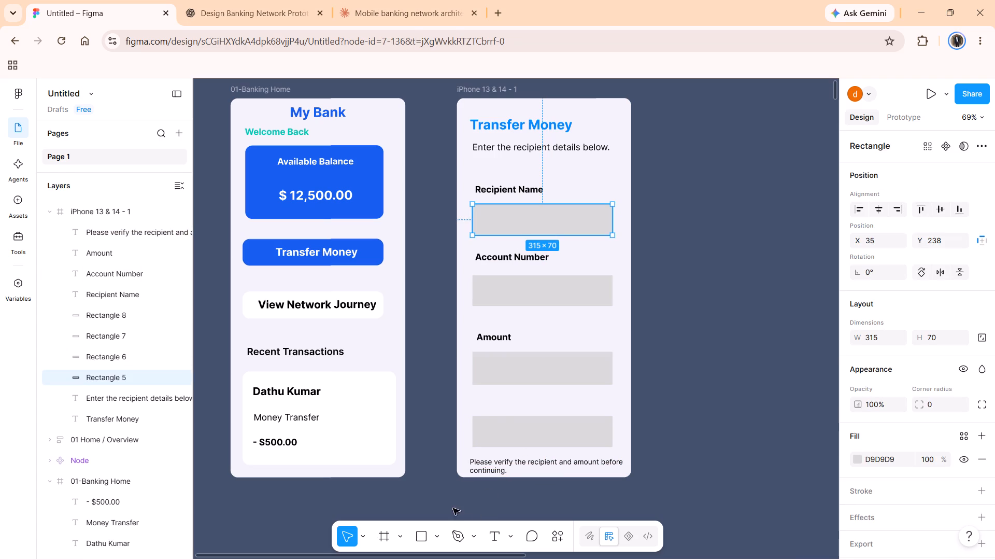
click(259, 0)
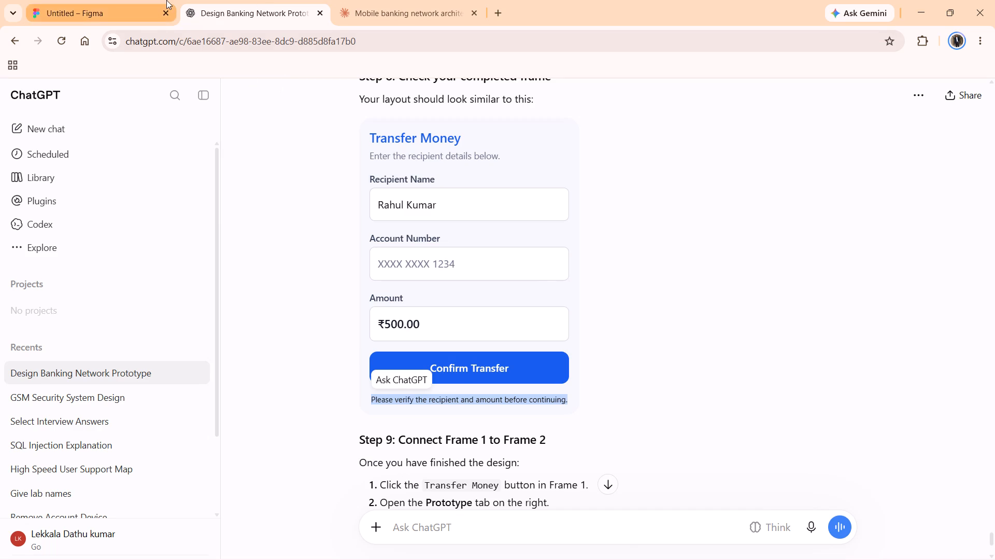
click(166, 0)
click(518, 240)
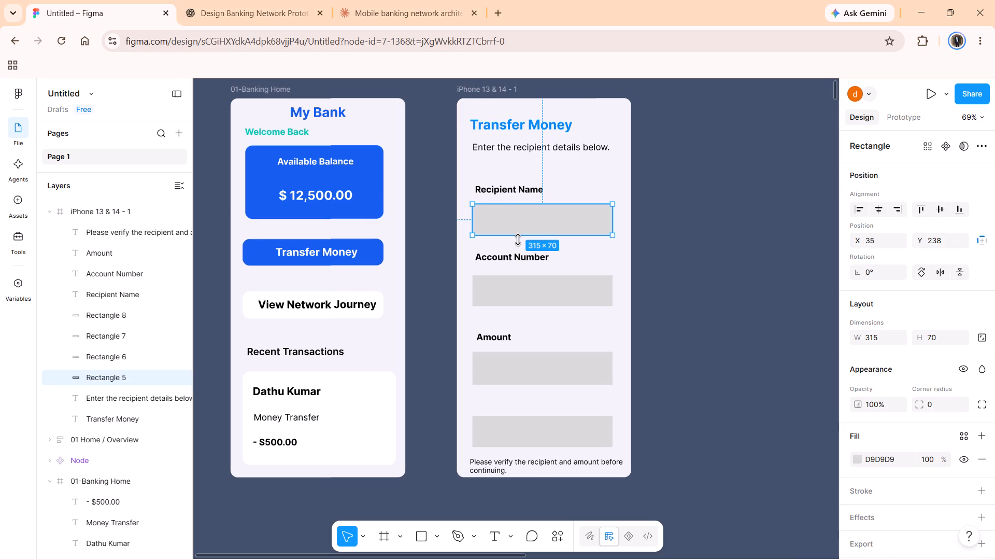
click(527, 232)
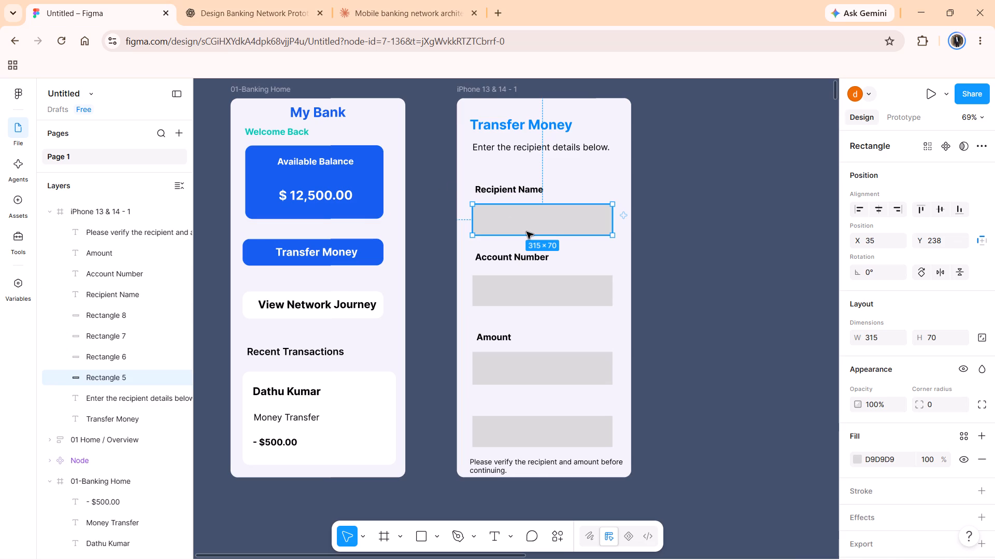
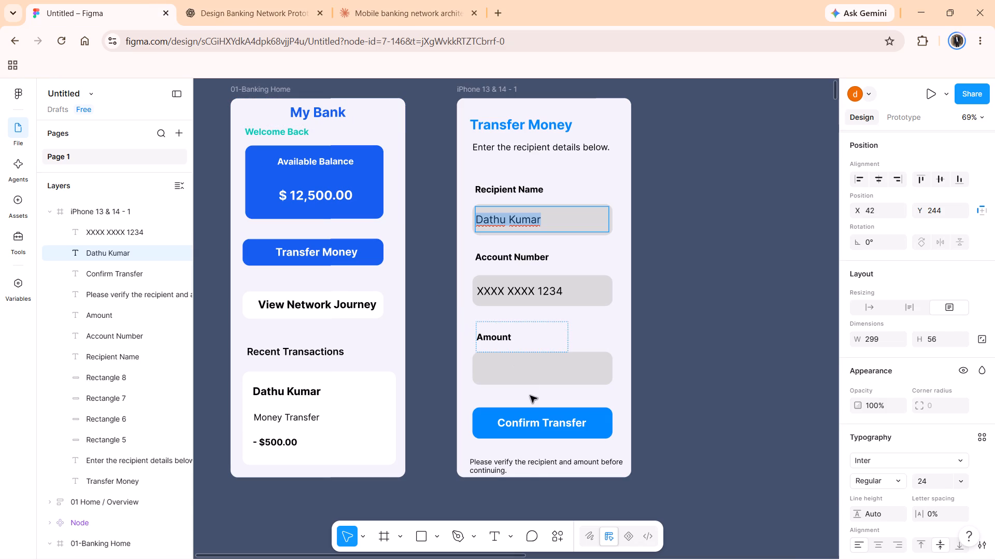
click(497, 526)
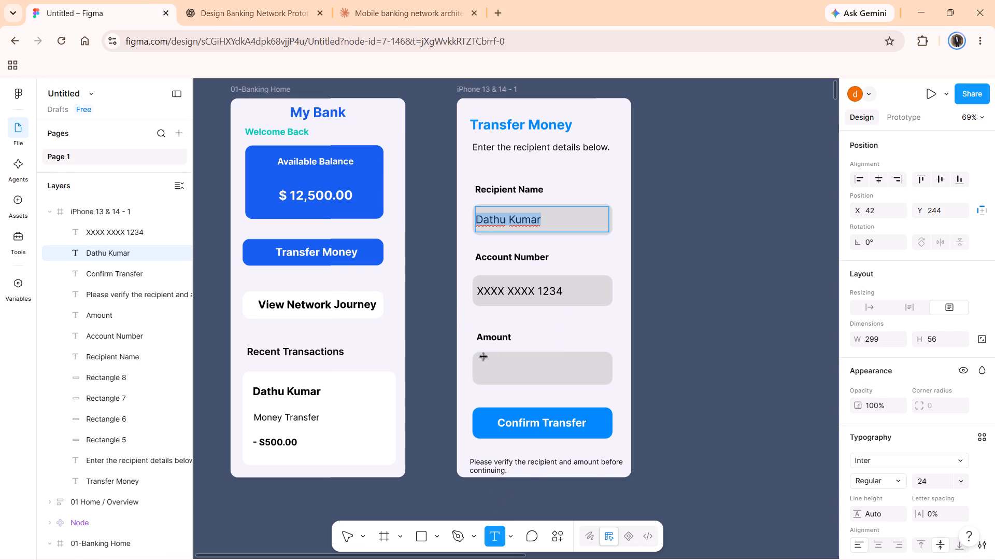
drag(476, 358, 585, 380)
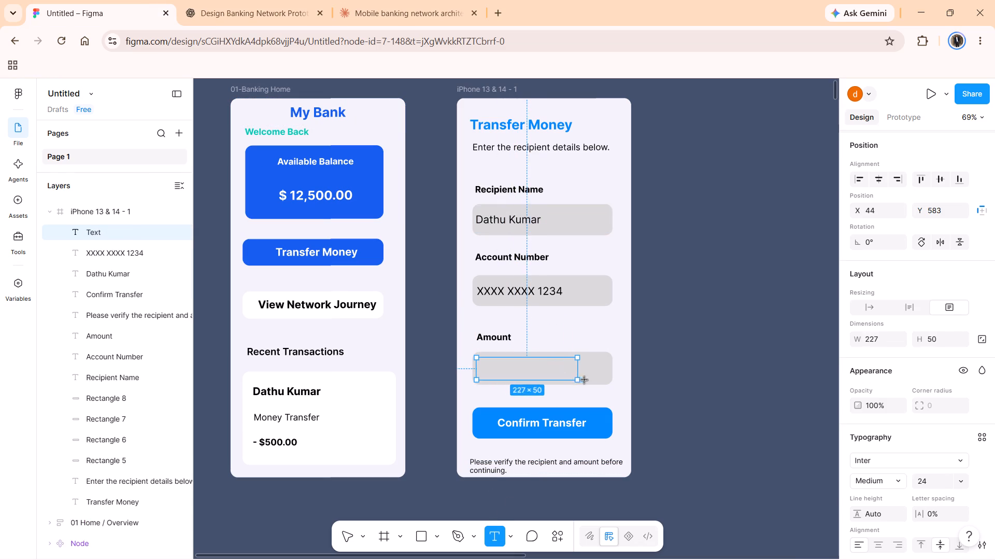
drag(585, 380, 606, 381)
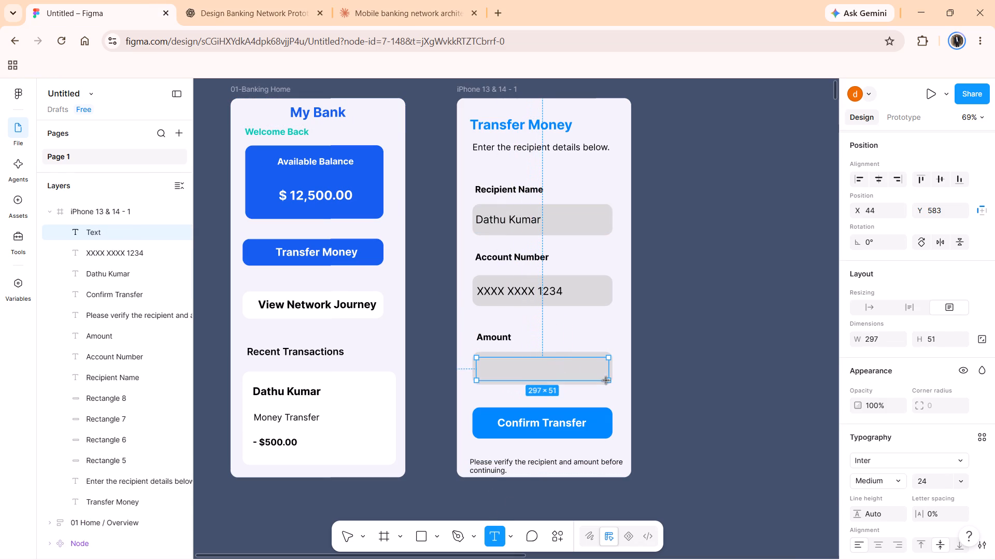
drag(606, 381, 606, 383)
key(ctrl+v)
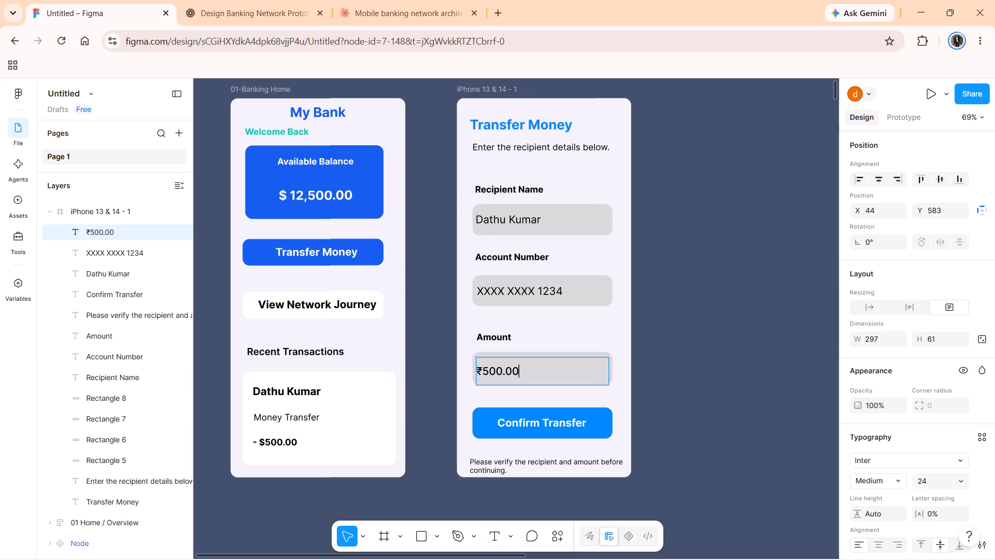
Replace the rupee sign in the Amount field's text with a dollar sign so it reads $500.00.
click(484, 370)
key(BackSpace)
key(shift+dollar)
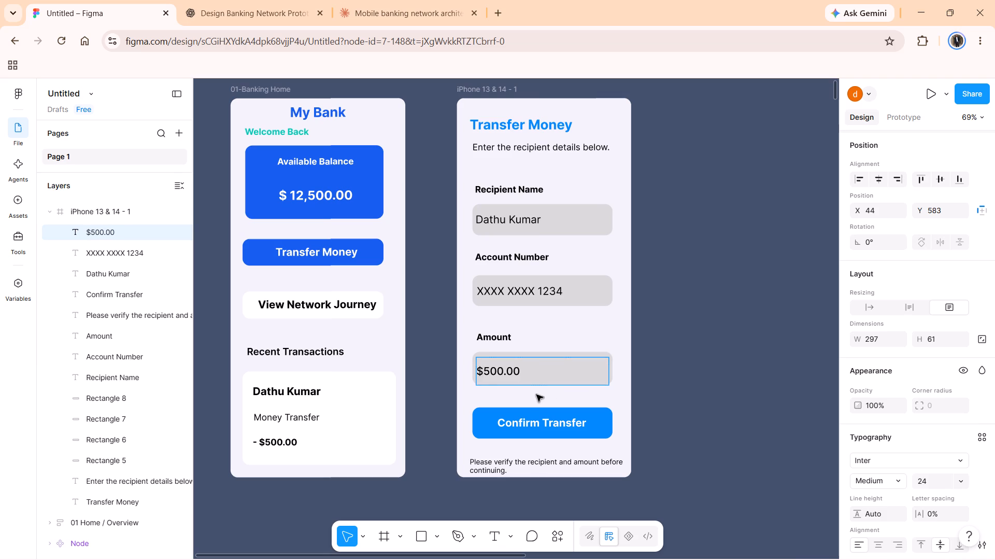
click(536, 395)
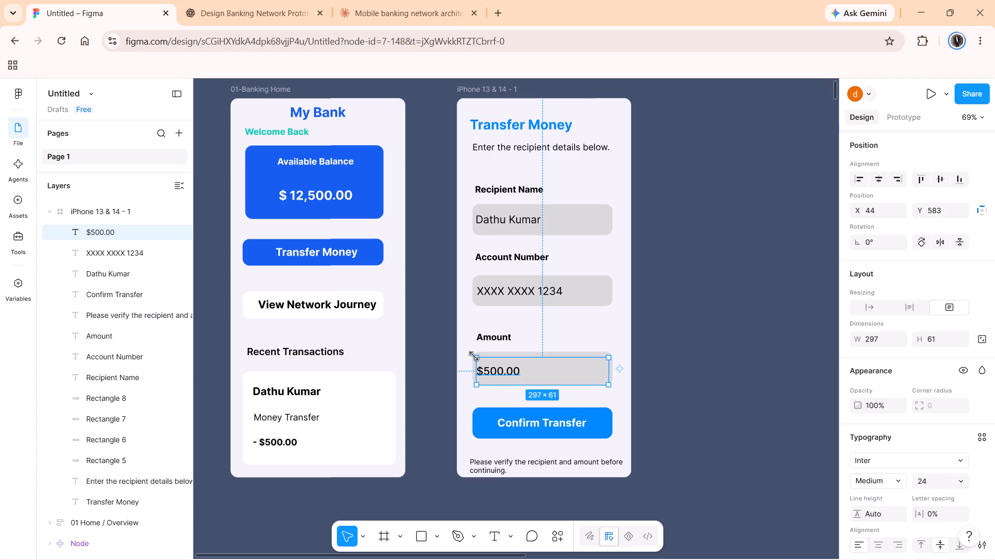
Extend the $500.00 text box upward to the Amount field's top edge, making it 297 × 74.
click(472, 347)
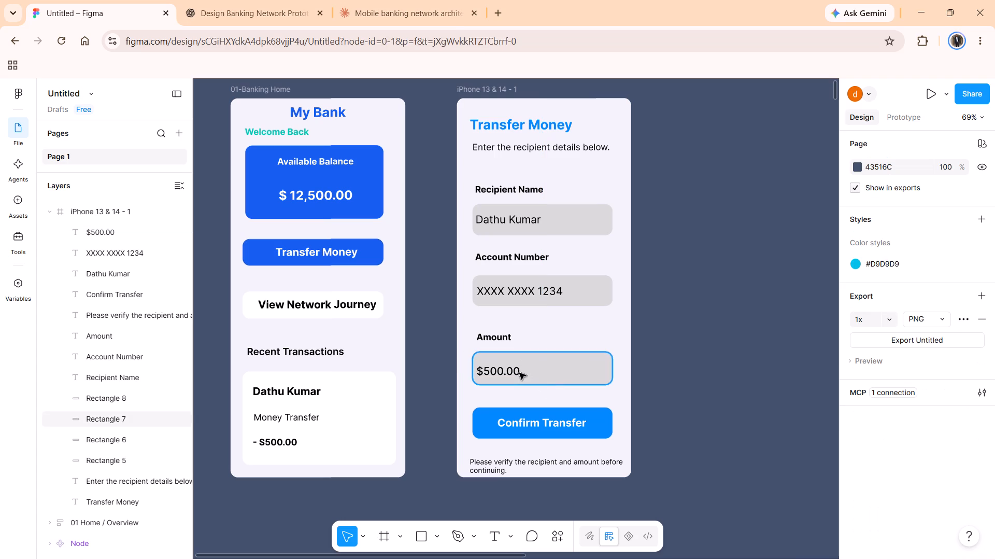
triple_click(517, 371)
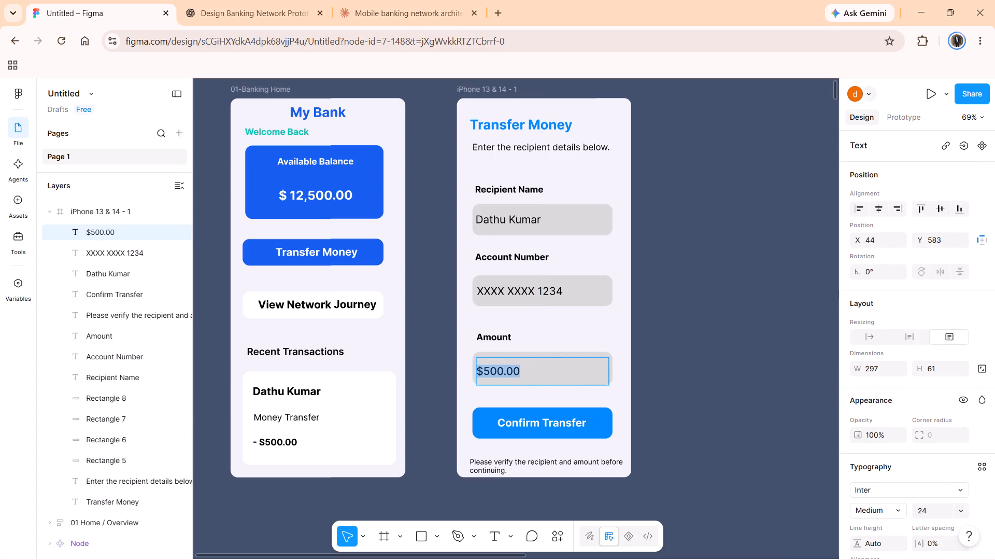
click(519, 357)
triple_click(519, 357)
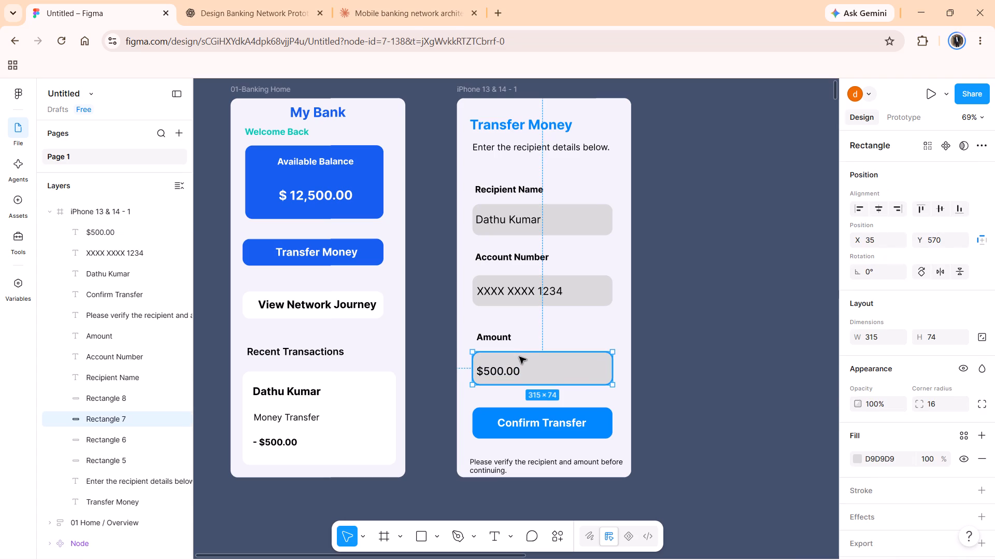
click(518, 361)
click(513, 370)
click(513, 370)
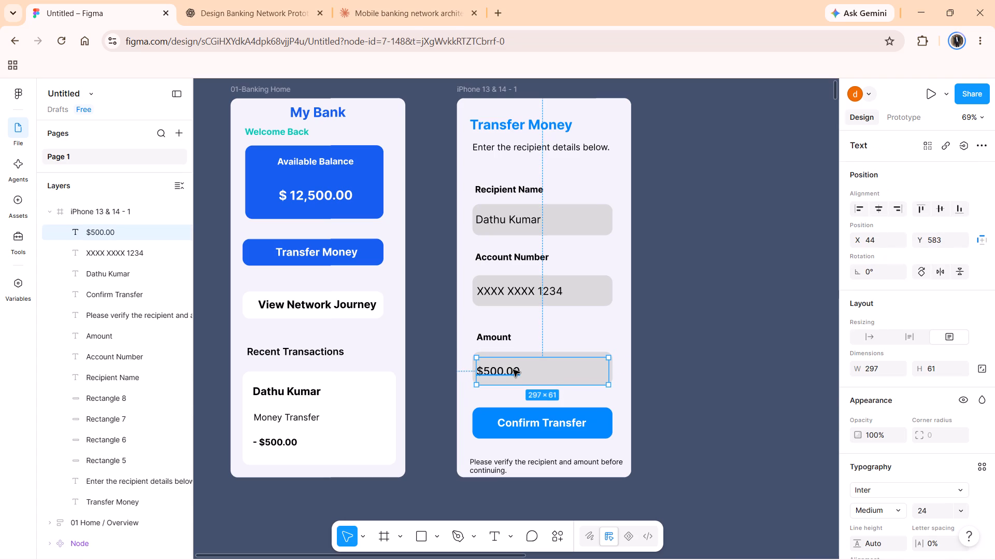
click(530, 359)
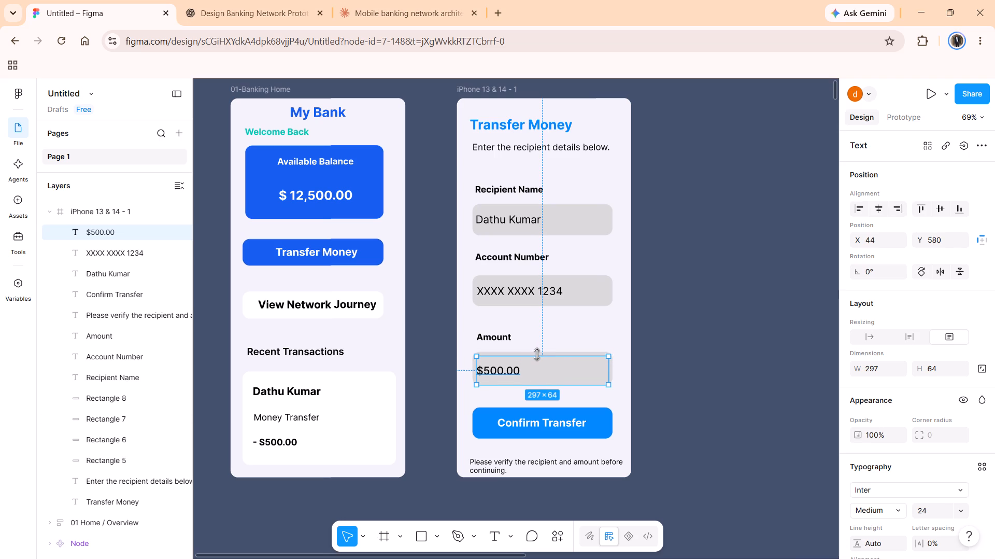
click(537, 354)
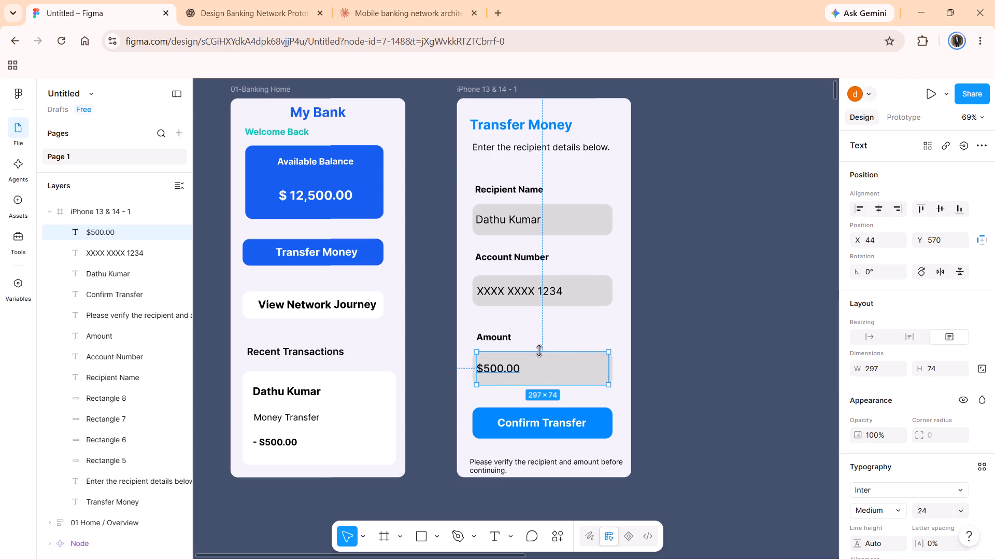
click(570, 332)
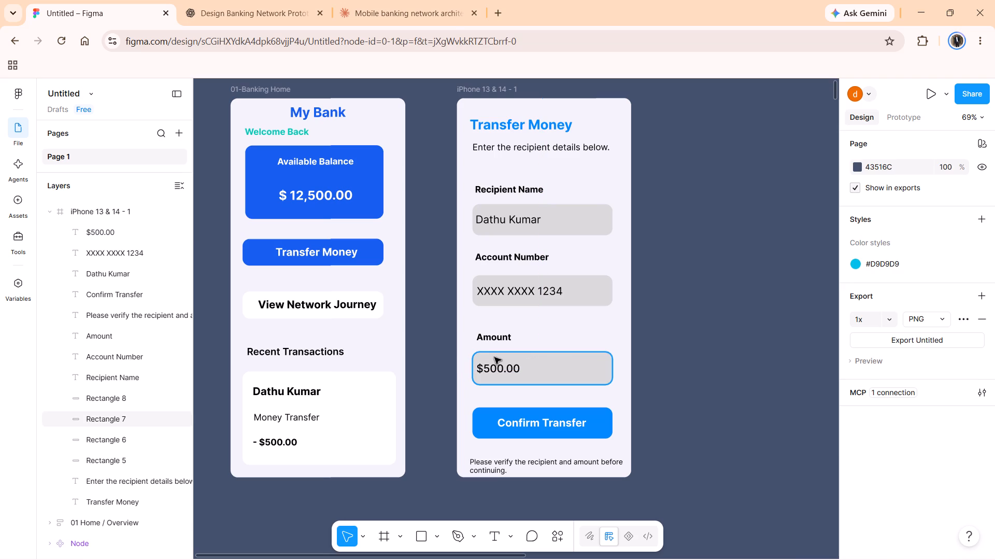
Insert one leading space before the text in each of the Recipient Name, Account Number and Amount fields.
click(481, 220)
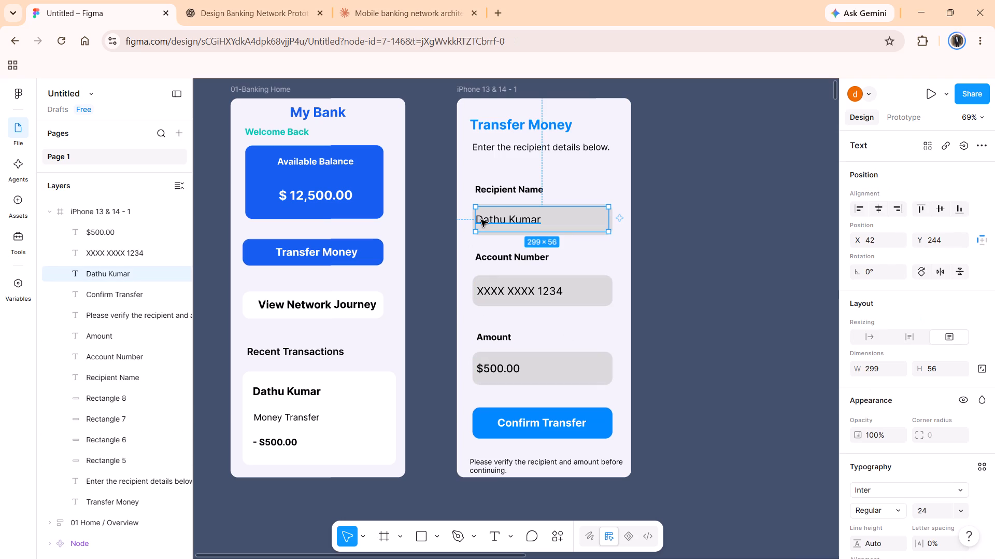
double_click(481, 220)
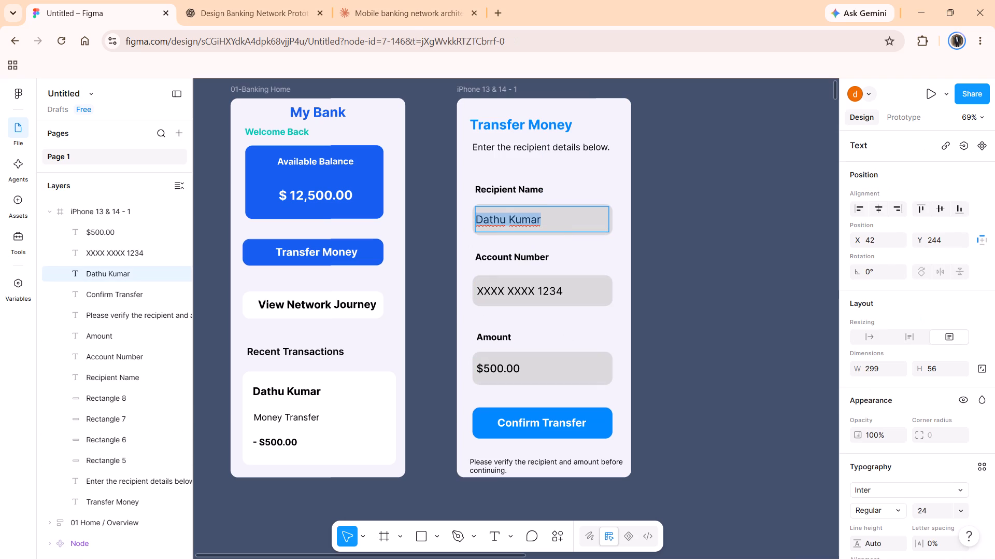
key(Left)
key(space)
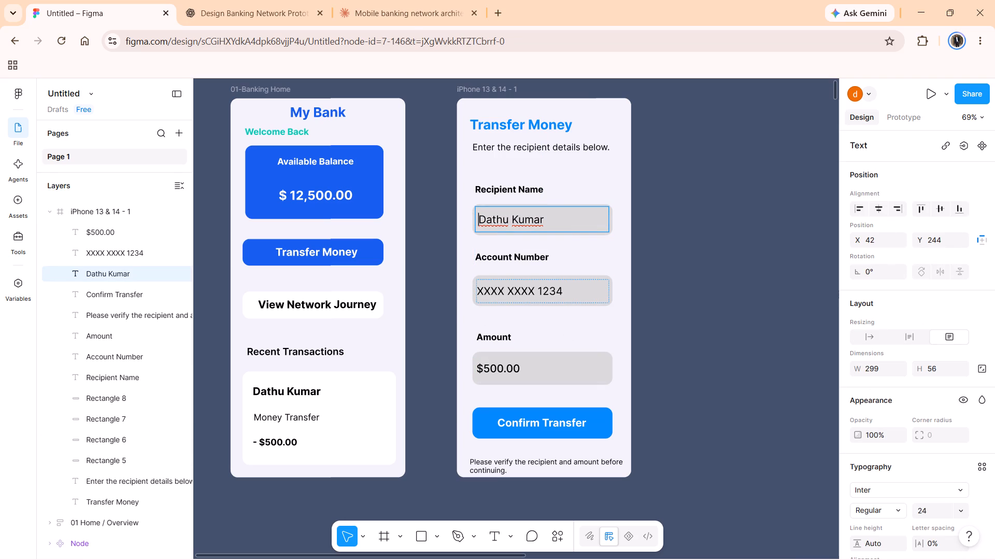
triple_click(482, 294)
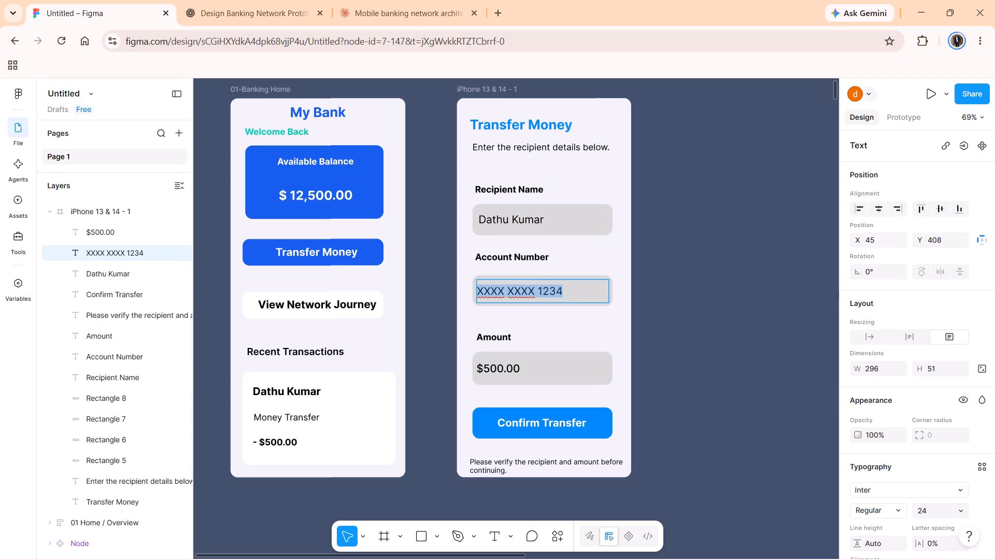
key(Left)
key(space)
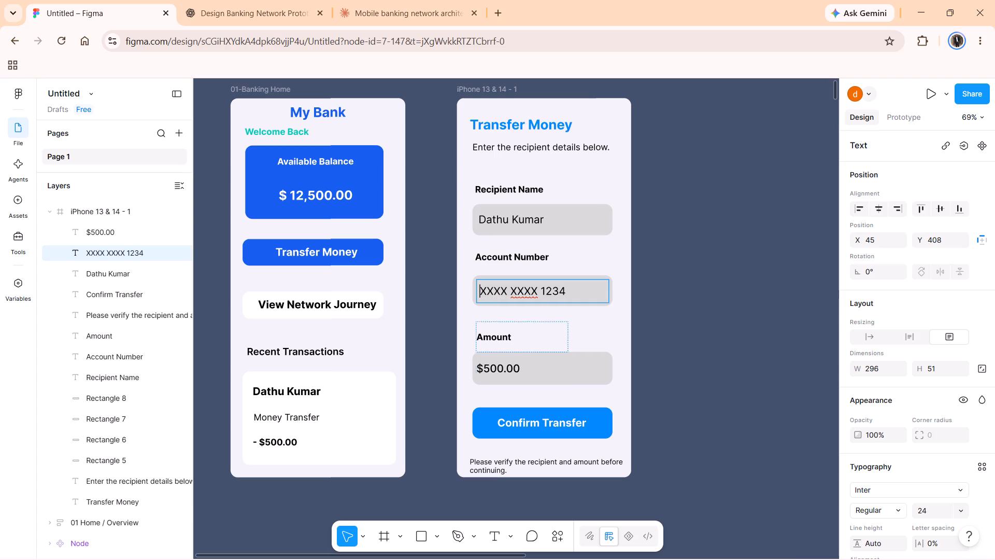
triple_click(492, 369)
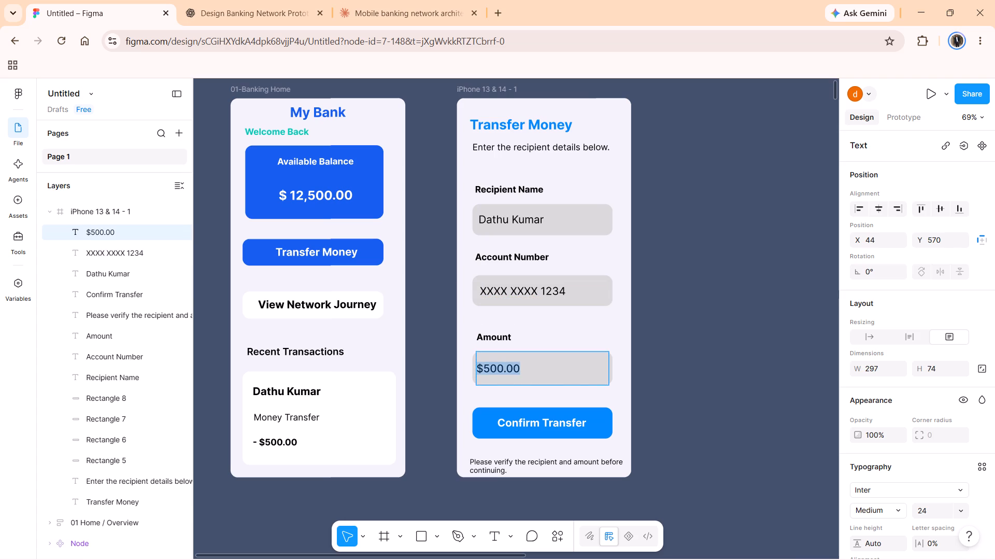
key(Left)
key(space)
click(703, 421)
click(703, 421)
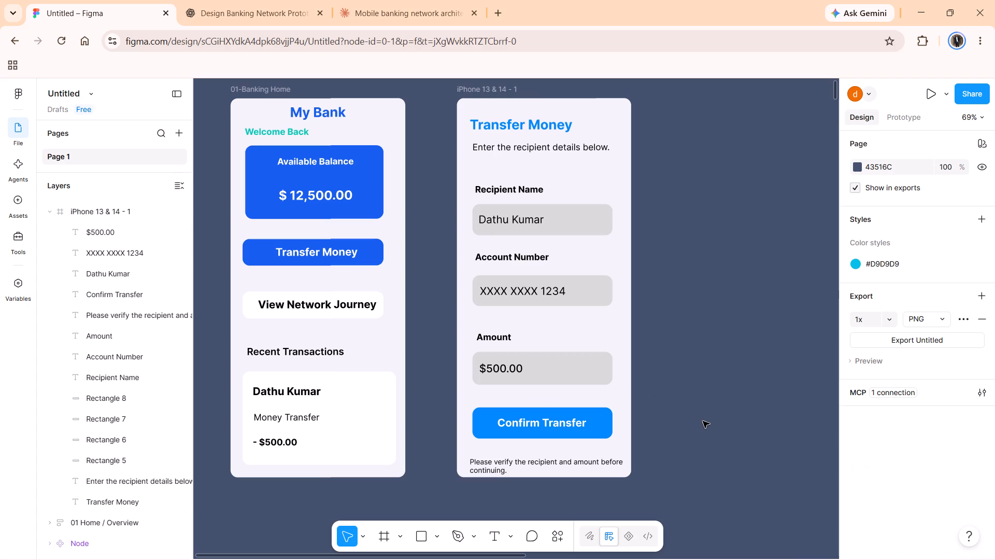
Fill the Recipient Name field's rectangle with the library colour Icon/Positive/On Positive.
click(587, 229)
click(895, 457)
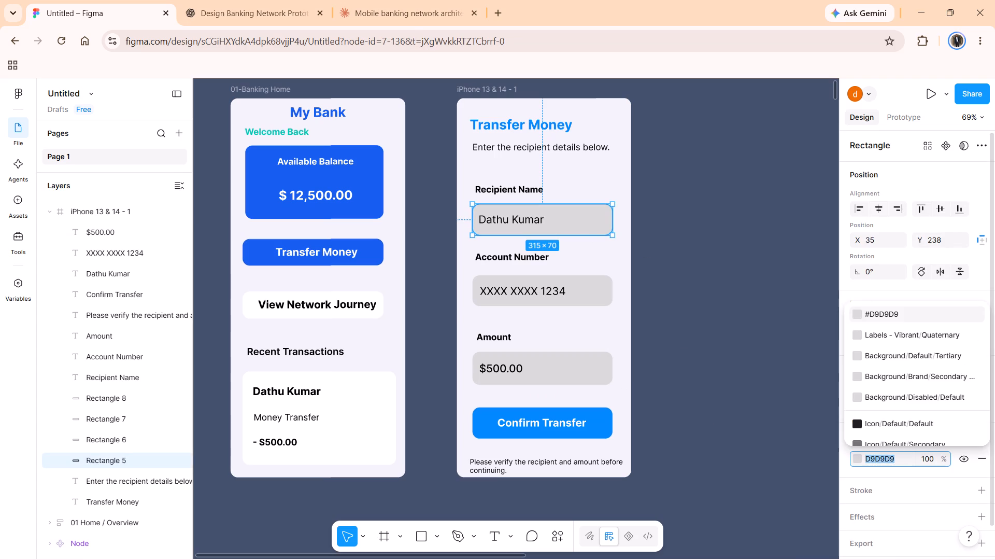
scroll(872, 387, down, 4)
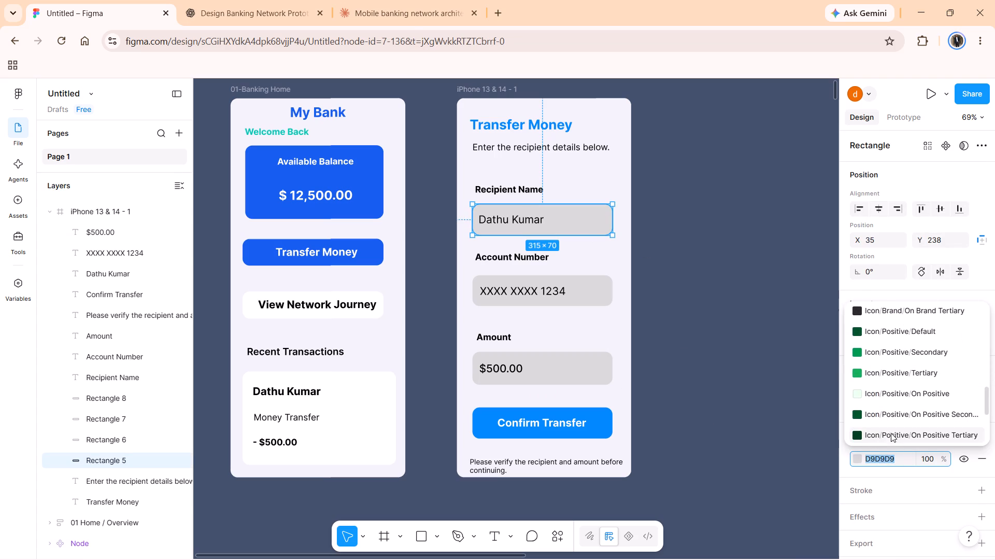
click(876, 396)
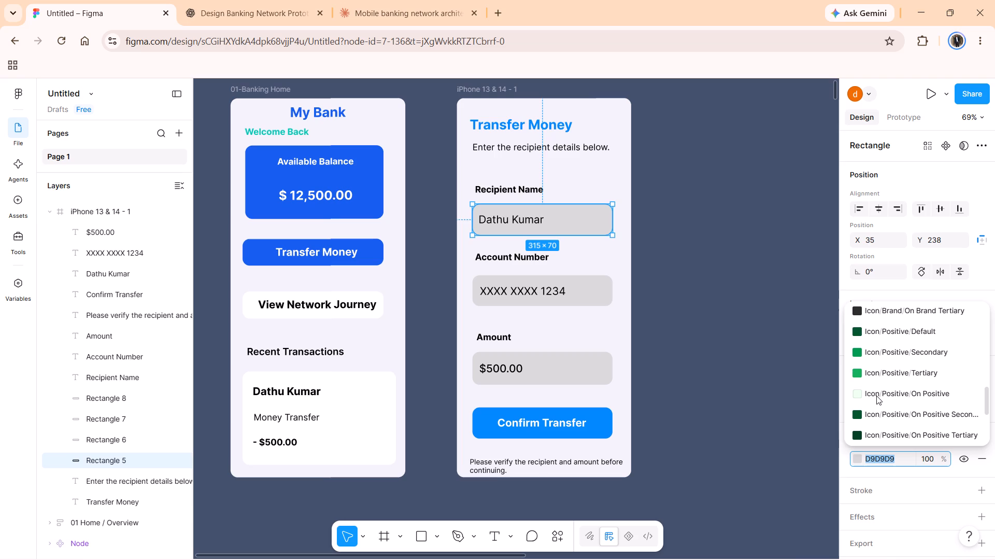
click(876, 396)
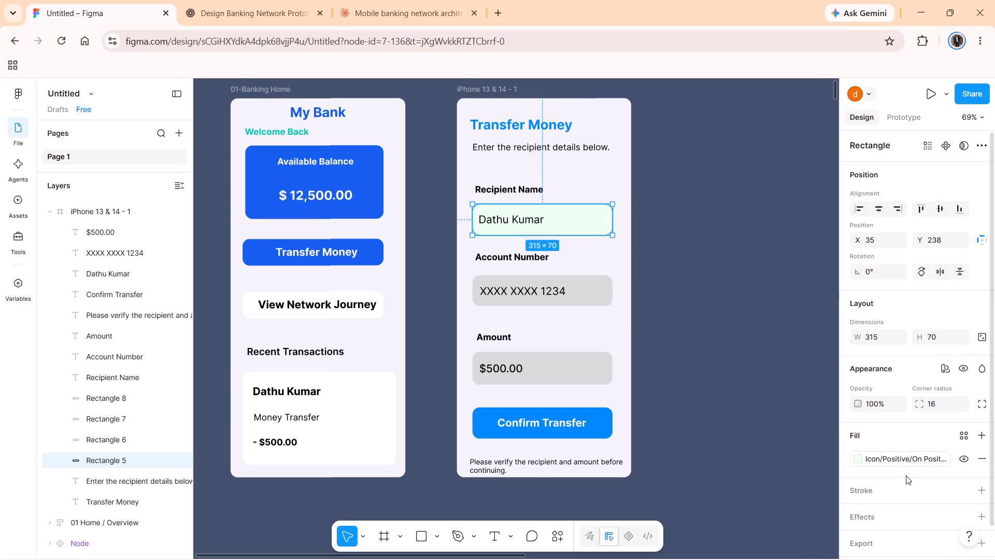
Change the Recipient Name field rectangle's fill to the library colour Backgrounds/Primary.
click(903, 459)
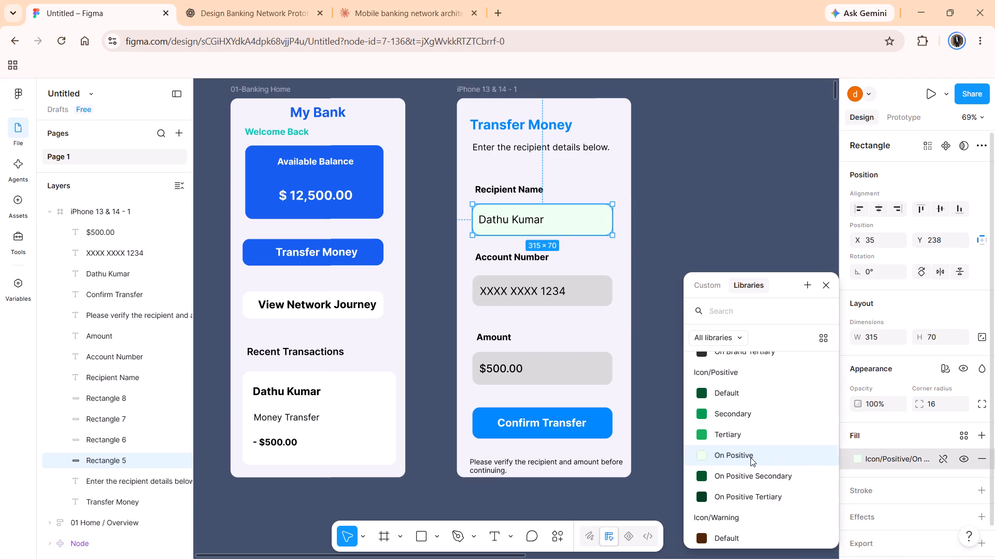
scroll(750, 457, down, 8)
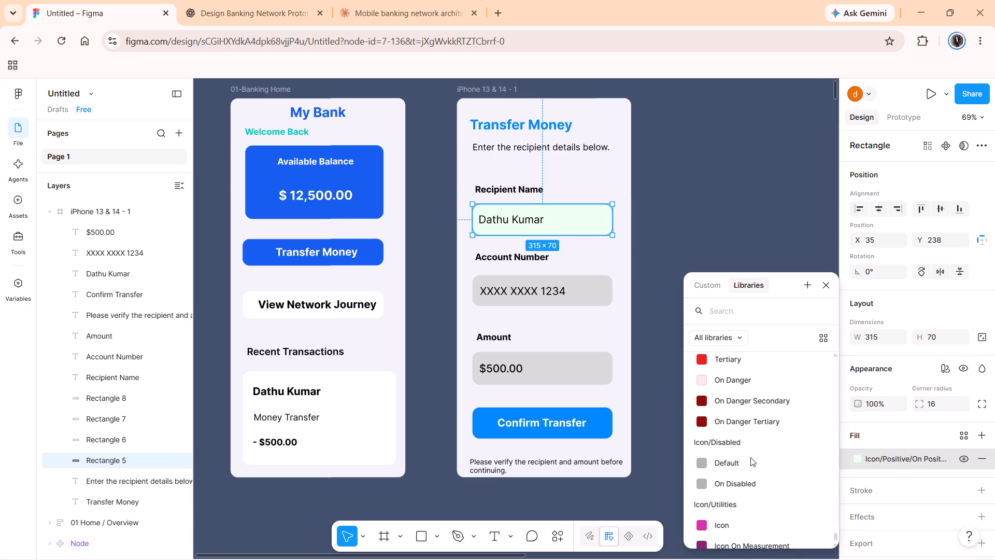
scroll(750, 457, down, 1)
scroll(762, 527, up, 7)
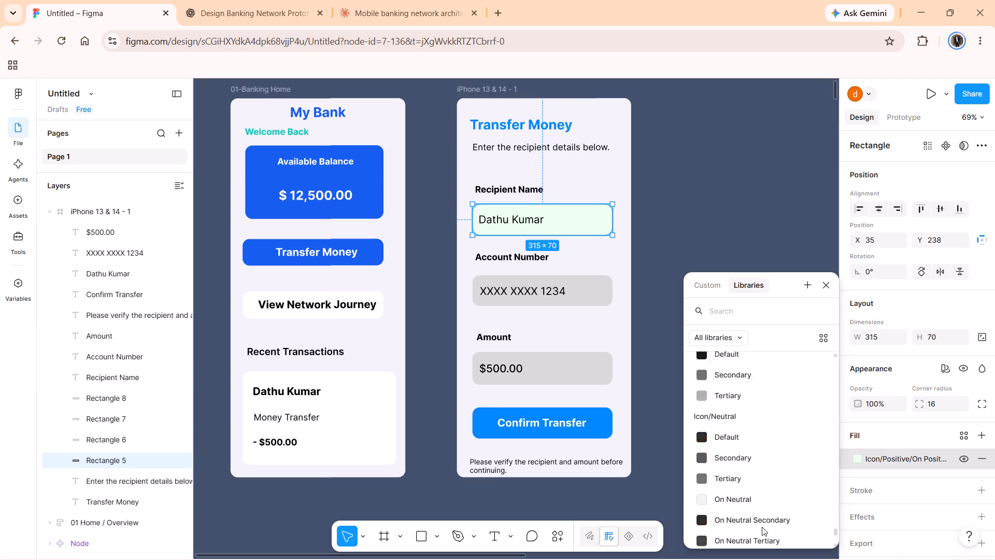
scroll(745, 450, up, 7)
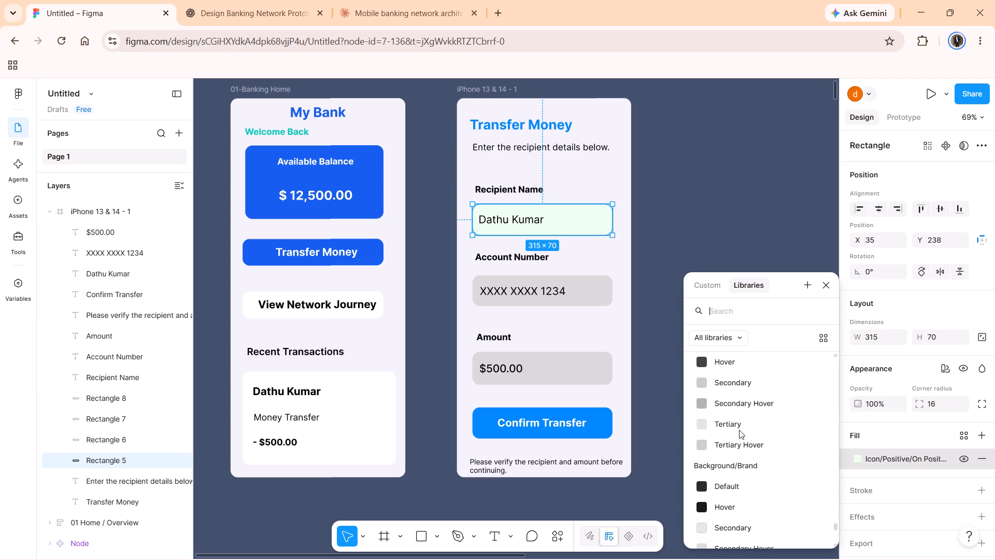
scroll(739, 430, up, 11)
scroll(739, 430, up, 20)
scroll(739, 430, up, 6)
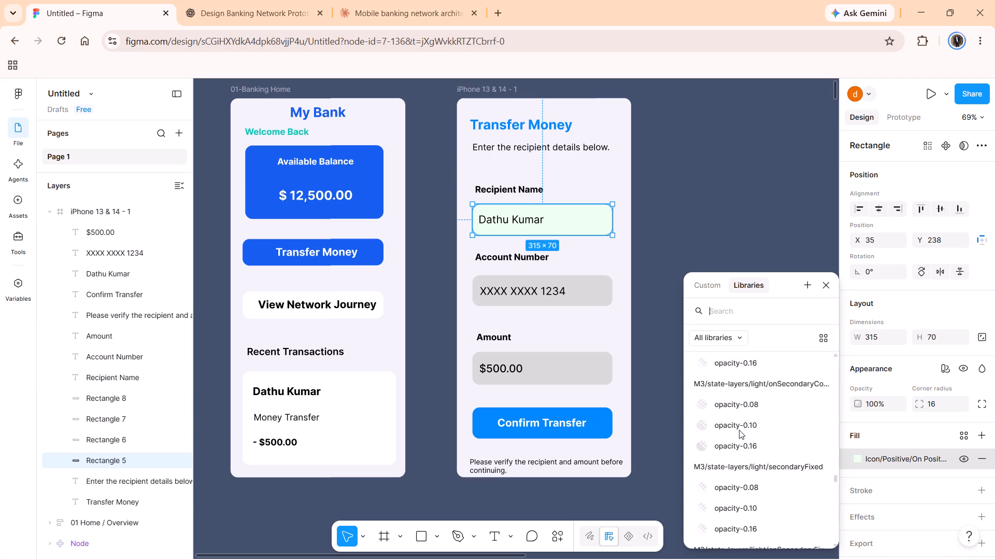
scroll(739, 430, up, 20)
scroll(739, 430, up, 20)
scroll(739, 430, up, 20)
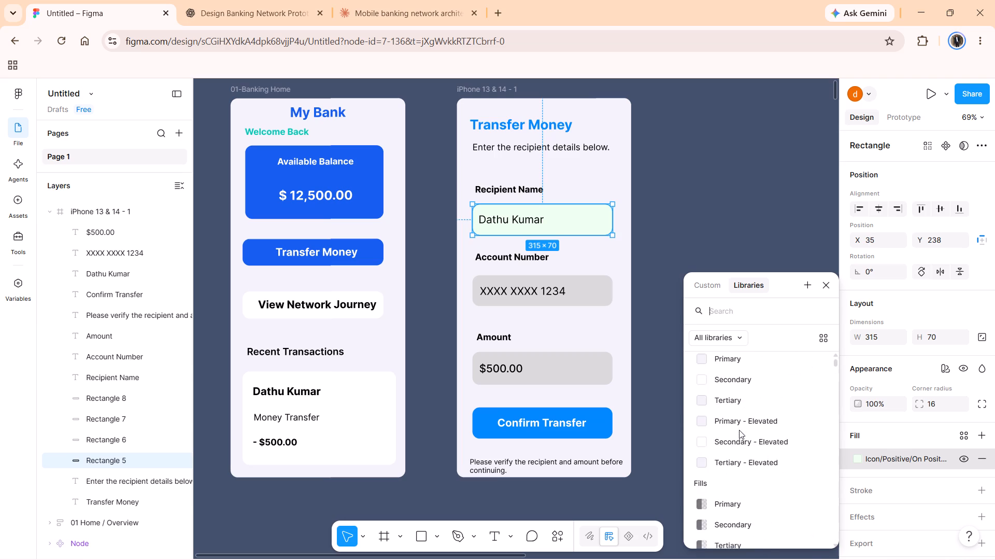
scroll(739, 430, up, 6)
scroll(739, 430, down, 4)
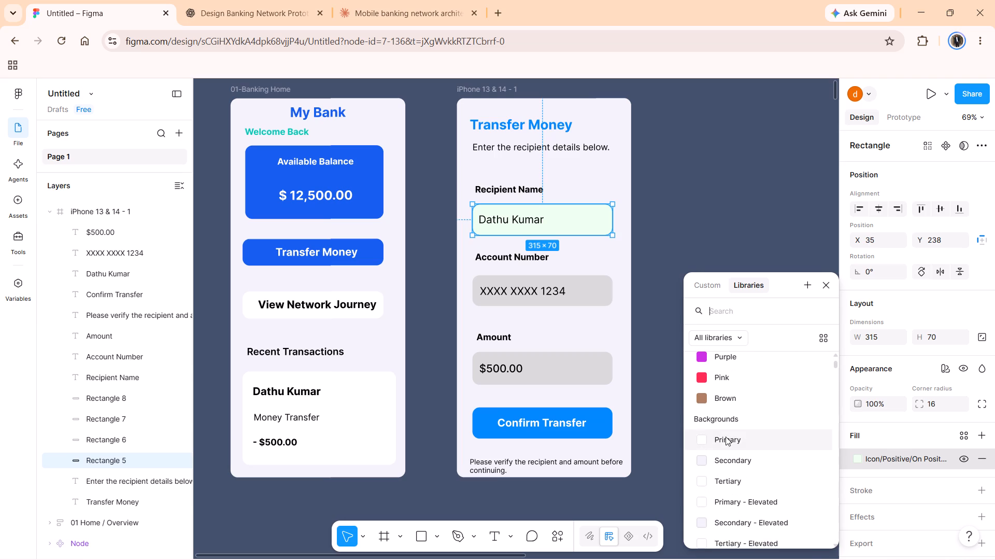
click(726, 437)
Fill the Account Number field's rectangle with the library colour Backgrounds/Primary.
click(585, 298)
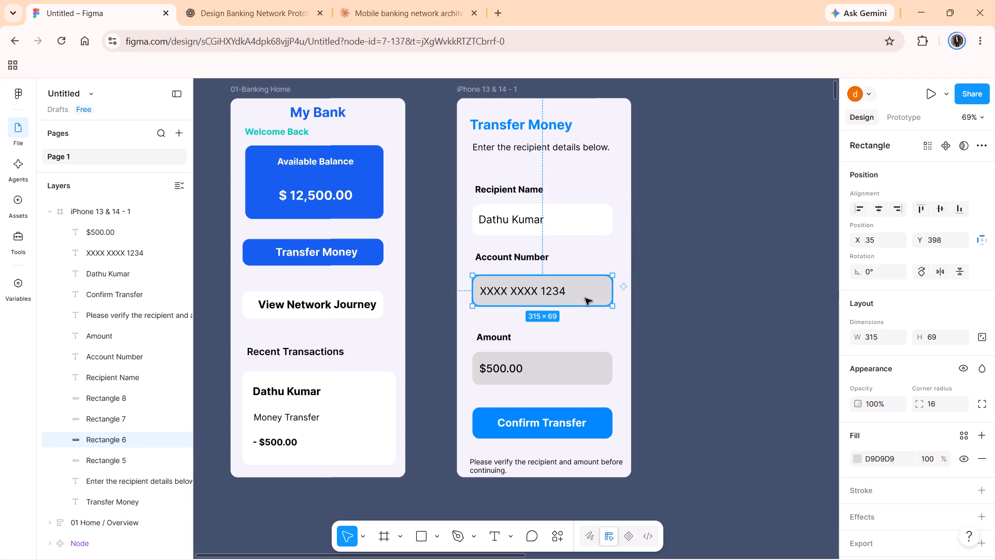
click(871, 463)
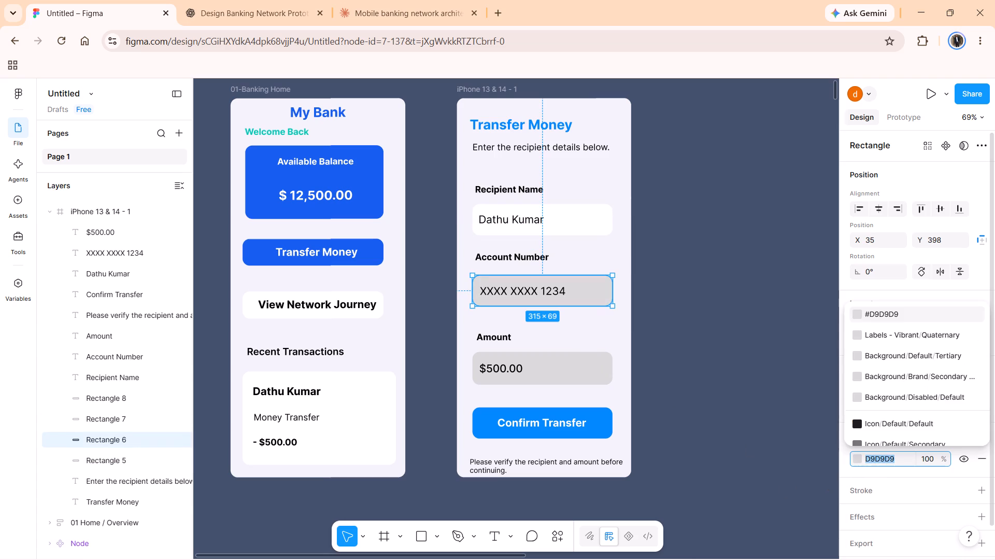
scroll(877, 360, down, 6)
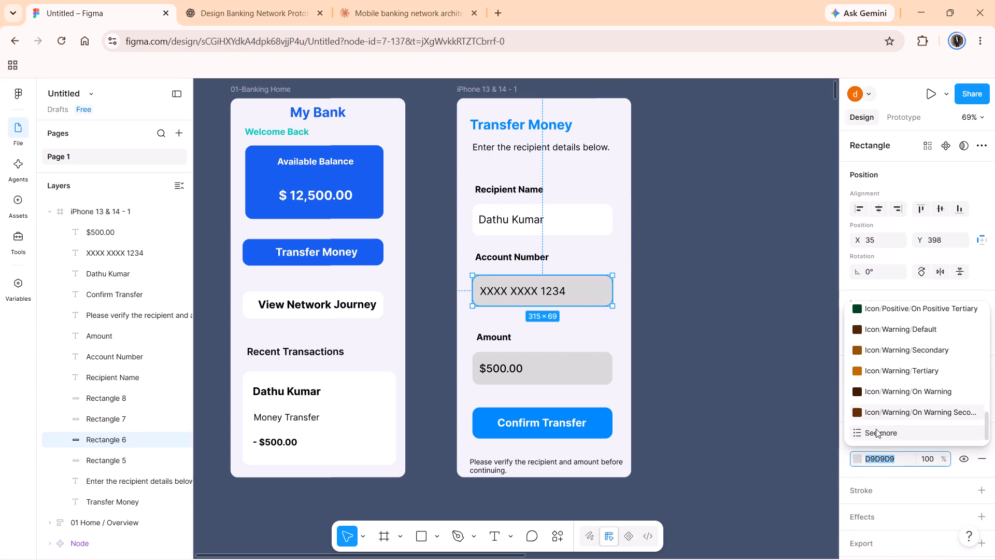
click(875, 429)
scroll(724, 454, down, 2)
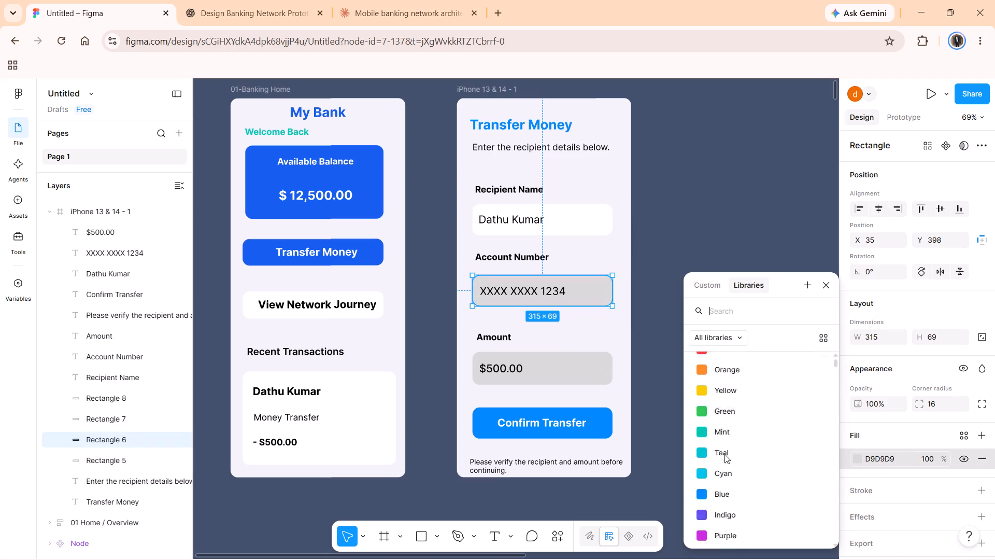
scroll(724, 454, down, 3)
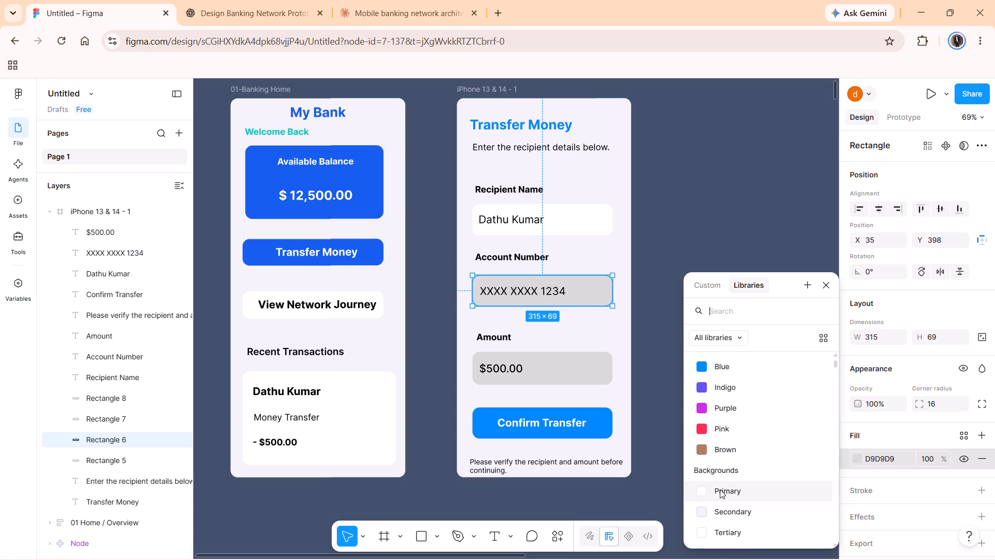
click(720, 489)
click(585, 381)
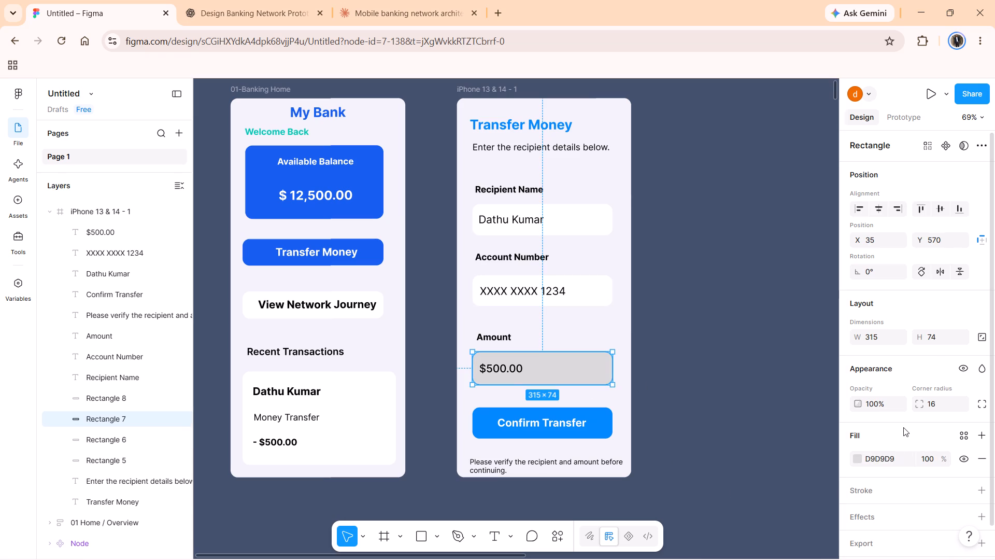
click(891, 457)
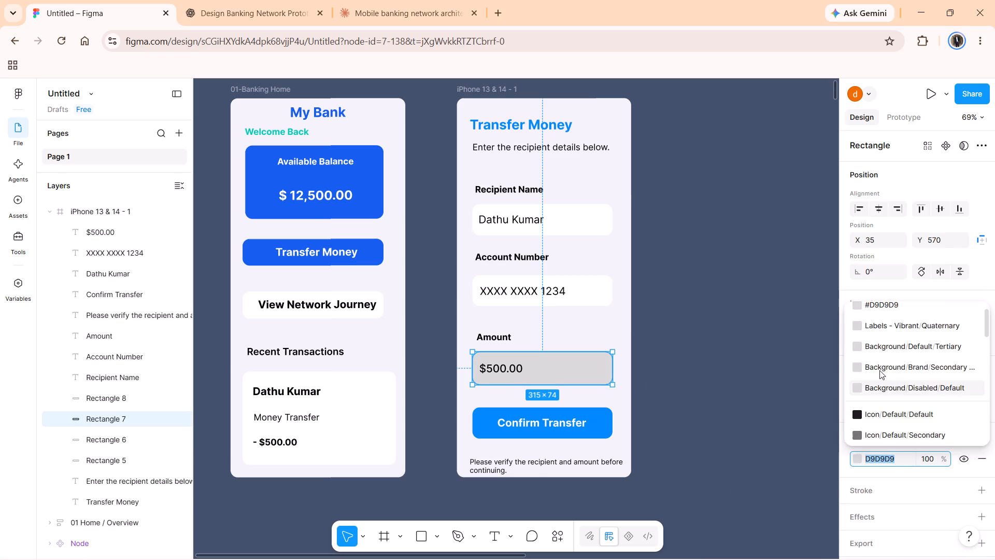
scroll(879, 370, down, 4)
click(874, 436)
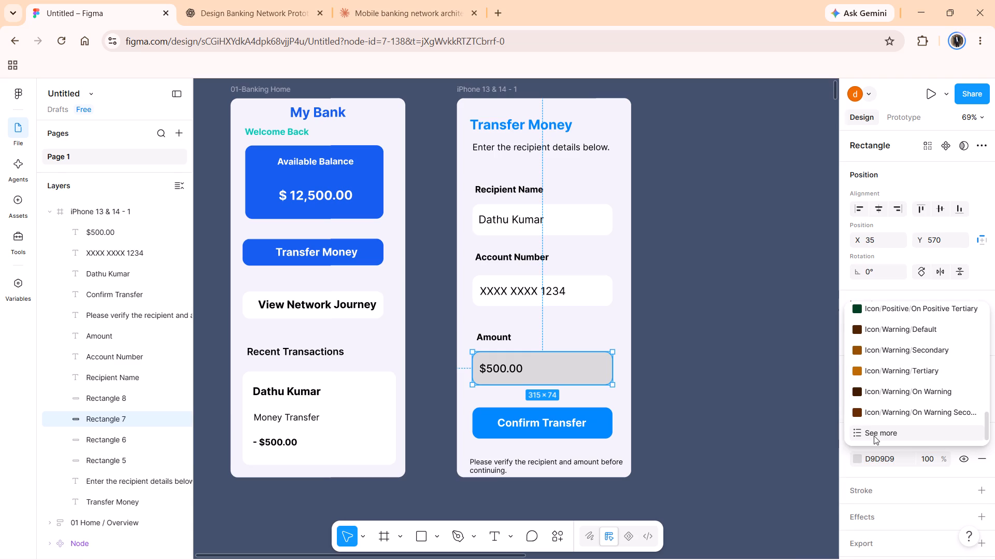
scroll(743, 362, down, 4)
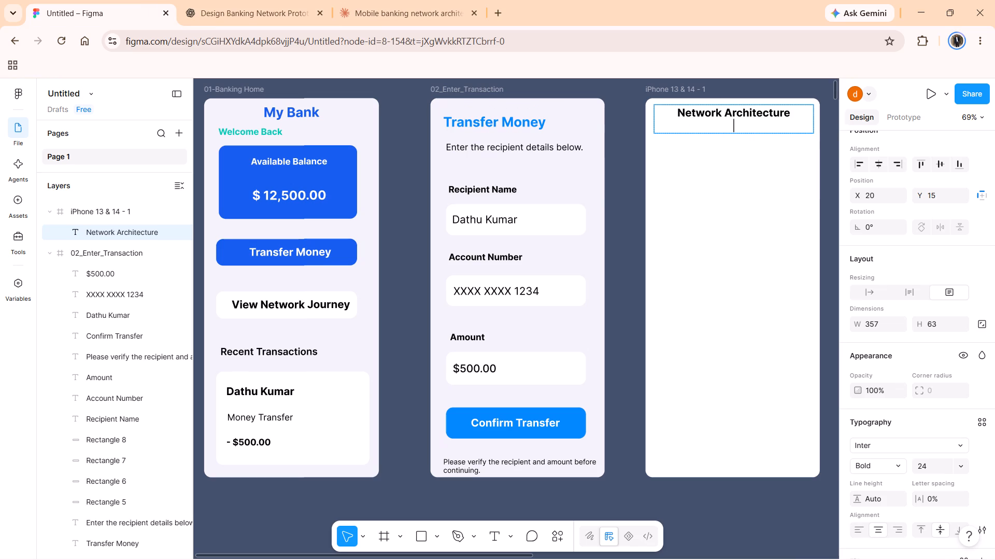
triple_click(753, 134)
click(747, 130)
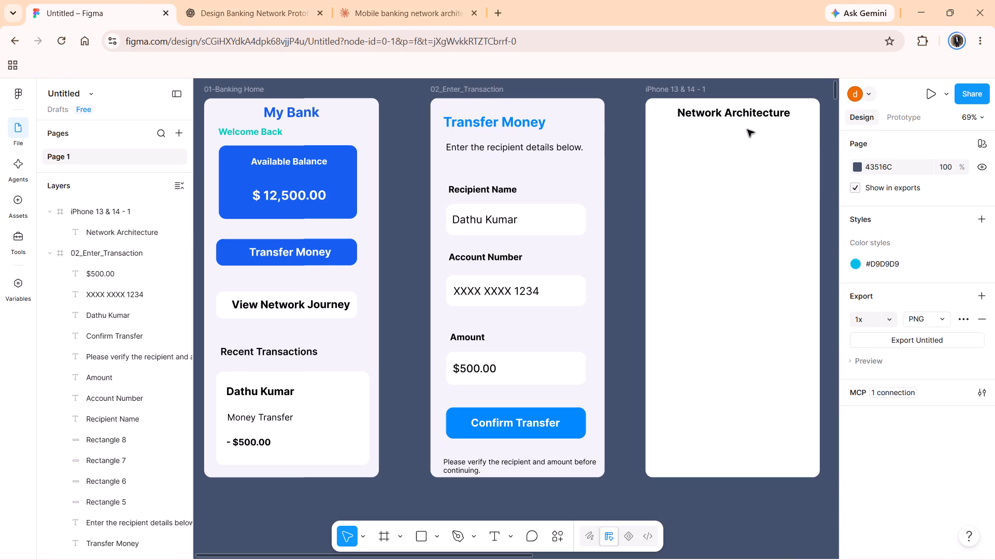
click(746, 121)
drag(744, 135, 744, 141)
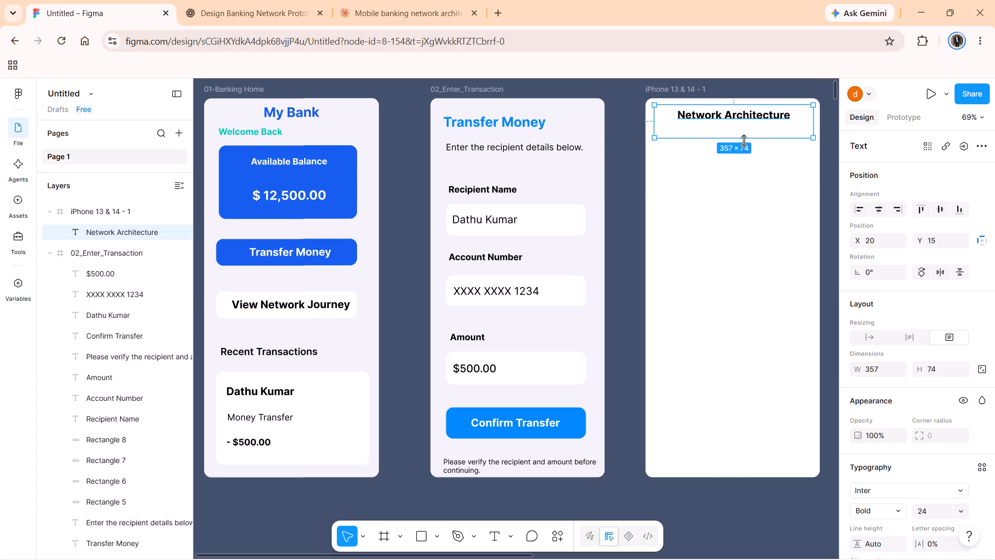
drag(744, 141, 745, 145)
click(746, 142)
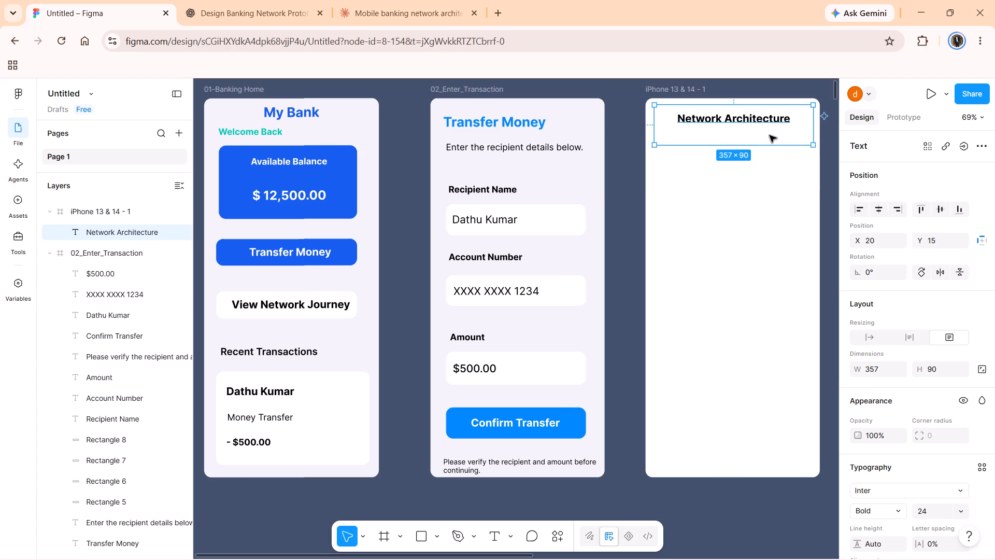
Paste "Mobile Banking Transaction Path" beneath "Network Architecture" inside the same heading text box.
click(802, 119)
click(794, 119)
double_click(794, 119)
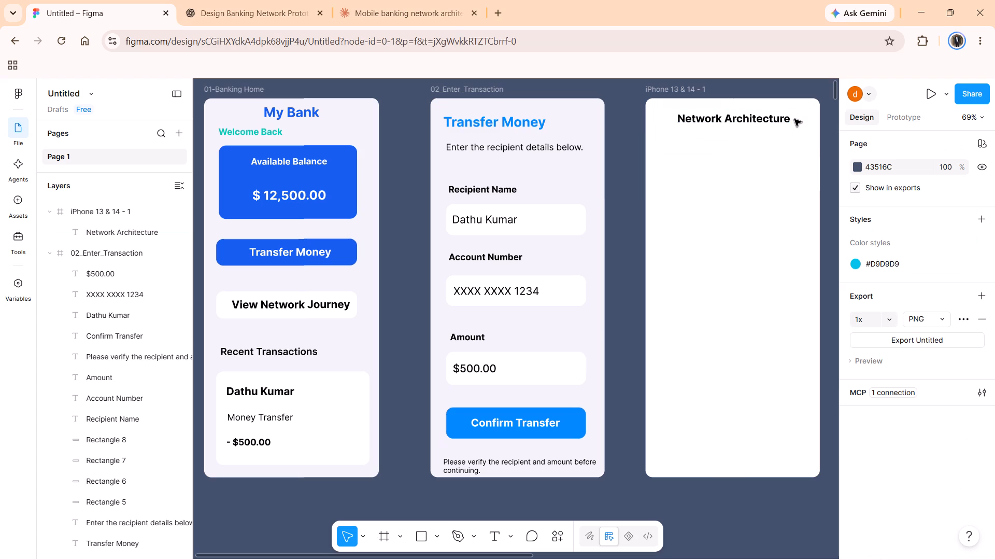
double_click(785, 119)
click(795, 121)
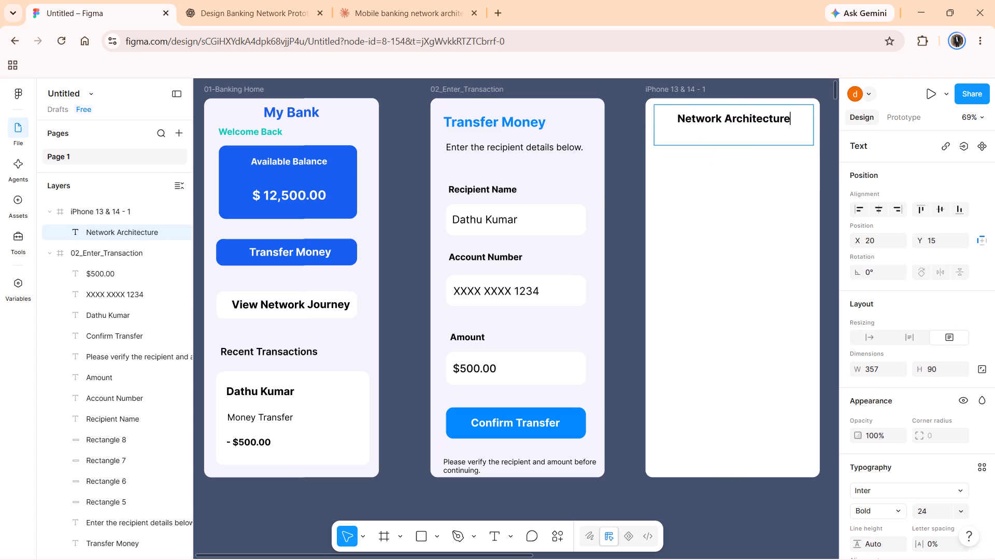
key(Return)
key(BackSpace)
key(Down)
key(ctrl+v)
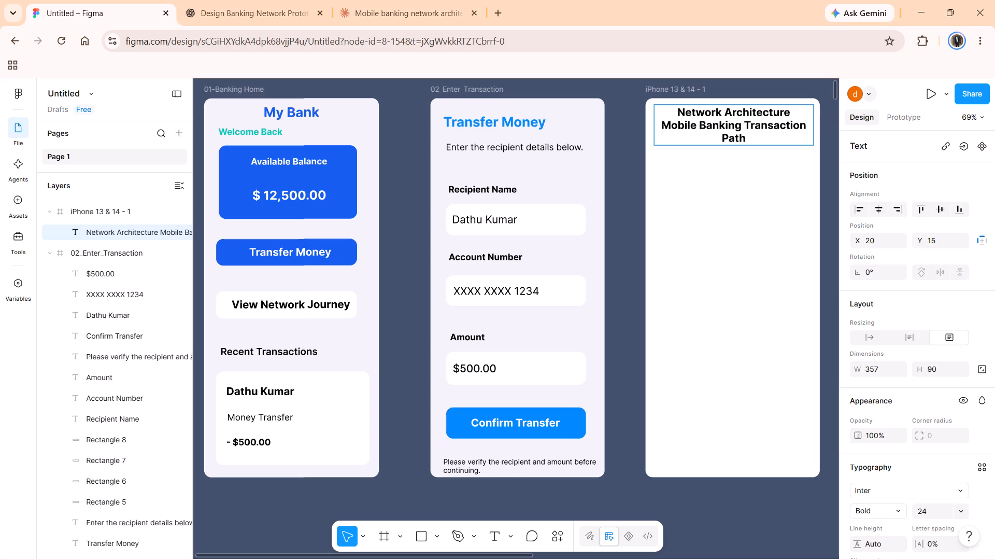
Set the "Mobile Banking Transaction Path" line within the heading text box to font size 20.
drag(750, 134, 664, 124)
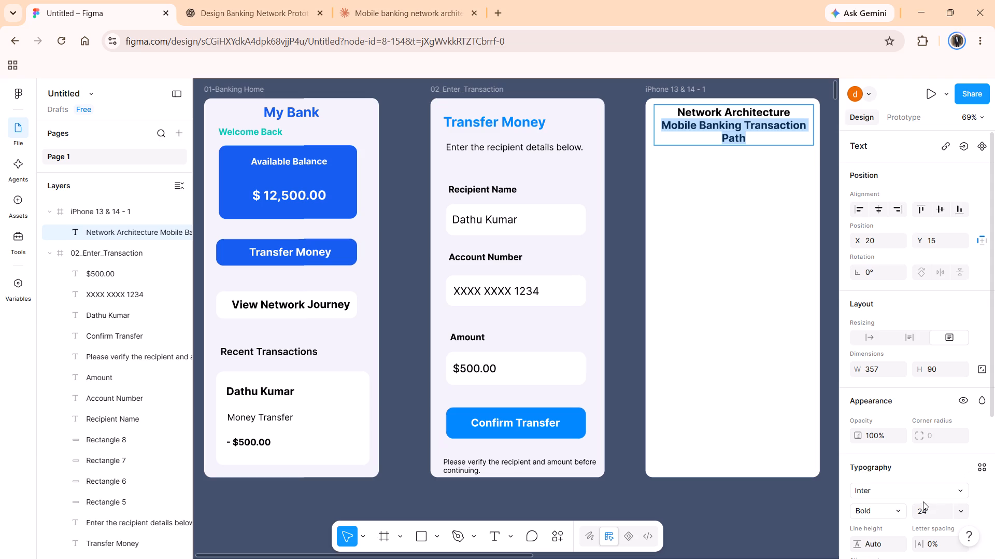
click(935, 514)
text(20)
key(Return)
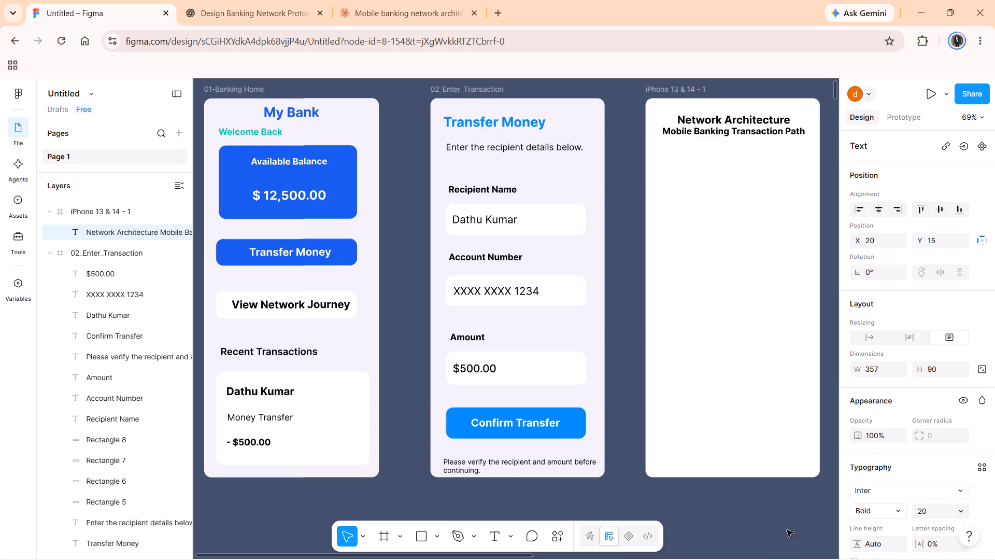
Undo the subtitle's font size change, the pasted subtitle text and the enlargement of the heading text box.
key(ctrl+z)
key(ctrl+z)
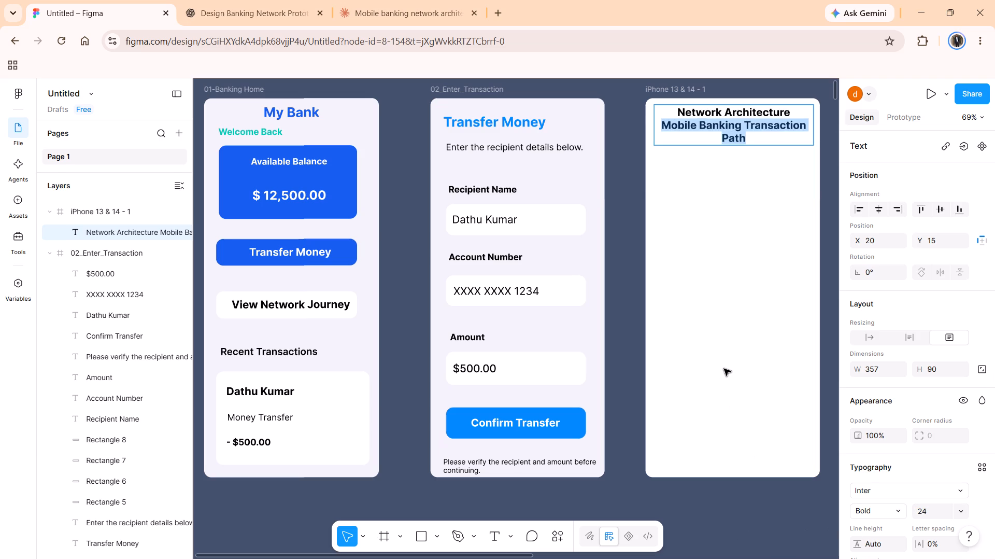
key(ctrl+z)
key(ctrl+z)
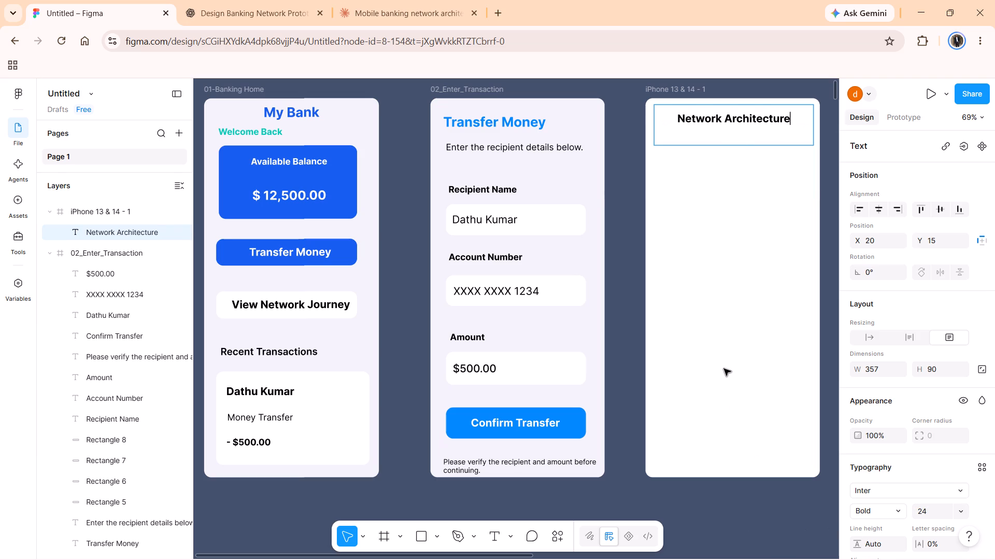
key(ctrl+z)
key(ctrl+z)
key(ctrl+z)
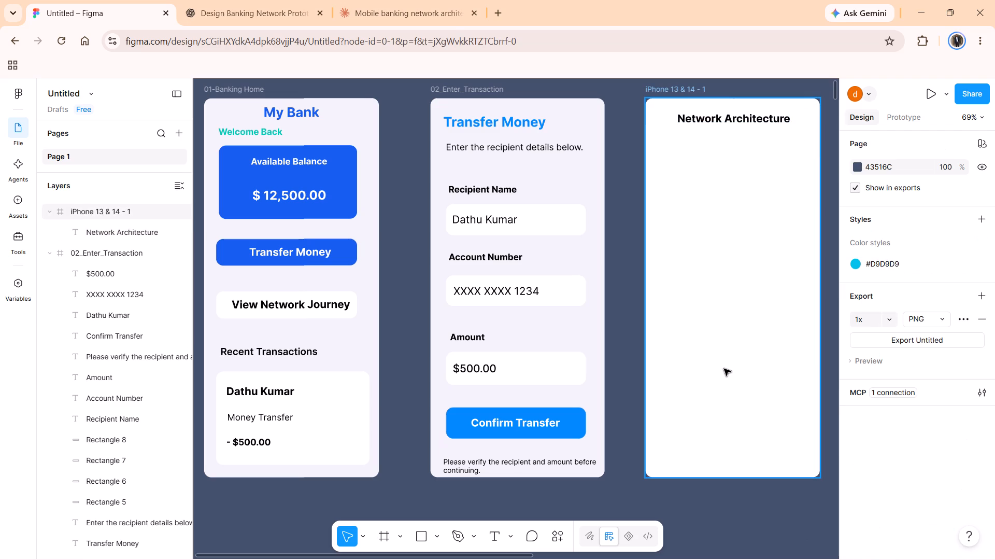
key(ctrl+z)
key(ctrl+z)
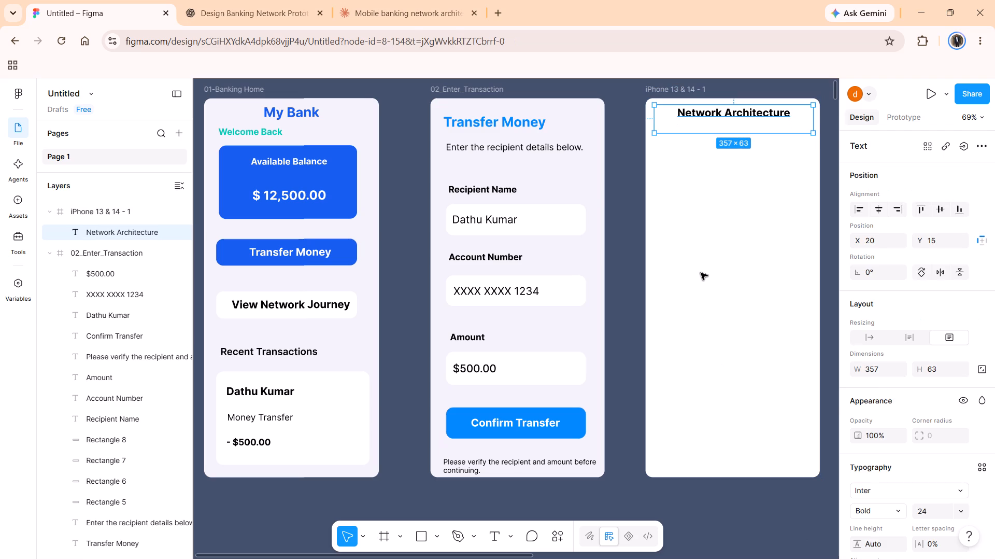
Reduce the "Network Architecture" heading's text box to about 357 × 51.
click(701, 273)
click(703, 137)
click(707, 124)
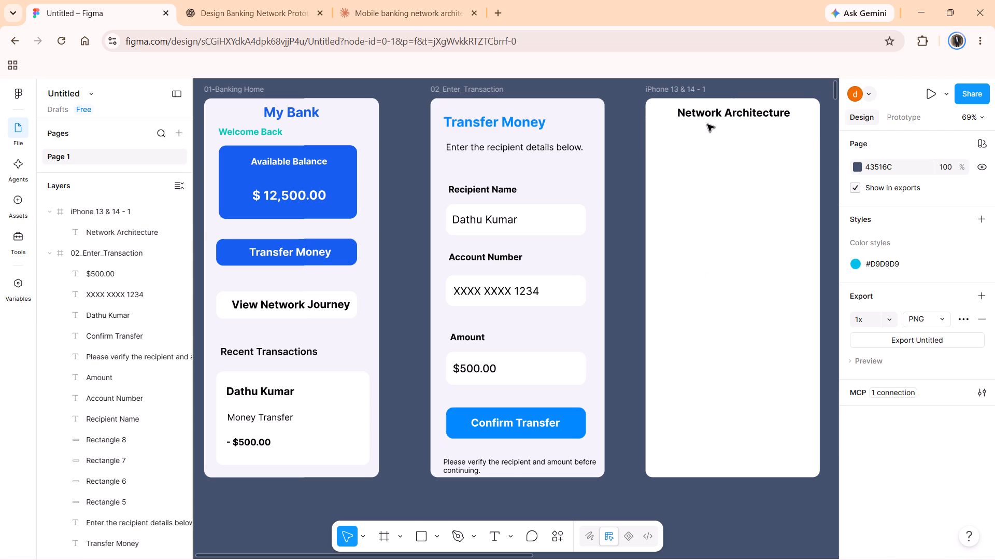
click(709, 118)
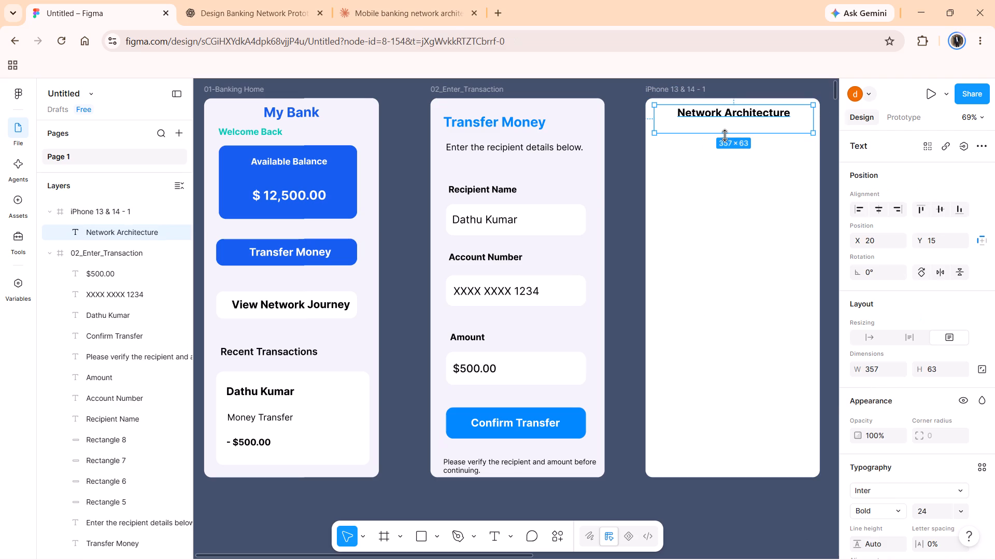
drag(724, 135, 723, 128)
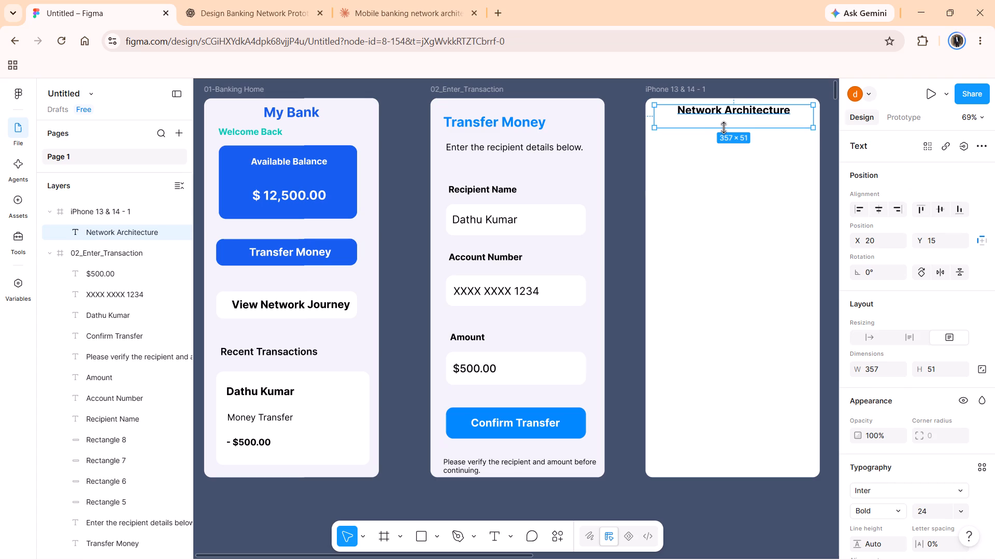
Try bottom vertical alignment on the "Network Architecture" heading, and settle on aligning it to the top of its text box.
scroll(911, 452, down, 2)
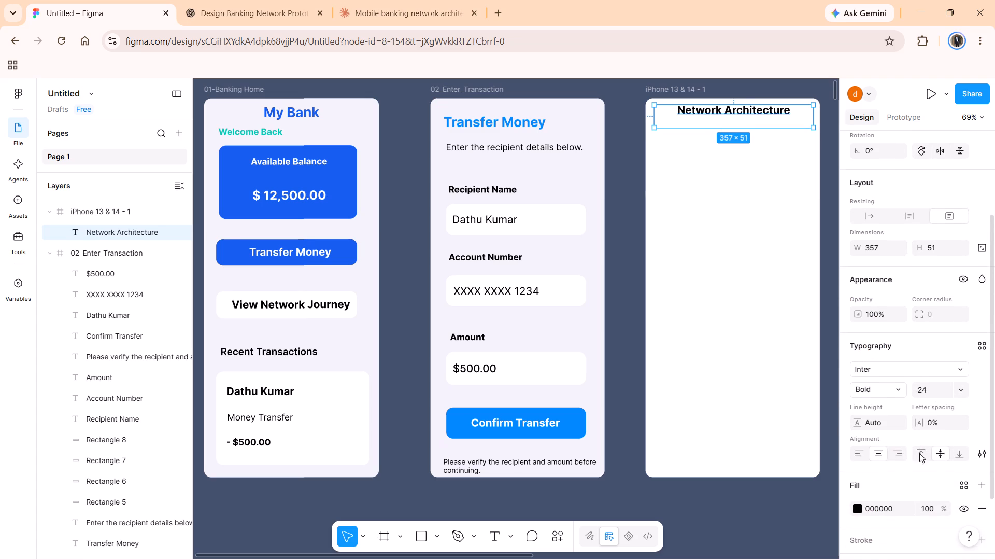
click(963, 454)
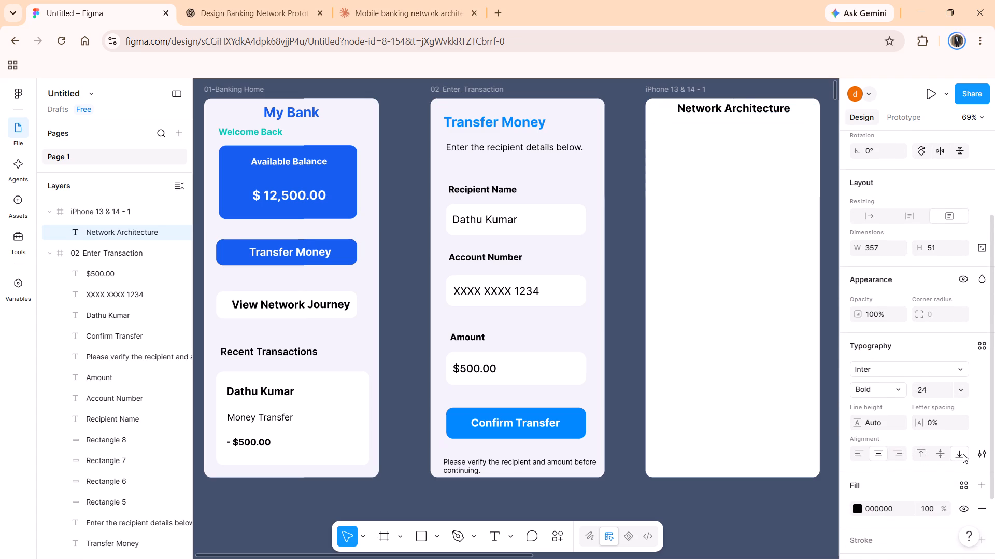
triple_click(750, 113)
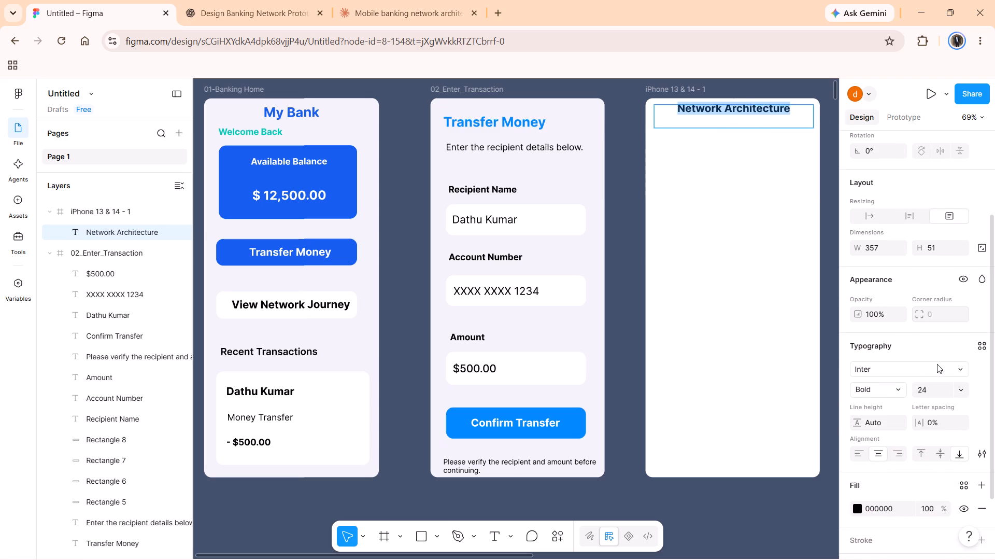
click(965, 458)
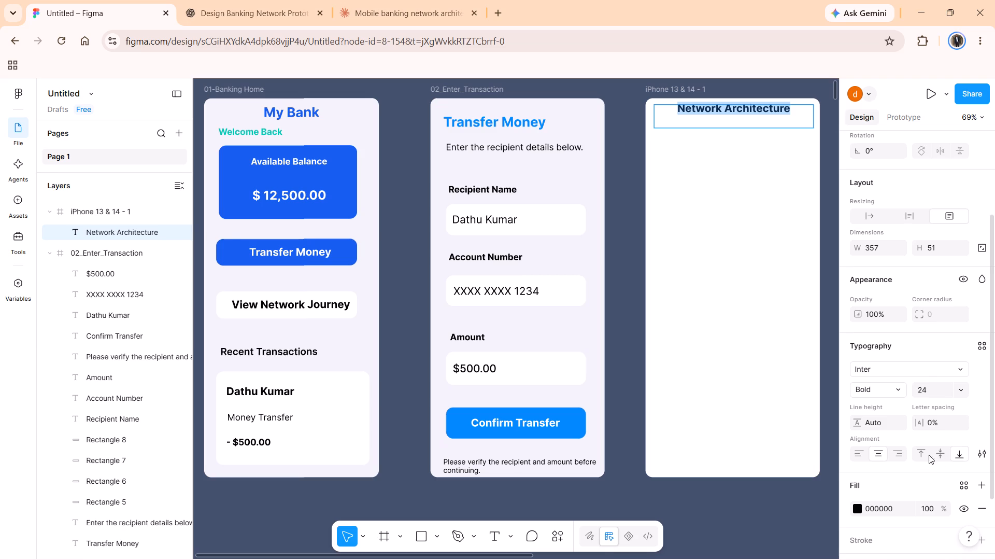
click(919, 454)
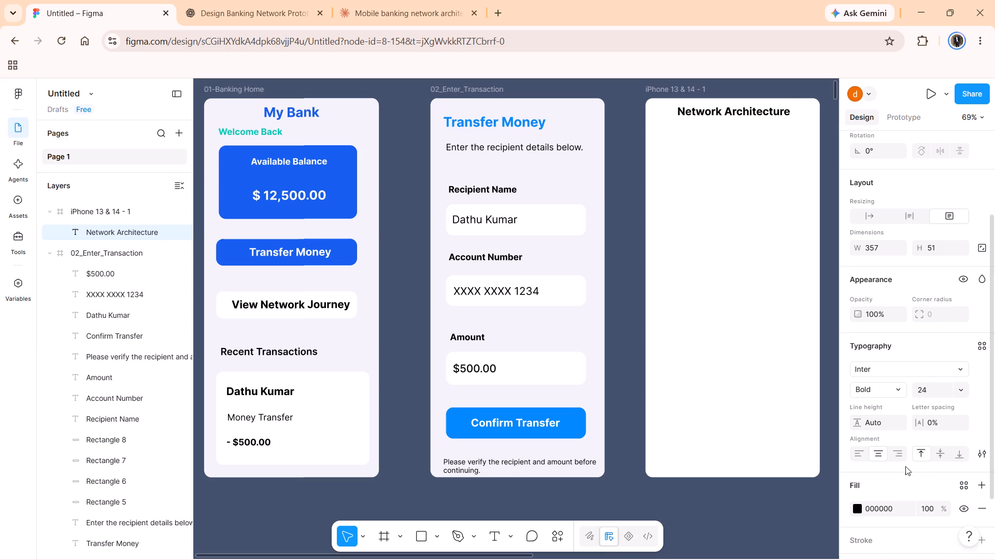
click(793, 493)
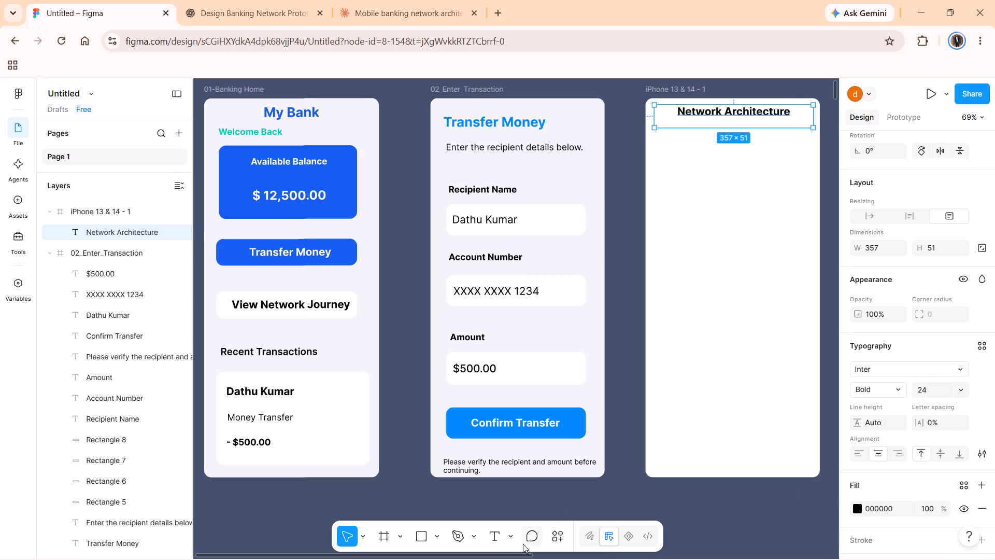
Draw a separate text box about 354 × 29 below the heading and paste "Mobile Banking Transaction Path" into it.
click(498, 533)
drag(656, 134, 702, 143)
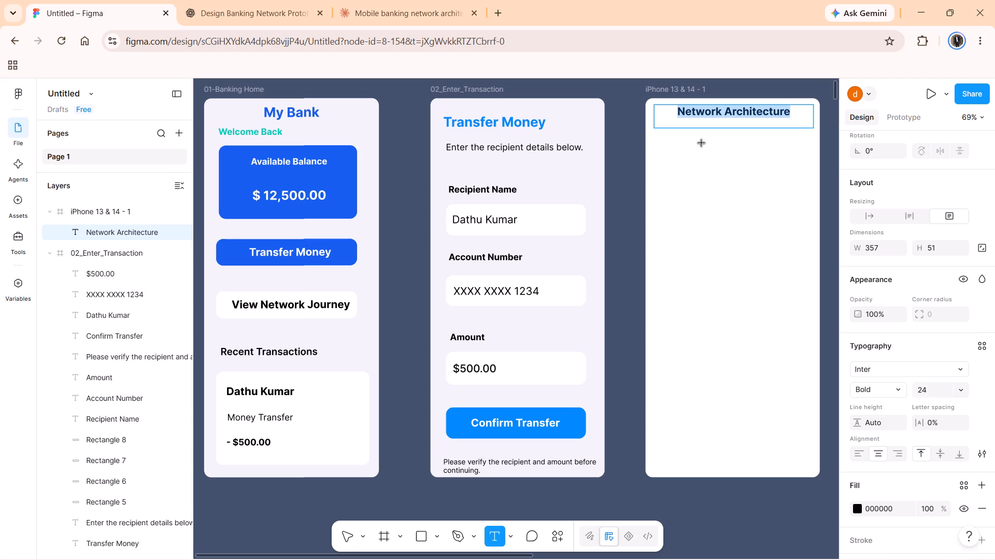
drag(702, 143, 806, 146)
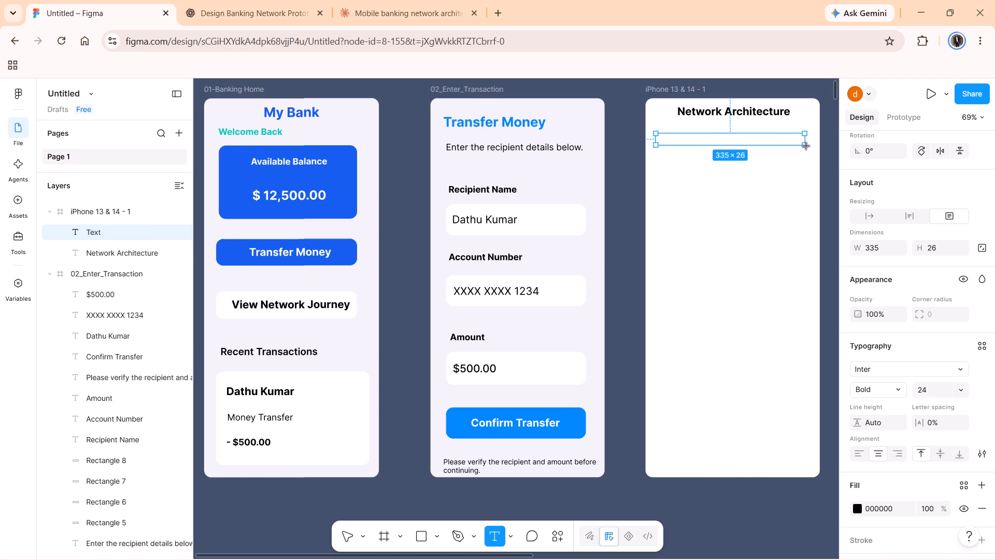
drag(806, 146, 809, 146)
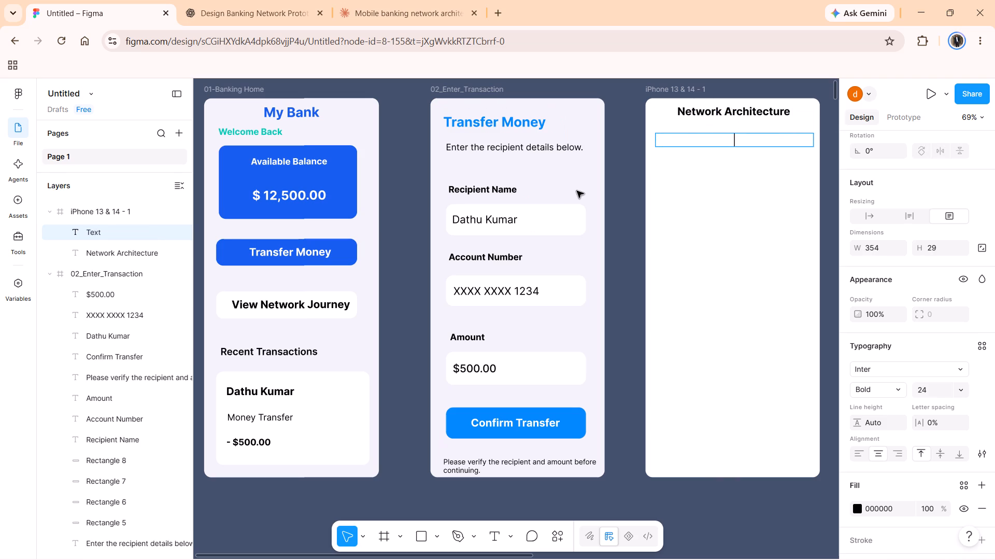
key(ctrl+v)
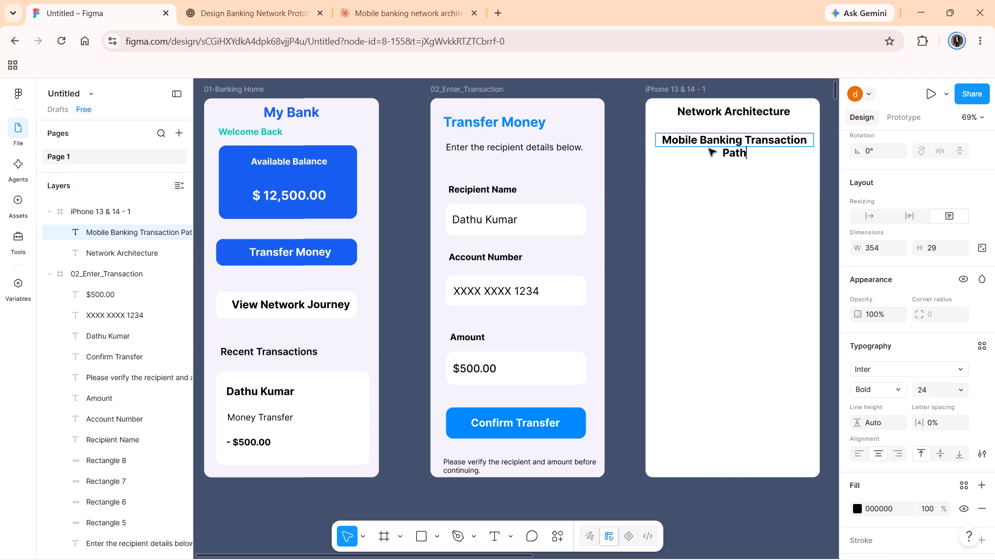
triple_click(714, 141)
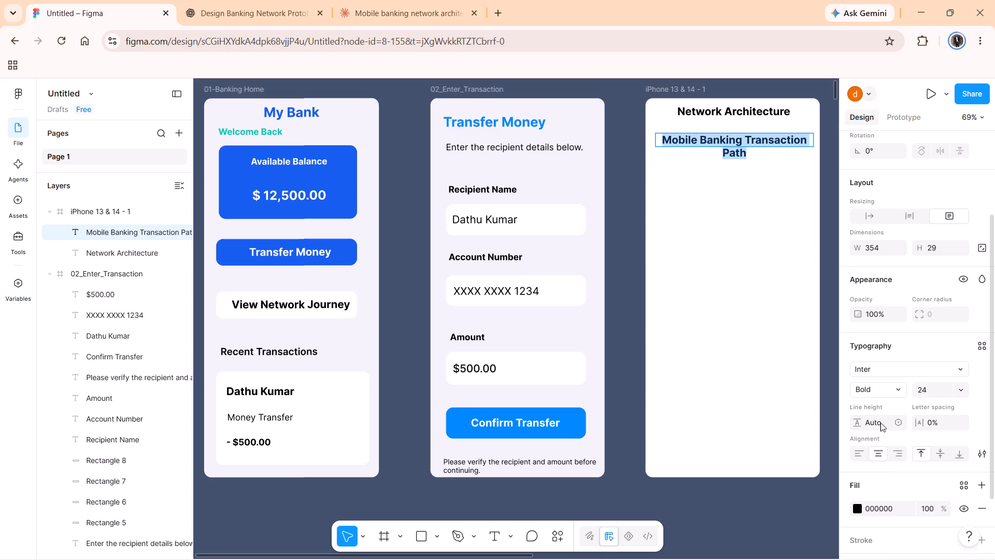
click(882, 387)
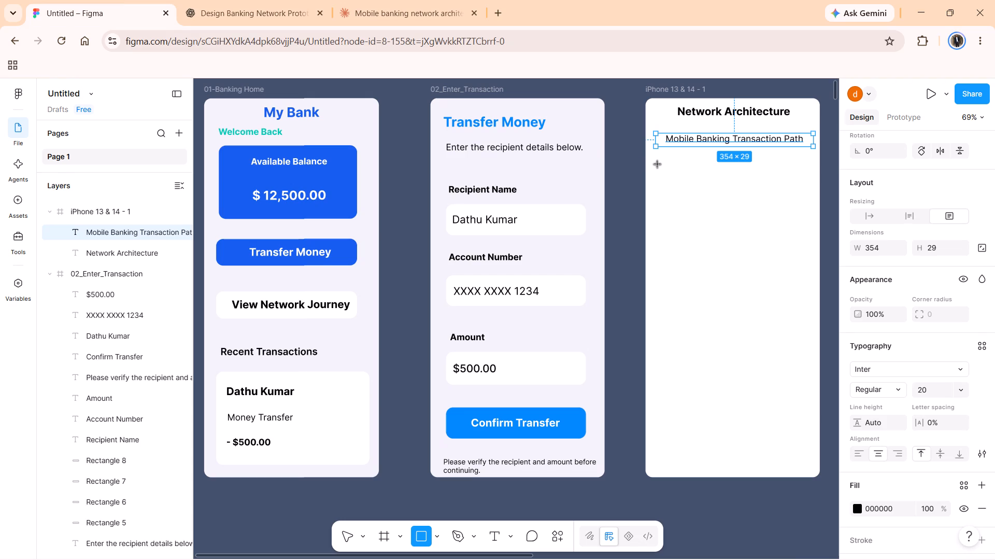
drag(660, 164, 794, 188)
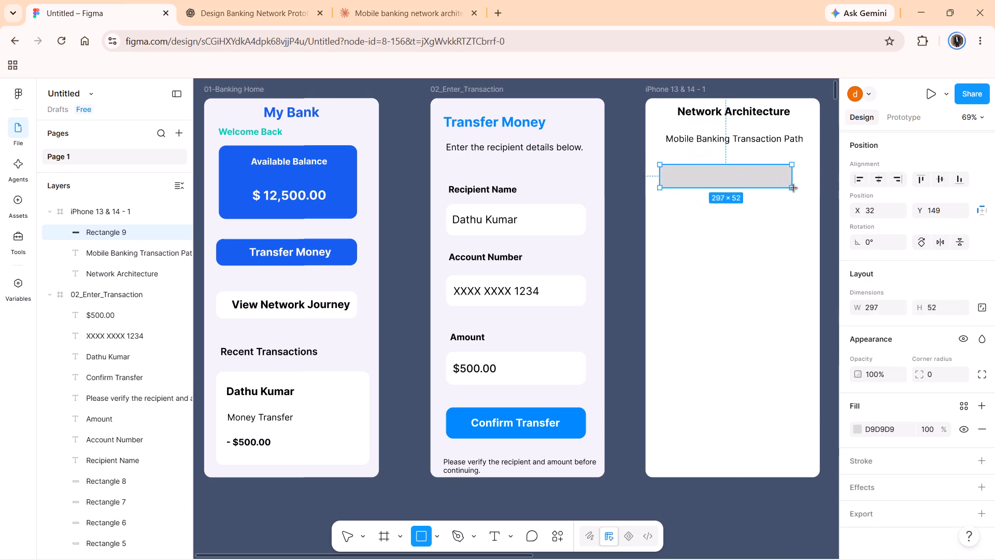
drag(794, 188, 805, 188)
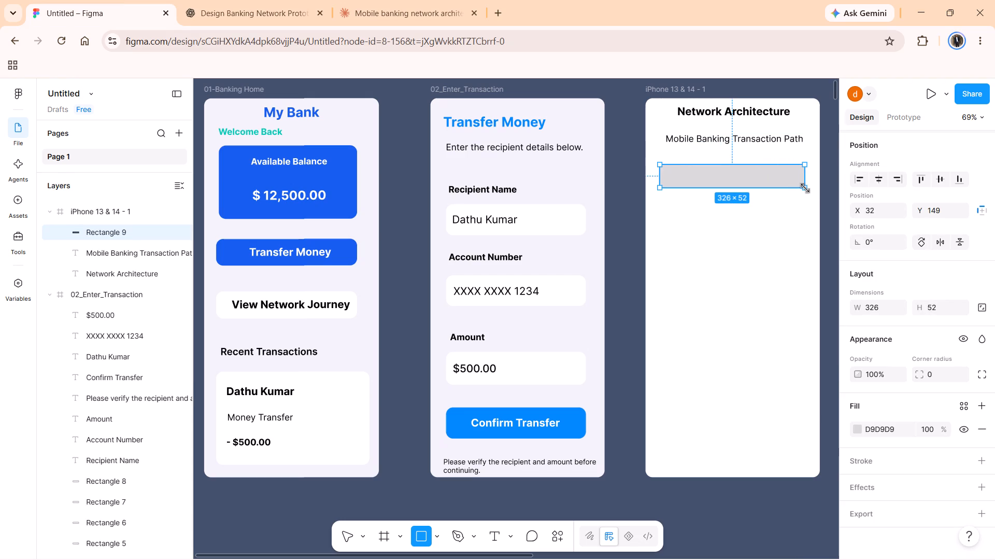
Draw two more spaced rectangles below the first, about 319 × 59 and 319 × 61.
click(416, 543)
drag(663, 223, 803, 250)
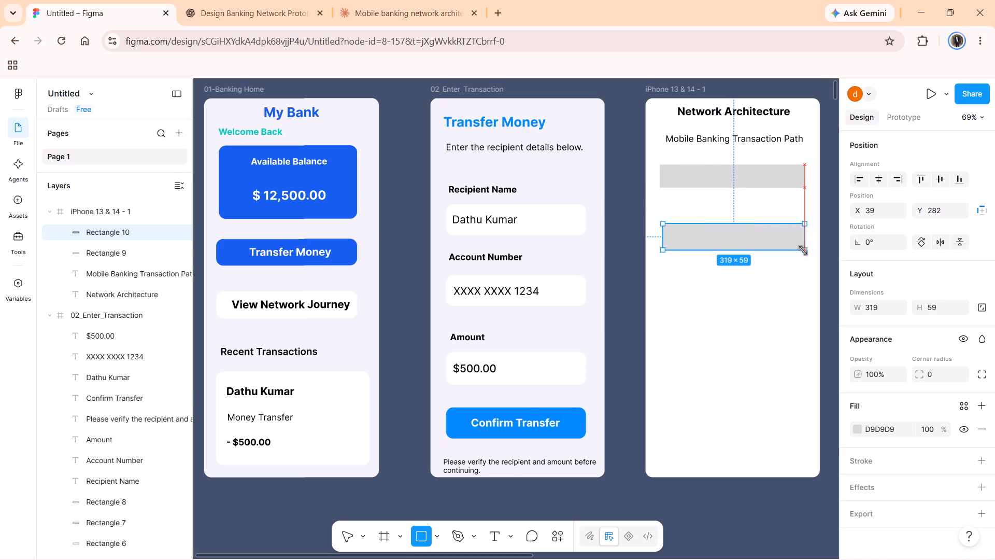
click(429, 537)
drag(663, 283, 808, 308)
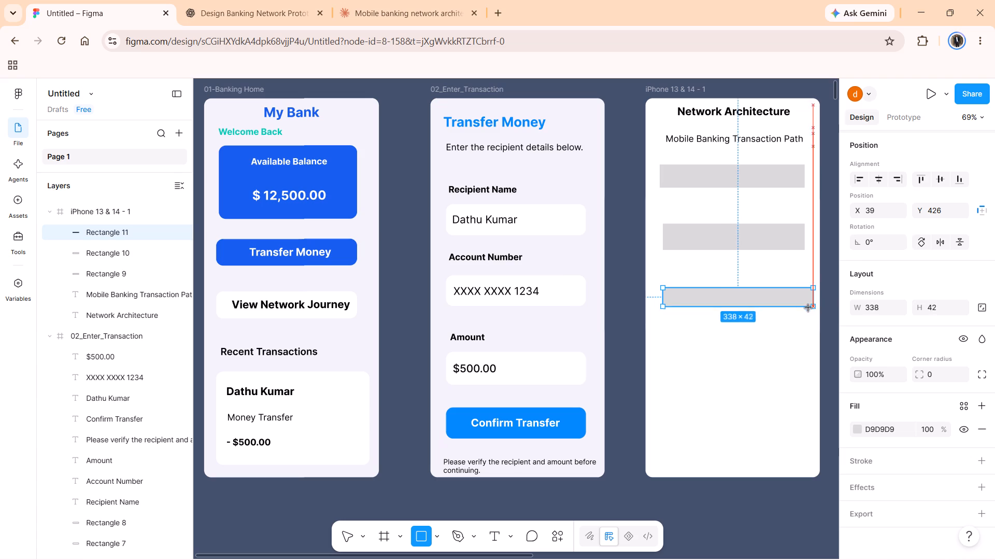
drag(808, 308, 805, 315)
Draw a fourth and a fifth rectangle further down the frame, about 314 × 64 and 309 × 53.
click(418, 542)
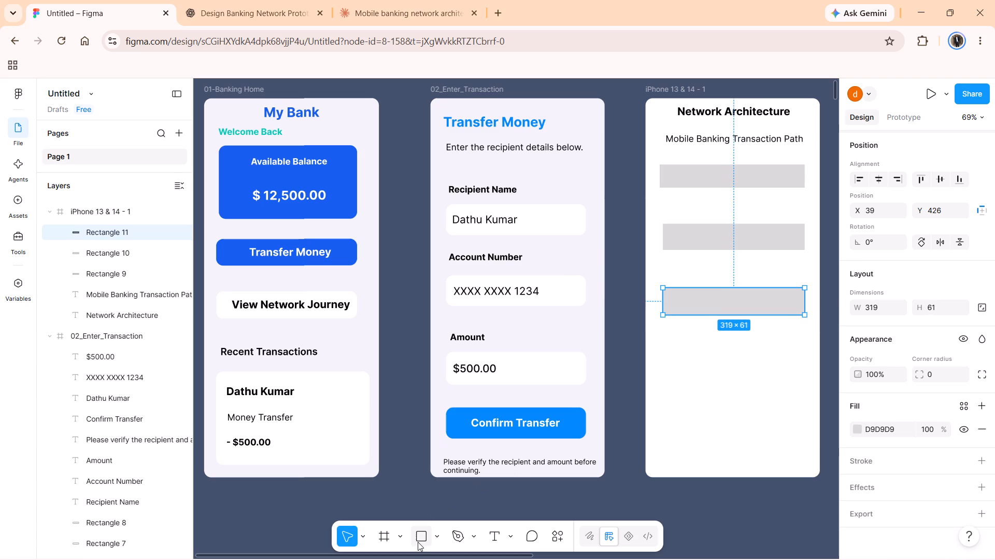
drag(664, 349, 804, 379)
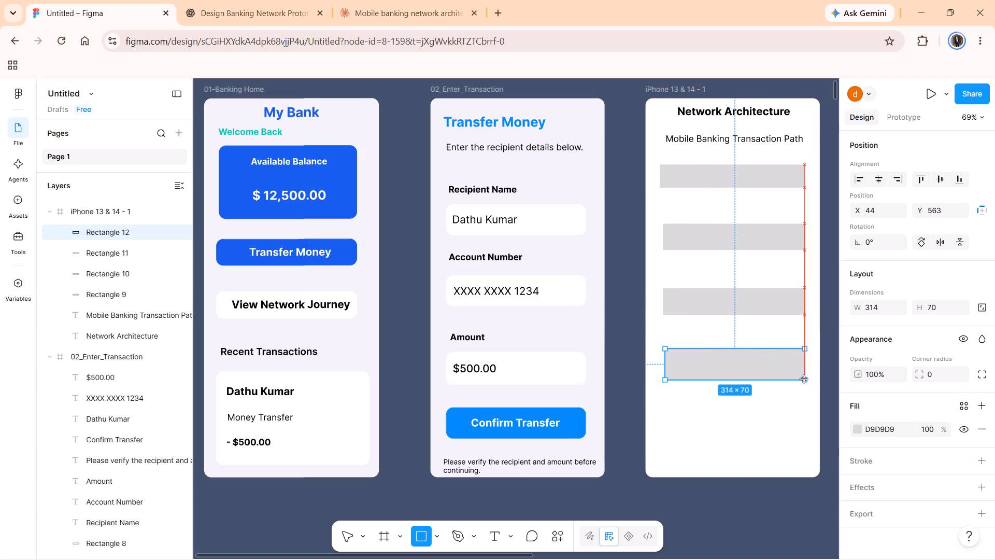
drag(804, 379, 804, 377)
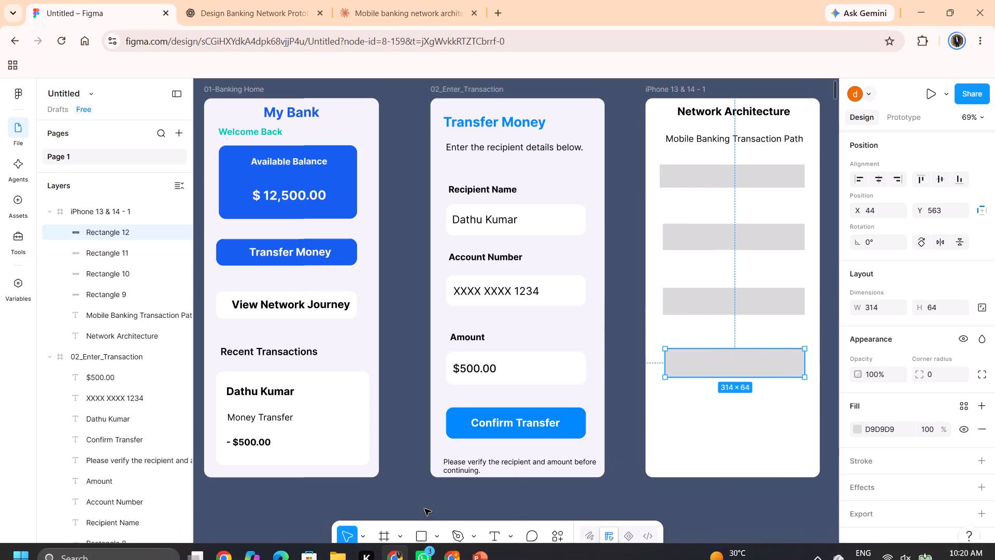
click(423, 534)
drag(667, 403, 806, 426)
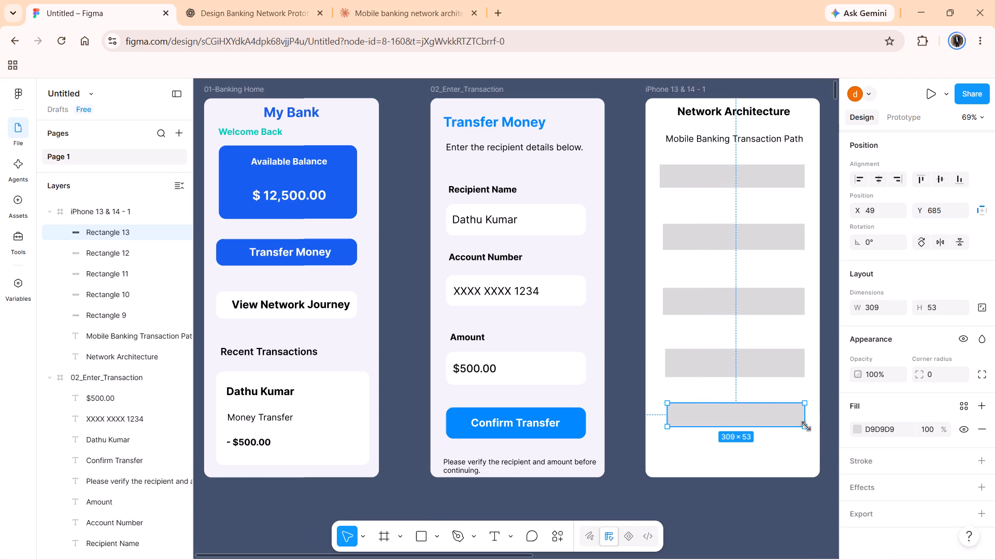
Draw a sixth rectangle about 301 × 48 near the frame's bottom edge.
click(421, 539)
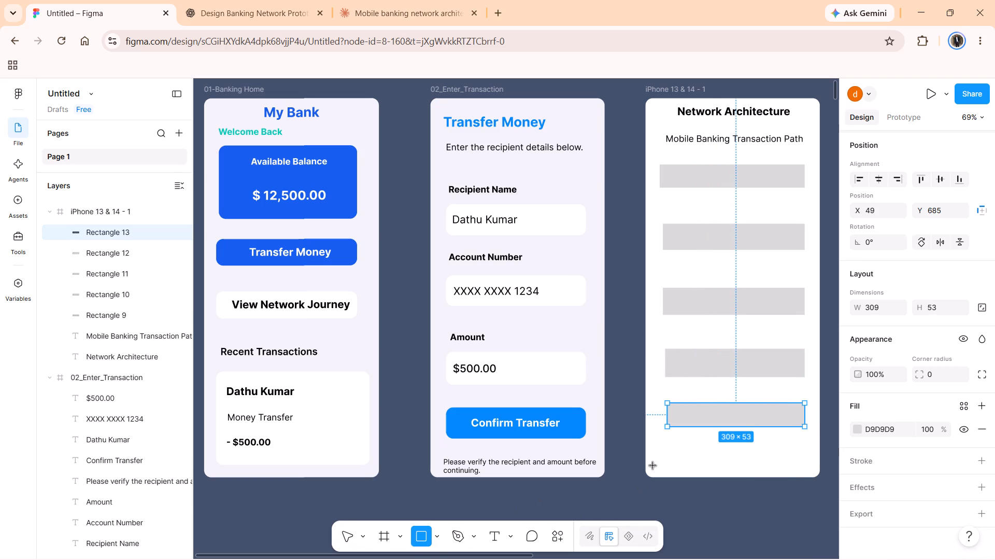
drag(671, 445, 803, 459)
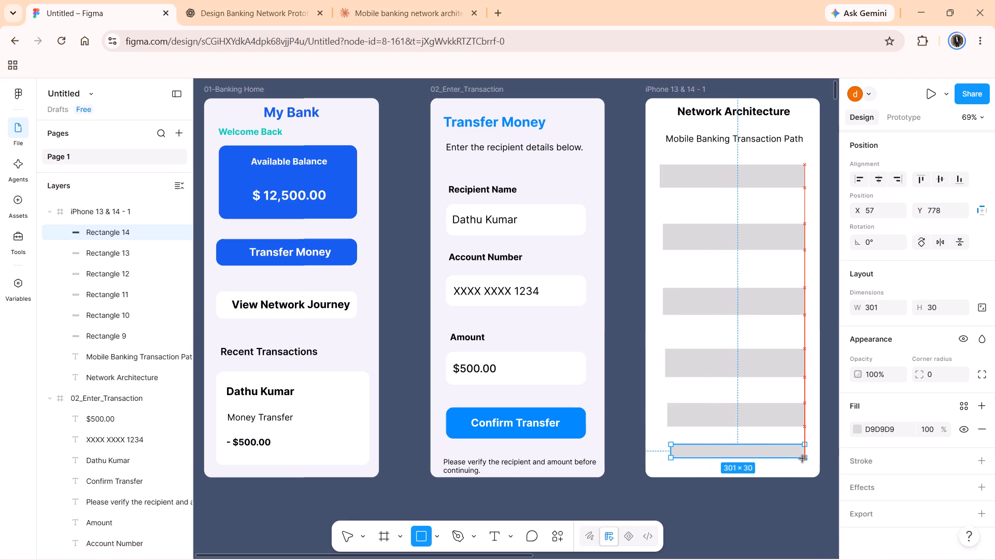
drag(803, 459, 804, 466)
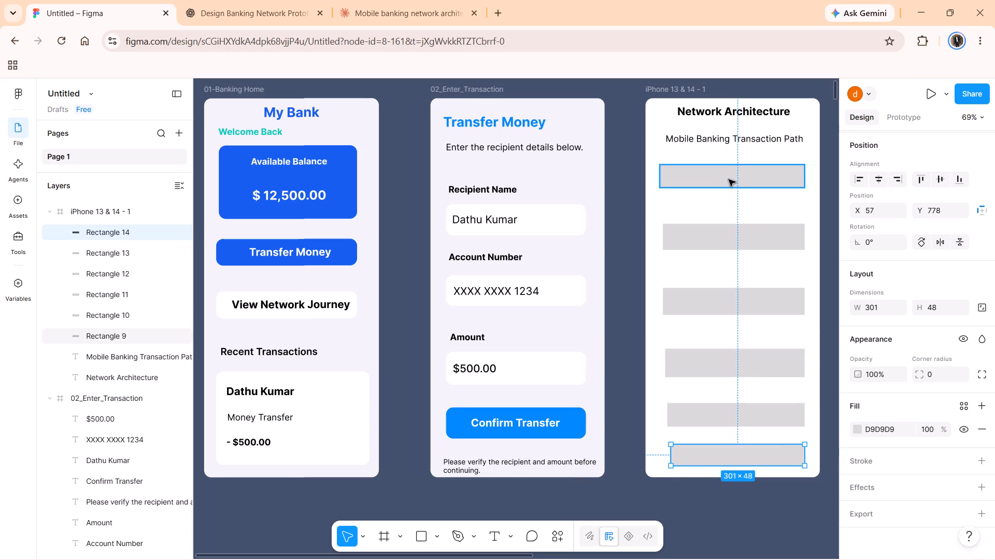
Move the first rectangle up to about Y 121, just below the subtitle, and increase its height to about 63.
drag(728, 178, 727, 169)
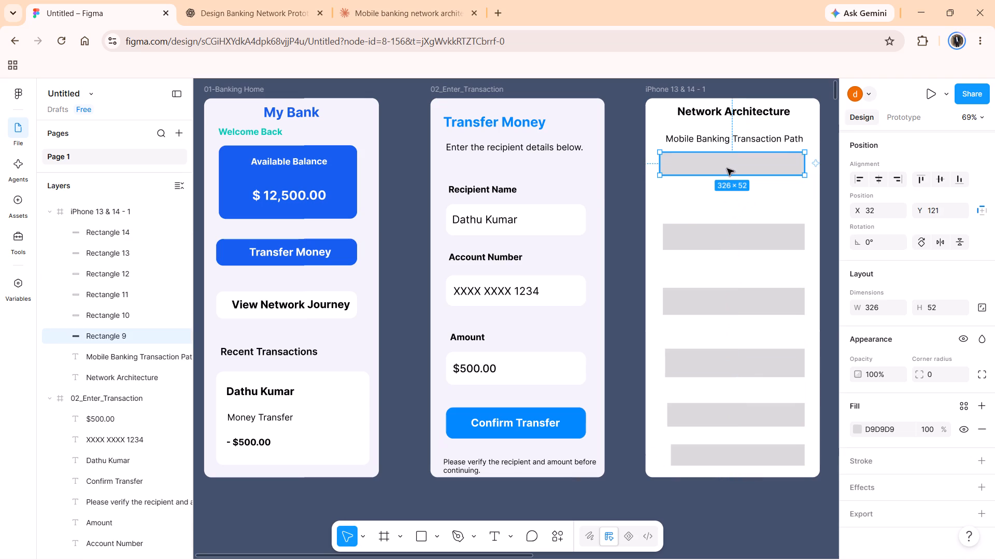
drag(727, 175, 727, 180)
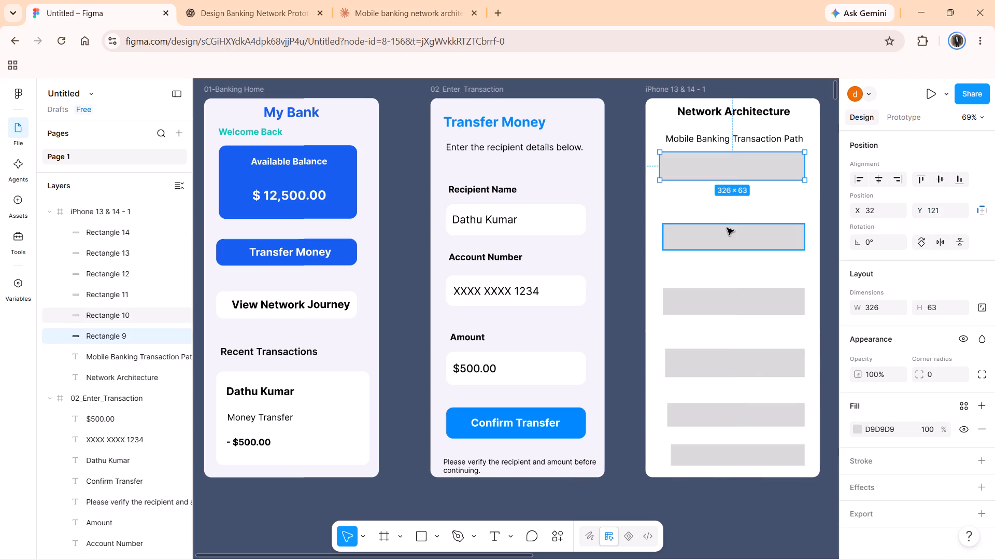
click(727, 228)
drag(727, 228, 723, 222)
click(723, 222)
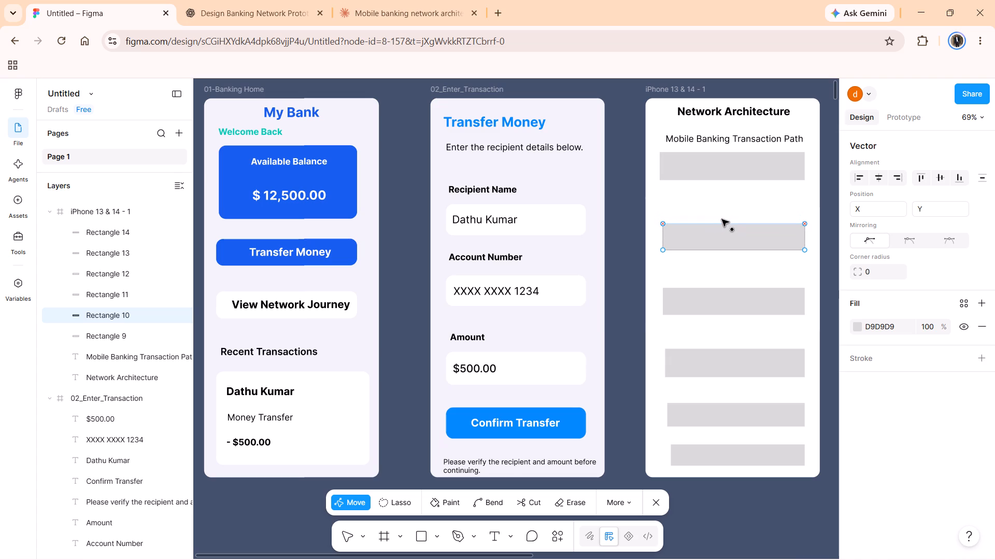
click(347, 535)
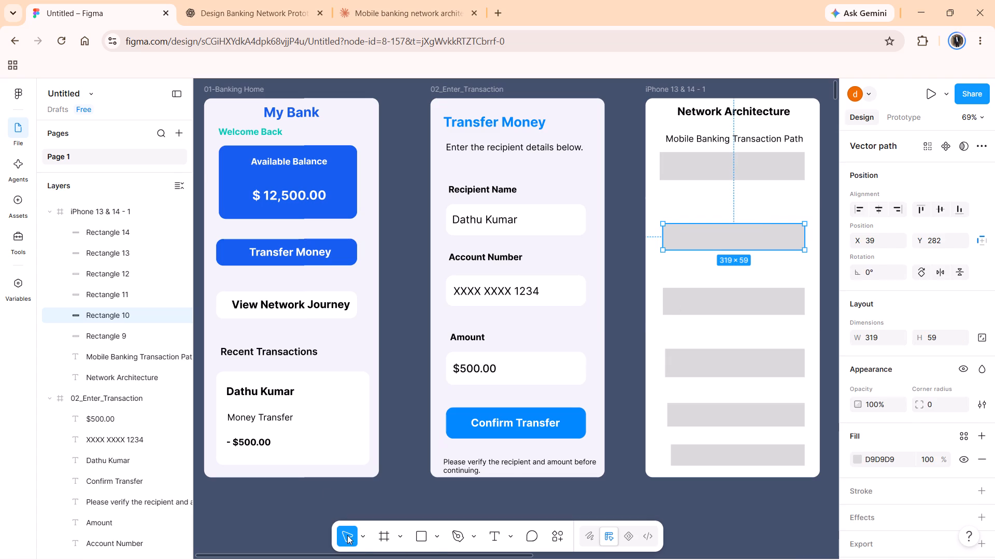
Stretch the second rectangle's upper edge upward in vector editing to a height of about 86.5, keeping its sides vertical.
click(742, 229)
drag(742, 229, 734, 212)
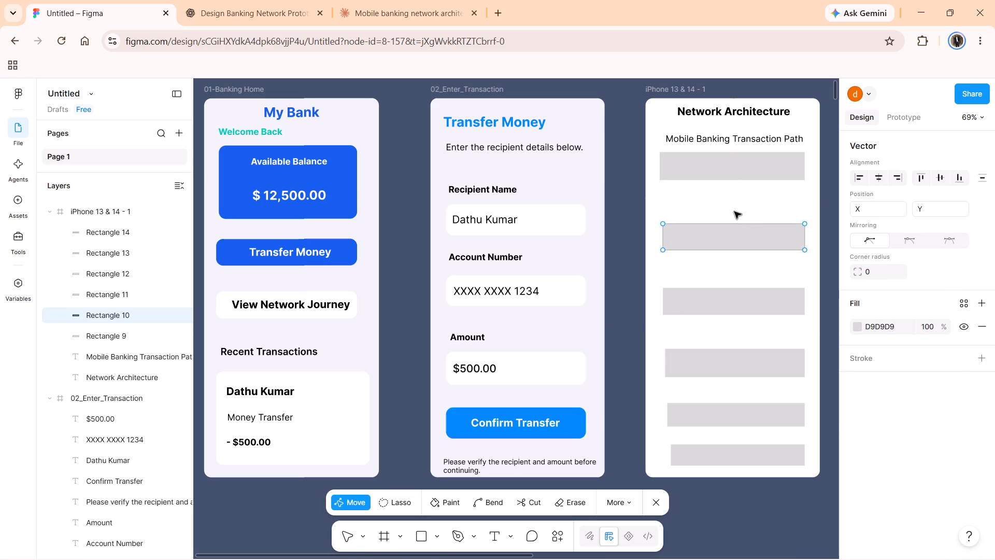
drag(728, 222, 722, 210)
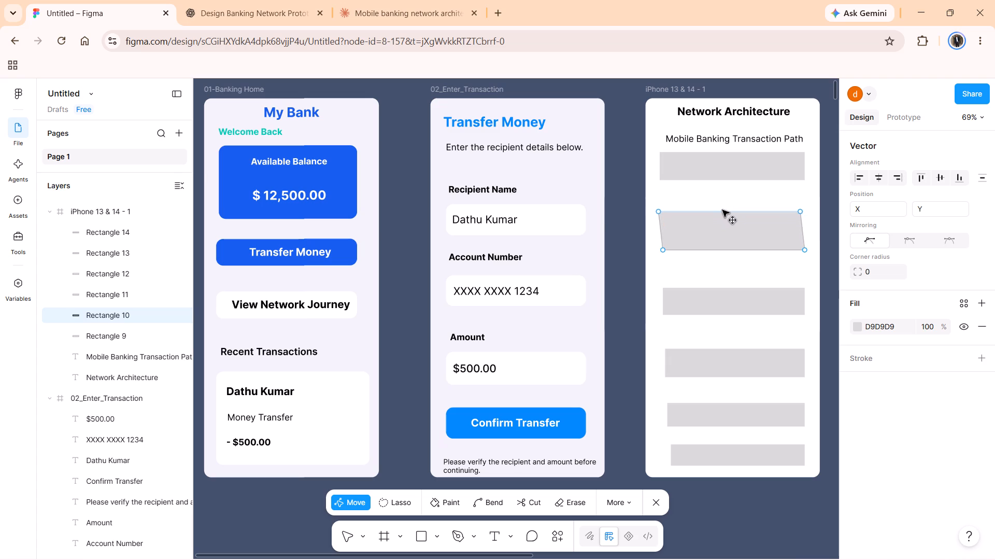
drag(722, 210, 728, 210)
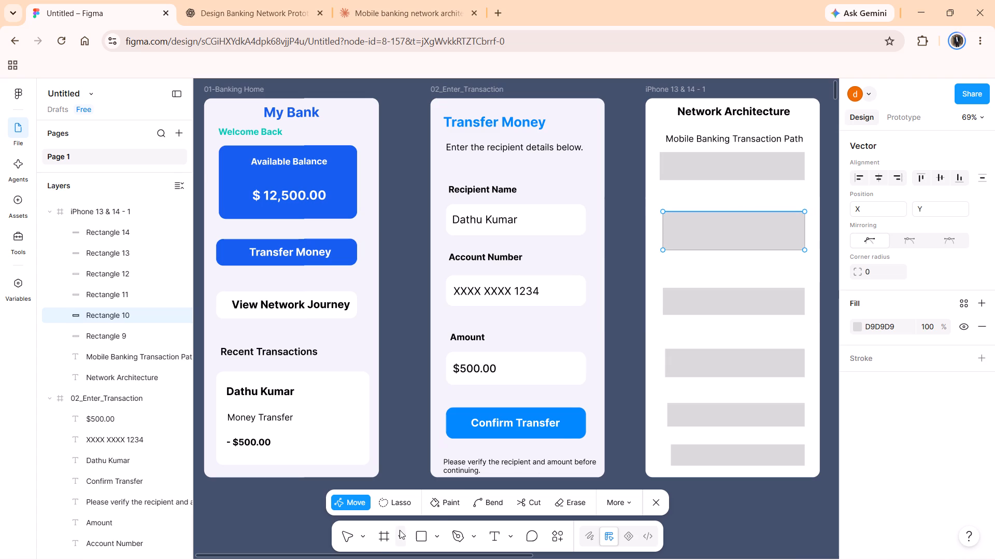
click(344, 537)
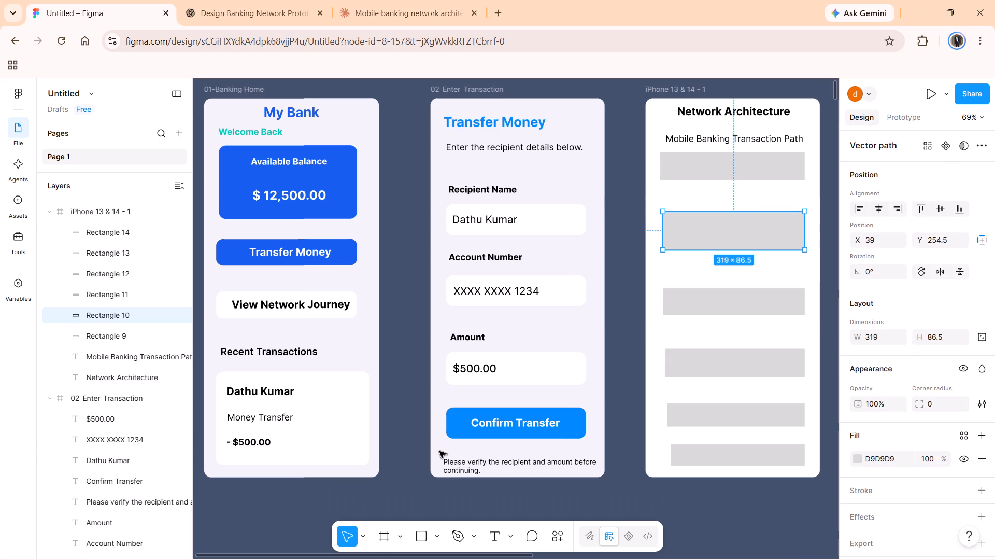
Move the second rectangle to about X 32, Y 224 and resize it to about 323 × 86.
drag(687, 235, 685, 226)
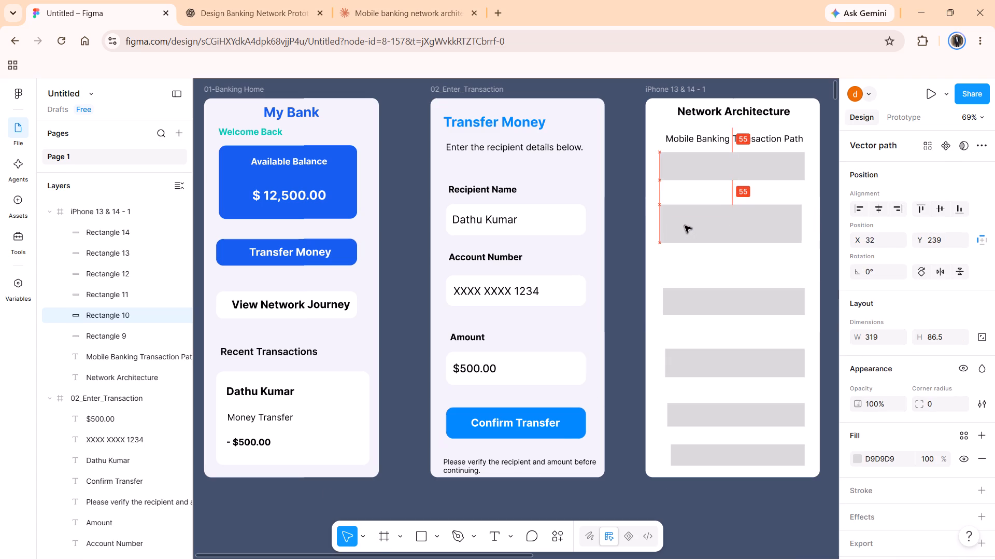
drag(685, 226, 684, 222)
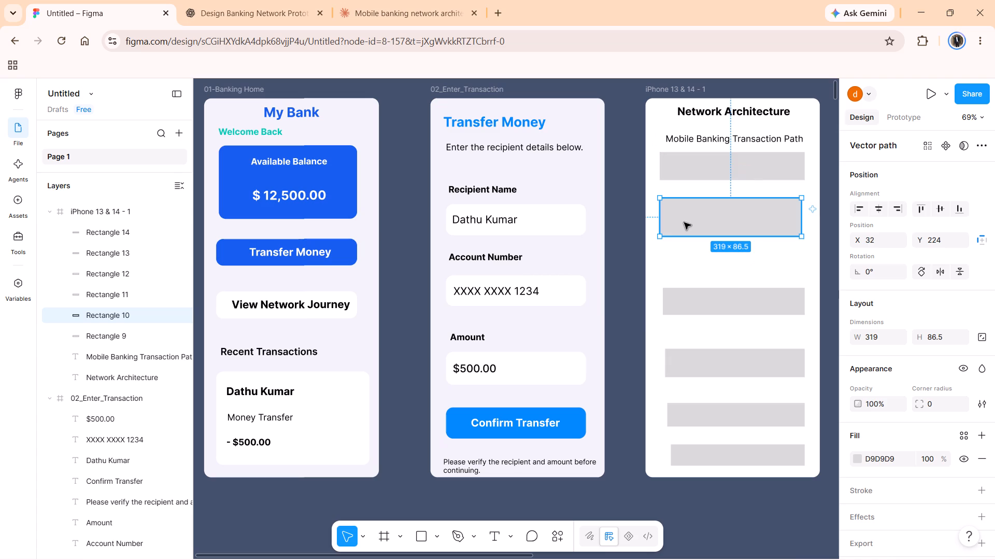
drag(799, 216, 801, 216)
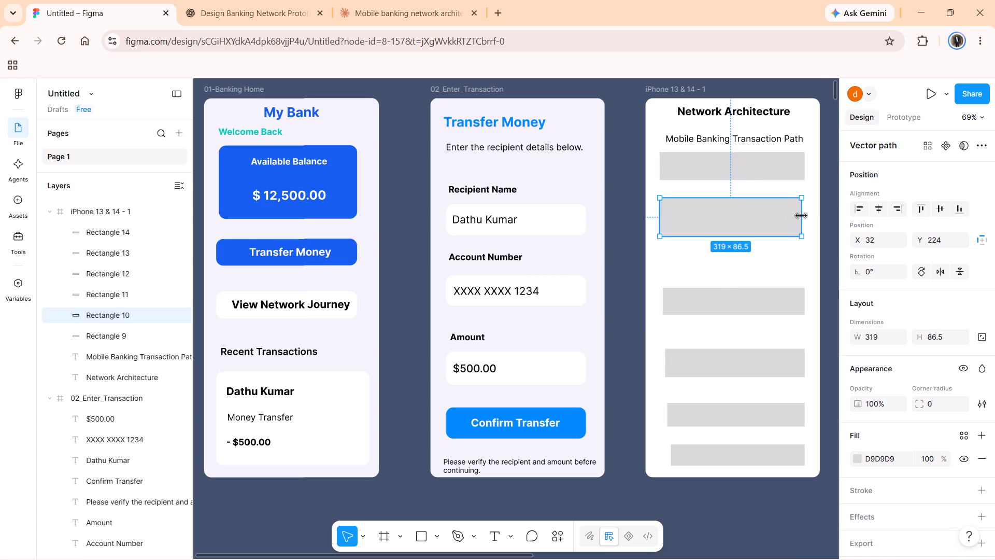
drag(801, 216, 803, 215)
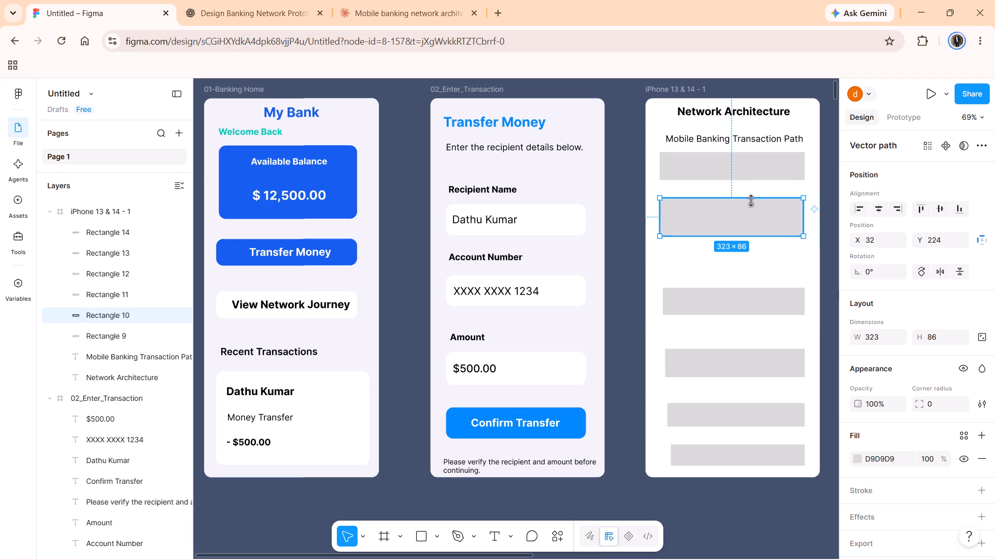
Reduce the second rectangle's height to about 63 from its lower edge, keeping its upper edge in place.
click(742, 196)
drag(728, 237, 729, 226)
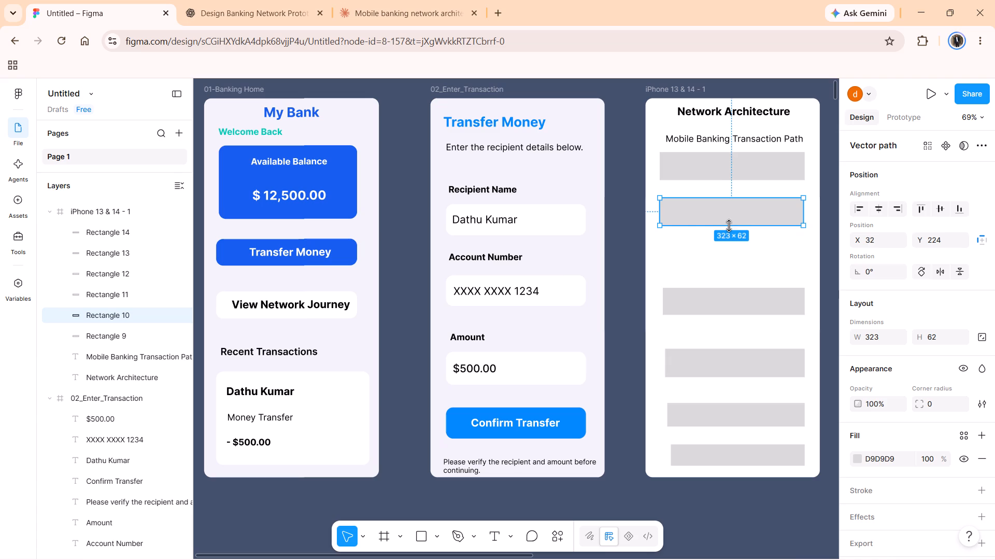
drag(729, 226, 729, 226)
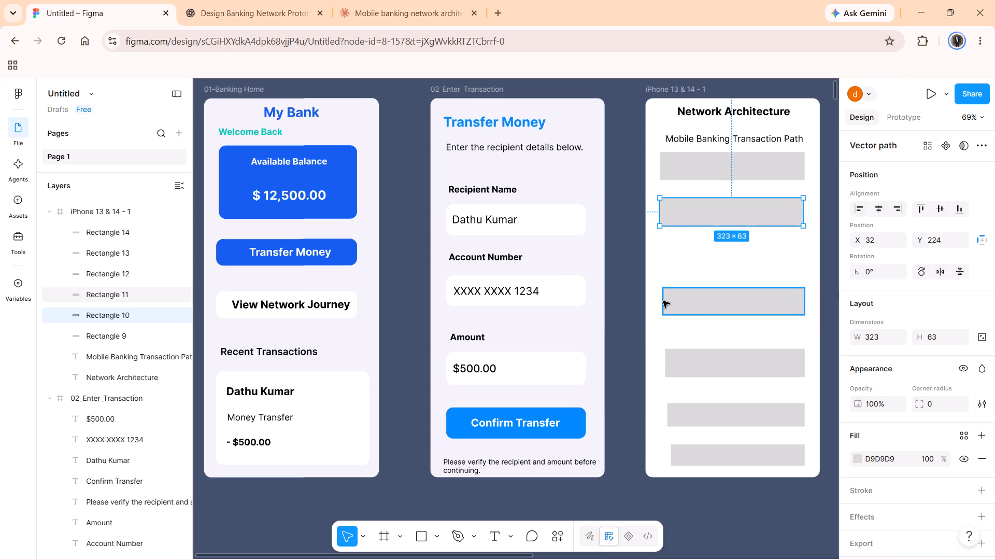
Extend the third rectangle's side to X 32 and reposition its upper and lower edges for about 326 × 64 at Y 347.
click(663, 301)
click(663, 301)
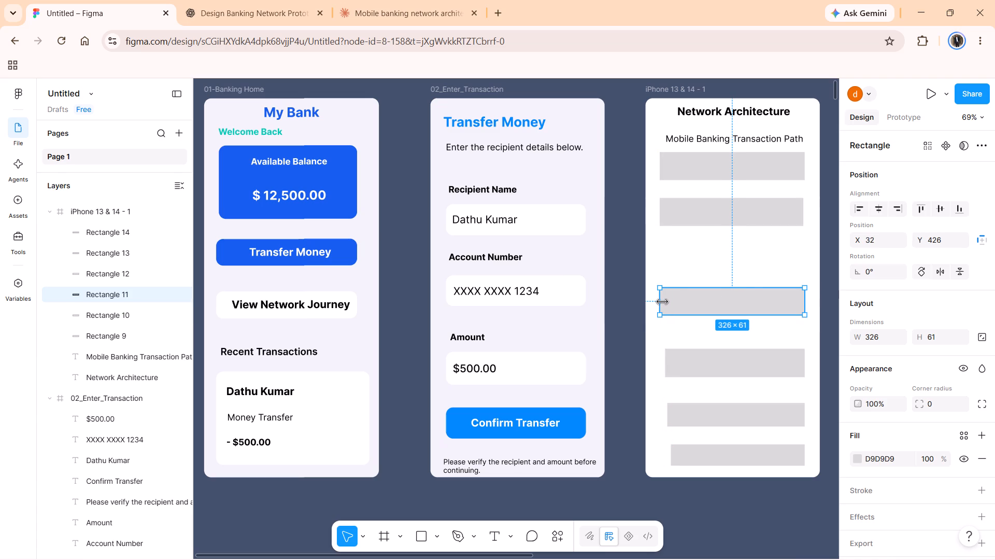
click(805, 298)
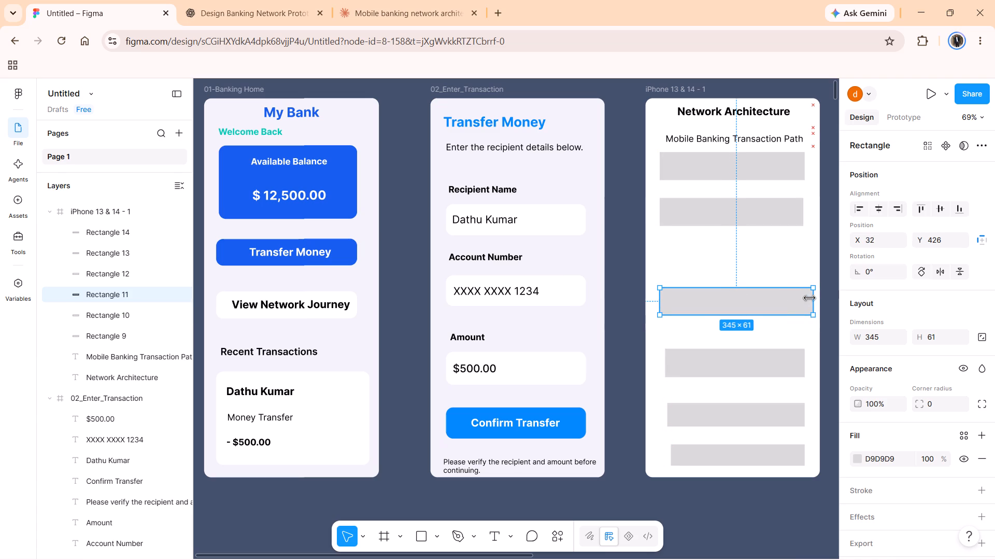
drag(744, 288, 741, 253)
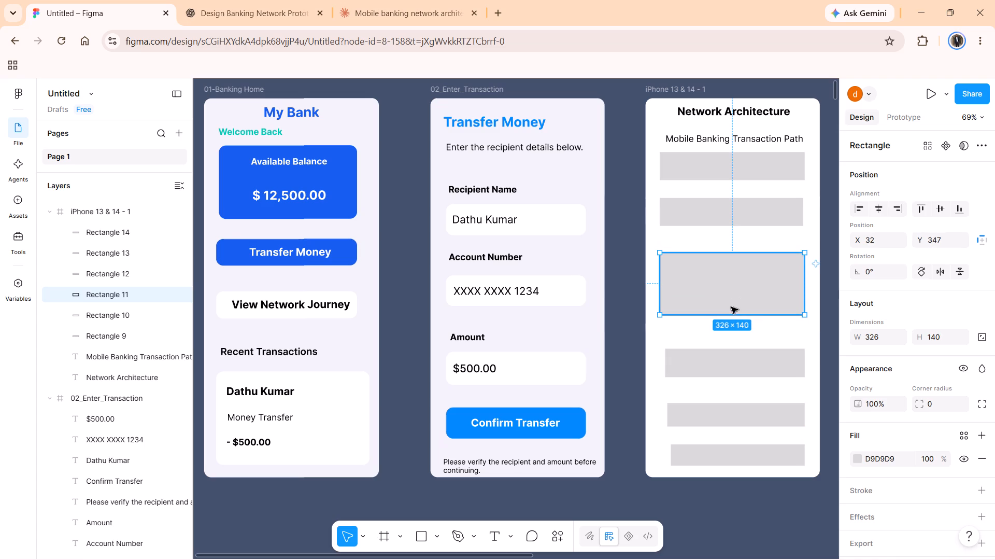
drag(731, 313, 730, 282)
Compare the top three rectangles, and resize the second to about 326 × 59 to match the others' width.
click(726, 221)
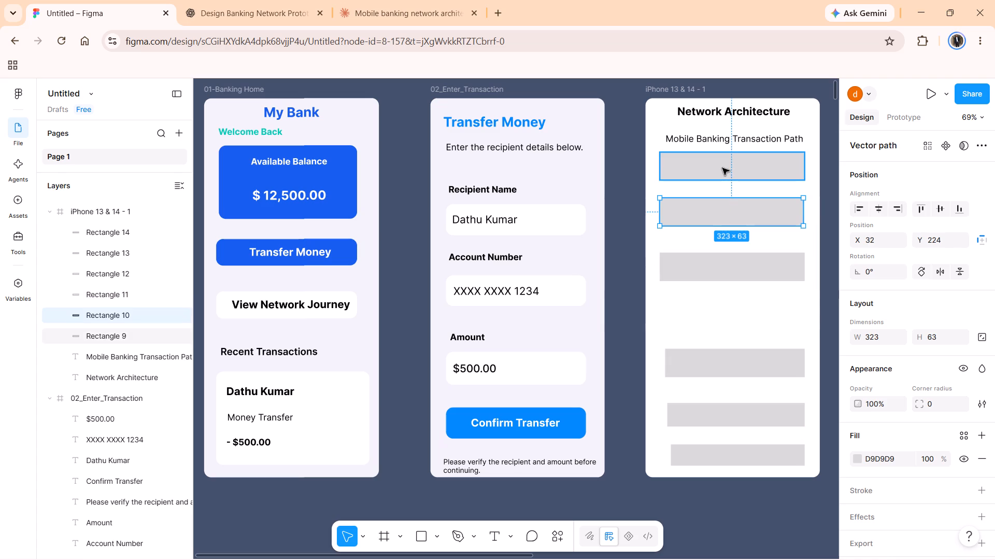
click(722, 168)
click(724, 265)
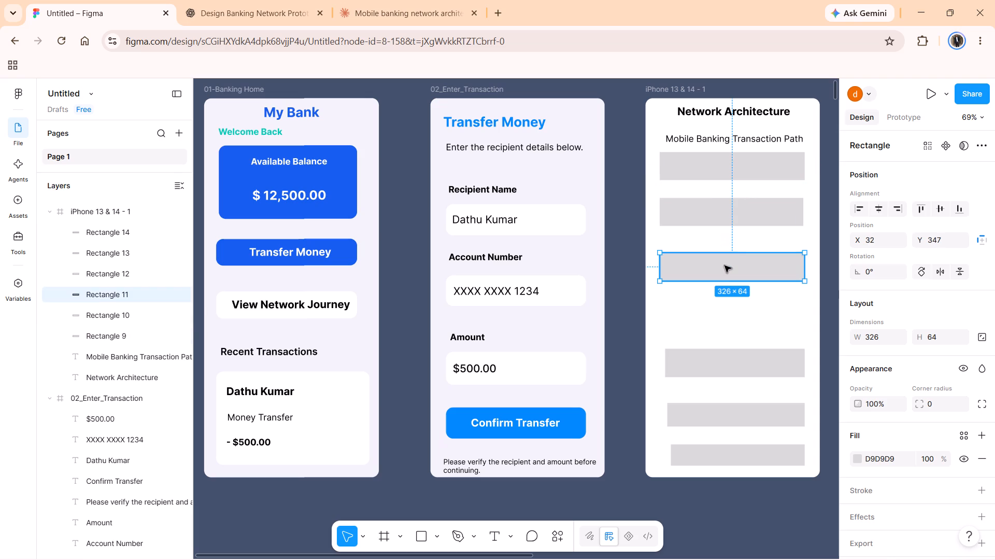
click(719, 225)
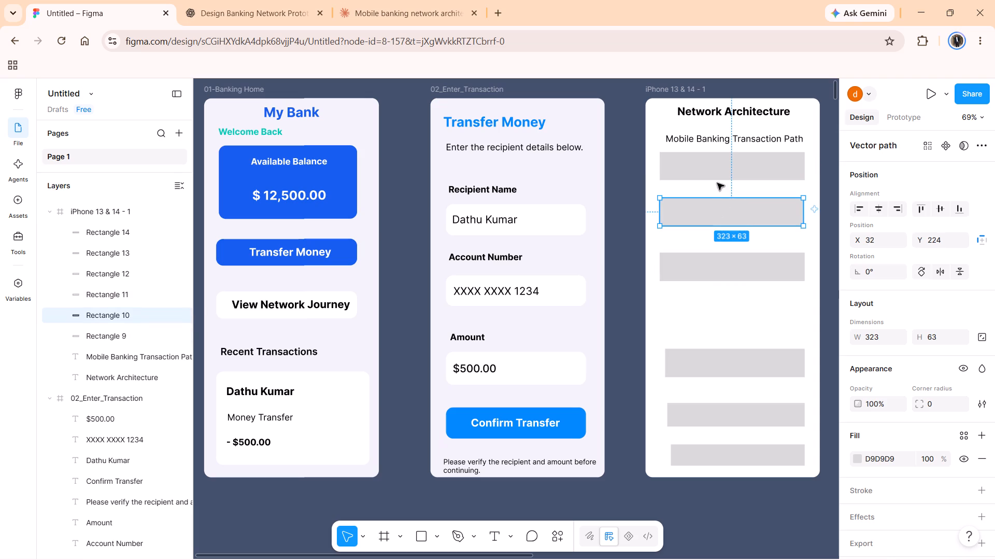
click(714, 172)
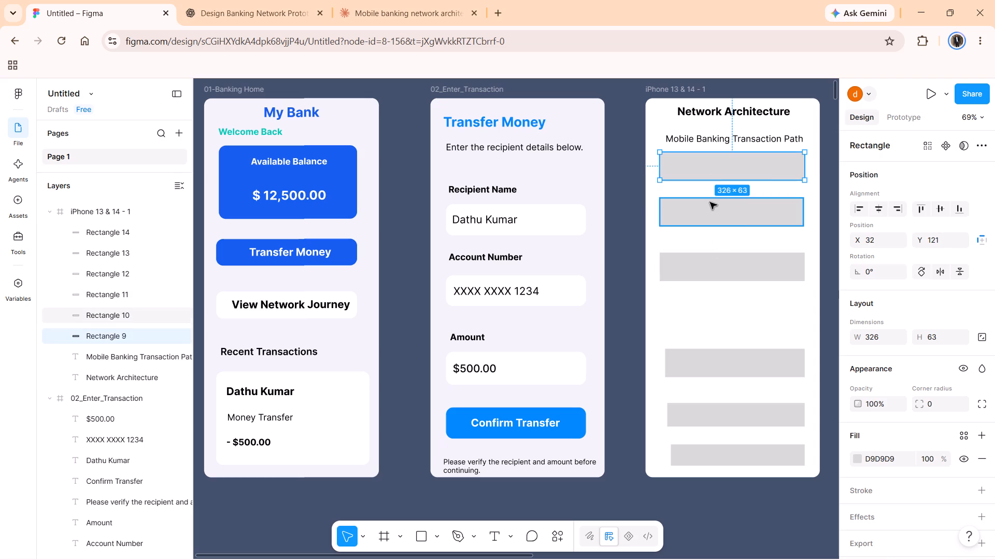
click(710, 202)
click(724, 228)
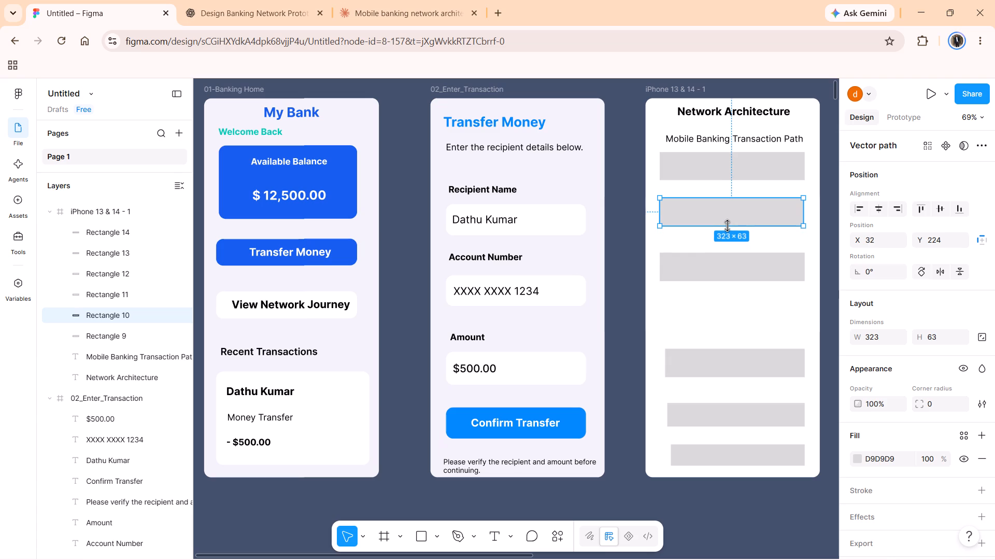
click(803, 207)
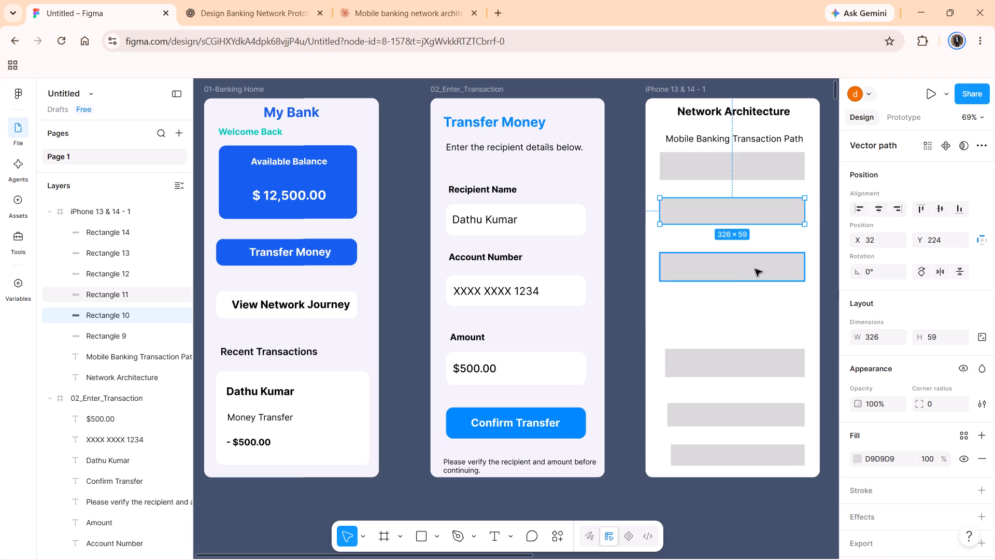
Move the third rectangle up to about Y 338, closer to the second rectangle.
drag(753, 269, 752, 264)
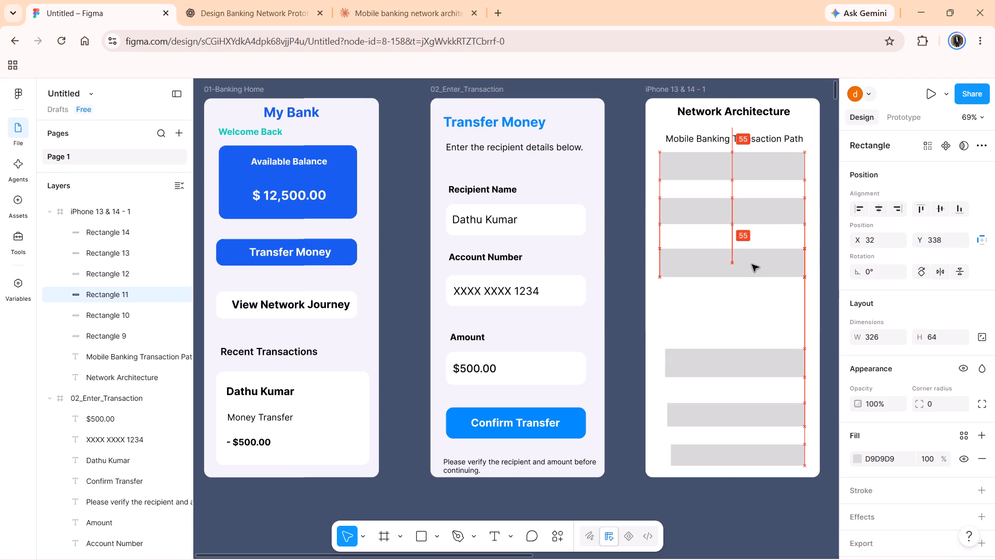
drag(752, 264, 752, 264)
Move the fourth rectangle to about X 32, Y 457 and widen it to about 326.
drag(732, 352, 726, 307)
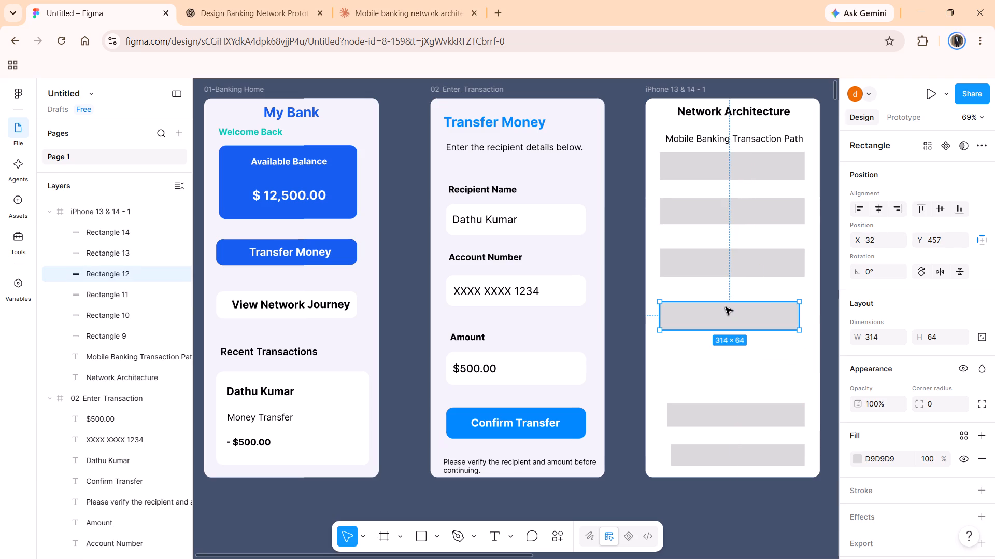
drag(799, 314, 802, 314)
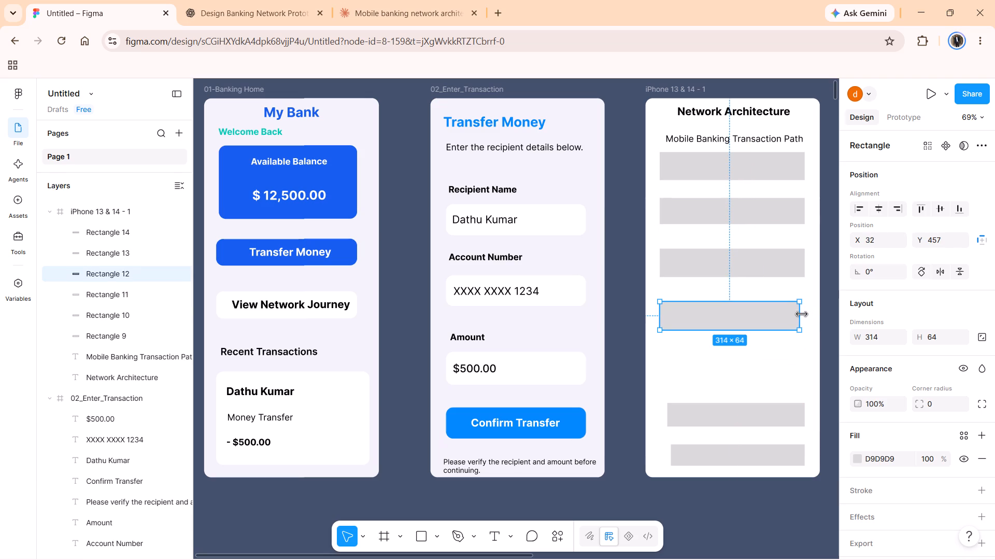
drag(802, 314, 804, 314)
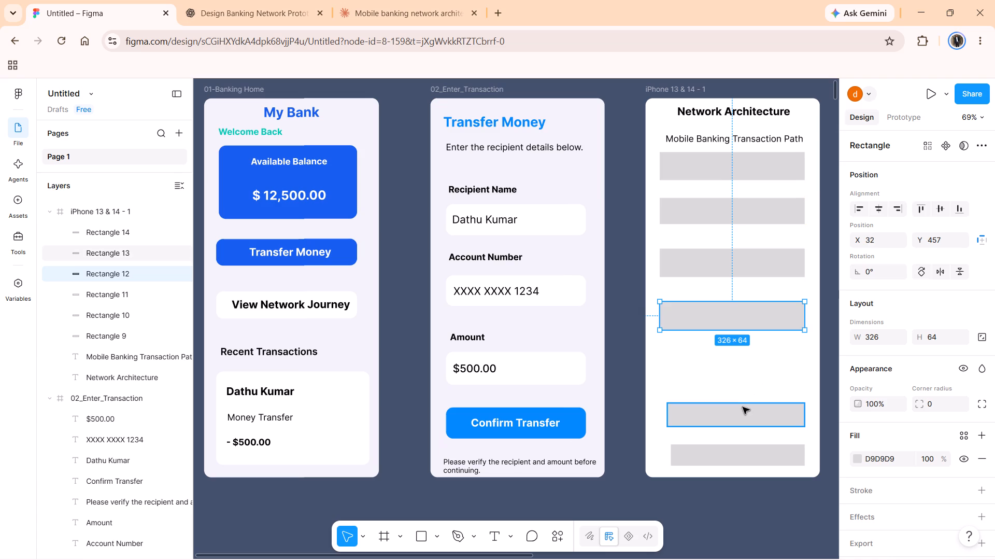
Move the fifth rectangle to about X 32, Y 576 and widen it to about 323.
drag(740, 410, 733, 362)
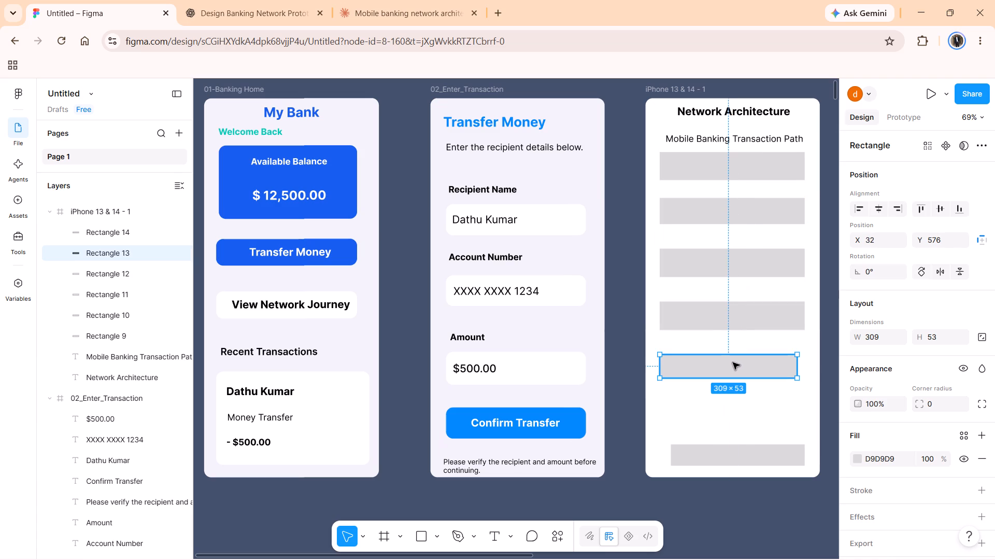
click(798, 367)
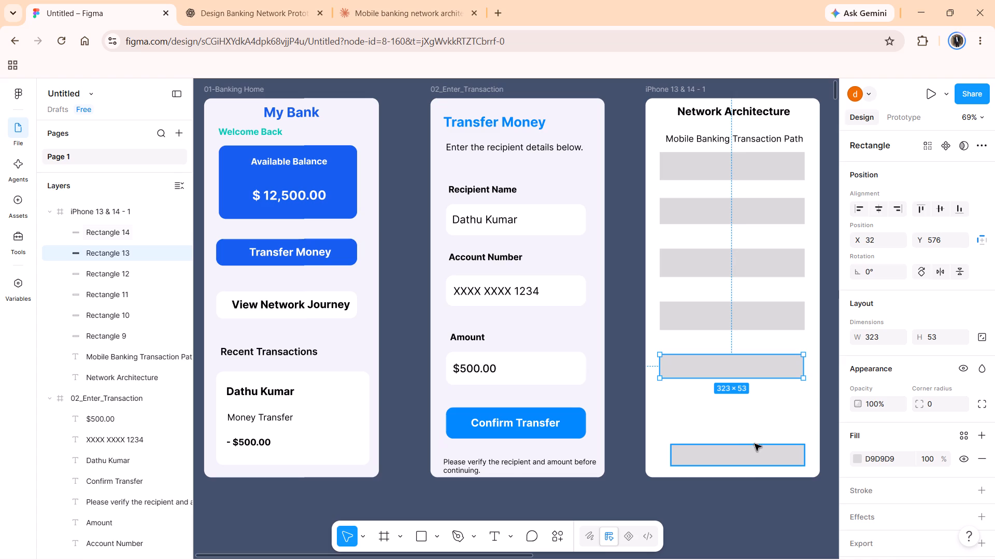
Move the sixth rectangle up to X 32 and resize it to about 315 × 64, with its top at about Y 668.
drag(749, 451, 739, 408)
drag(792, 411, 800, 411)
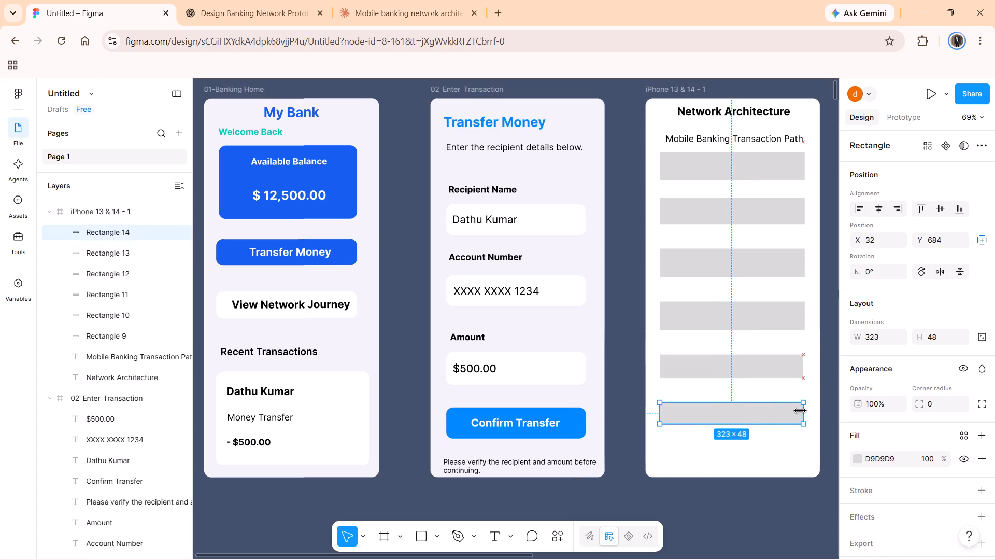
drag(800, 411, 800, 411)
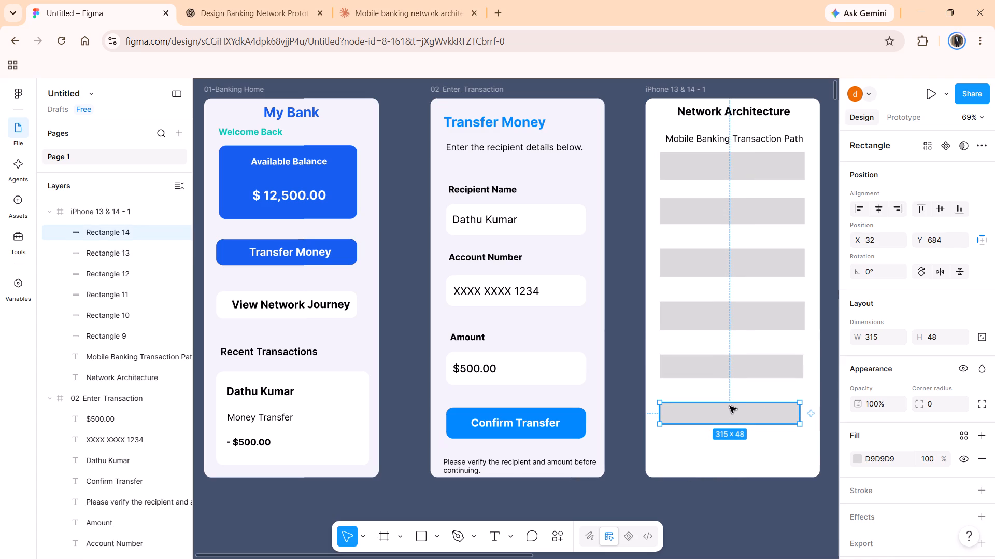
drag(727, 402, 729, 397)
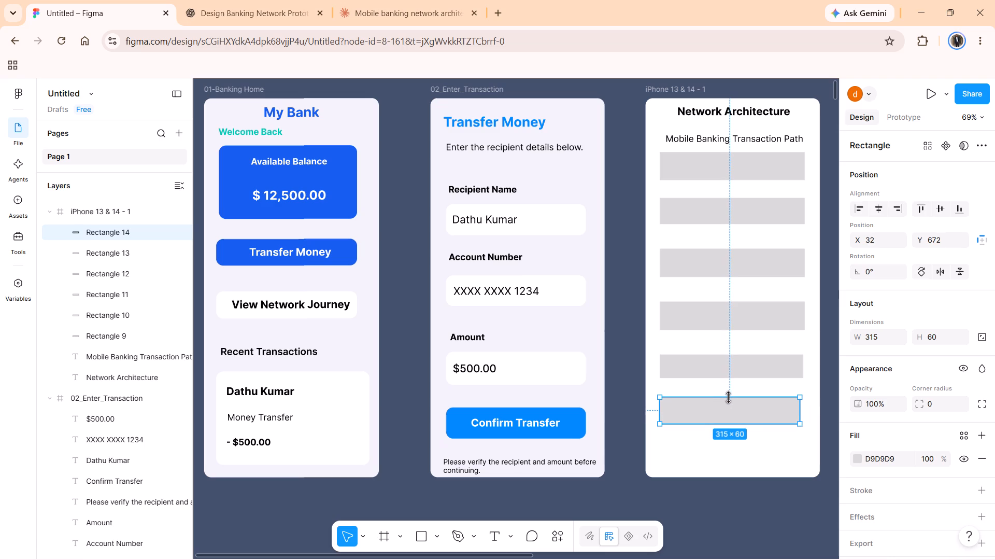
drag(729, 397, 730, 396)
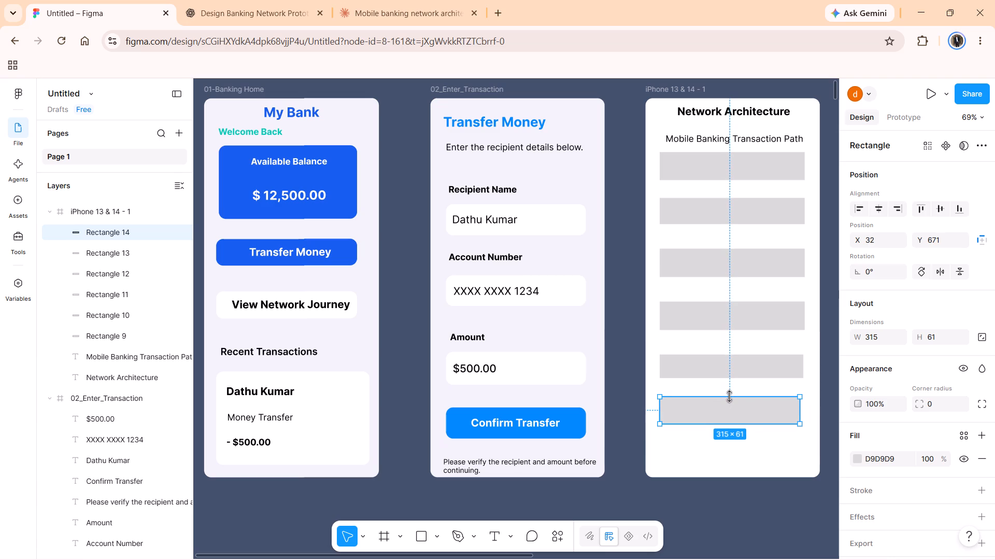
drag(730, 396, 730, 395)
Stretch the fifth rectangle's upper edge upward to a height of about 60.
click(724, 368)
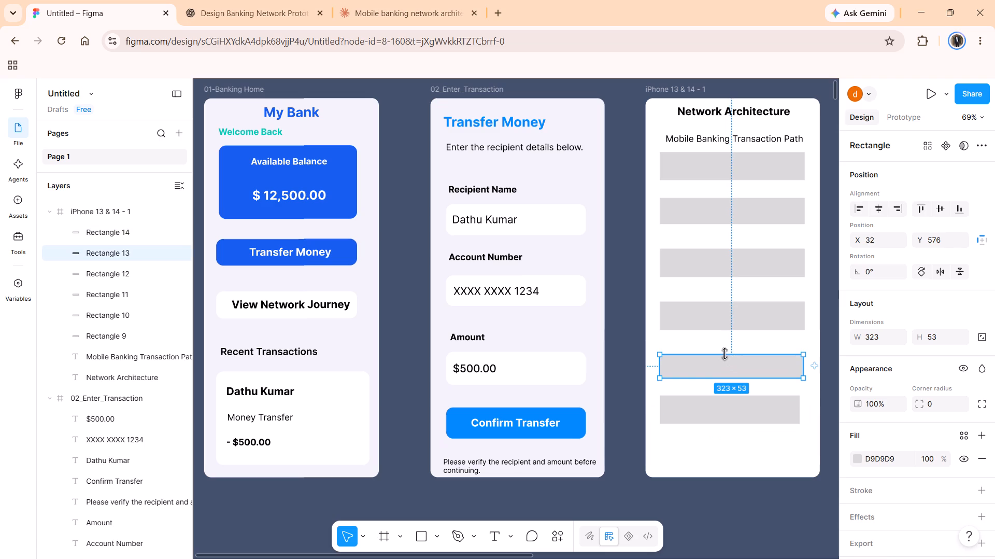
click(725, 354)
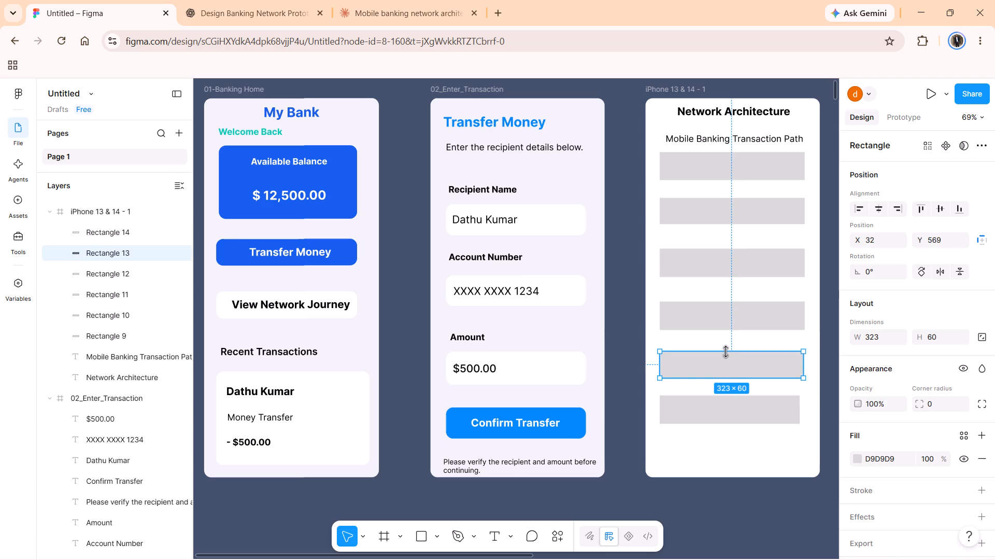
Check the third and fourth rectangles' sizes, and widen the sixth rectangle to about 323 to match the fifth.
click(730, 324)
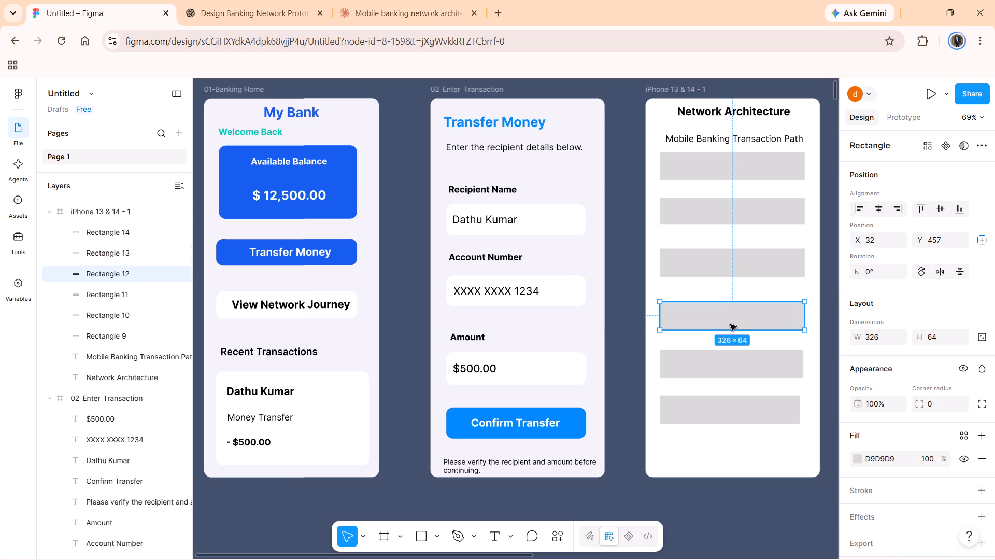
click(728, 278)
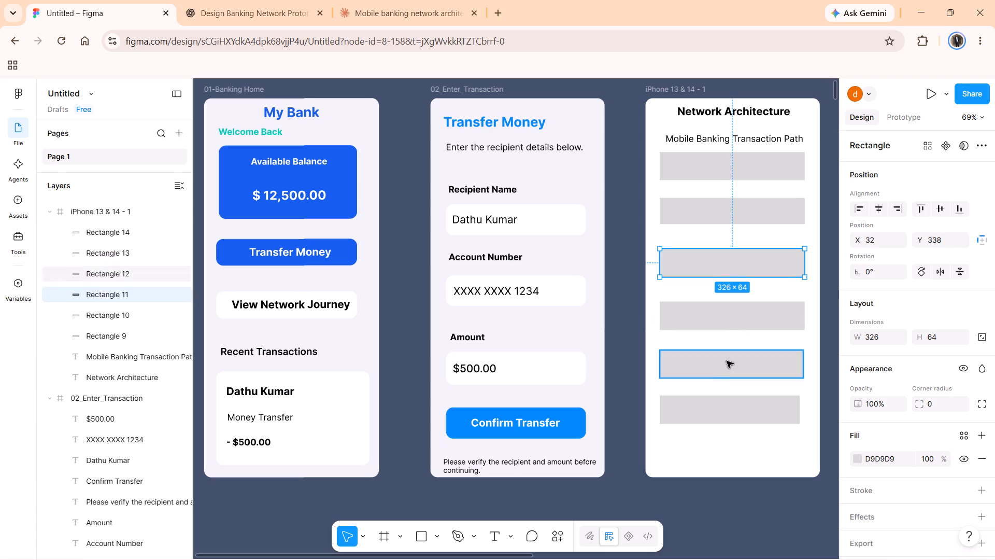
click(721, 436)
click(784, 410)
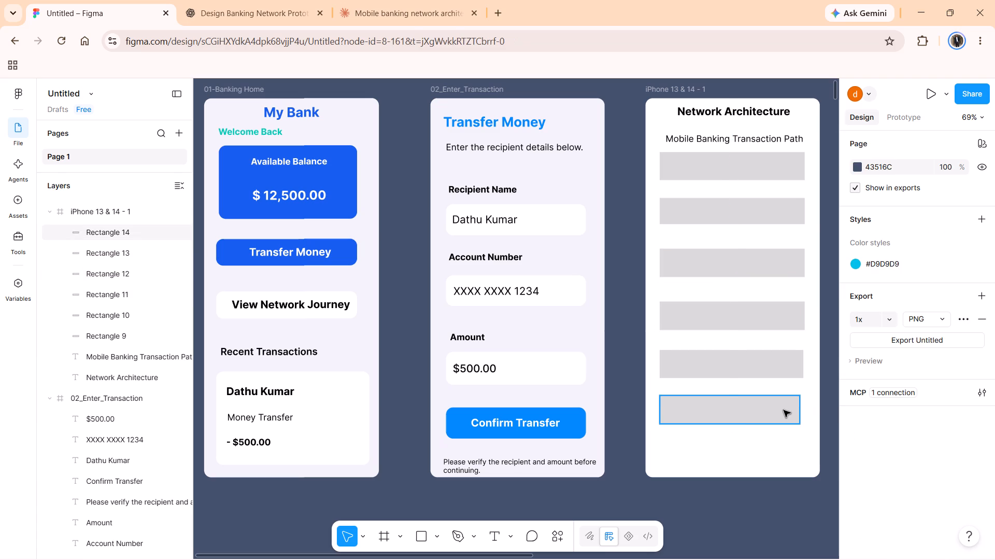
click(799, 410)
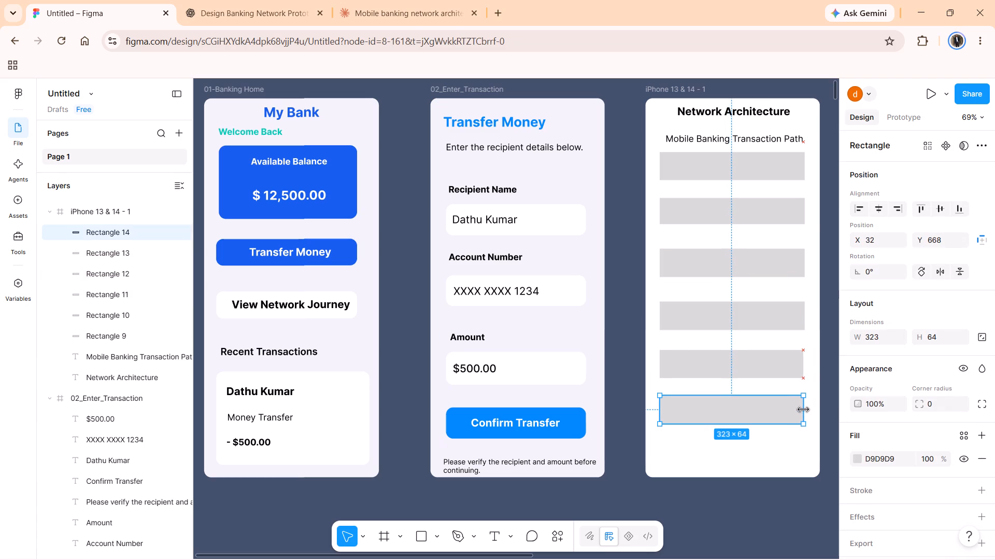
click(816, 357)
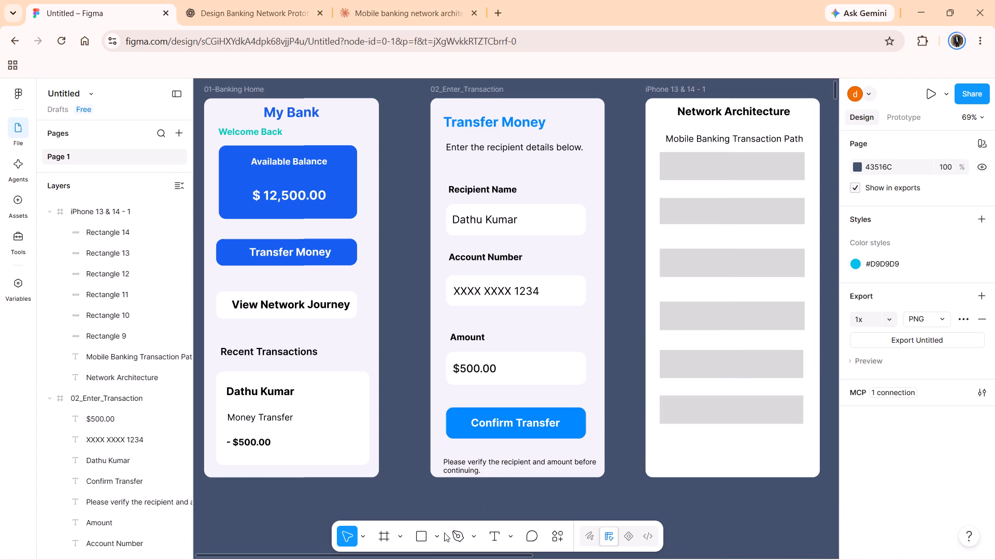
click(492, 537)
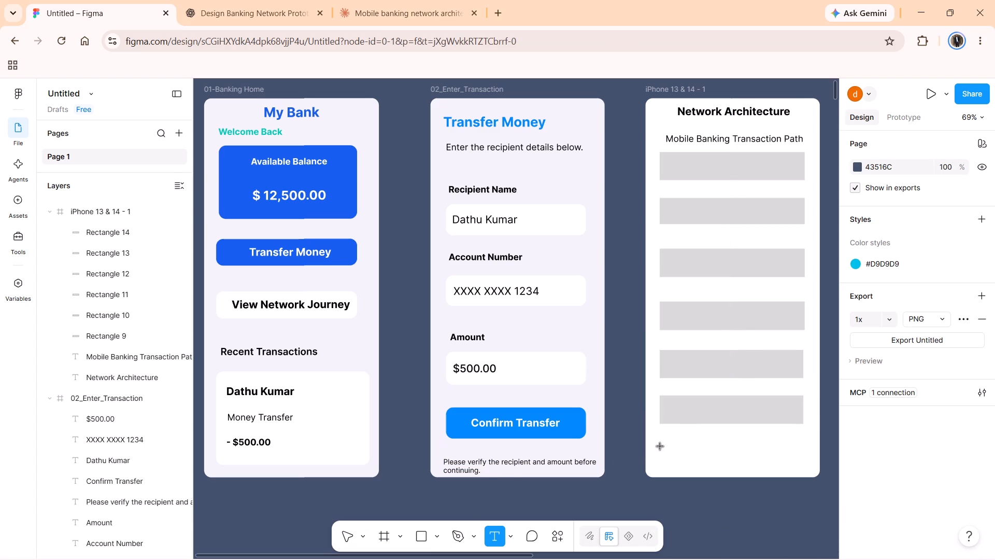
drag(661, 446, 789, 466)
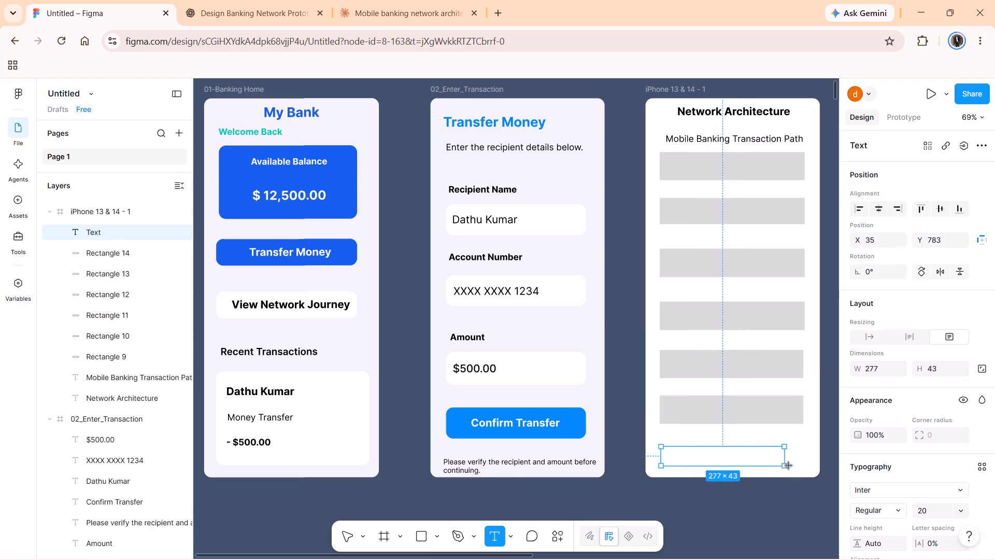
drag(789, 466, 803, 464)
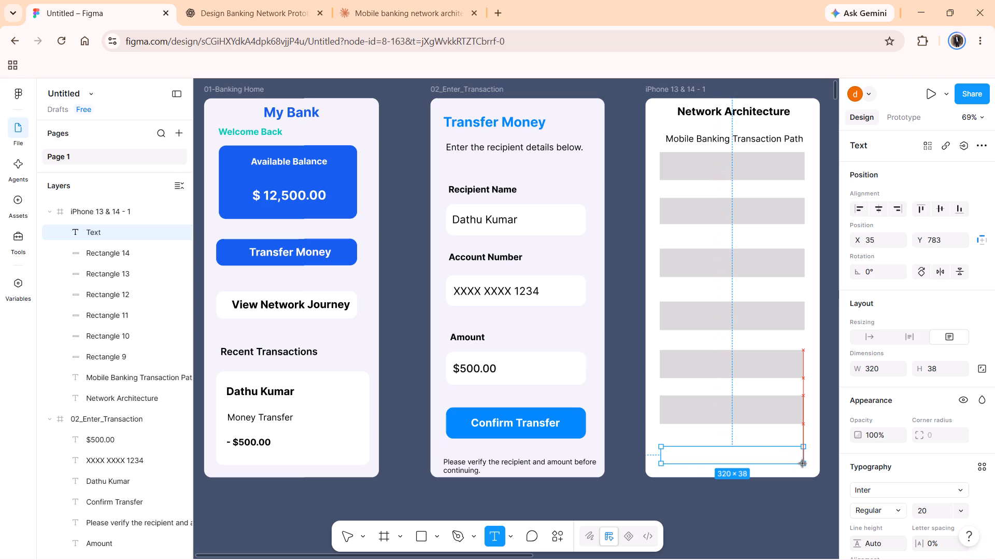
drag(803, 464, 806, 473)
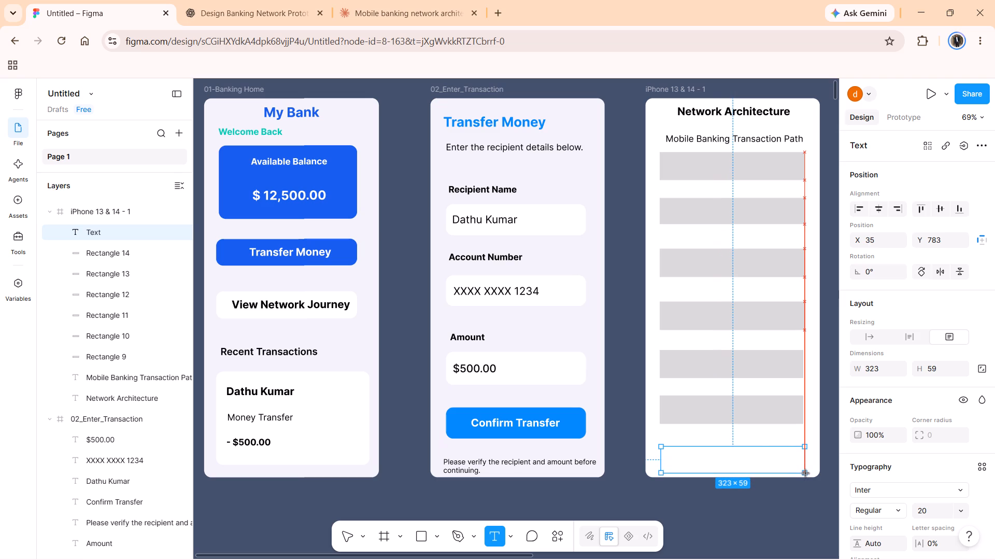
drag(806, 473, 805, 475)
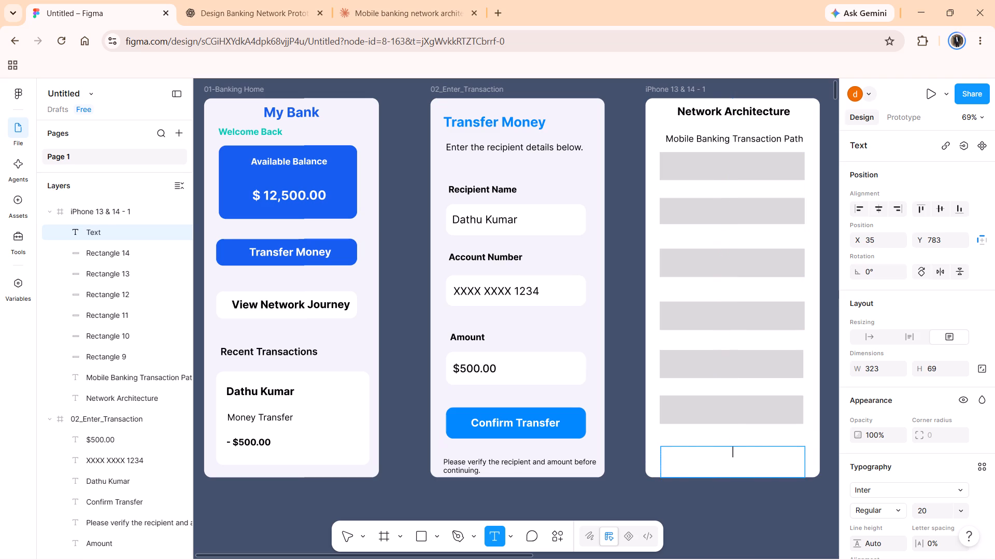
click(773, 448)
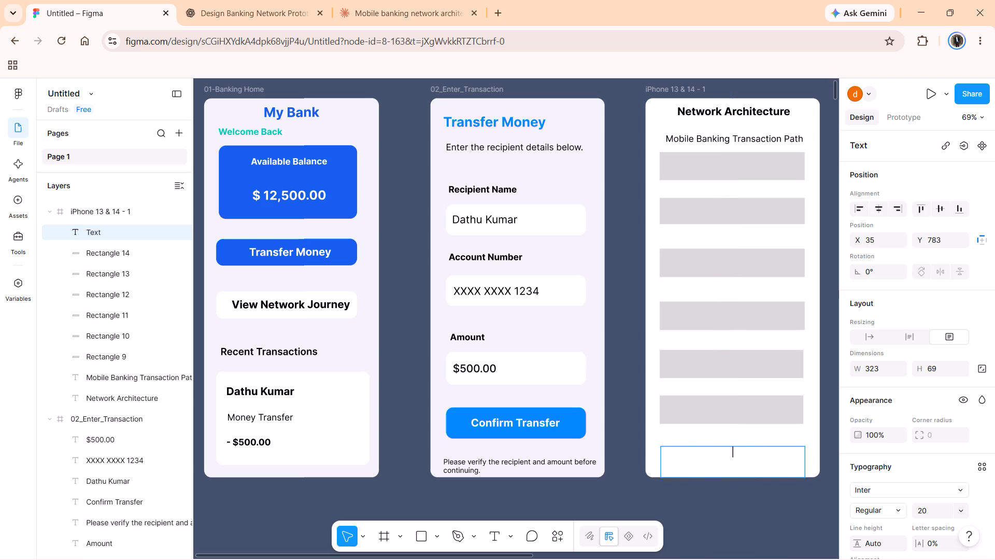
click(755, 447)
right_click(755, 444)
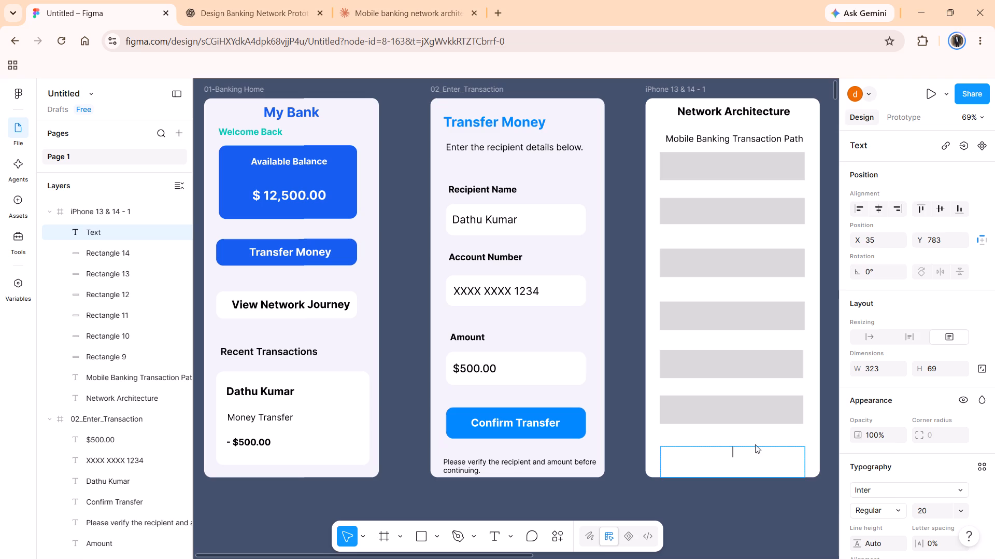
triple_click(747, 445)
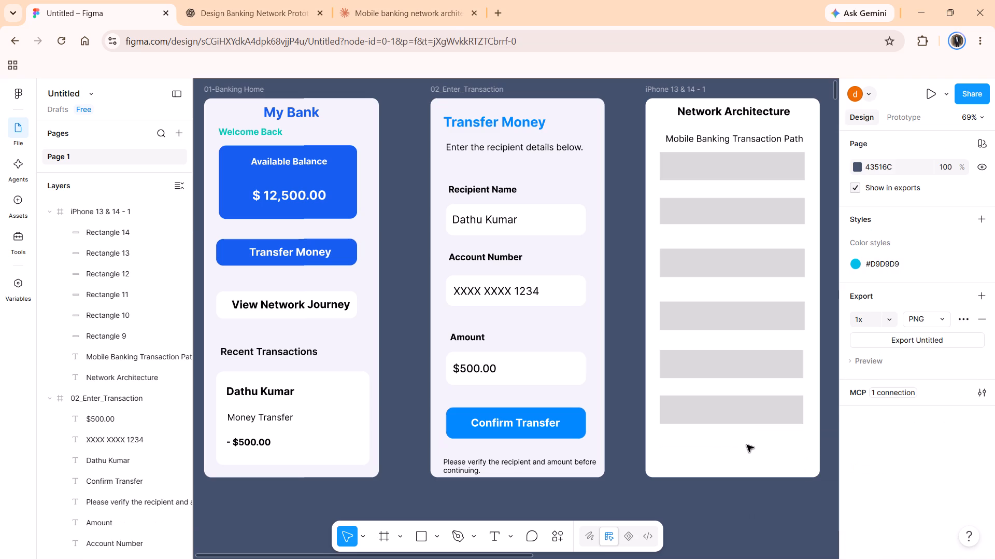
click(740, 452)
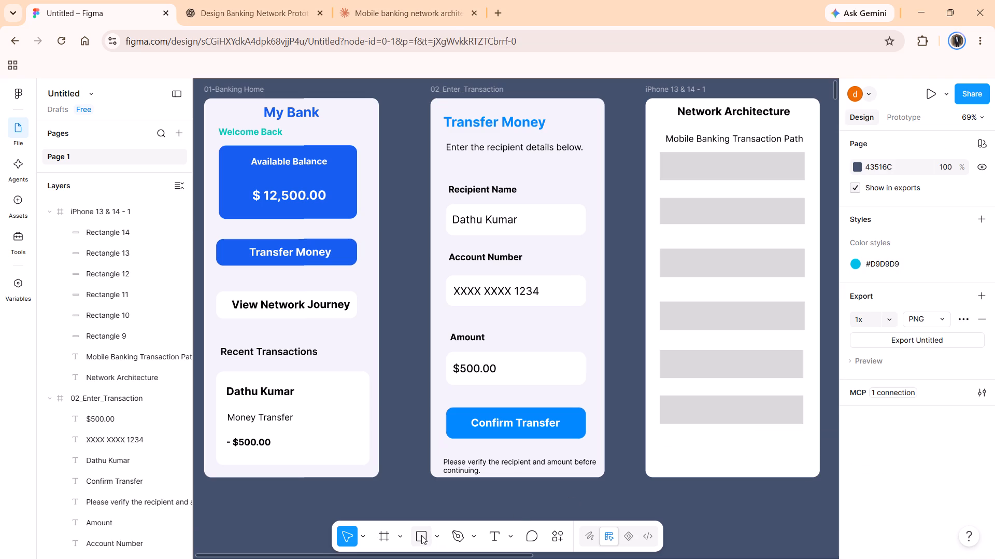
Draw a seventh rectangle about 326 × 61 at X 32, Y 781 near the bottom of the Network Architecture frame.
click(421, 535)
drag(660, 446, 802, 473)
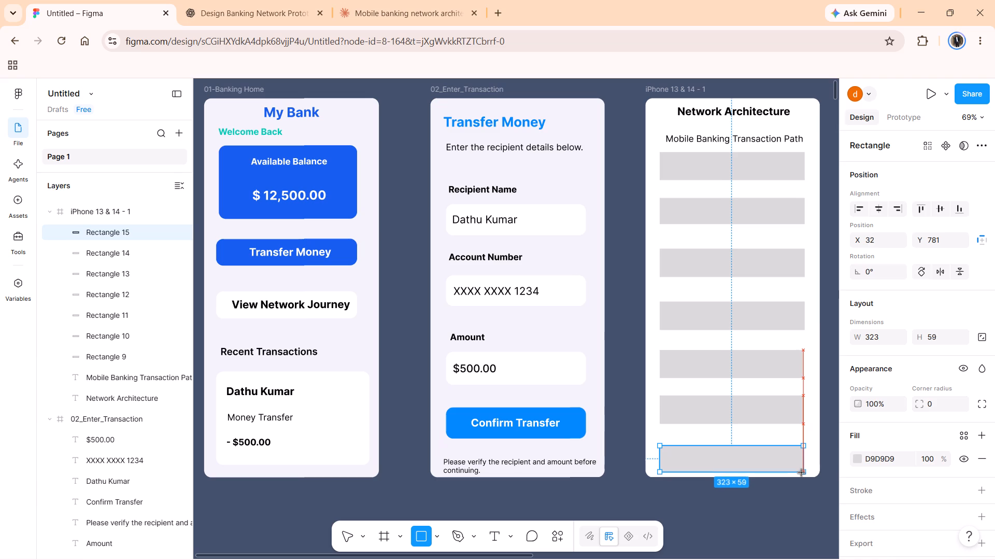
drag(802, 473, 809, 475)
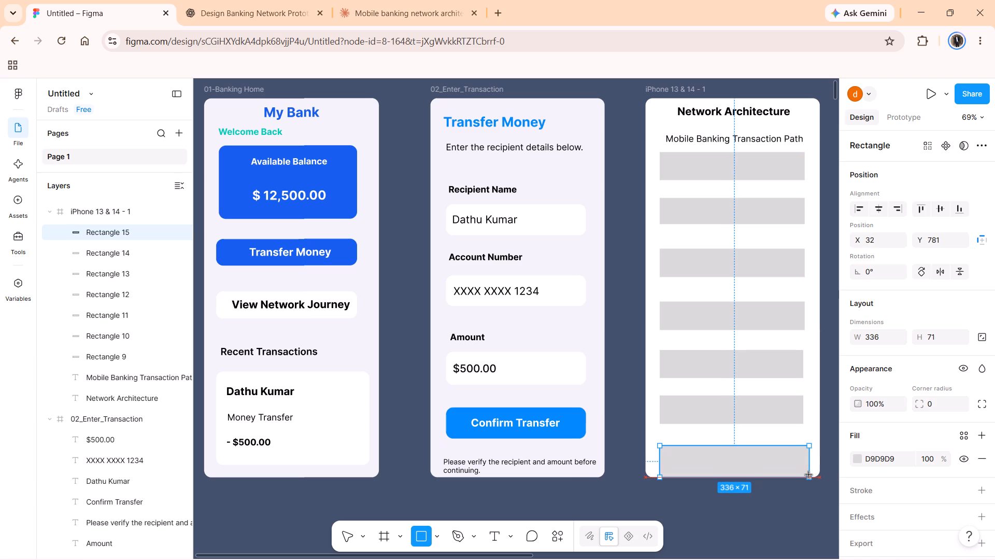
drag(809, 475, 809, 473)
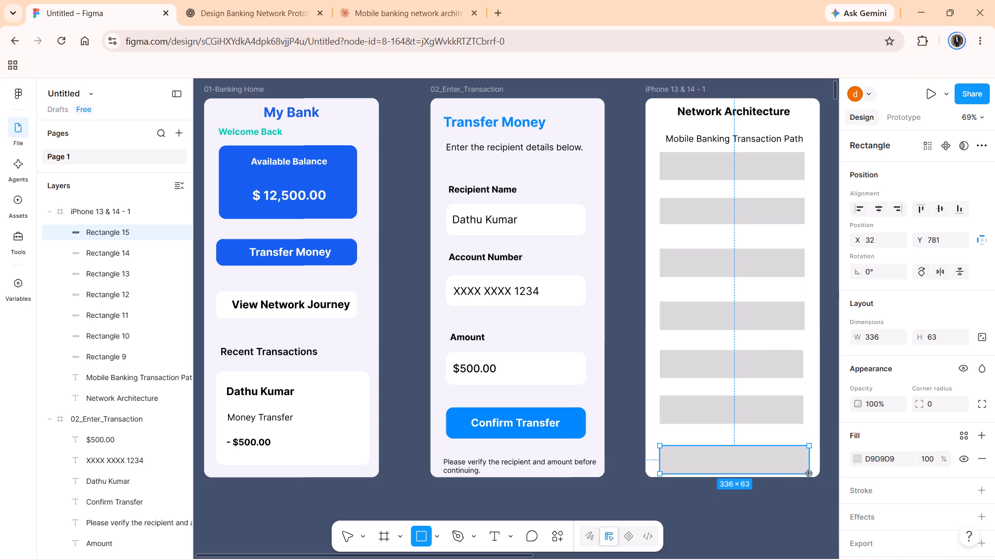
drag(809, 473, 806, 473)
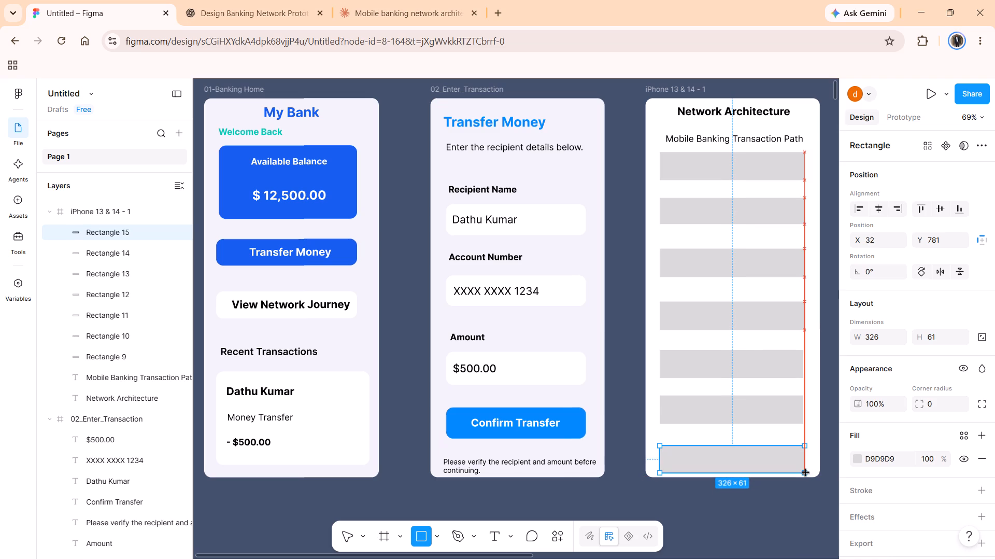
drag(806, 473, 806, 473)
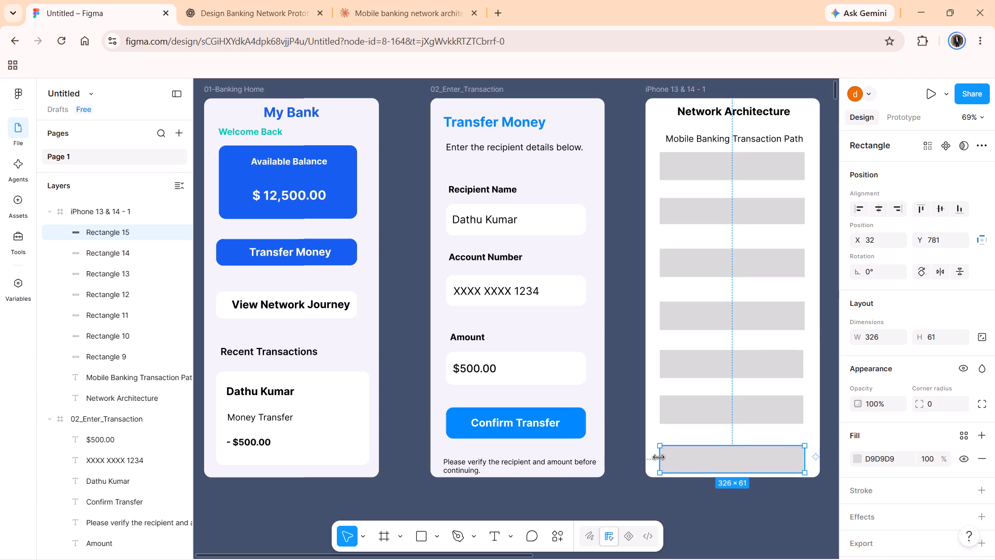
click(659, 457)
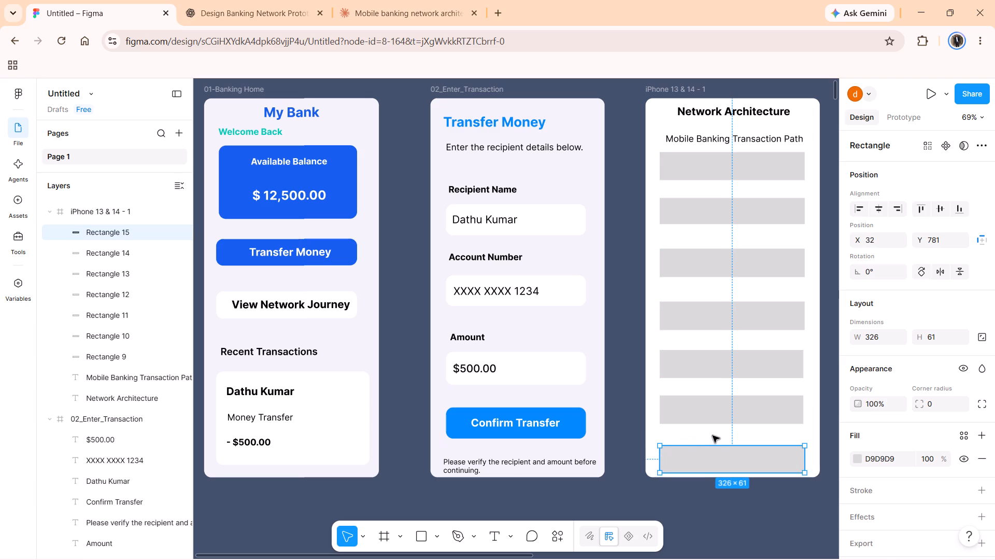
click(712, 436)
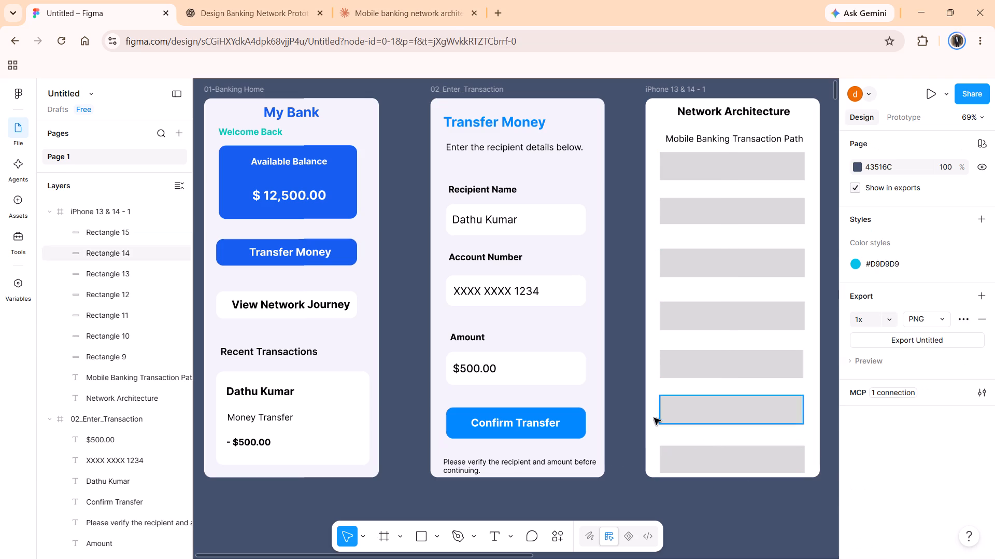
Stretch the lower edges of the second and third rectangles slightly downward to make them a little taller.
click(733, 209)
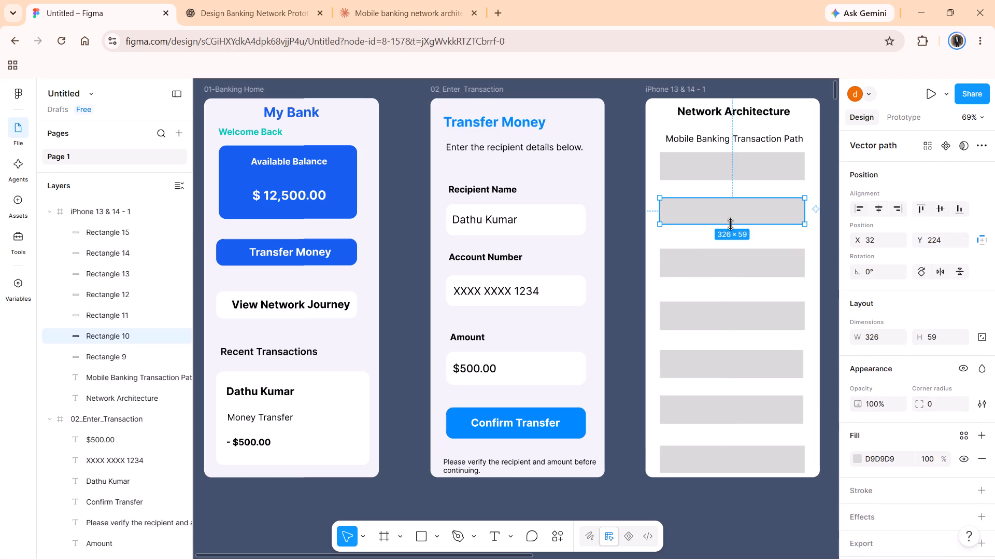
click(730, 224)
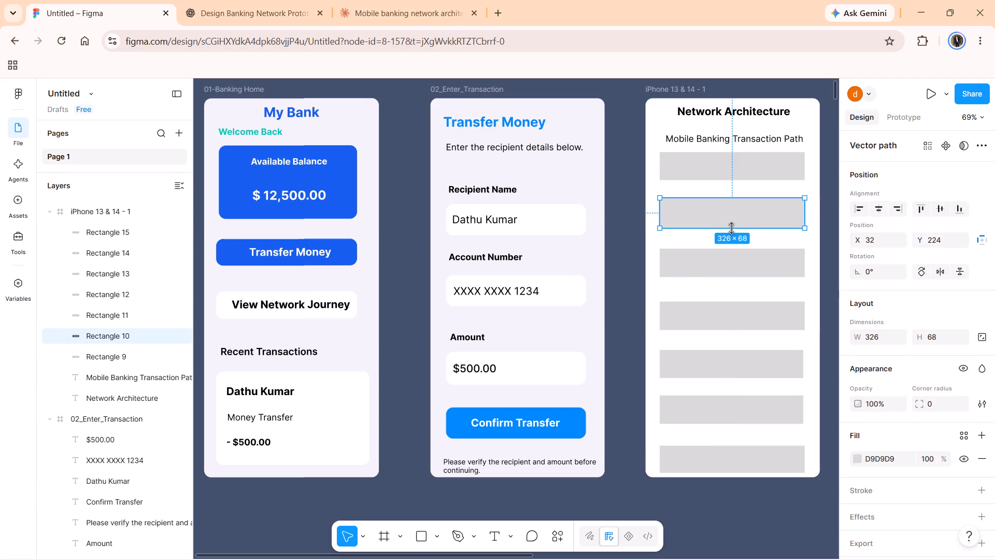
click(732, 266)
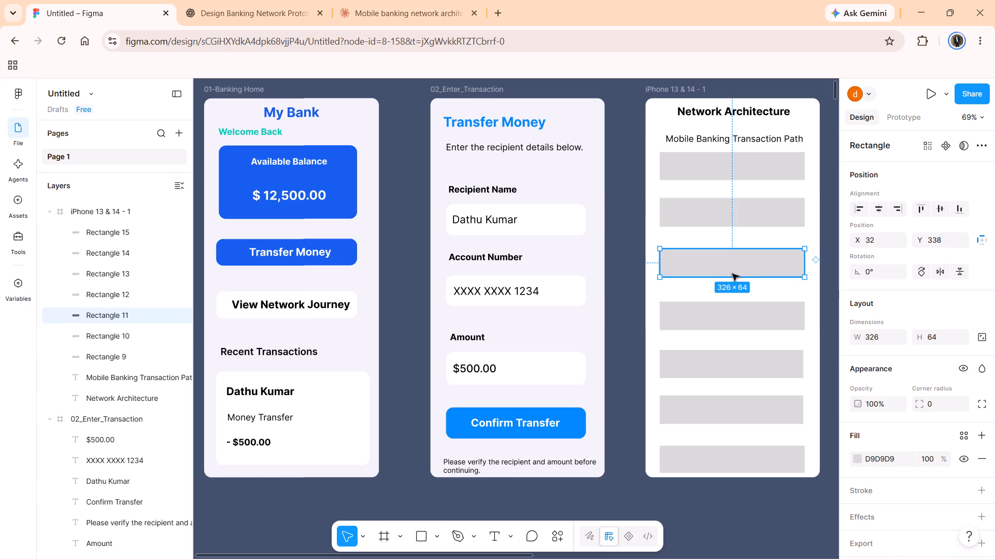
click(732, 277)
click(732, 277)
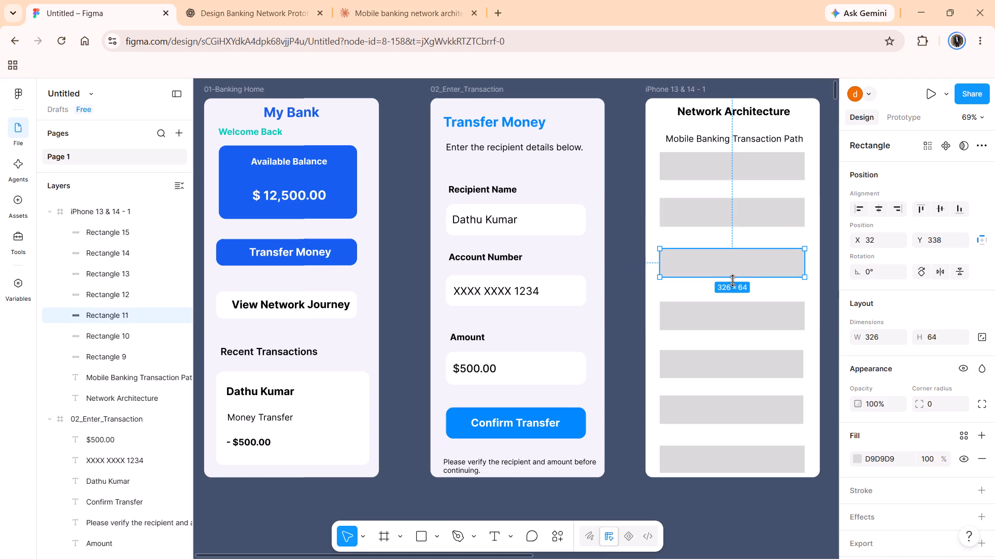
Extend the lower edges of the fourth, fifth and sixth rectangles, bringing the fifth to about 64 high and the sixth to about 71.
click(724, 321)
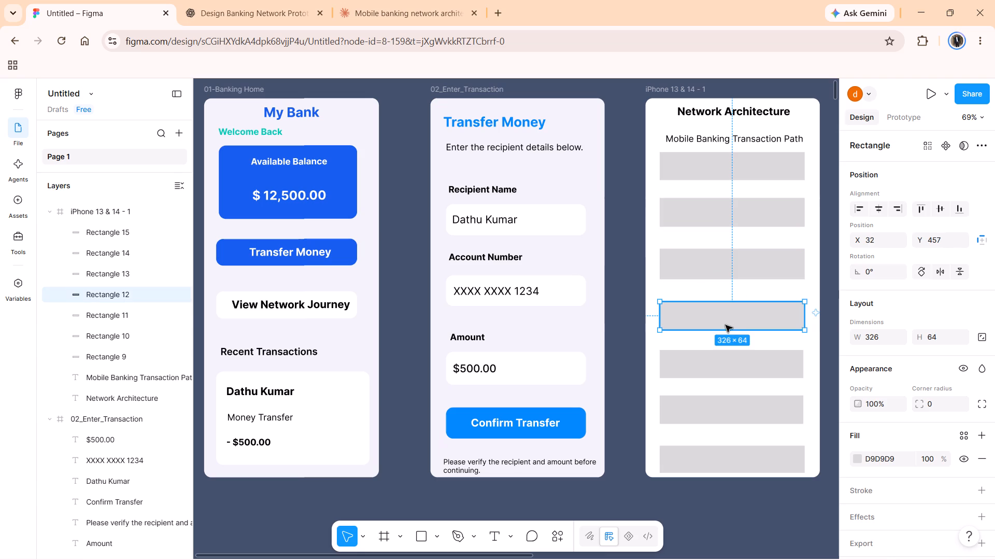
click(726, 332)
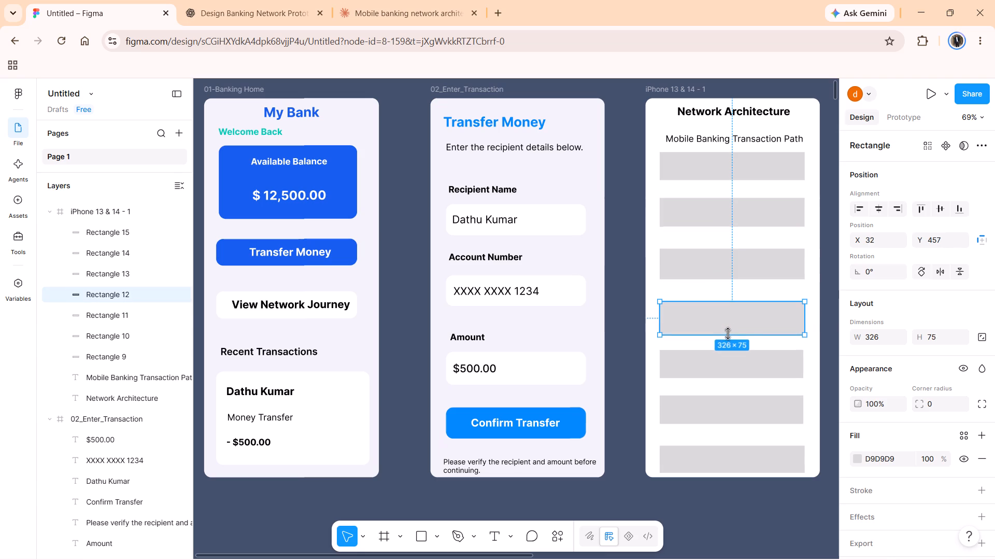
click(728, 368)
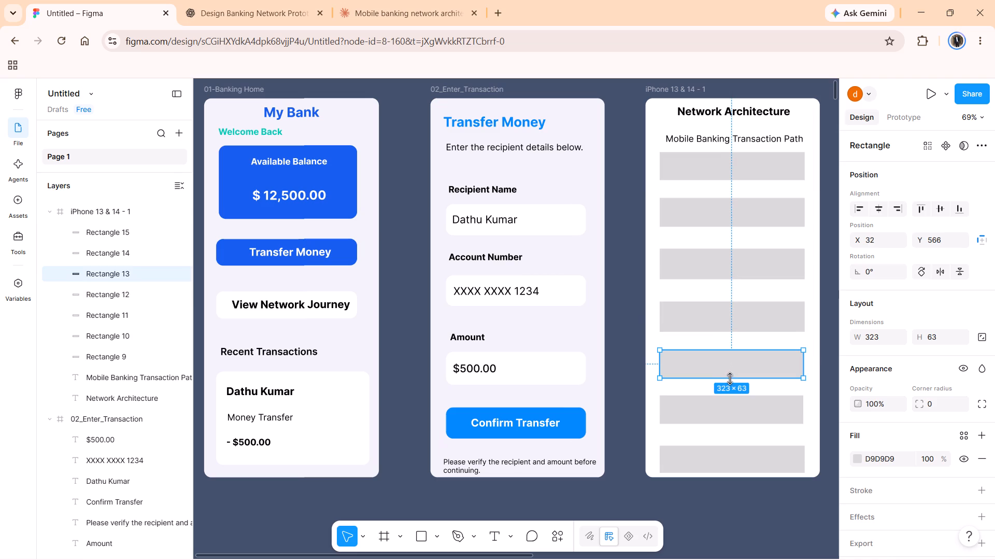
click(730, 379)
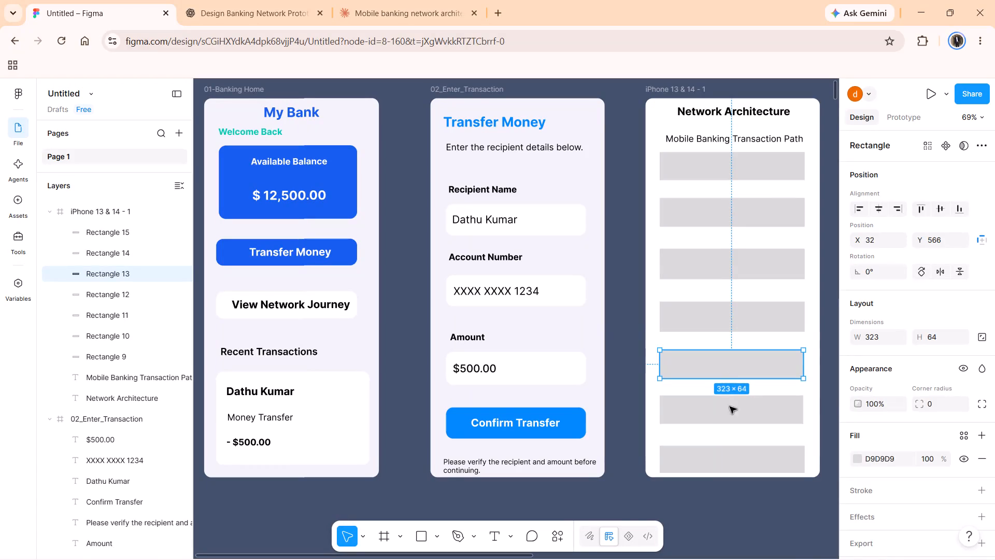
click(730, 428)
click(740, 404)
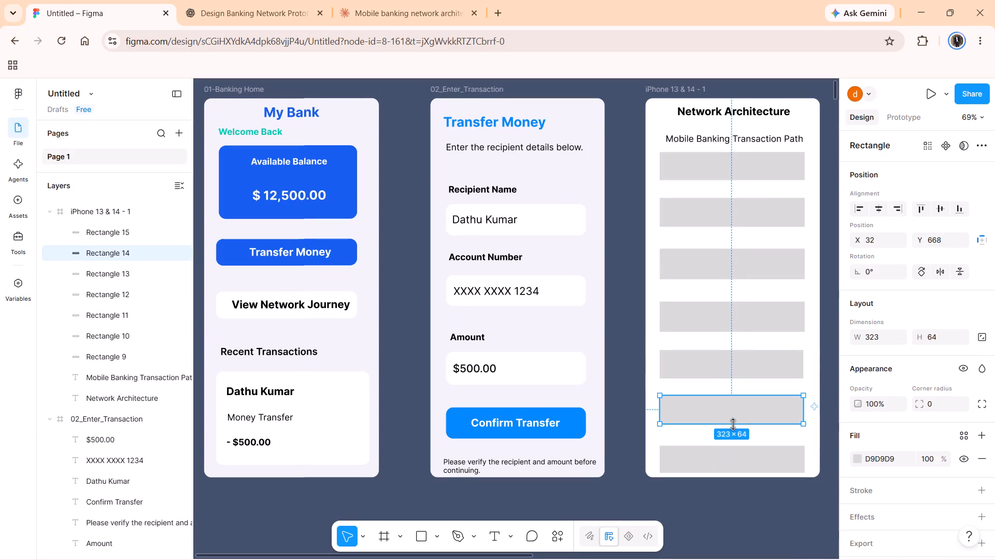
click(733, 423)
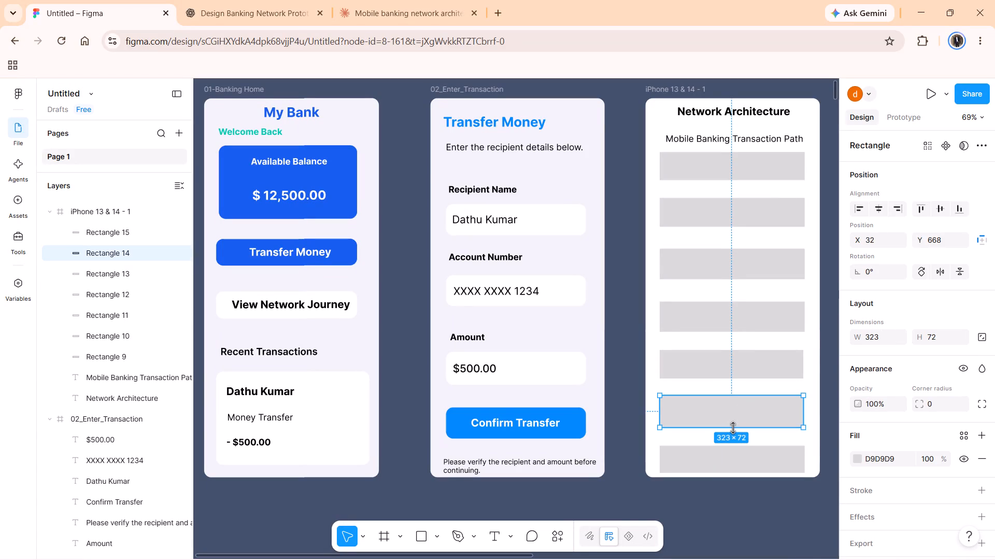
click(652, 368)
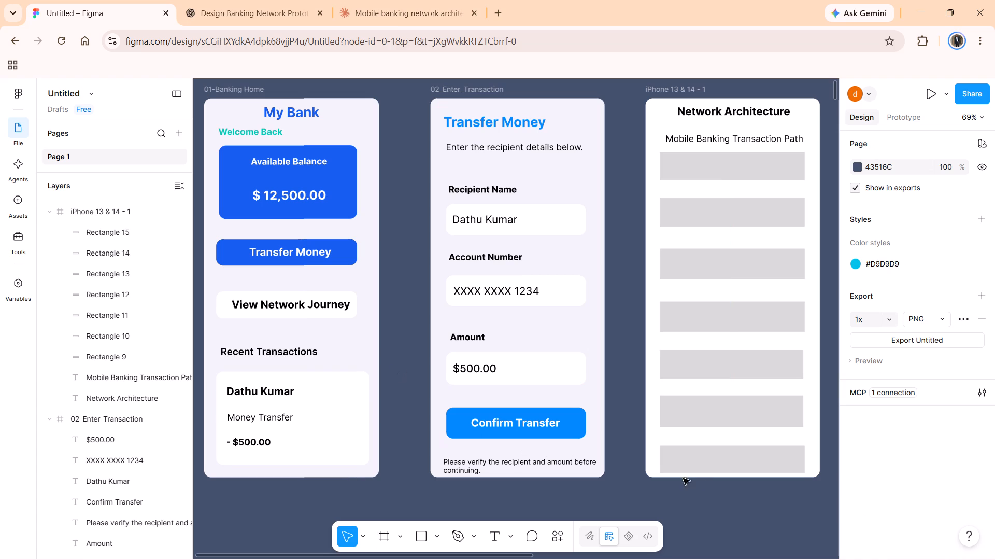
Set the corner radius of the seventh and sixth rectangles on the Network Architecture frame to 16.
click(707, 454)
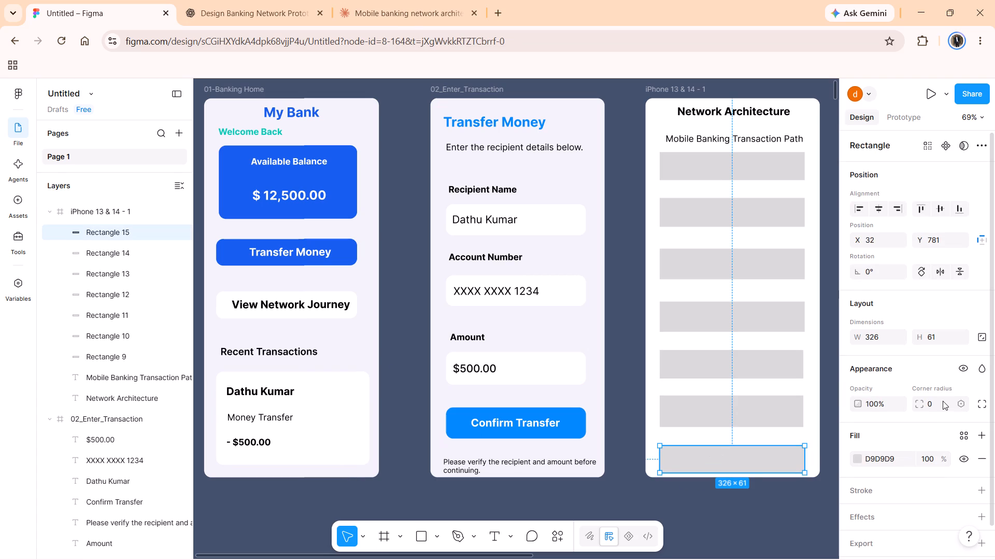
click(943, 401)
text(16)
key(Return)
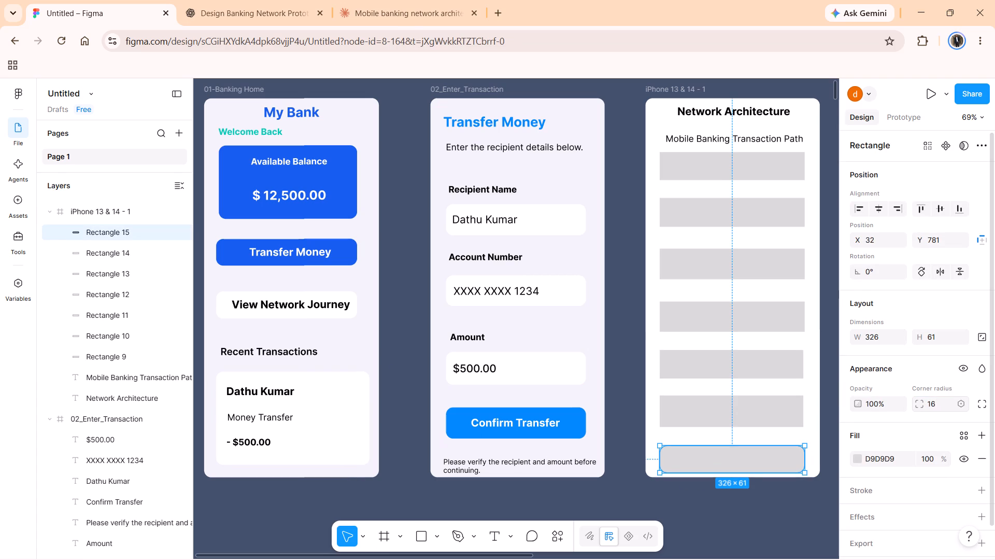
click(790, 398)
click(936, 403)
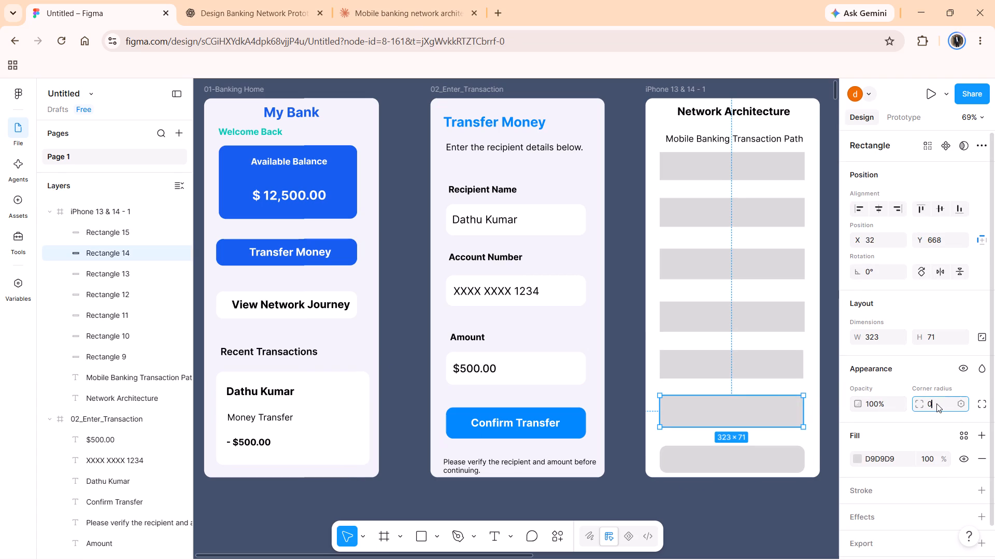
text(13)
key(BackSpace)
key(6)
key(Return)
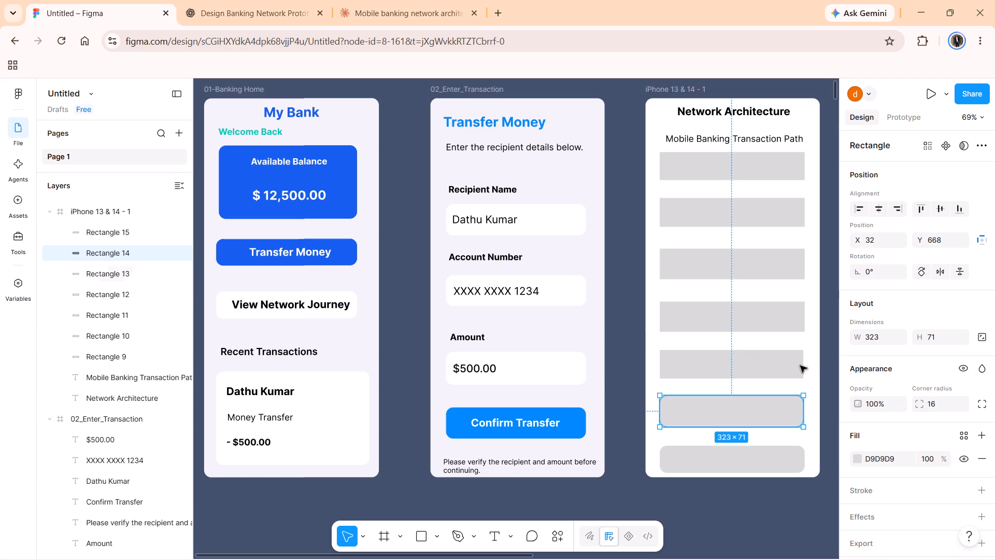
Round the corners of the fifth and fourth rectangles with a corner radius of 16.
click(781, 360)
click(939, 407)
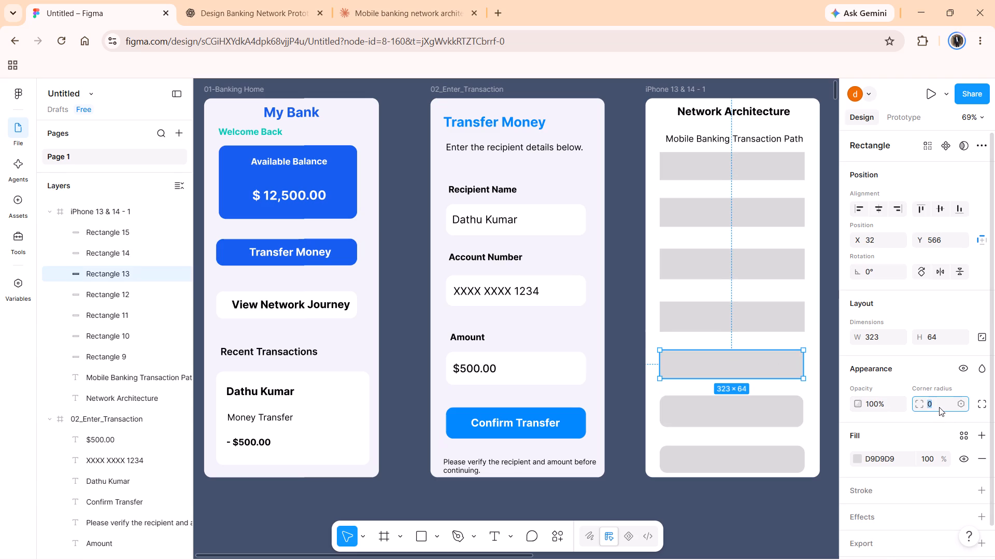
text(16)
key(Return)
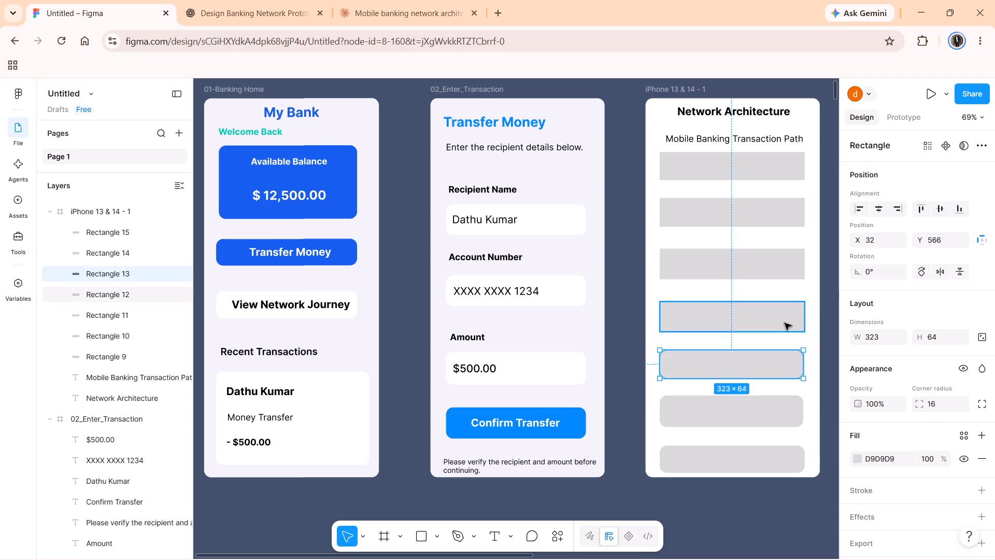
click(785, 323)
click(940, 409)
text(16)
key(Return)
click(761, 244)
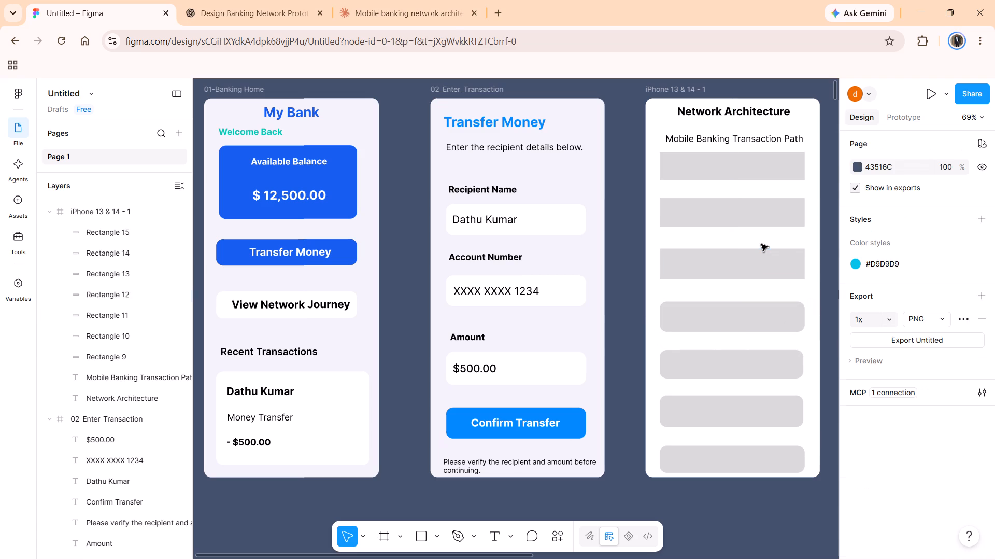
Set the corner radius of the third, second and first rectangles on the Network Architecture frame to 16.
click(759, 257)
click(935, 409)
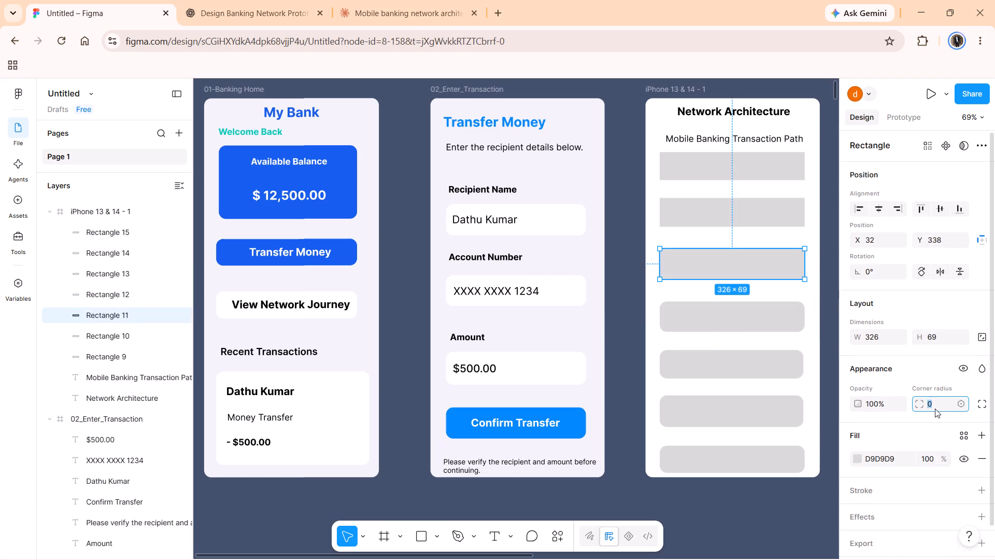
key(BackSpace)
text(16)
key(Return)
click(762, 215)
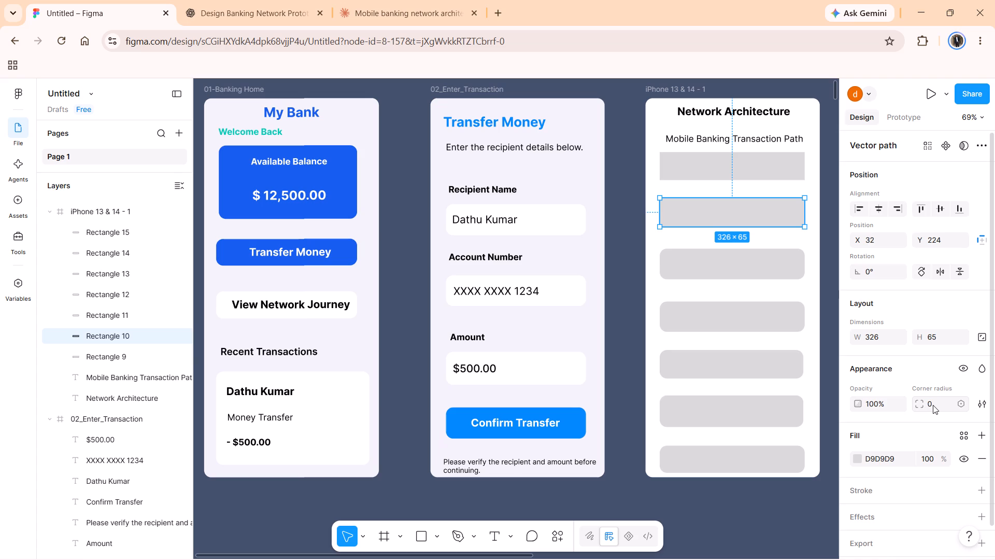
click(933, 405)
key(BackSpace)
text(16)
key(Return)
click(781, 172)
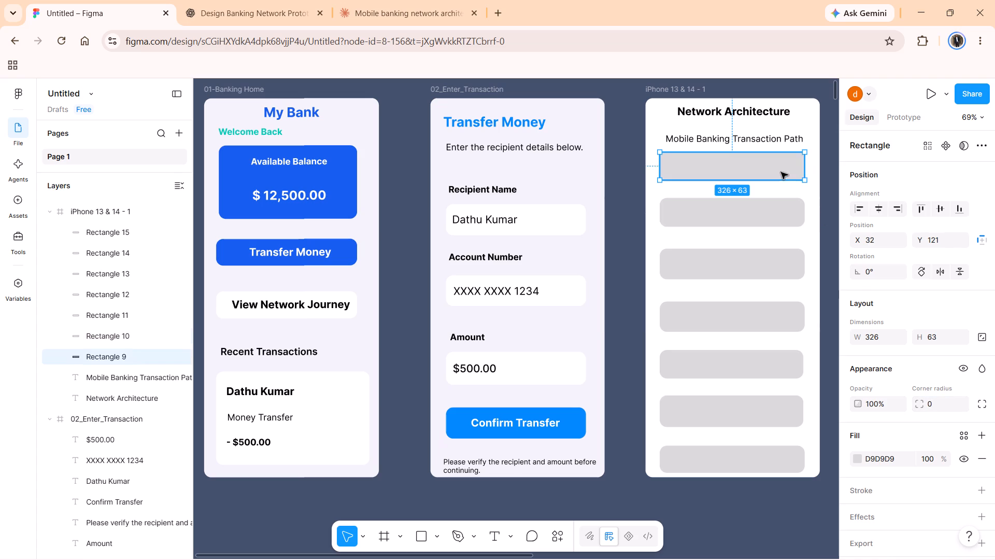
click(937, 402)
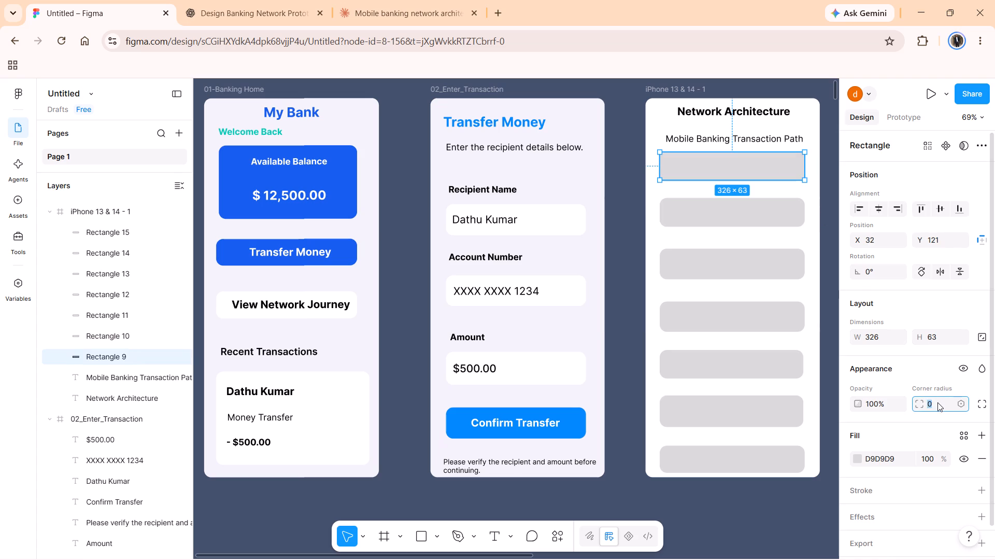
key(BackSpace)
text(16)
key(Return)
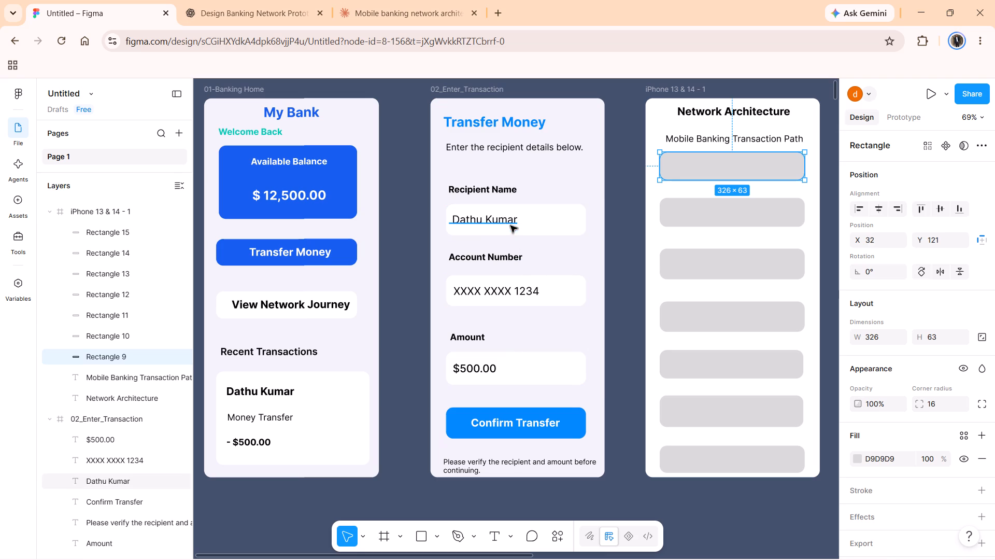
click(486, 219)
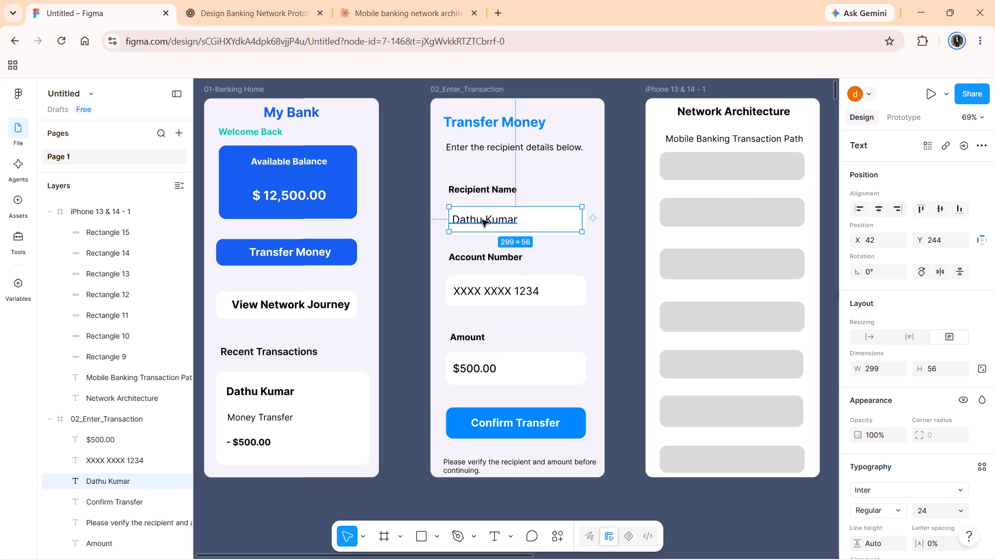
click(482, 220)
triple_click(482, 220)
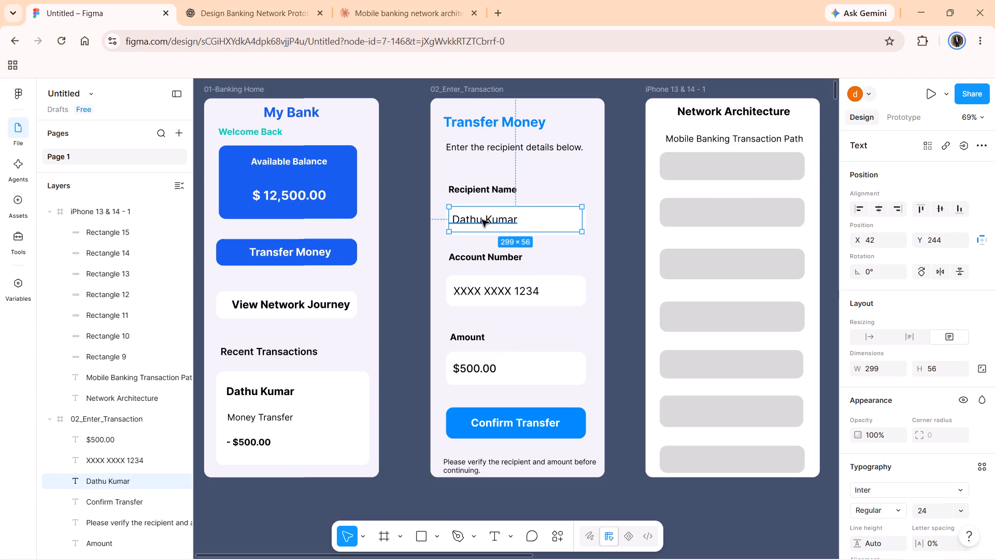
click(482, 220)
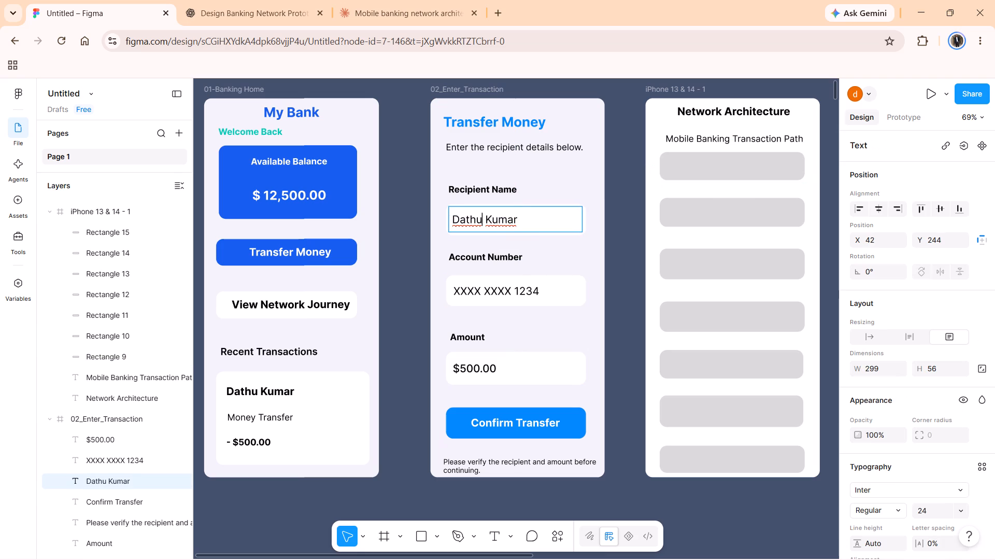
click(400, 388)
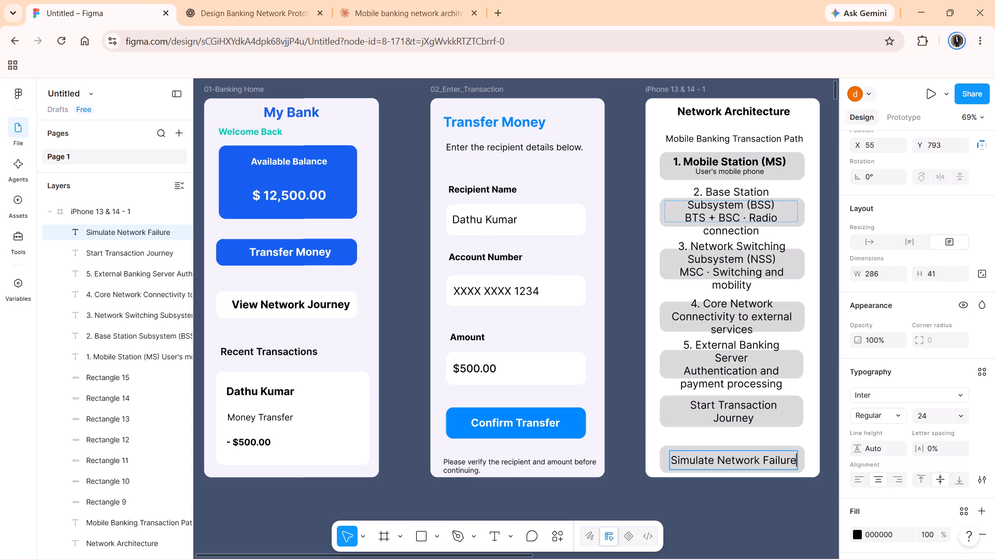
drag(775, 205, 695, 194)
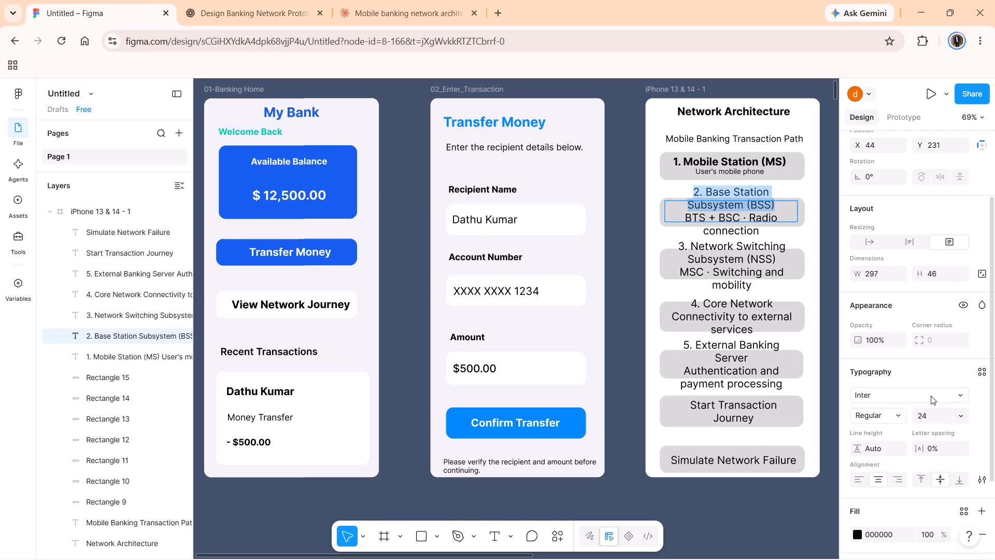
scroll(886, 511, down, 2)
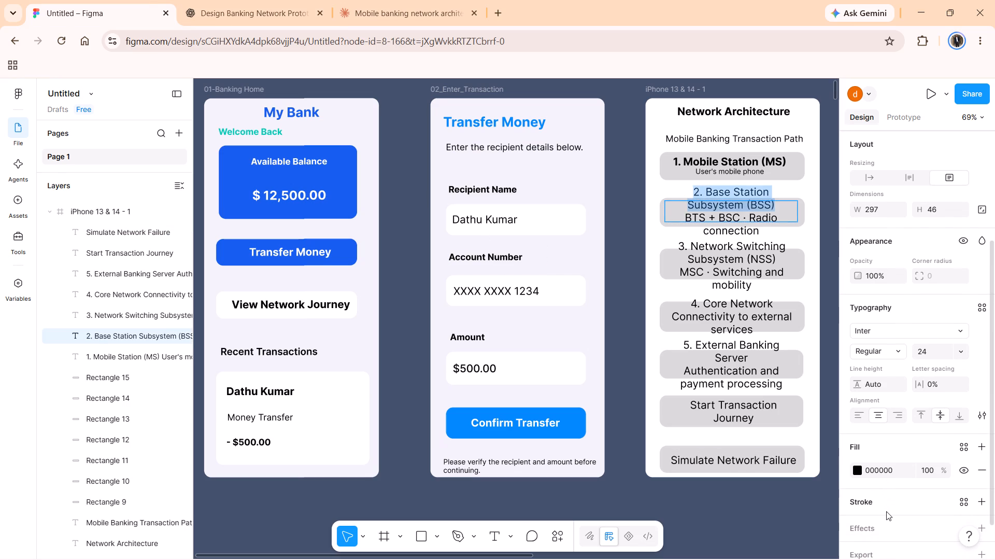
click(239, 0)
click(83, 0)
click(881, 348)
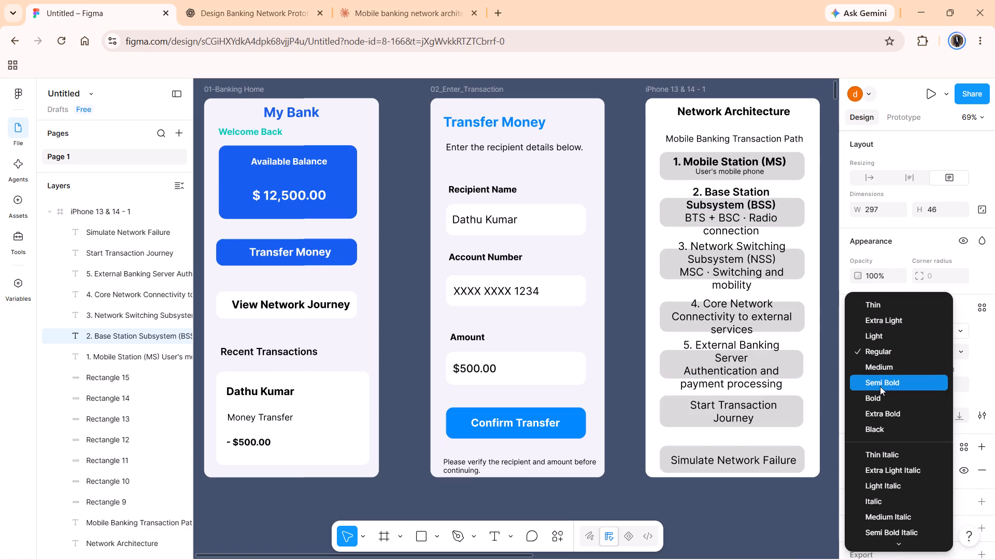
click(878, 394)
scroll(878, 394, right, 1)
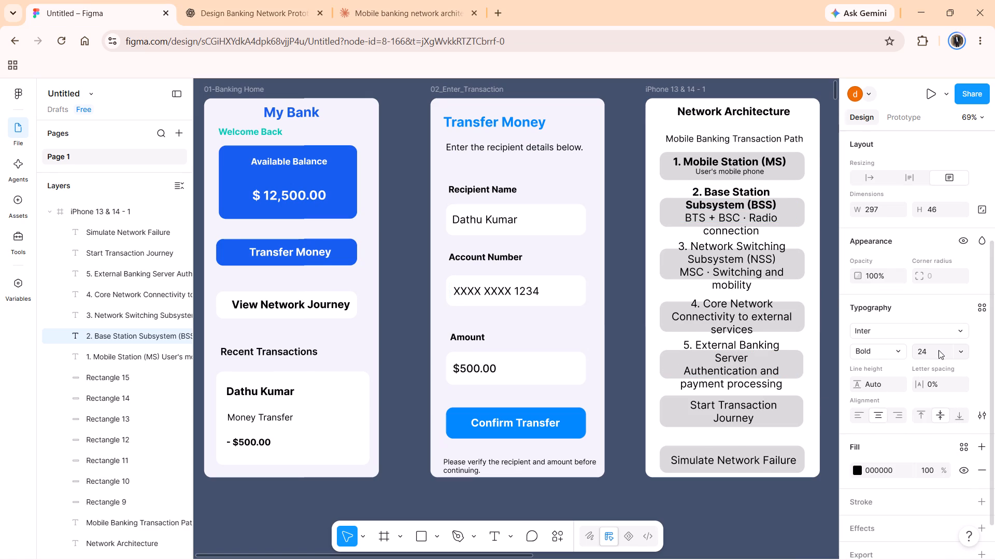
scroll(939, 350, right, 1)
double_click(939, 349)
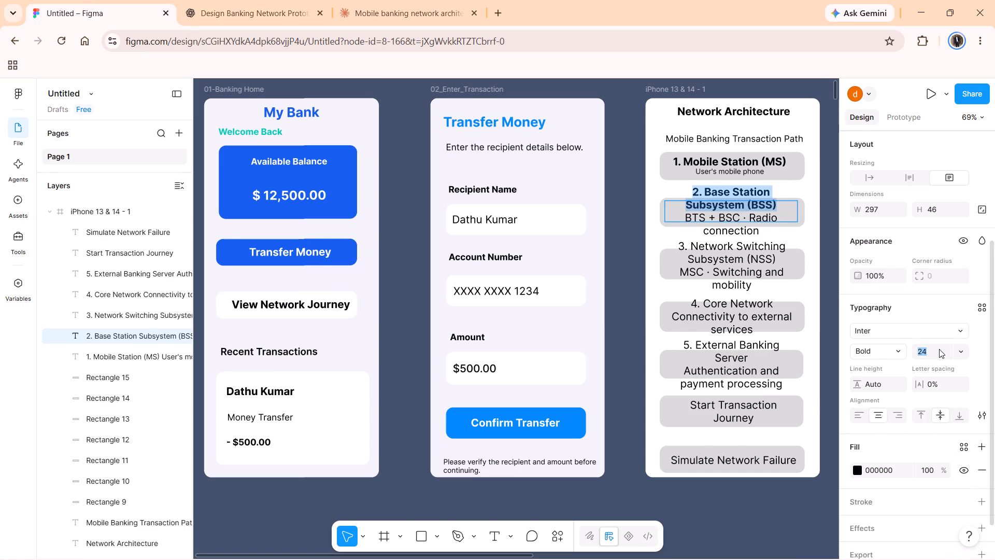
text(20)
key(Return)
scroll(867, 346, down, 1)
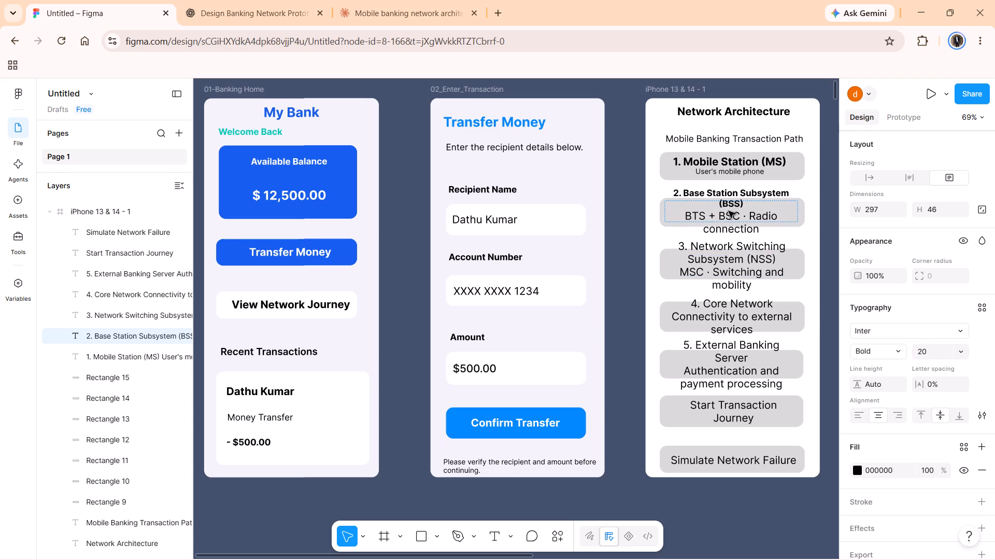
Set the "BTS + BSC · Radio connection" line under the second stage heading to size 16.
triple_click(724, 219)
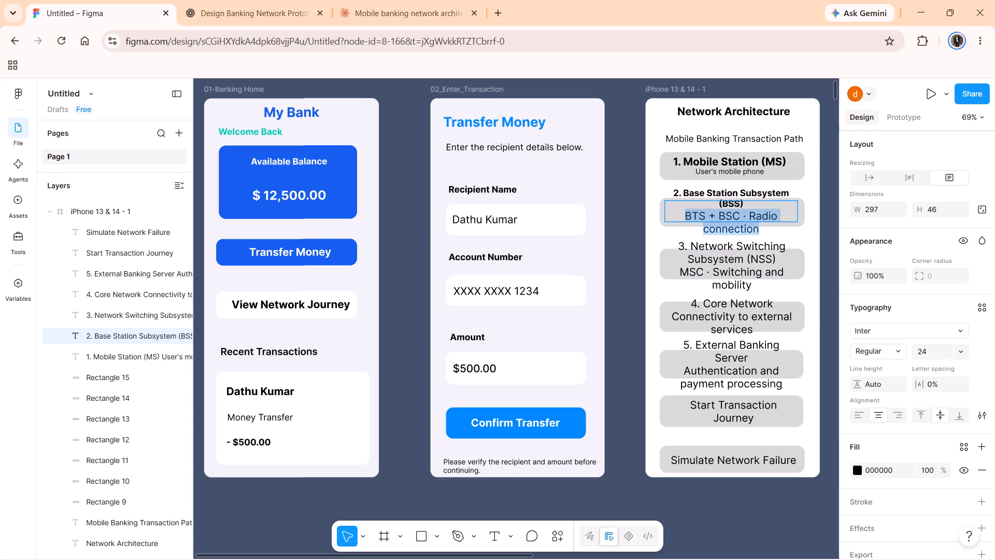
scroll(724, 219, right, 1)
click(925, 344)
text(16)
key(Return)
scroll(918, 321, down, 1)
scroll(902, 245, left, 1)
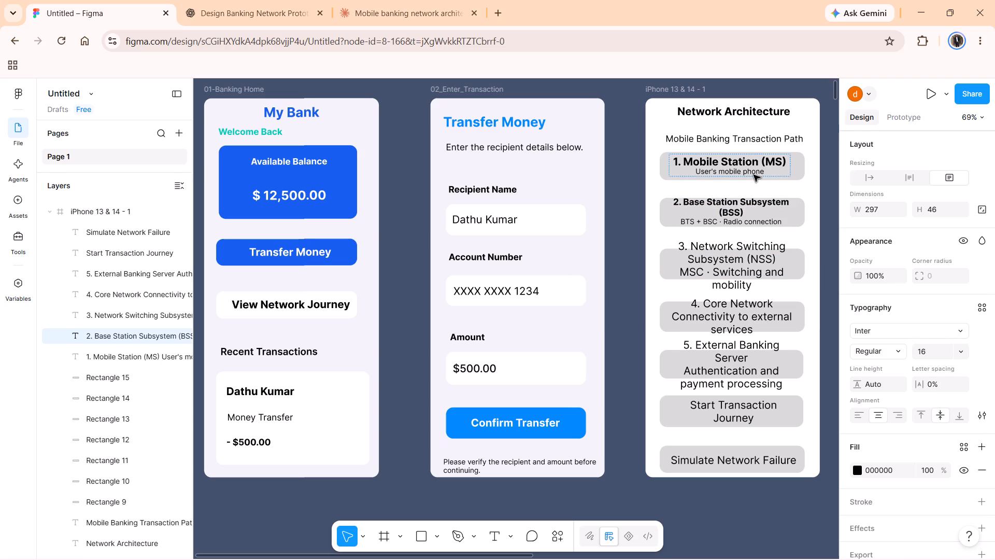
Set the "1. Mobile Station (MS)" heading in the first rectangle to size 20.
scroll(754, 175, left, 1)
double_click(739, 160)
triple_click(739, 160)
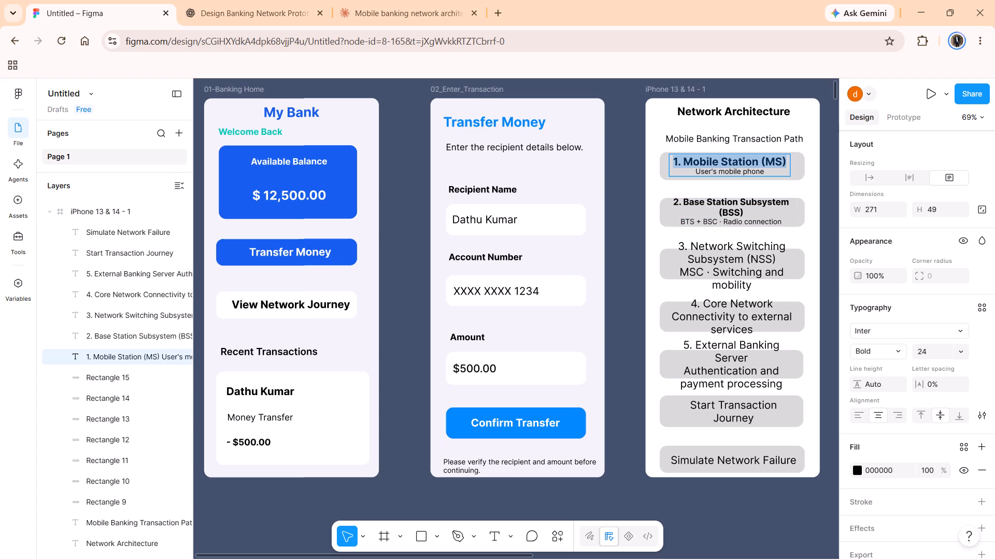
click(930, 348)
click(930, 348)
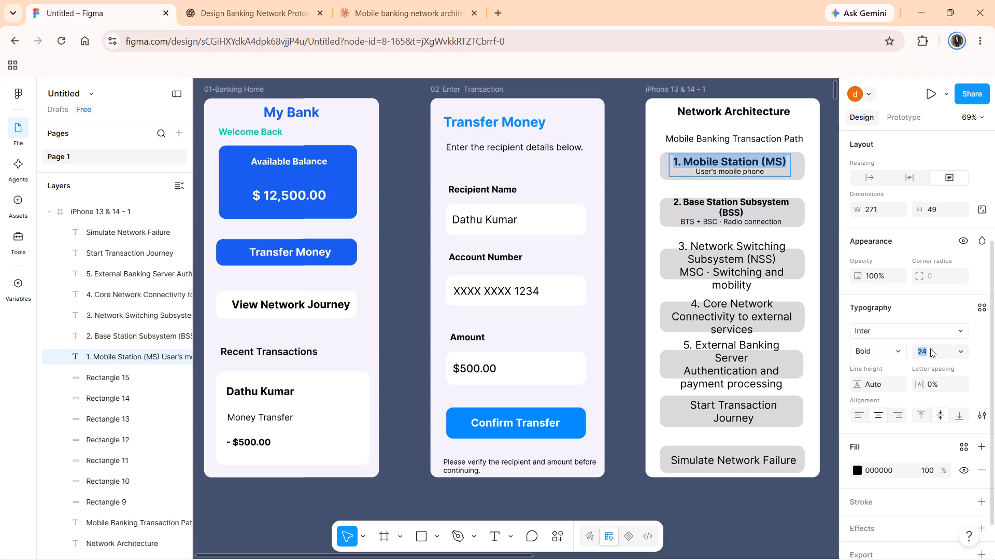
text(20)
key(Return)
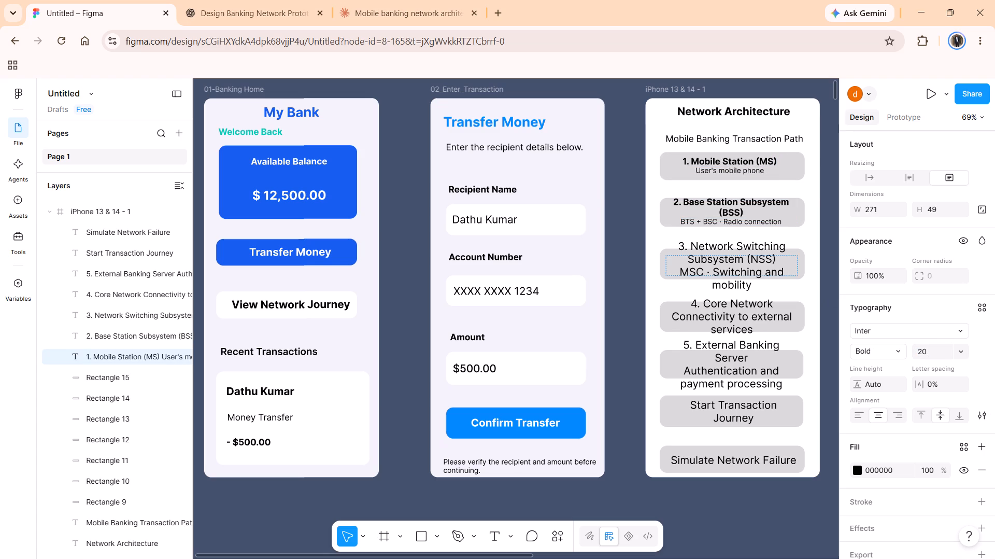
Extend the second stage rectangle's top edge upward, making it about 73 high around the Base Station Subsystem text.
click(804, 214)
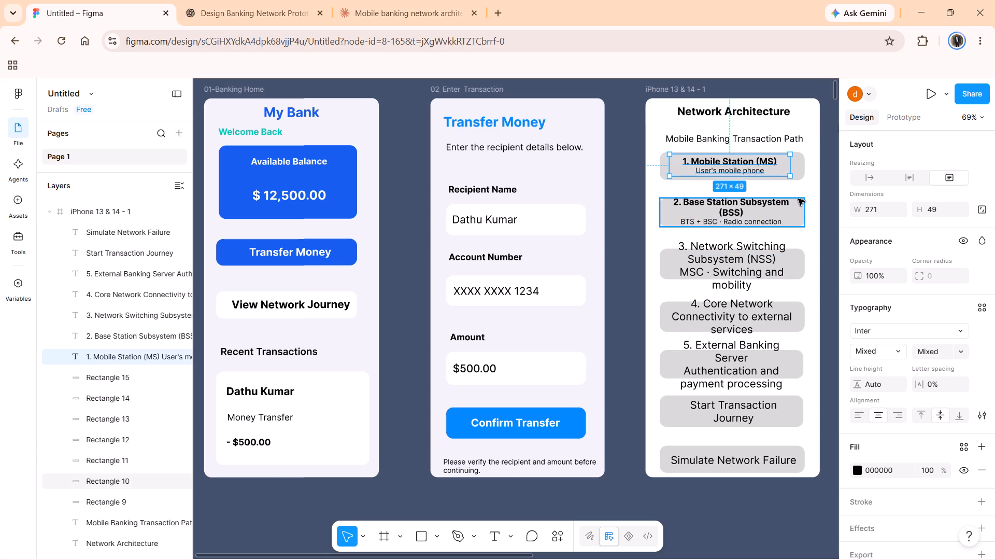
click(793, 199)
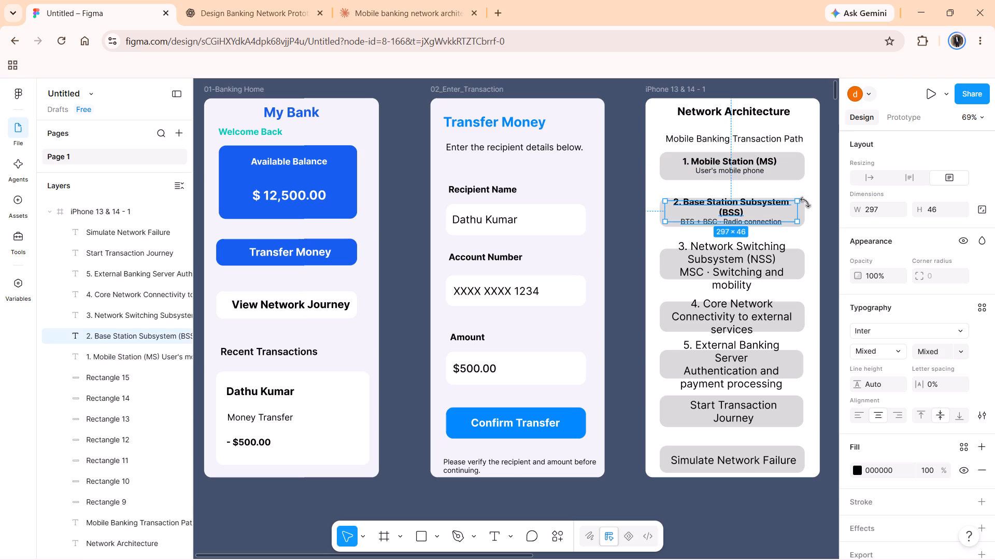
click(805, 202)
click(805, 215)
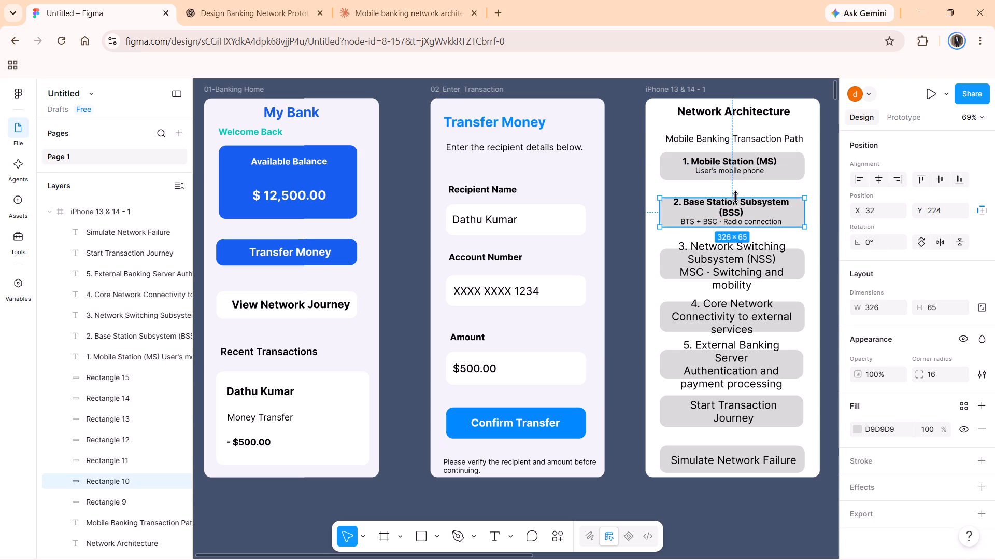
click(736, 198)
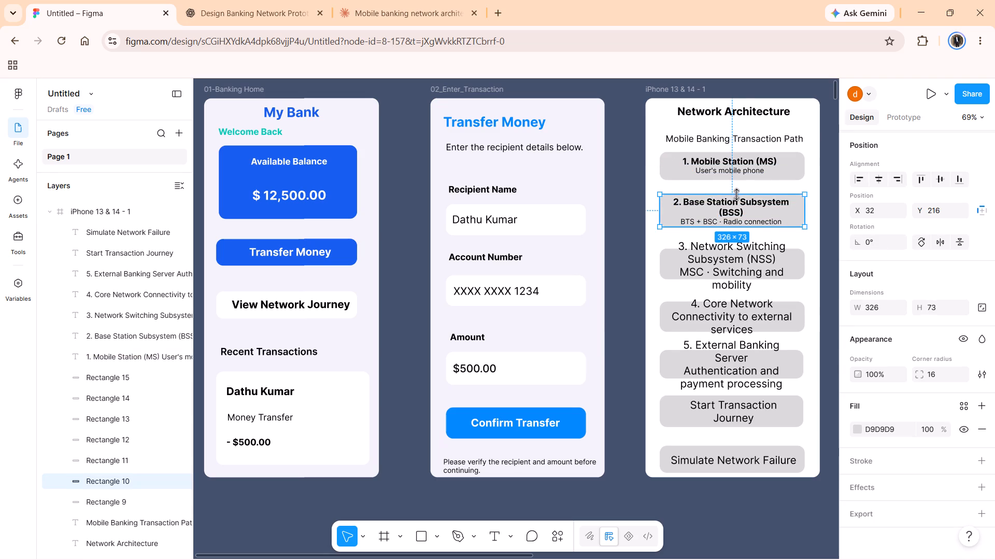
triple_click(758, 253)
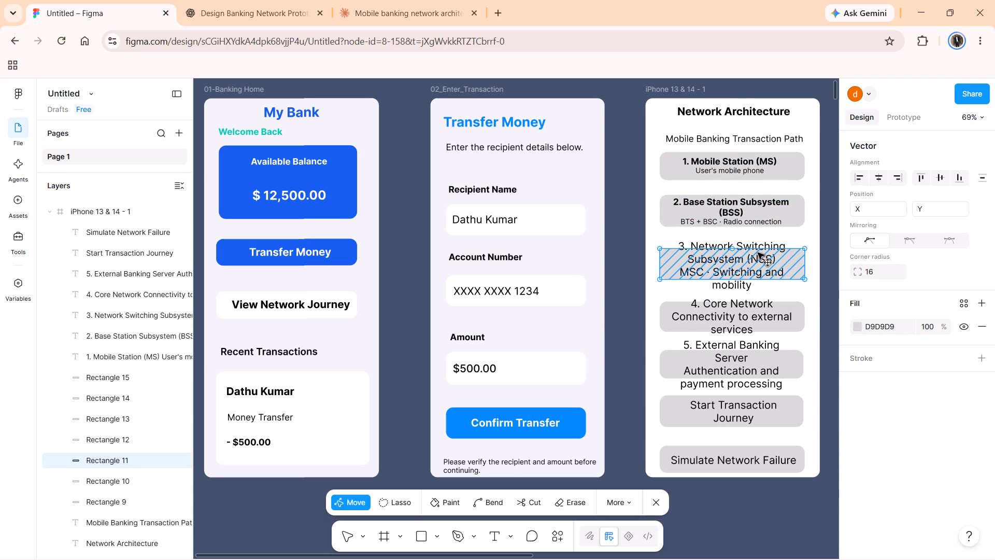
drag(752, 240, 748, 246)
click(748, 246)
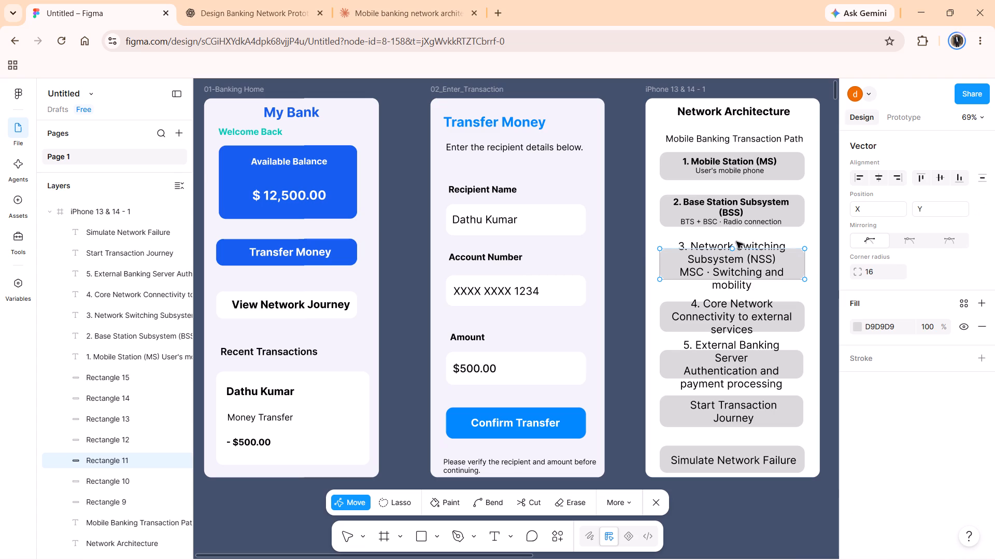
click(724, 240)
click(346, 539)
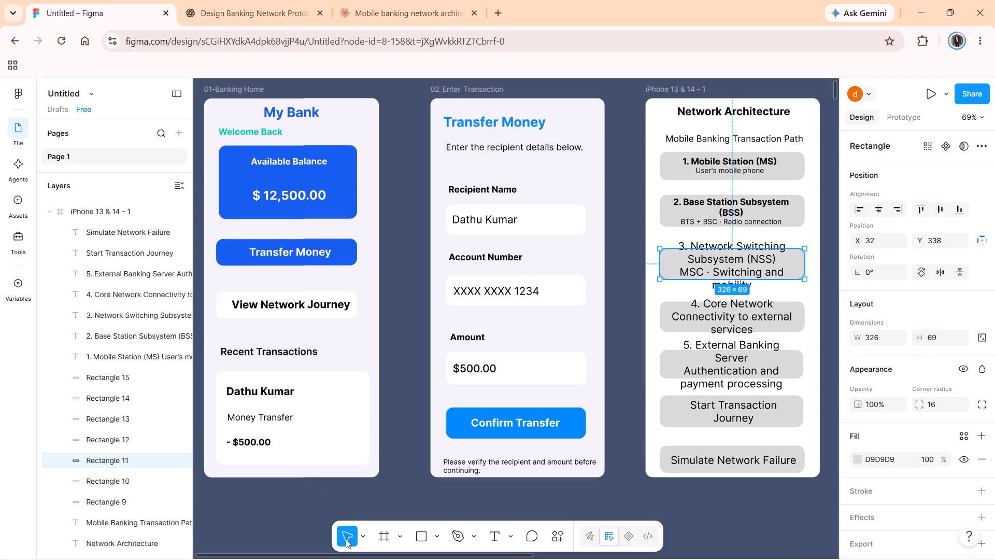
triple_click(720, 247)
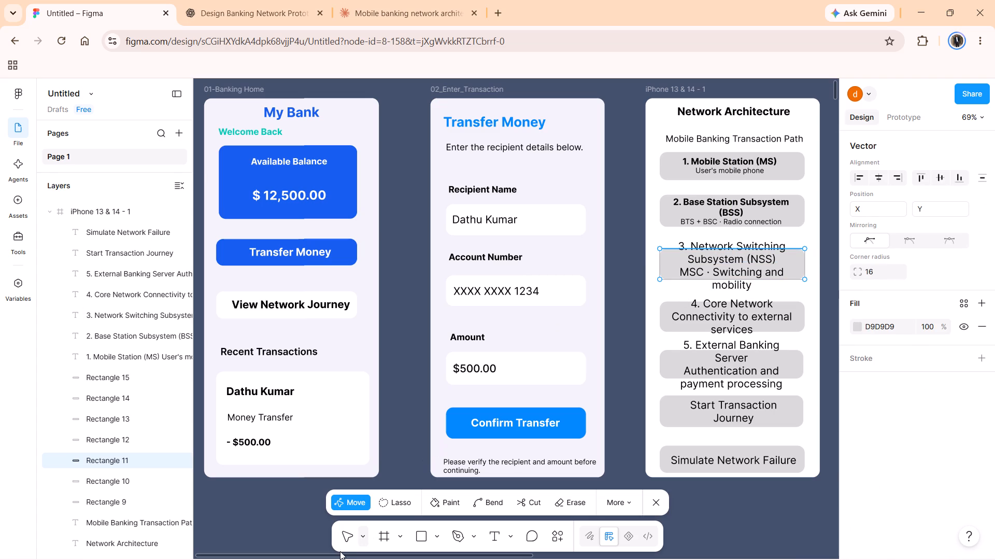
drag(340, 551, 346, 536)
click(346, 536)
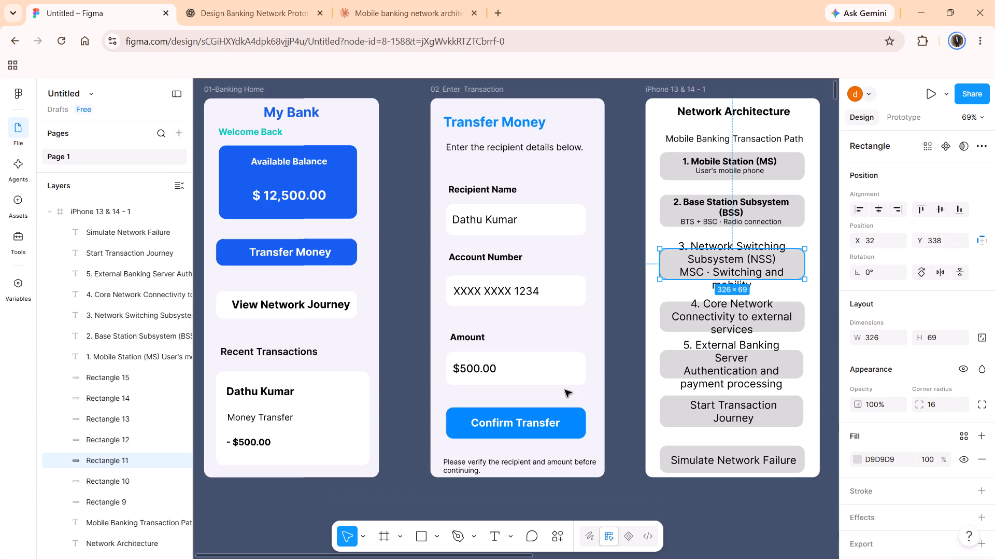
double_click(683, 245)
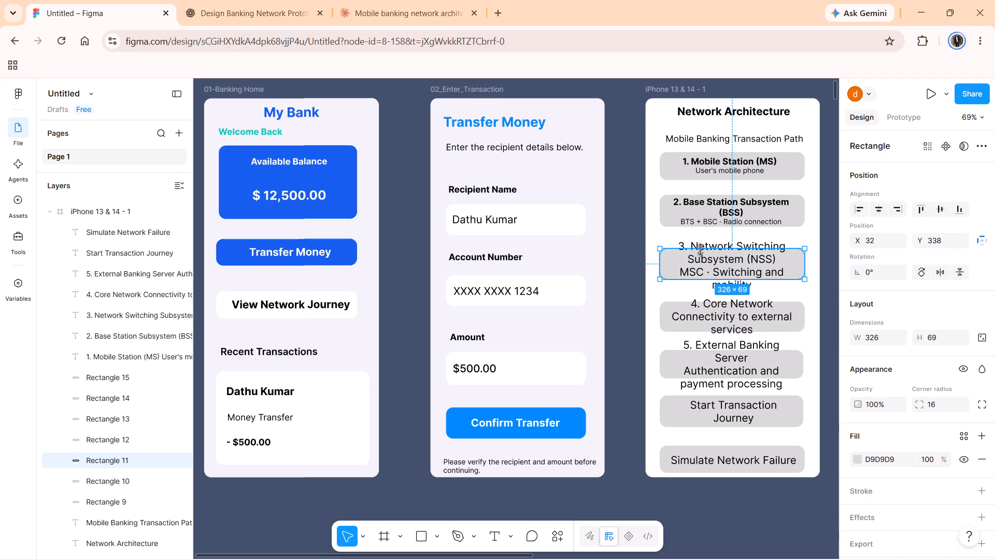
Set the "3. Network Switching Subsystem (NSS)" heading in the third rectangle to Bold, size 20.
click(706, 257)
click(706, 257)
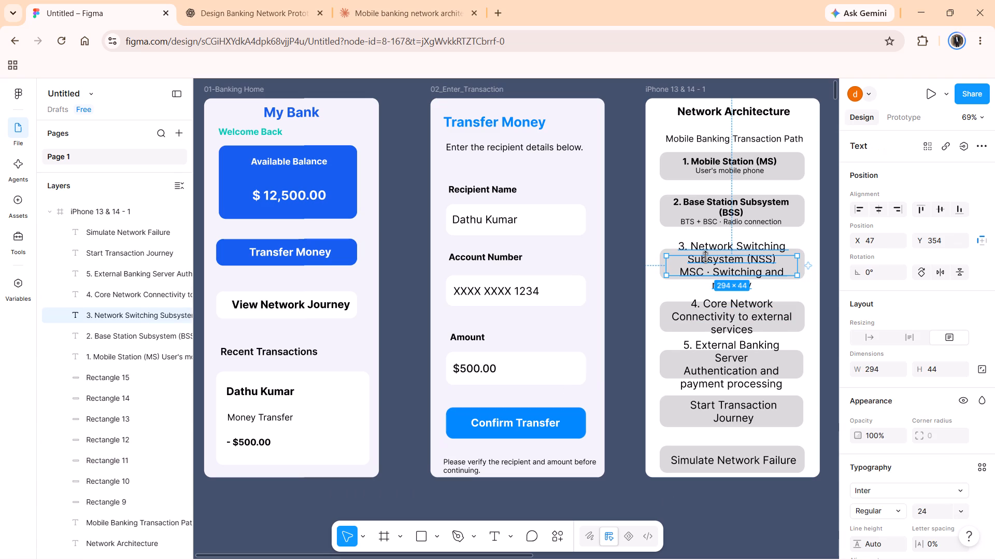
triple_click(706, 257)
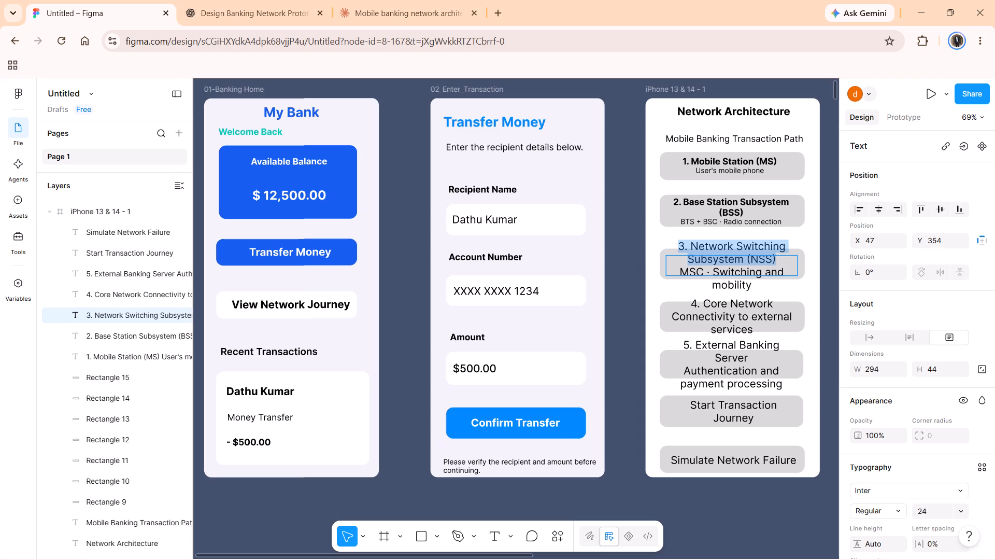
click(883, 514)
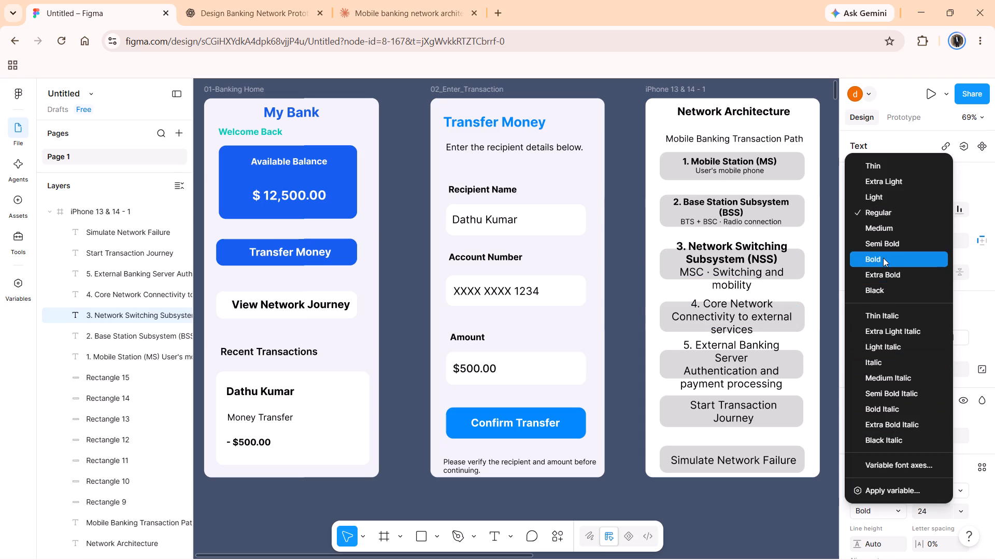
click(883, 258)
click(932, 512)
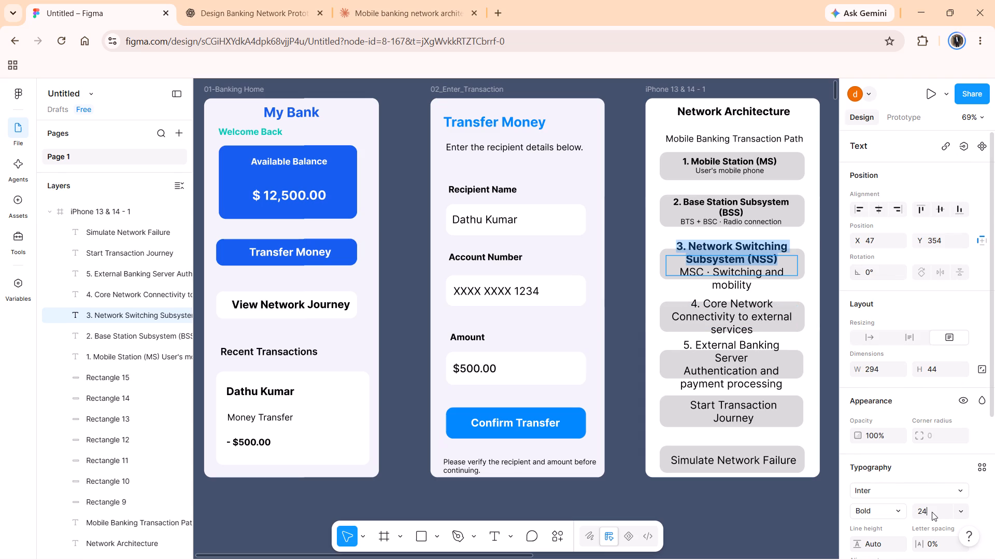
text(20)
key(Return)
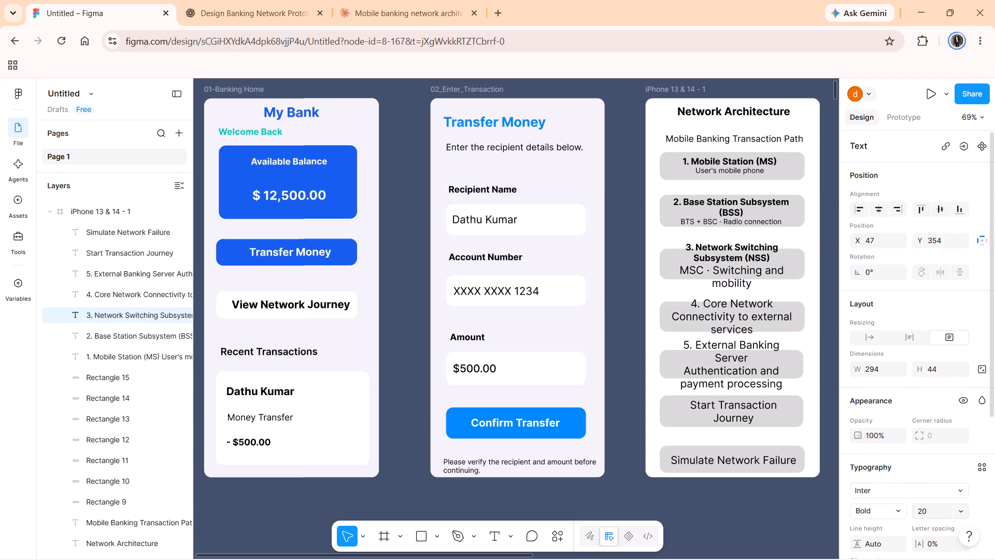
click(744, 281)
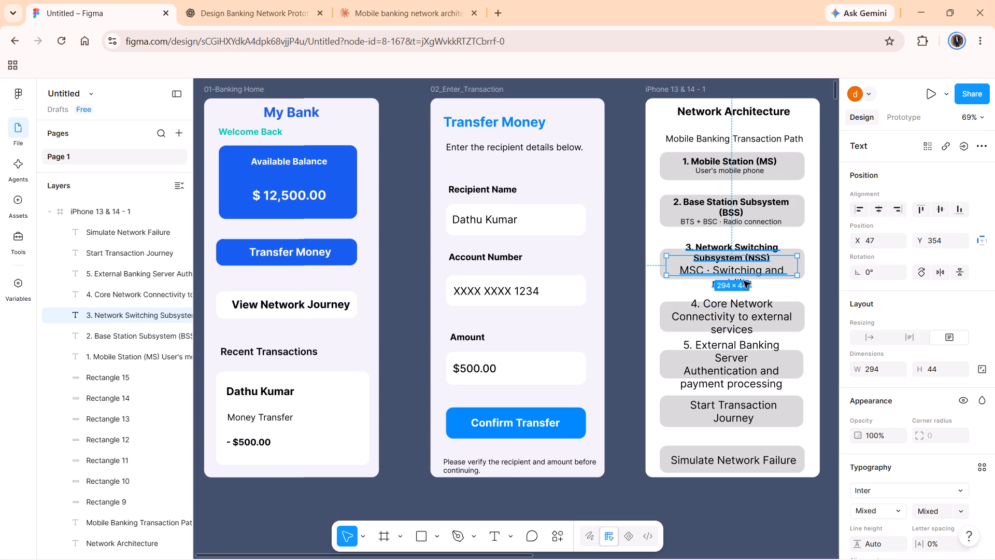
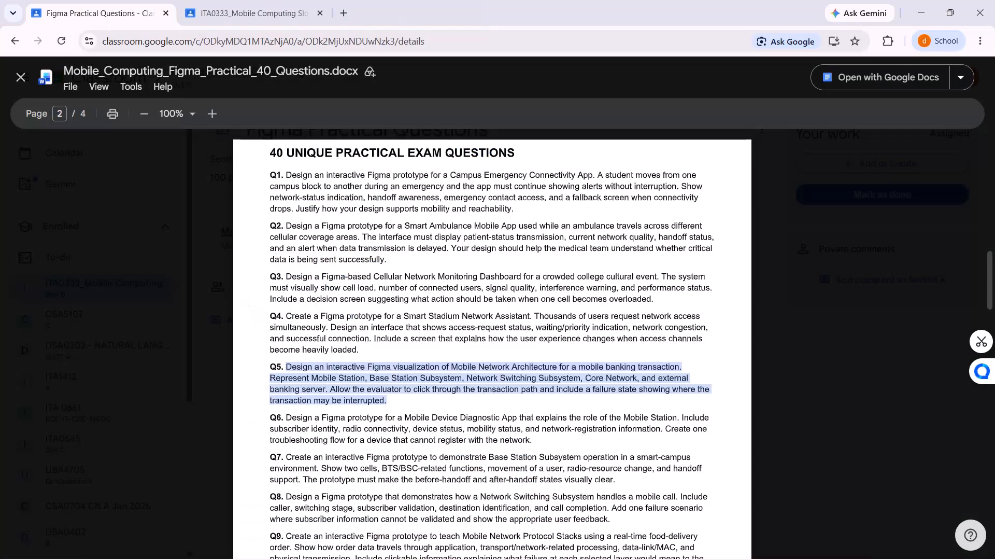
In Google Classroom, go back to the ITA0333_Mobile Computing stream and reopen the question document attached to the Figma Practical Questions assignment.
click(129, 229)
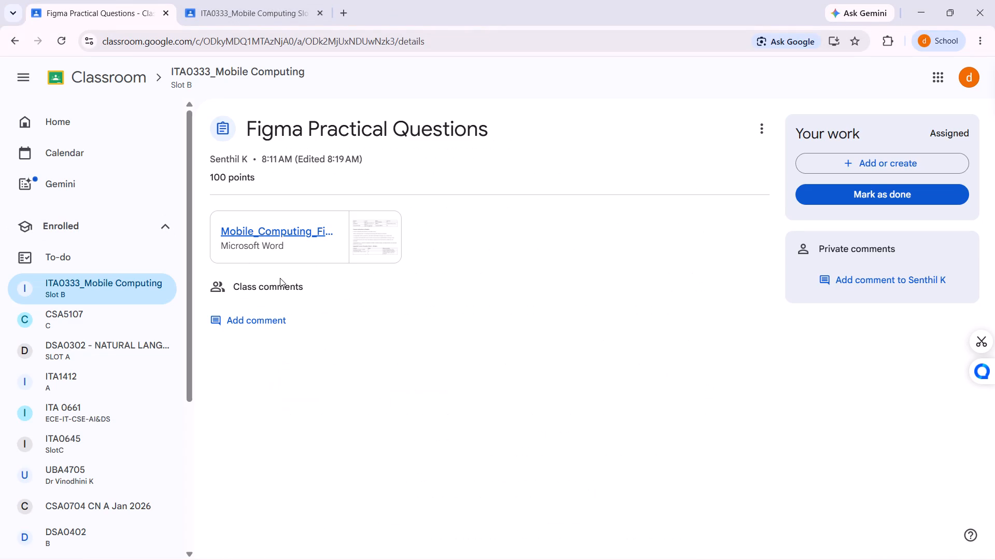
click(10, 39)
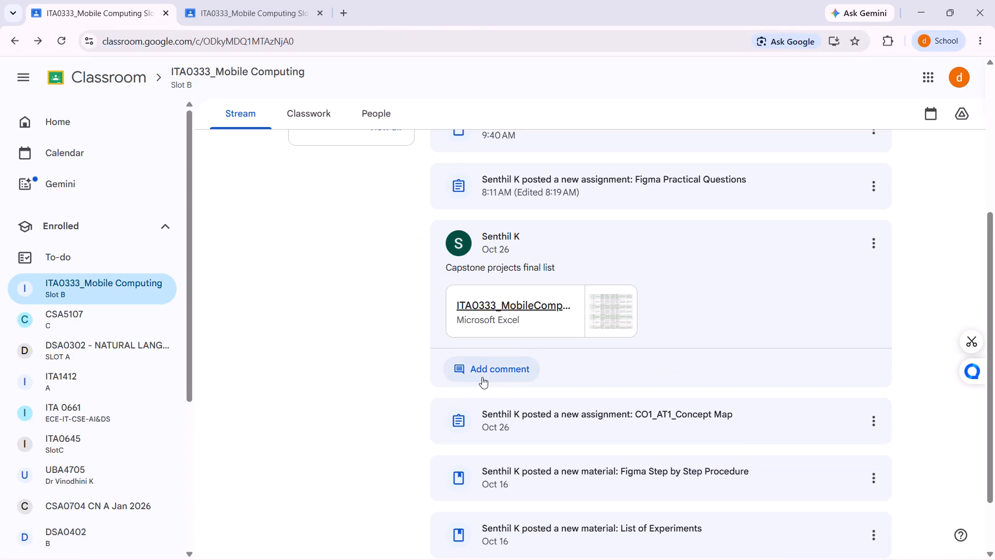
scroll(482, 377, up, 1)
scroll(482, 377, down, 1)
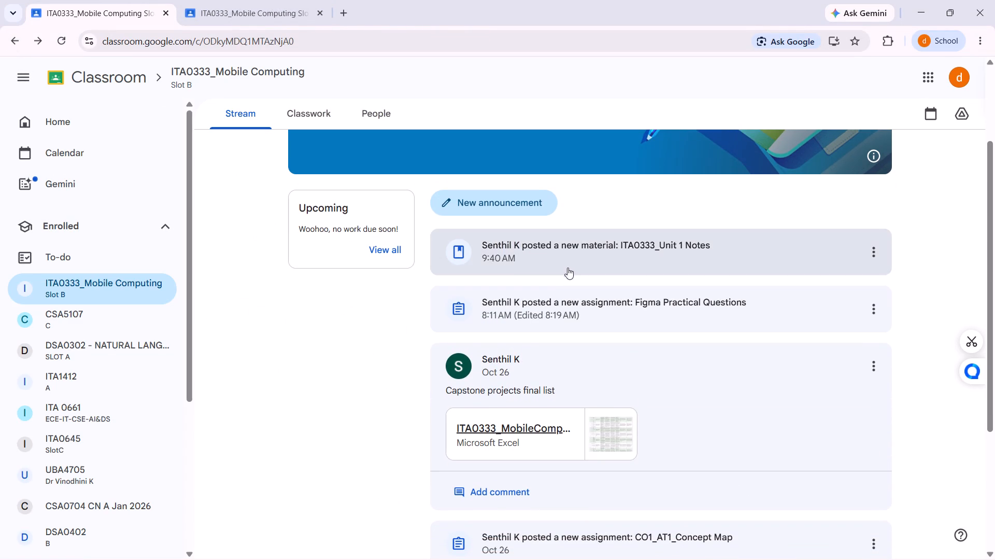
scroll(563, 309, down, 1)
click(570, 290)
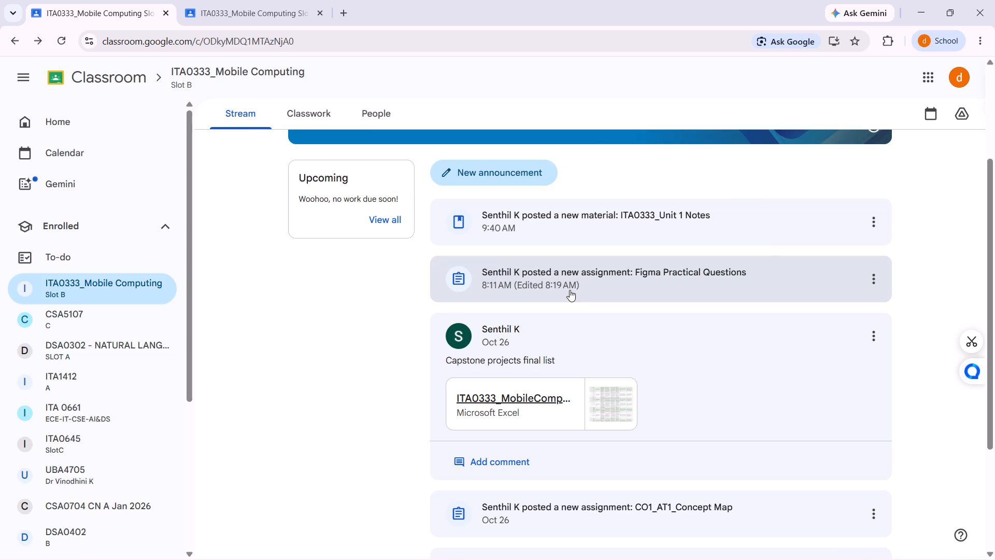
click(285, 224)
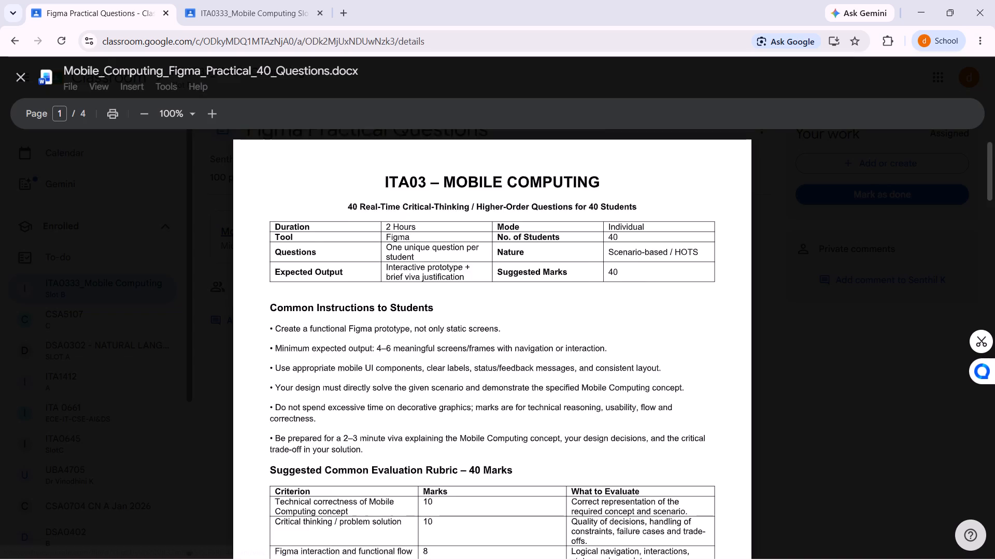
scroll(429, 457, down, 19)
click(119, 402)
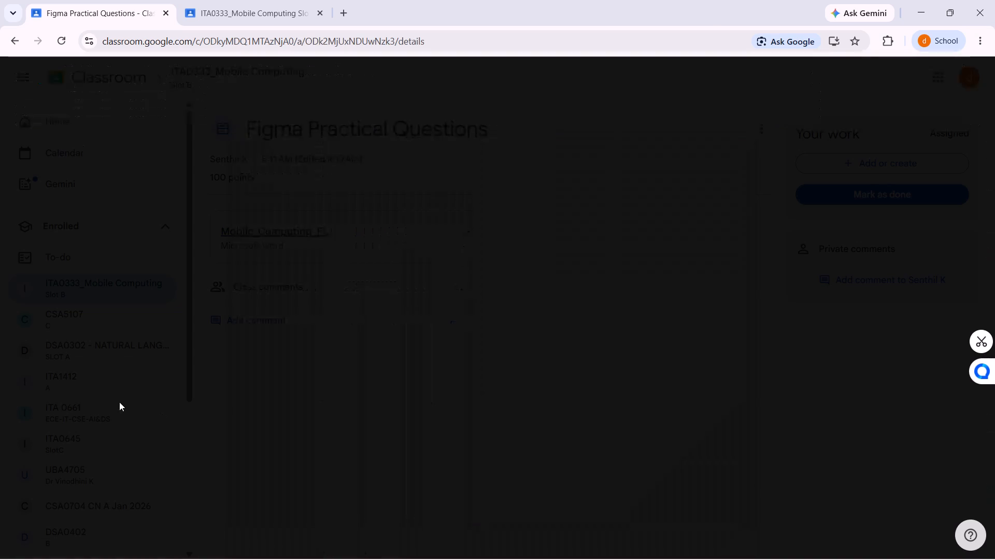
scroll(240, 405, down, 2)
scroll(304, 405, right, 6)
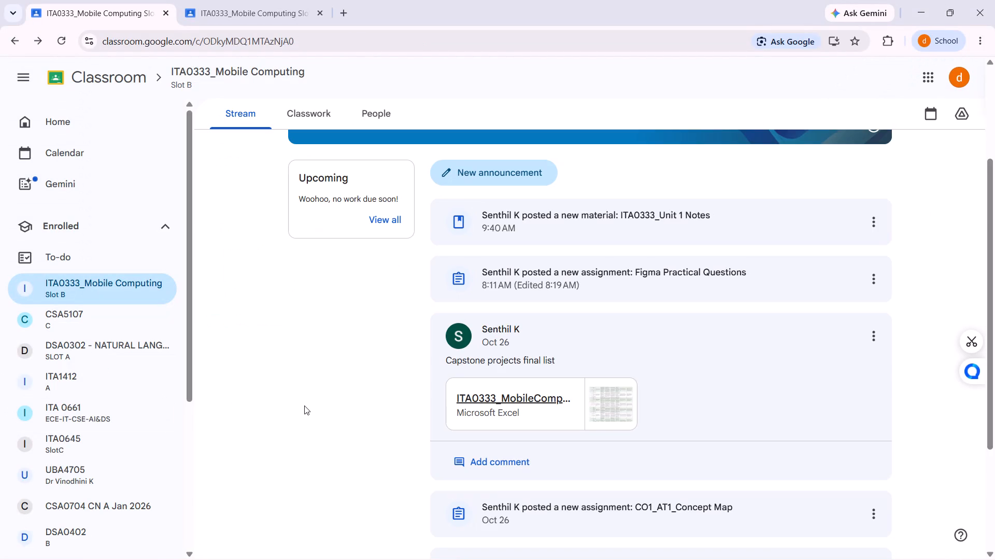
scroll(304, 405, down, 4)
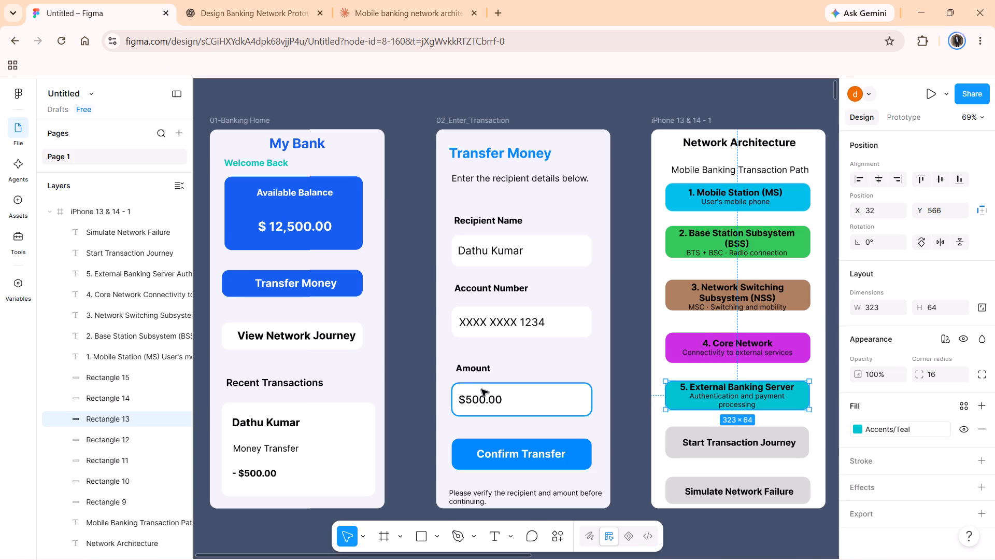
Fill the "Start Transaction Journey" rectangle on the Network Architecture frame with the Accents/Indigo library colour.
click(675, 454)
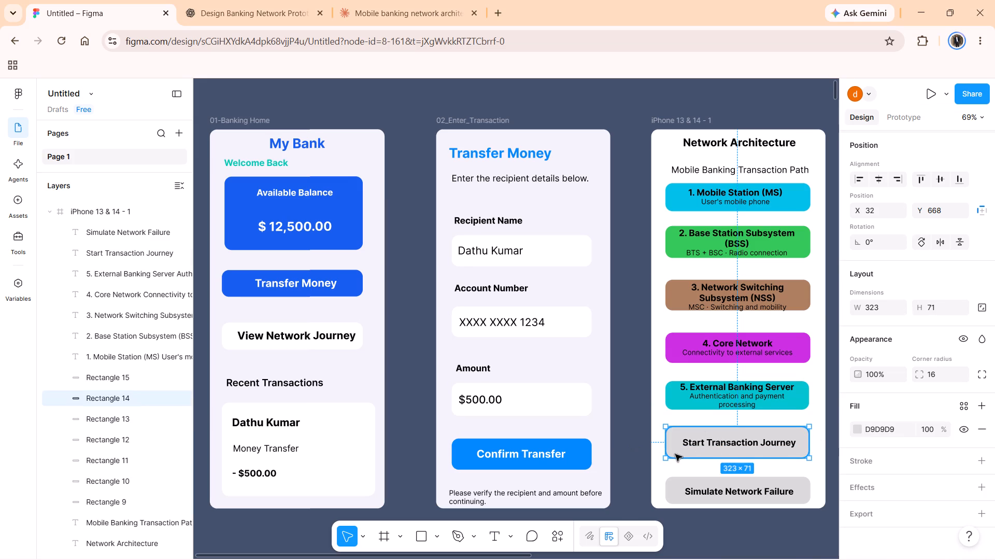
click(885, 432)
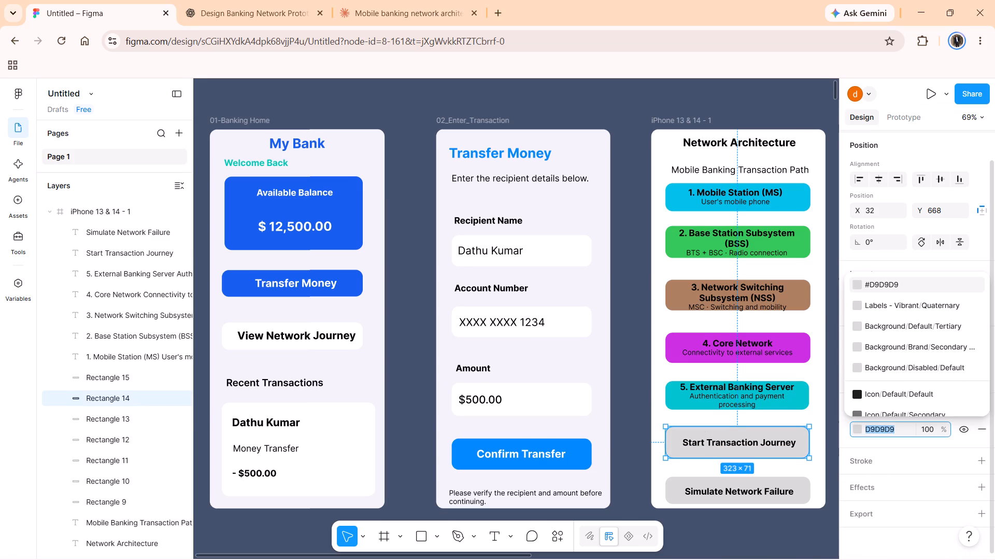
scroll(899, 349, down, 5)
click(882, 403)
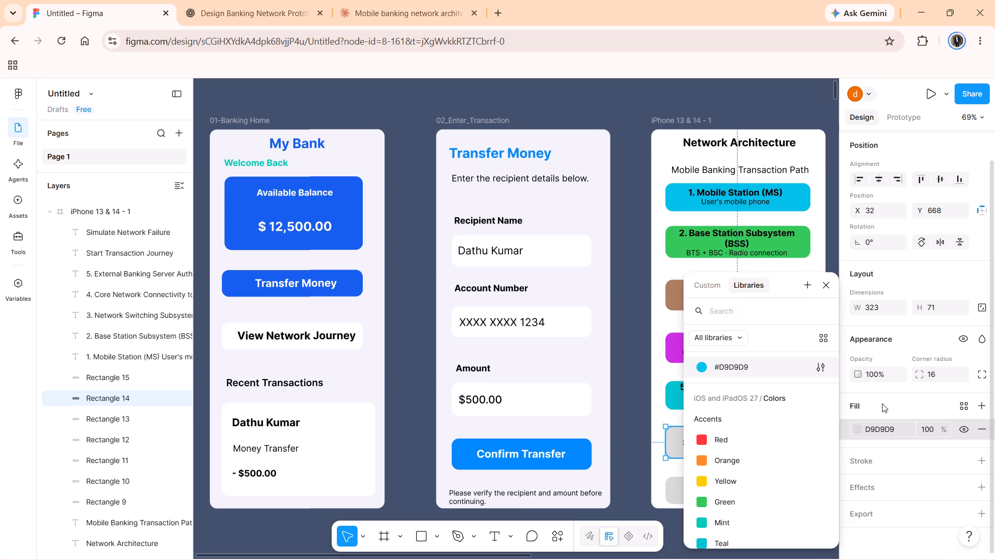
scroll(728, 471, down, 2)
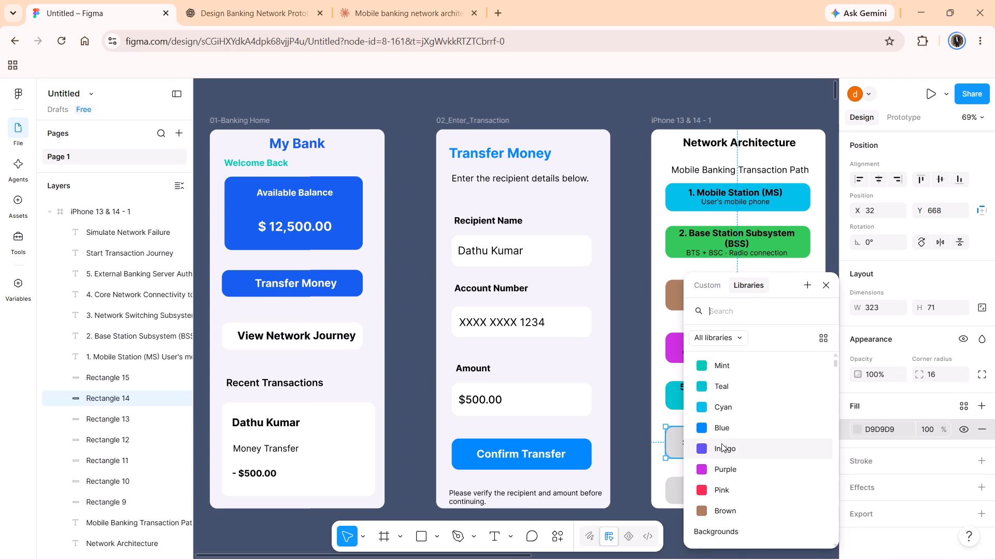
click(721, 443)
Fill the "Simulate Network Failure" rectangle with the Backgrounds/Primary library colour.
click(680, 492)
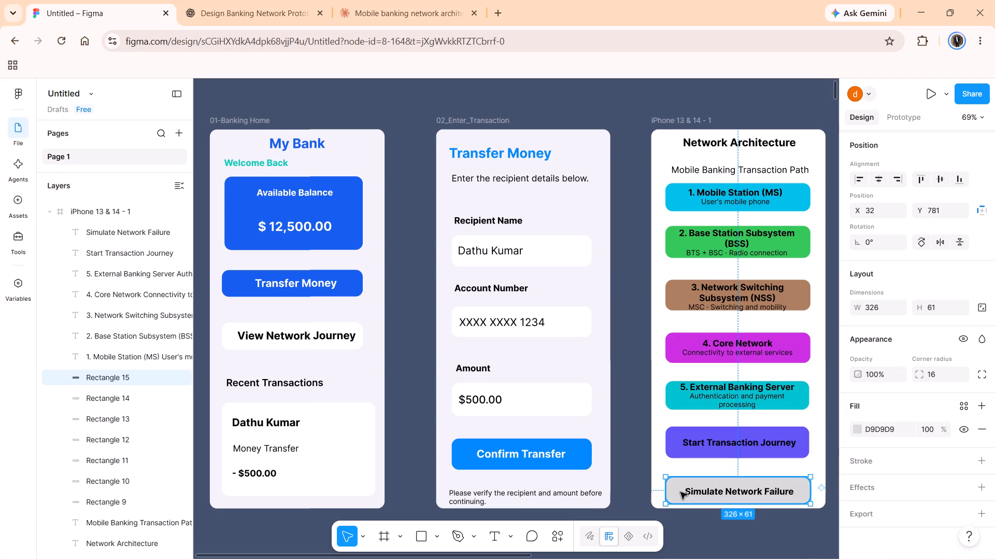
click(878, 427)
scroll(887, 359, down, 6)
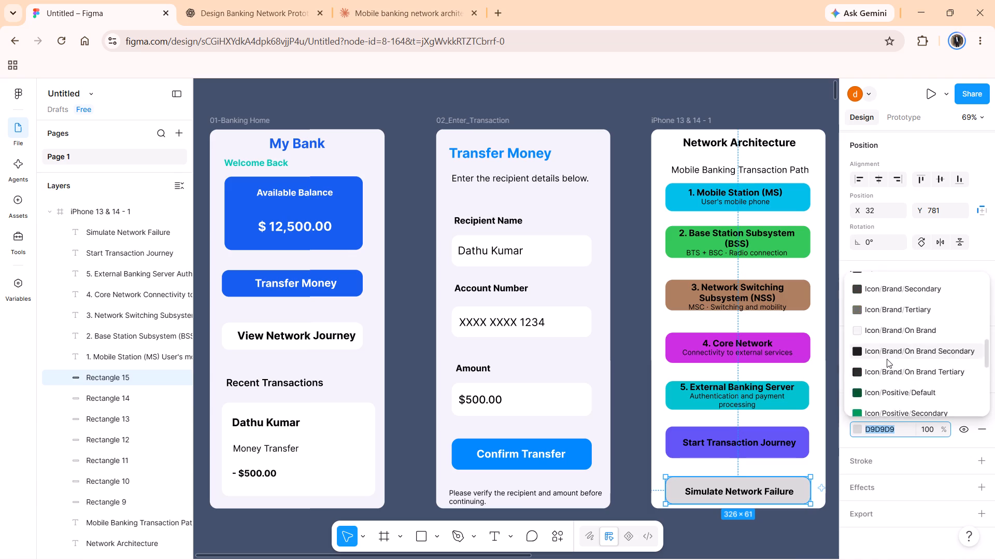
click(883, 407)
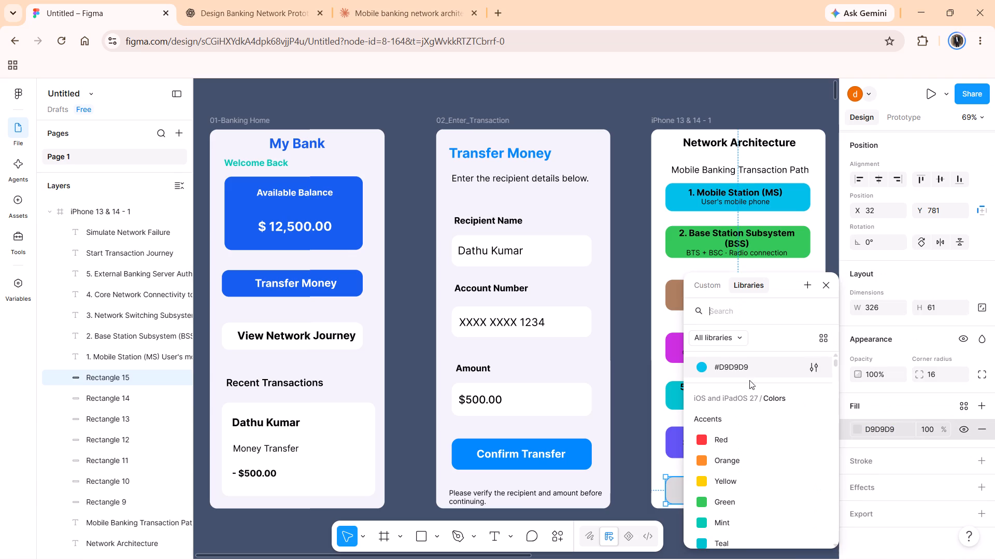
scroll(741, 376, down, 4)
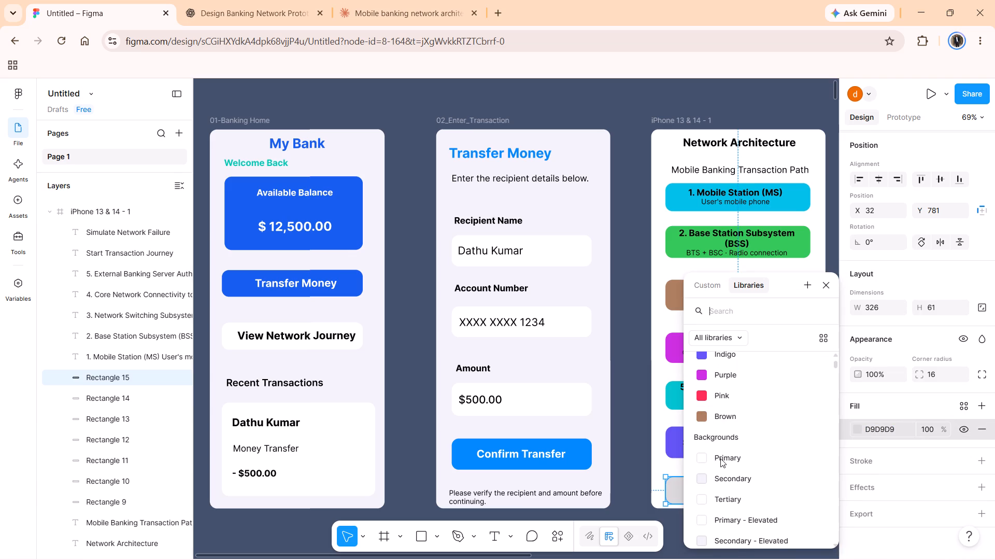
click(720, 458)
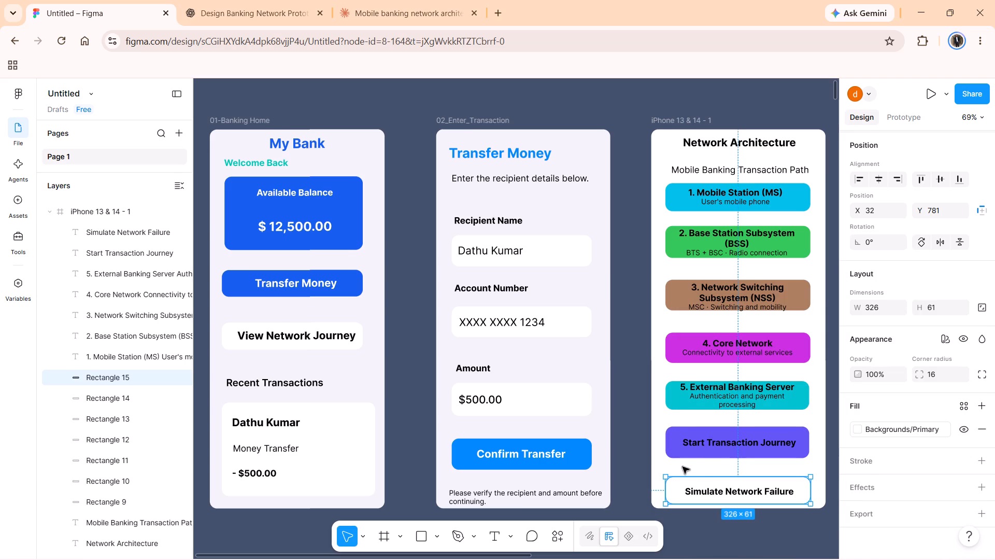
click(659, 466)
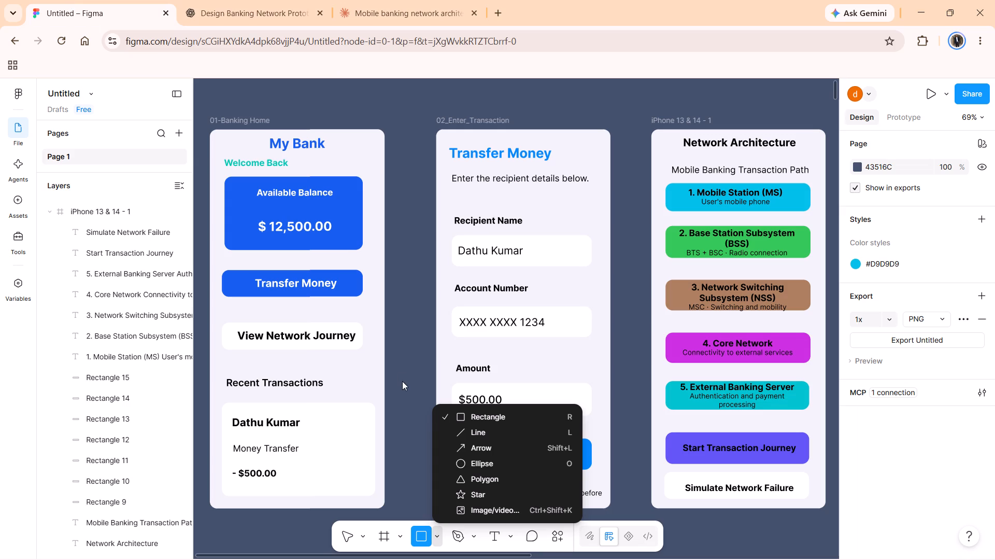
click(470, 444)
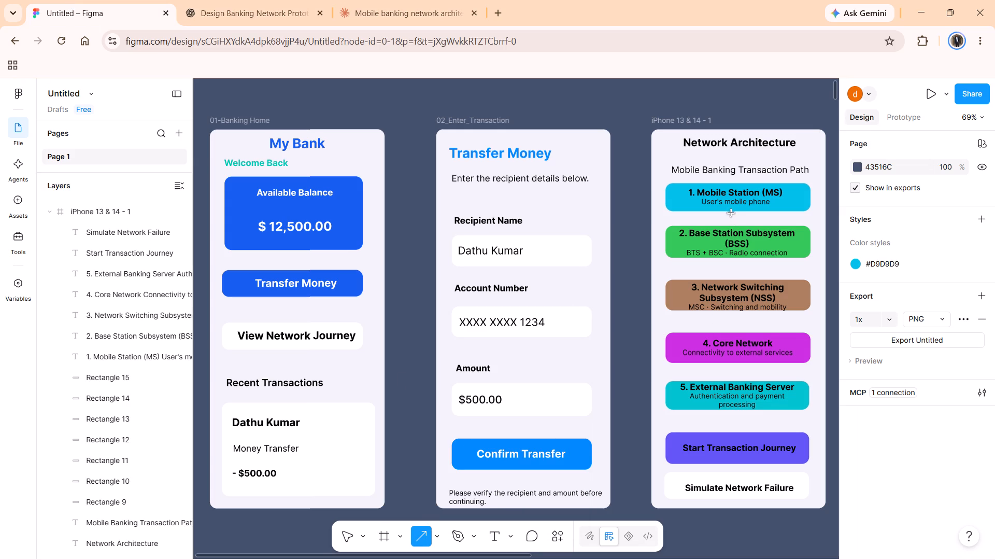
drag(731, 213, 735, 223)
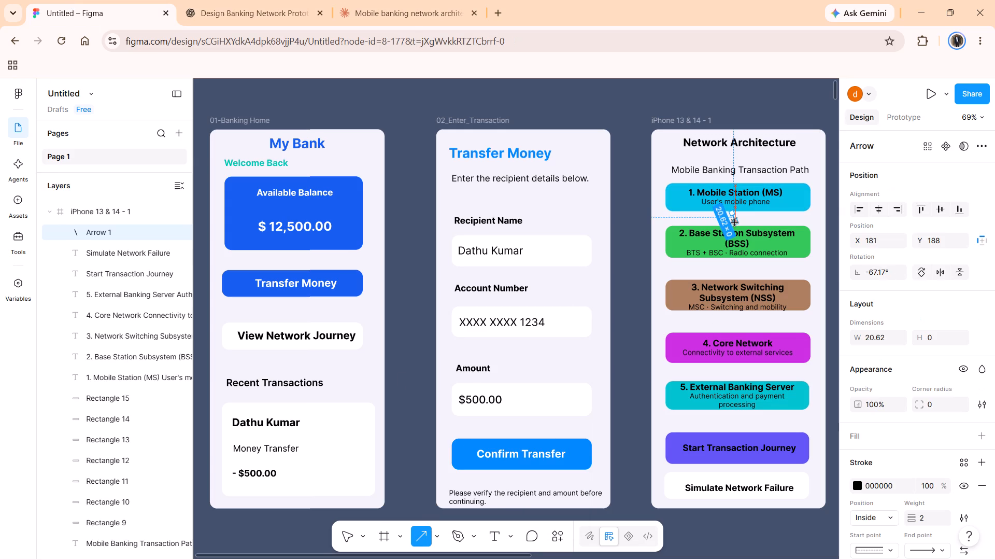
drag(735, 223, 732, 222)
Straighten the arrow between the Mobile Station and Base Station Subsystem rectangles so it points vertically down.
drag(732, 222, 731, 222)
click(731, 282)
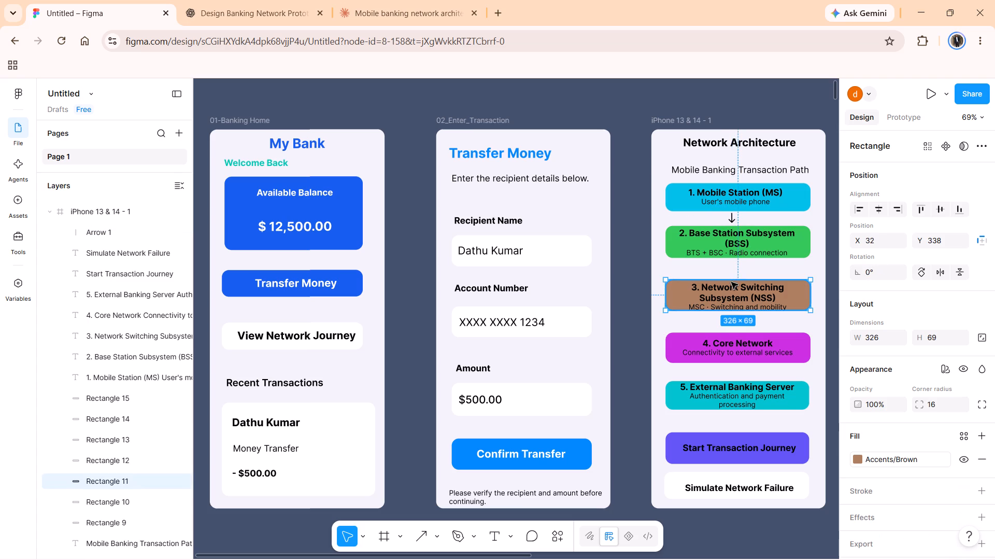
Draw a downward arrow about 35 px long between the Base Station Subsystem and Network Switching Subsystem rectangles.
click(441, 538)
click(505, 442)
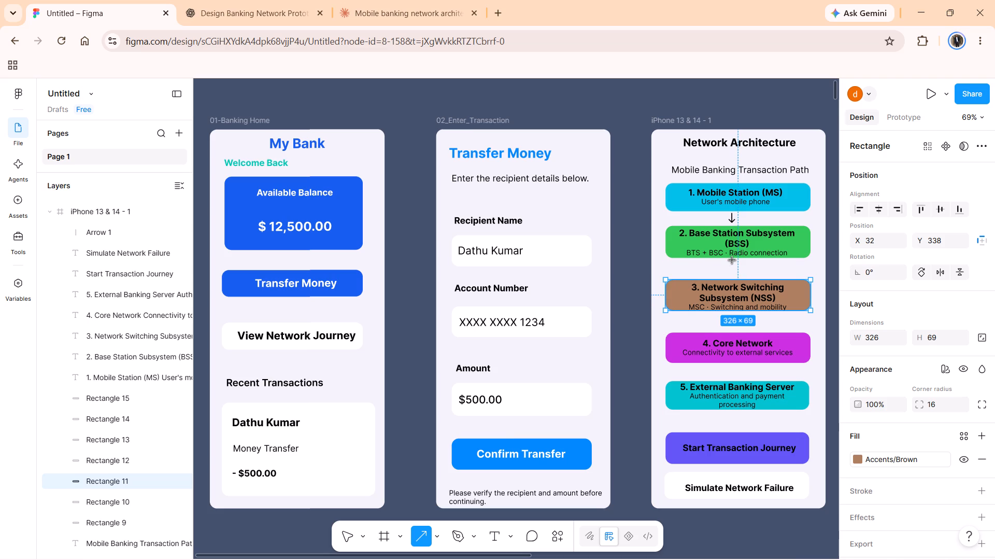
drag(732, 260, 733, 276)
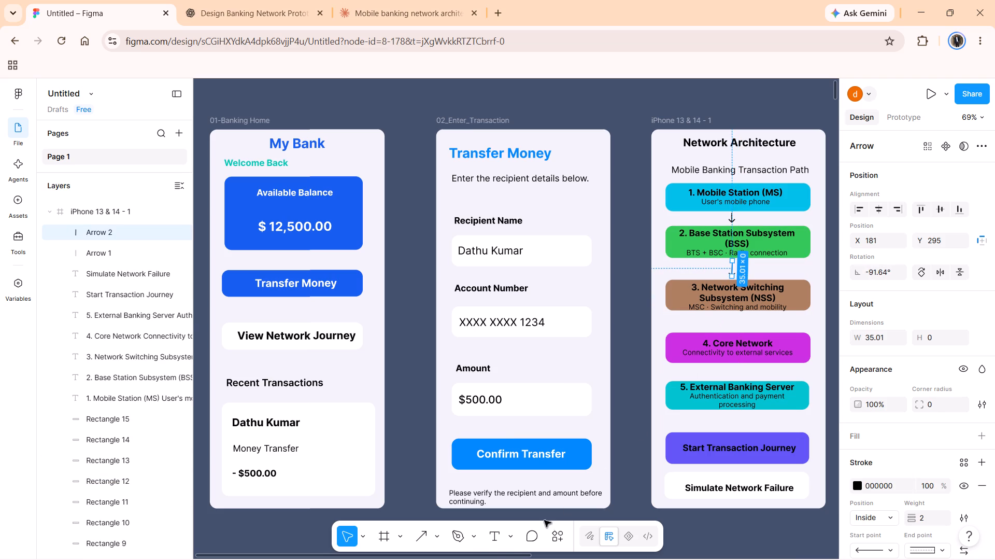
Draw a near-vertical downward arrow about 35 px long between the Network Switching Subsystem and Core Network rectangles.
click(439, 533)
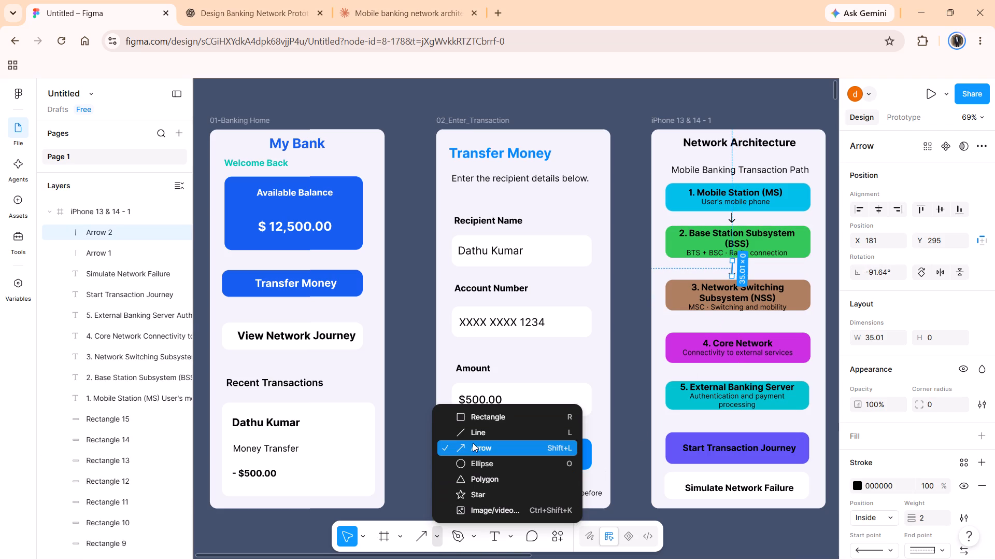
click(473, 443)
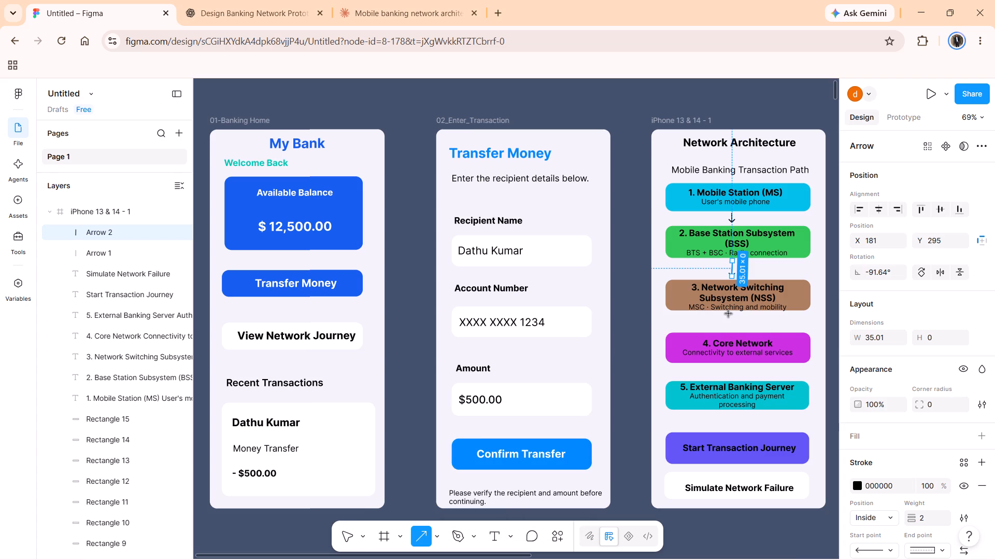
drag(729, 314, 734, 327)
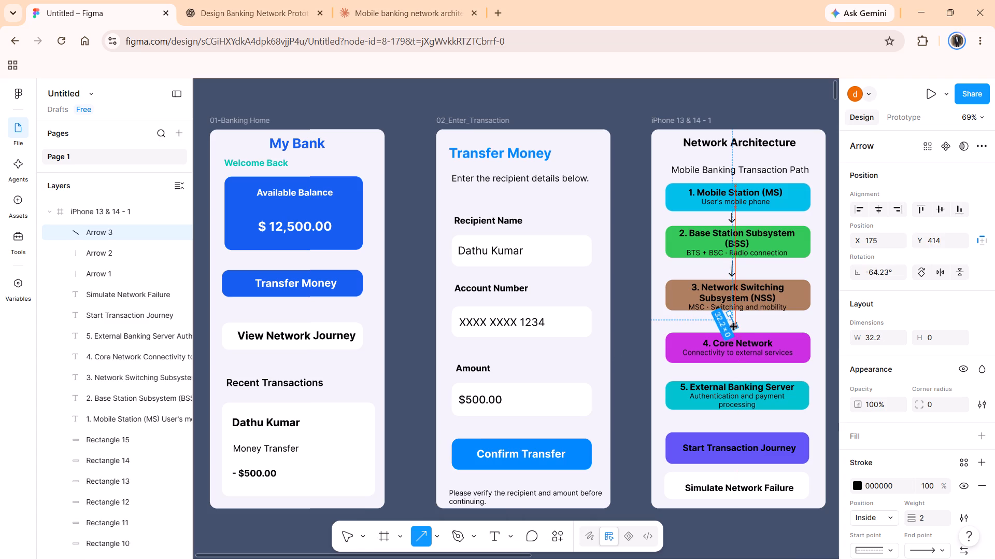
drag(734, 327, 729, 327)
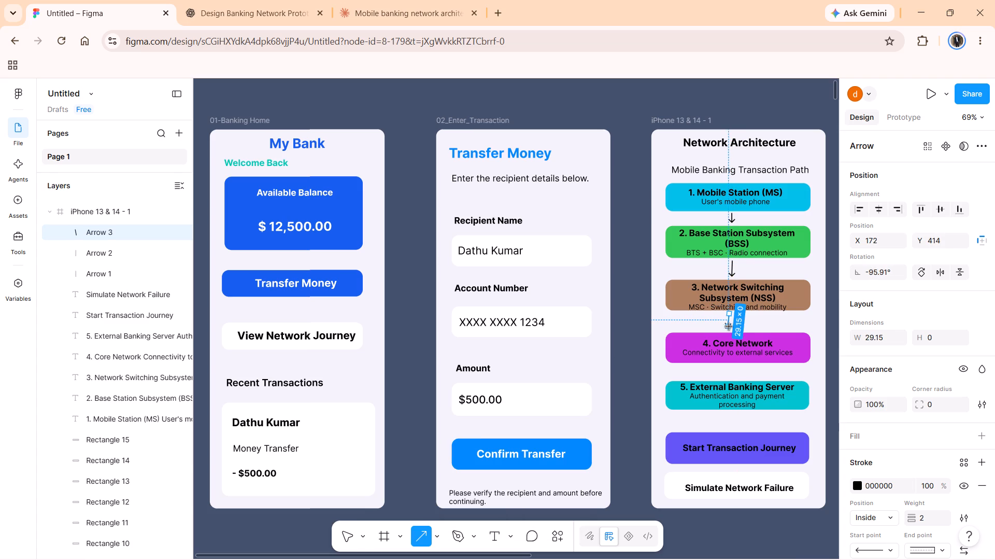
drag(729, 327, 728, 329)
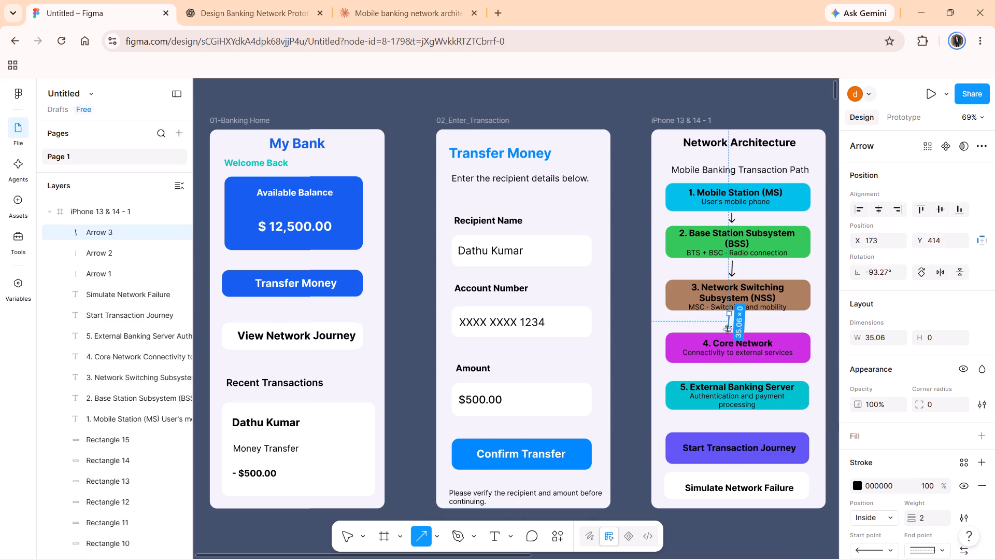
drag(728, 329, 729, 329)
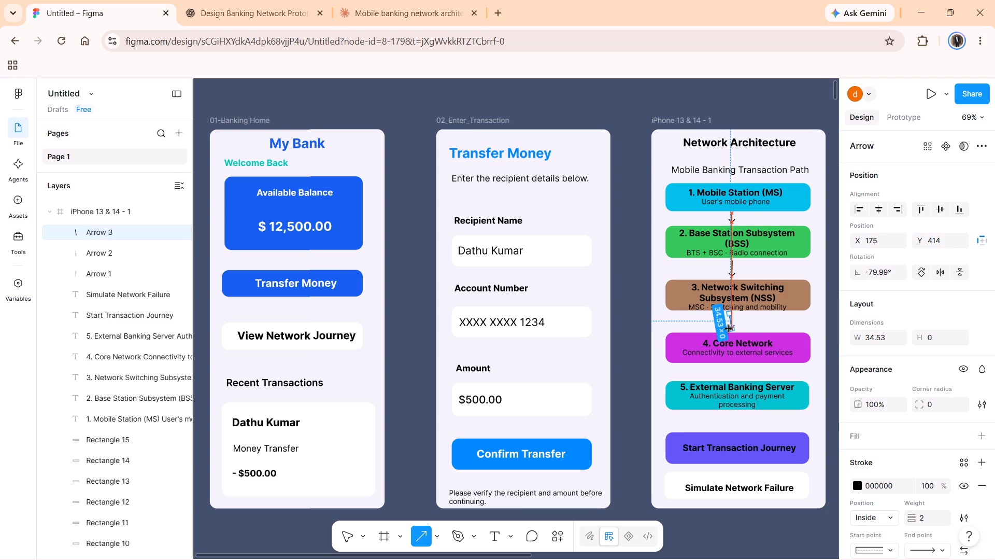
drag(729, 329, 728, 330)
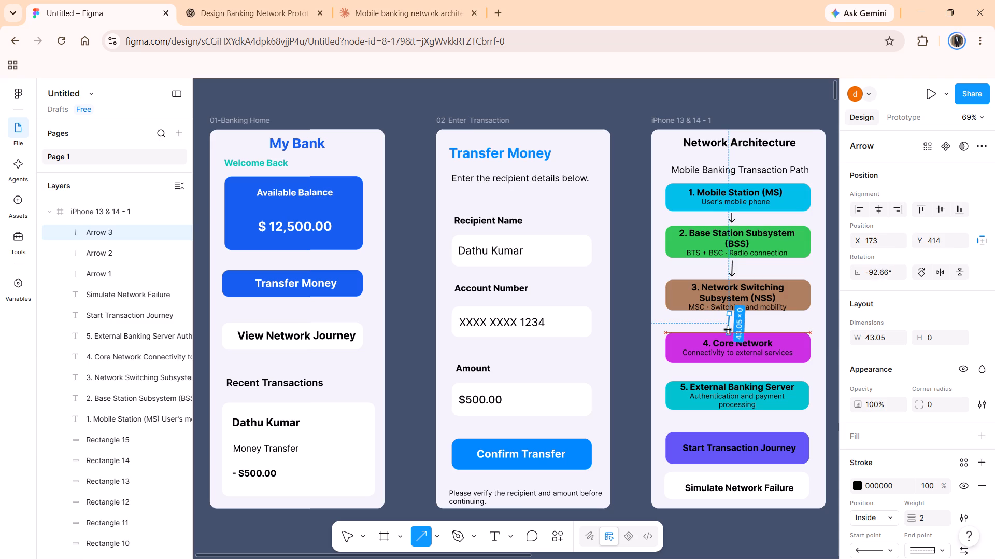
drag(728, 330, 728, 329)
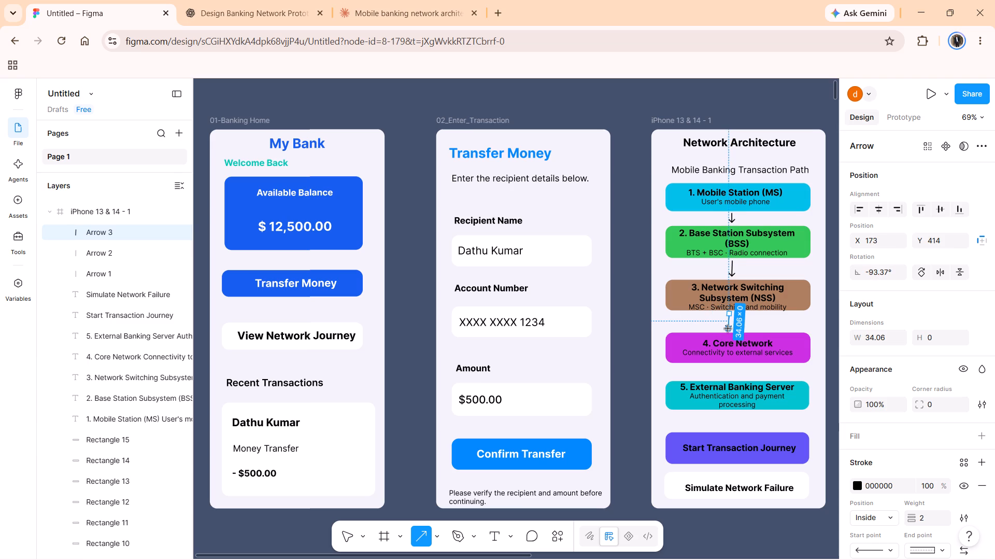
drag(728, 329, 728, 329)
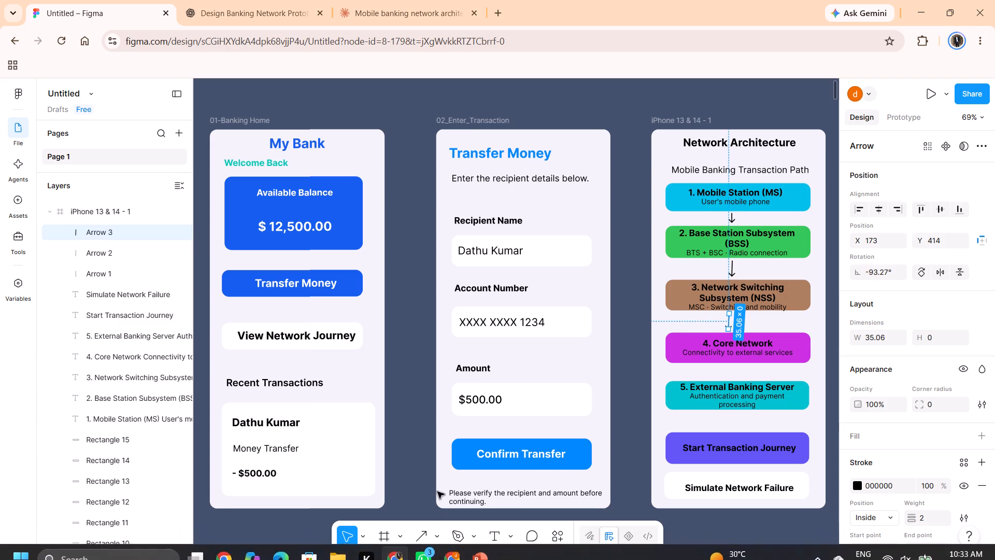
Draw a near-vertical downward arrow about 38 px long between the Core Network and External Banking Server rectangles.
click(437, 535)
click(474, 443)
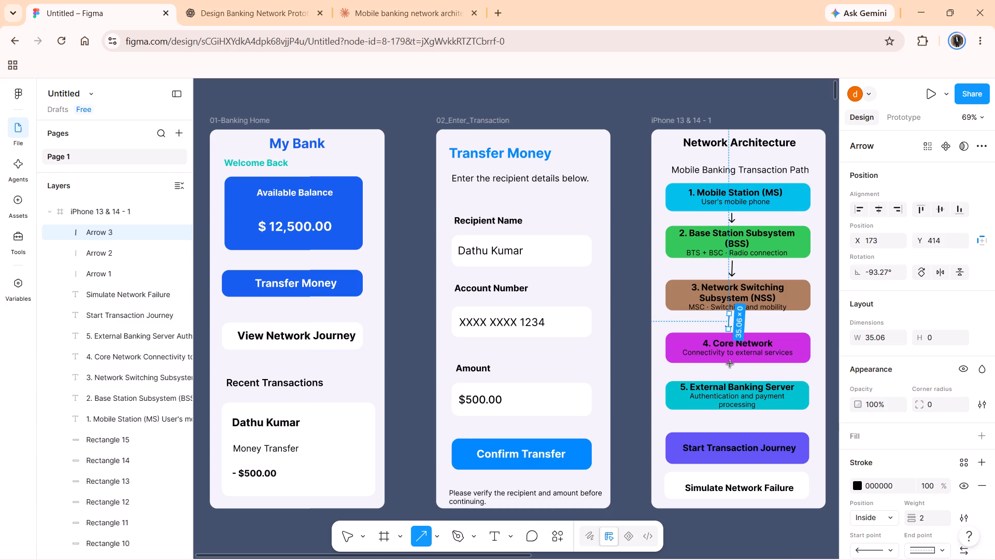
drag(731, 364, 733, 379)
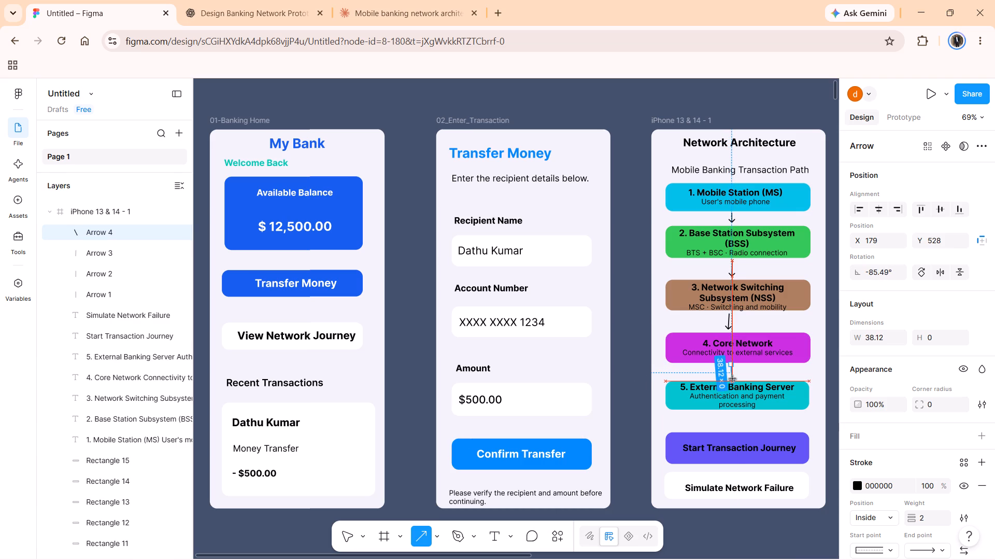
drag(733, 379, 733, 379)
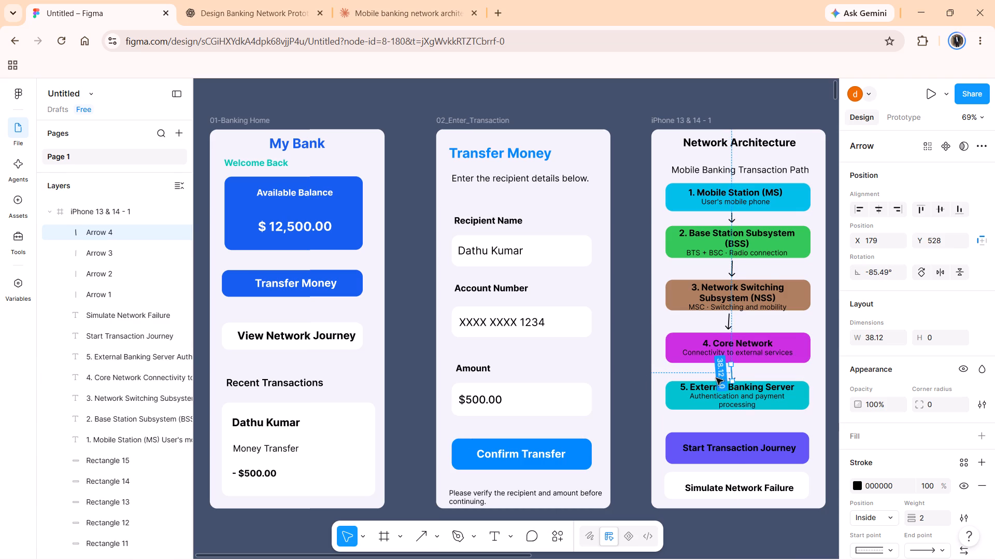
click(733, 382)
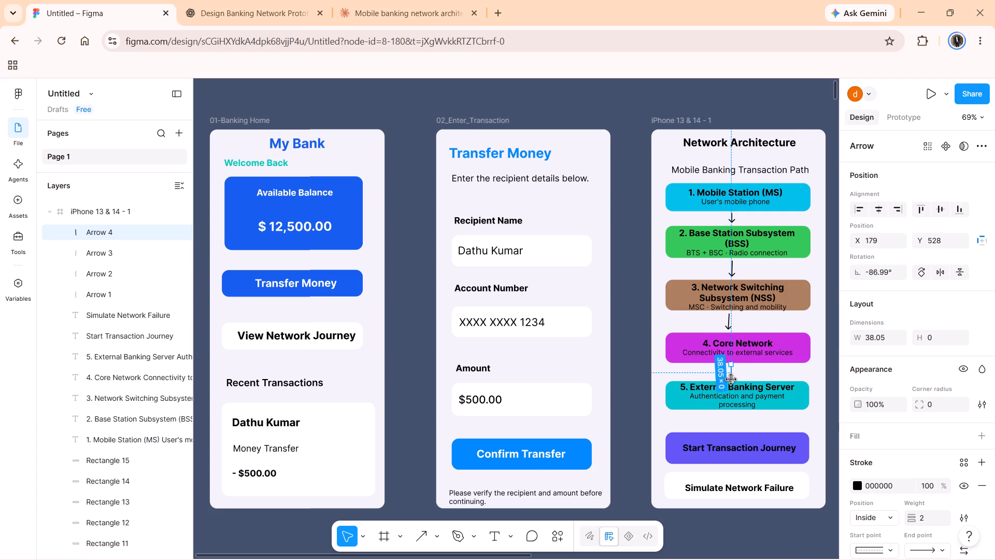
Adjust the arrow between Network Switching Subsystem and Core Network, extending it to about 43 px so its tip meets the Core Network rectangle.
click(726, 322)
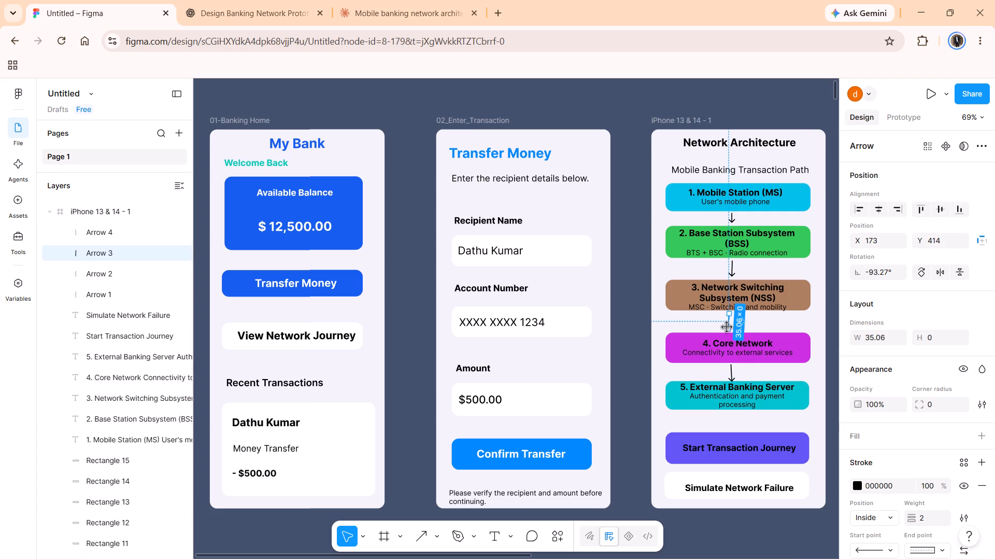
drag(730, 328, 731, 329)
drag(731, 329, 730, 331)
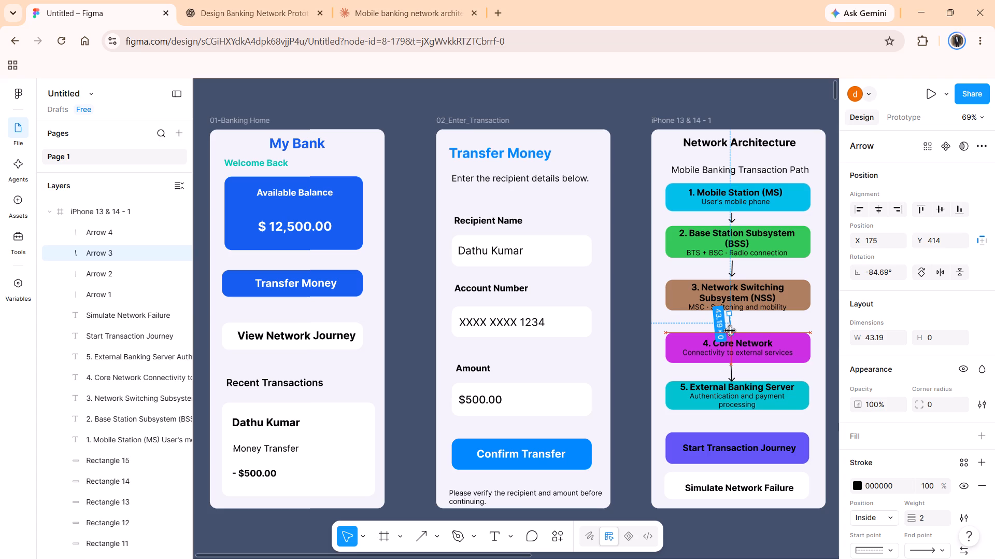
drag(730, 331, 727, 332)
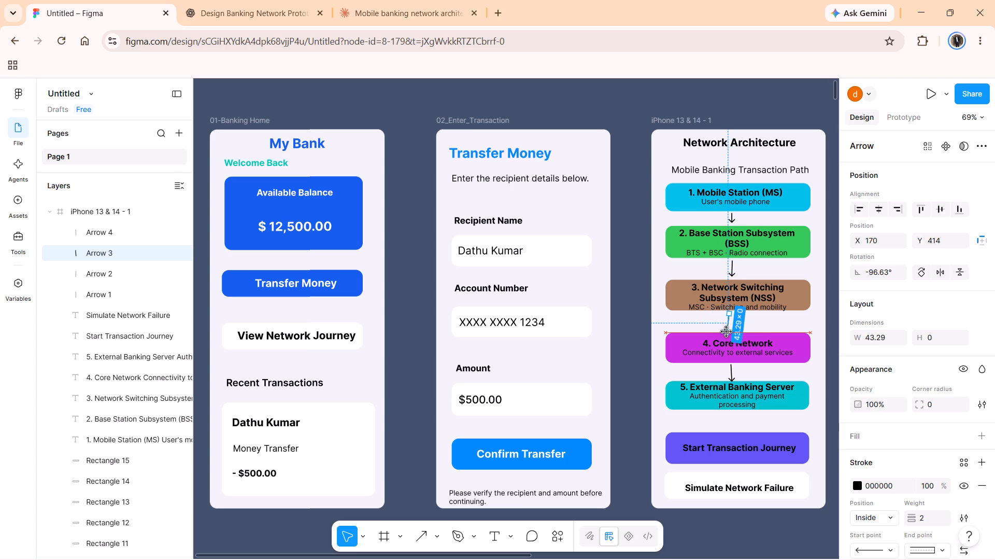
drag(727, 332, 728, 333)
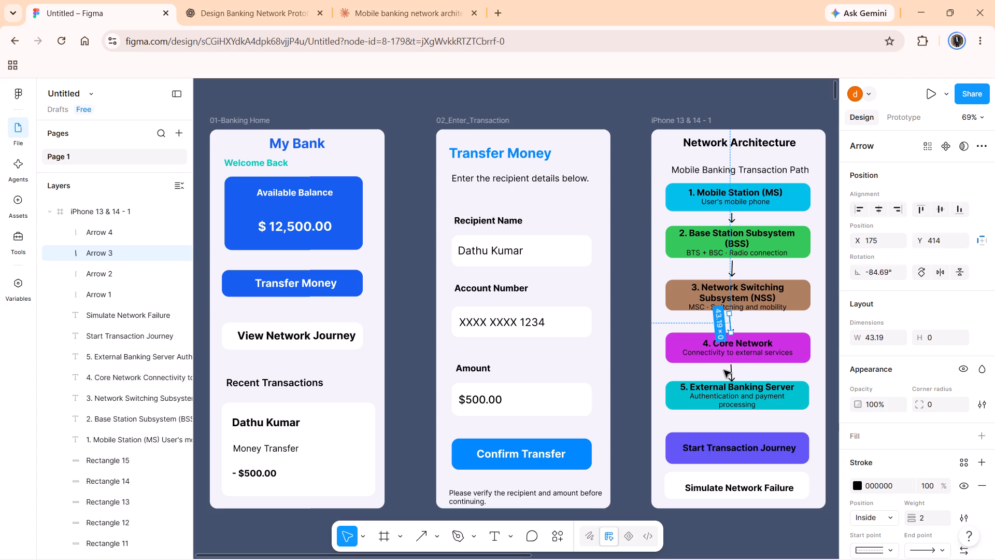
click(717, 414)
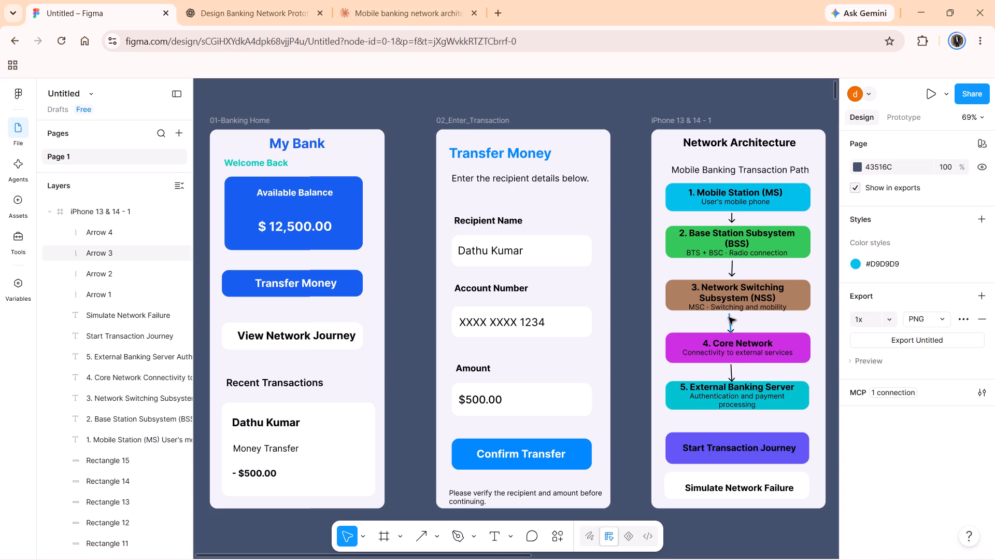
click(729, 317)
click(729, 313)
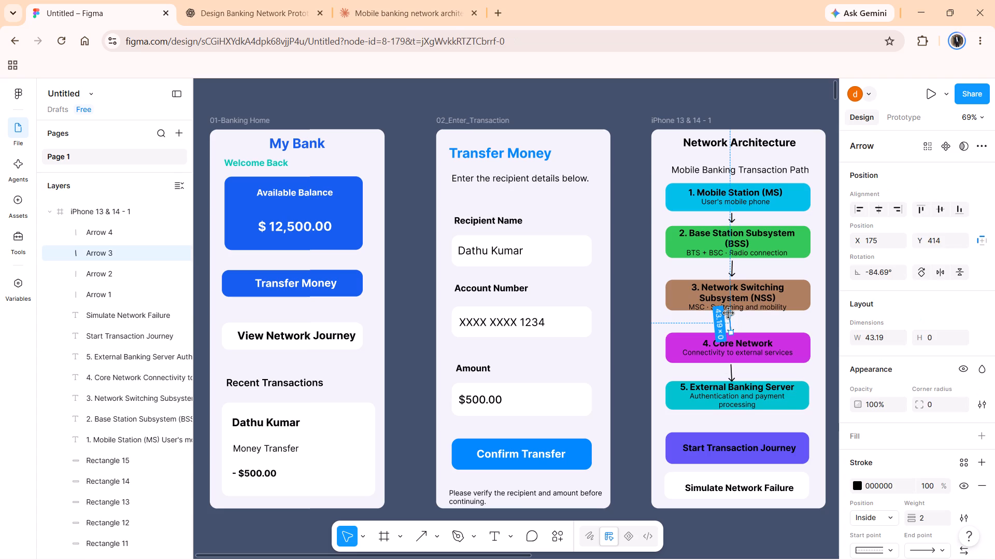
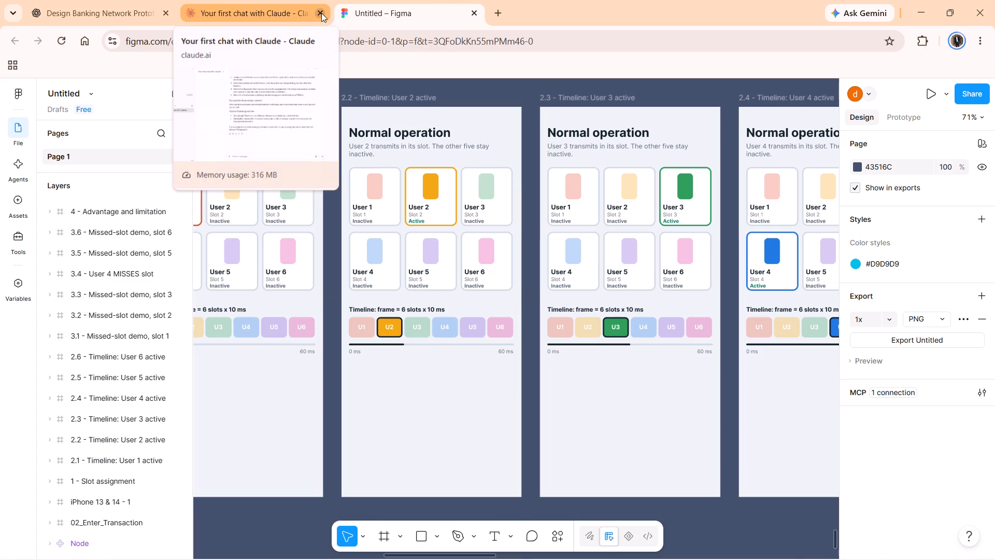
Close the "Your first chat with Claude" tab.
click(321, 13)
Examine the "1 - Slot assignment" frame and the timeline frames for Users 1 to 3 that follow it.
scroll(281, 275, right, 1)
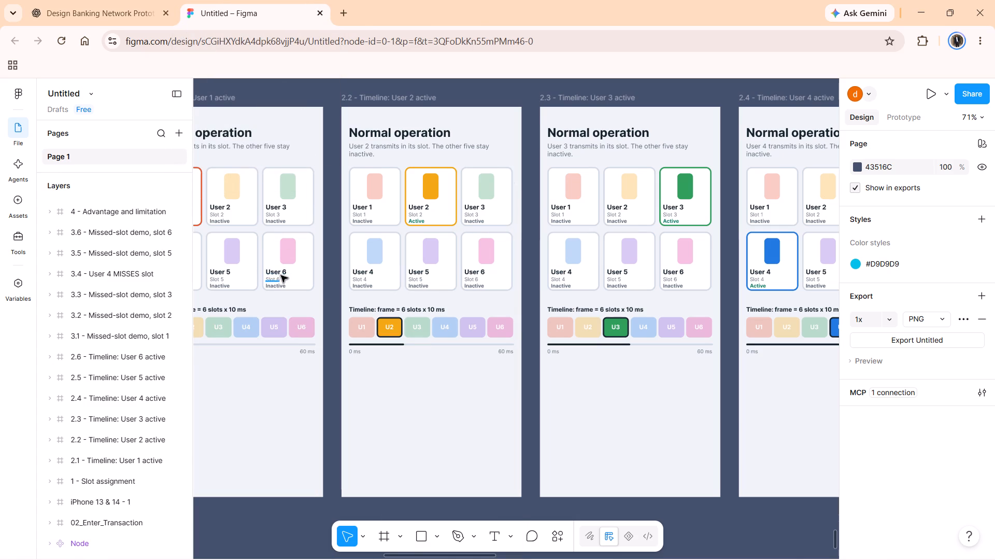
scroll(281, 275, right, 3)
scroll(281, 275, left, 3)
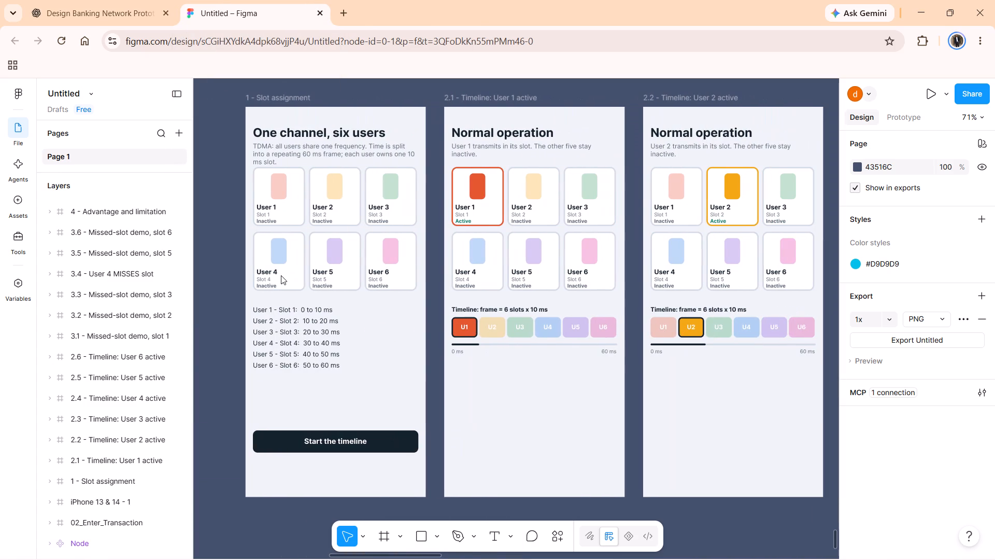
scroll(281, 275, left, 1)
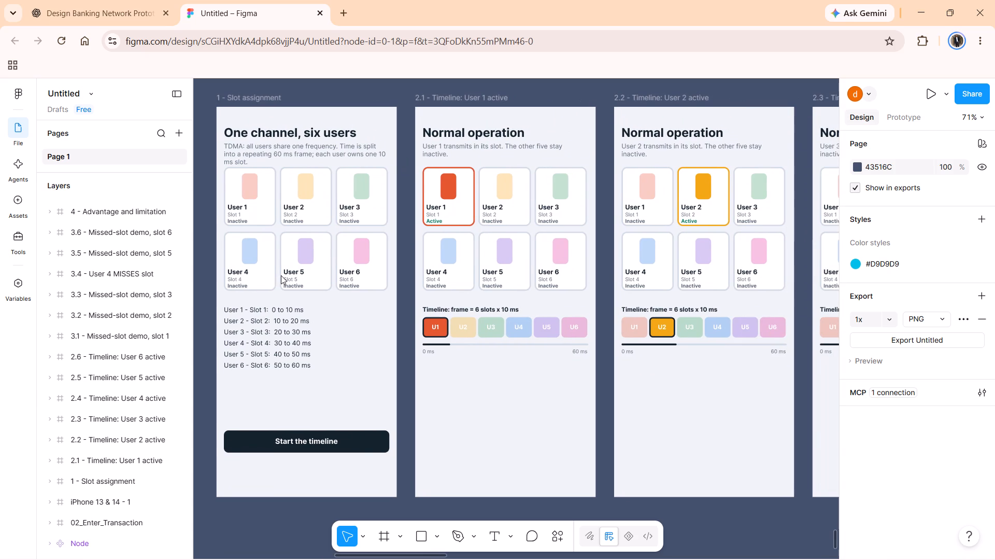
scroll(281, 275, left, 3)
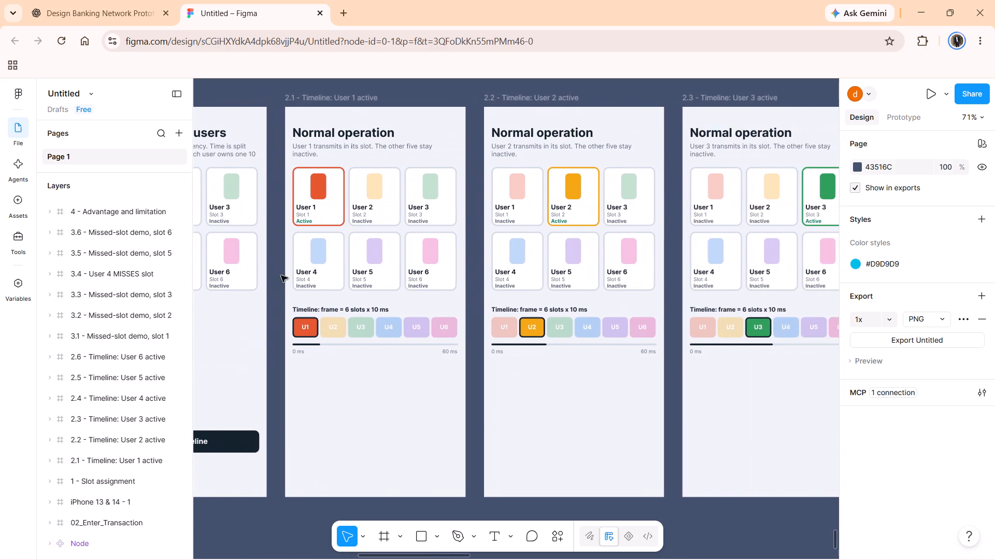
scroll(281, 275, right, 2)
scroll(281, 275, left, 1)
scroll(281, 275, right, 1)
scroll(281, 275, left, 1)
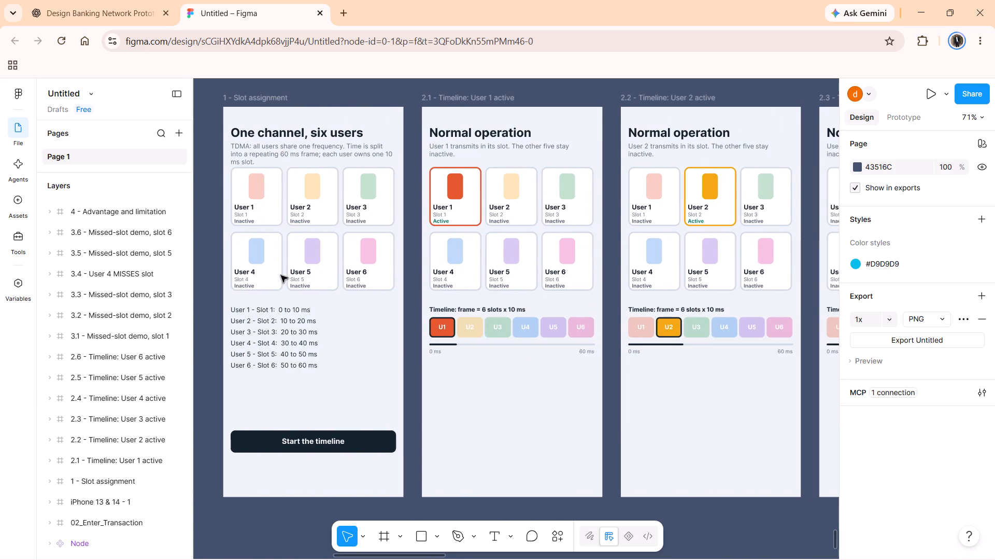
scroll(281, 275, left, 2)
scroll(281, 275, right, 1)
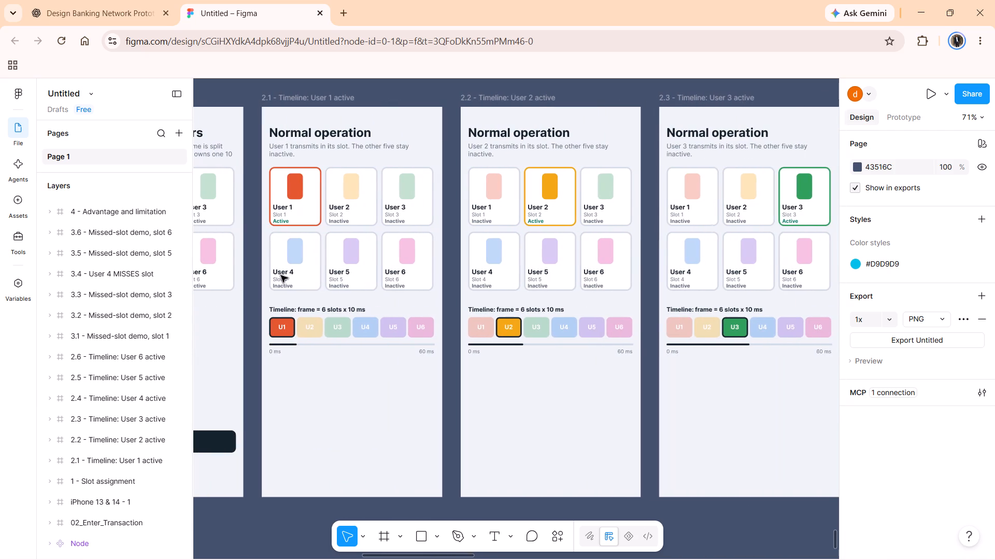
scroll(281, 275, left, 1)
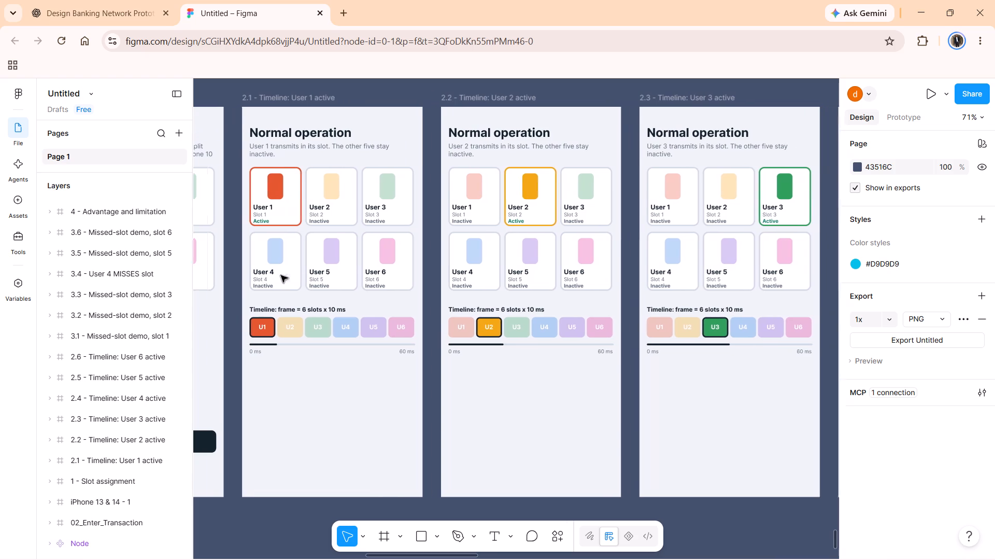
Examine the remaining timeline frames, the missed-slot frames and "4 - Advantage and limitation", and return to the slot assignment frame.
scroll(281, 275, left, 4)
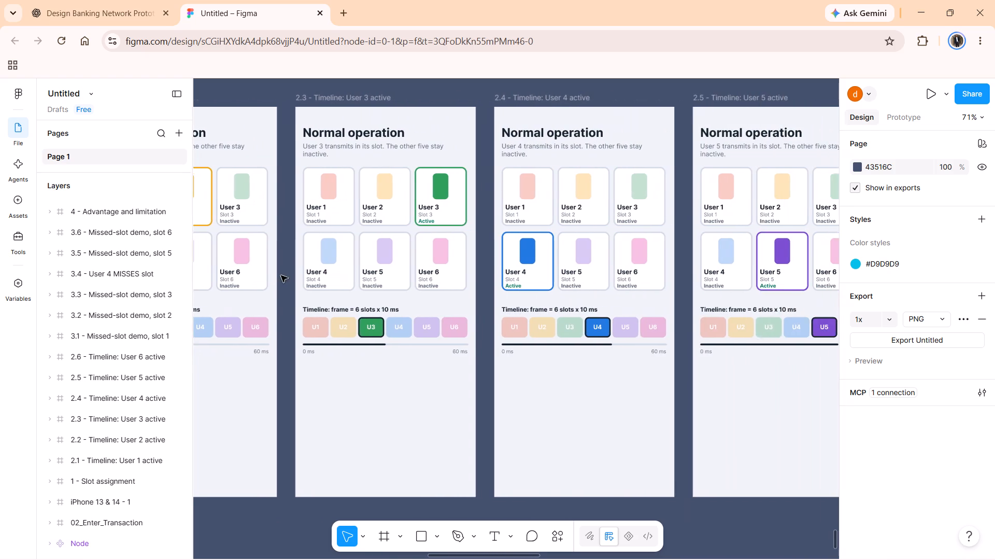
scroll(281, 275, left, 3)
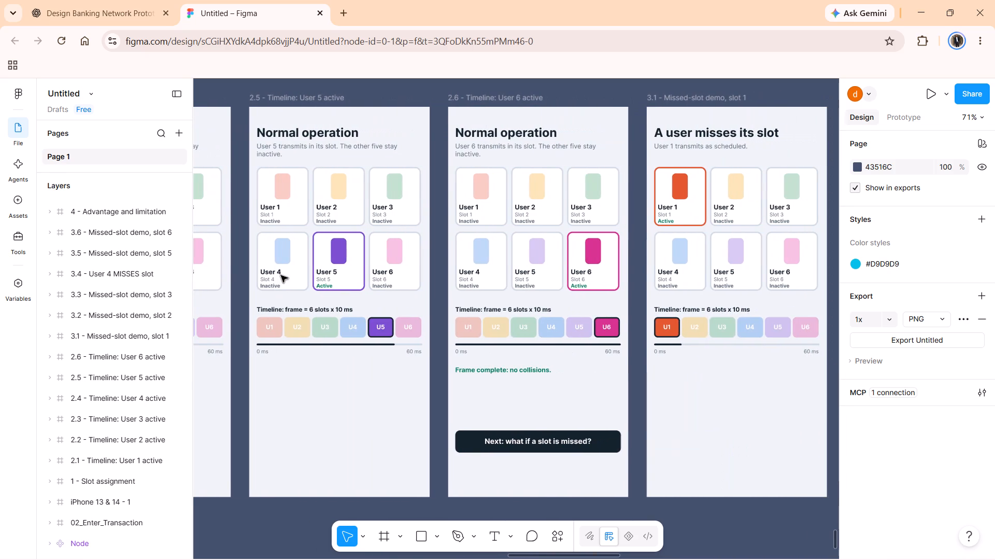
scroll(281, 275, left, 2)
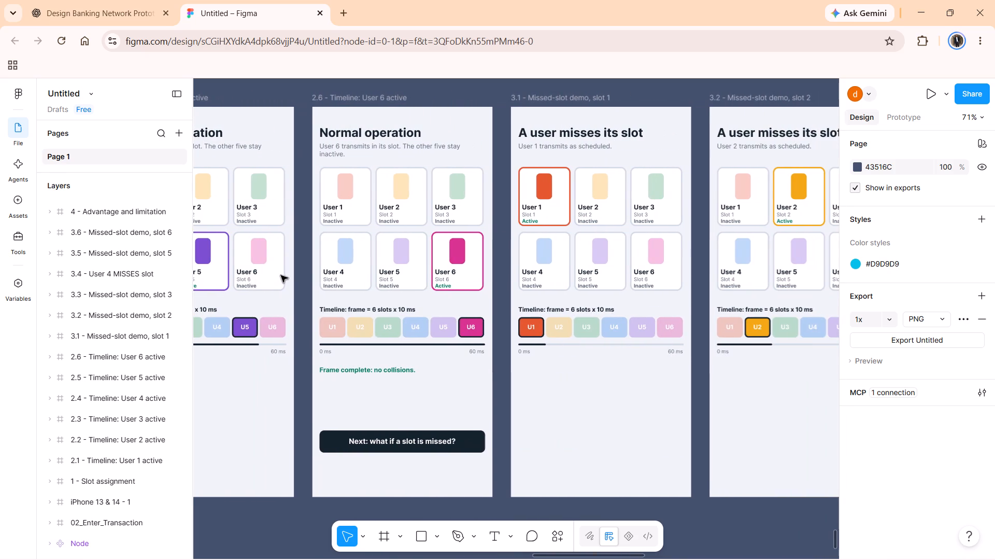
scroll(281, 275, right, 2)
scroll(281, 275, left, 2)
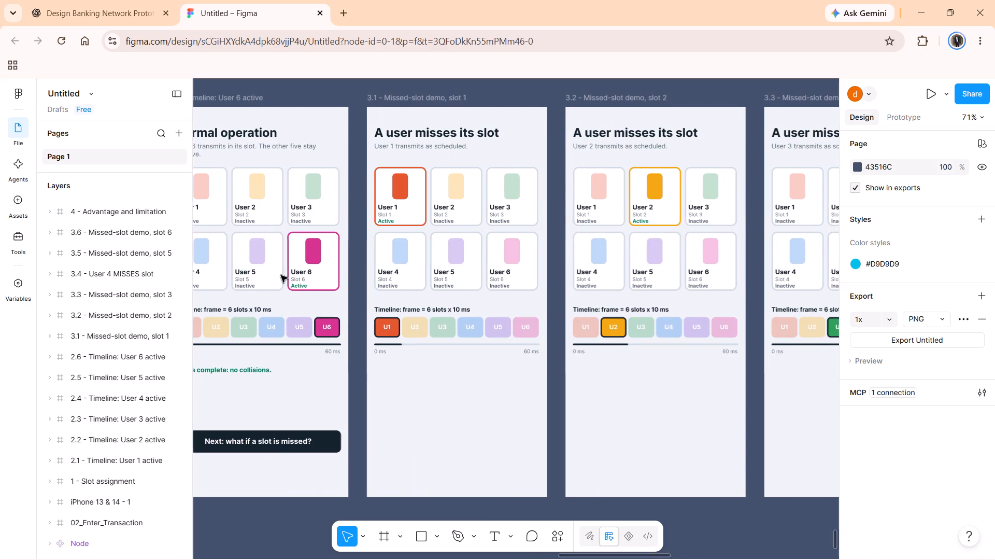
scroll(281, 275, left, 4)
scroll(281, 275, right, 1)
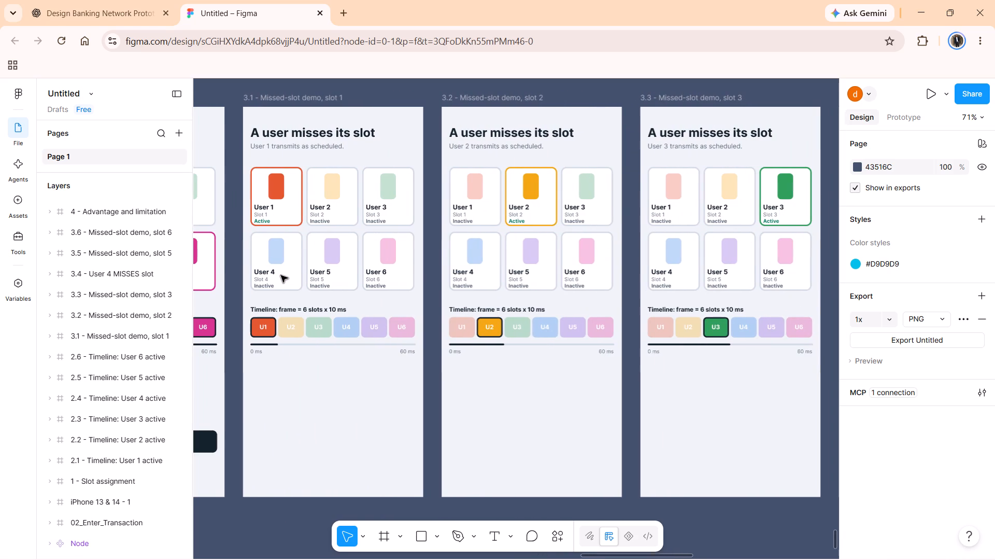
scroll(281, 275, left, 3)
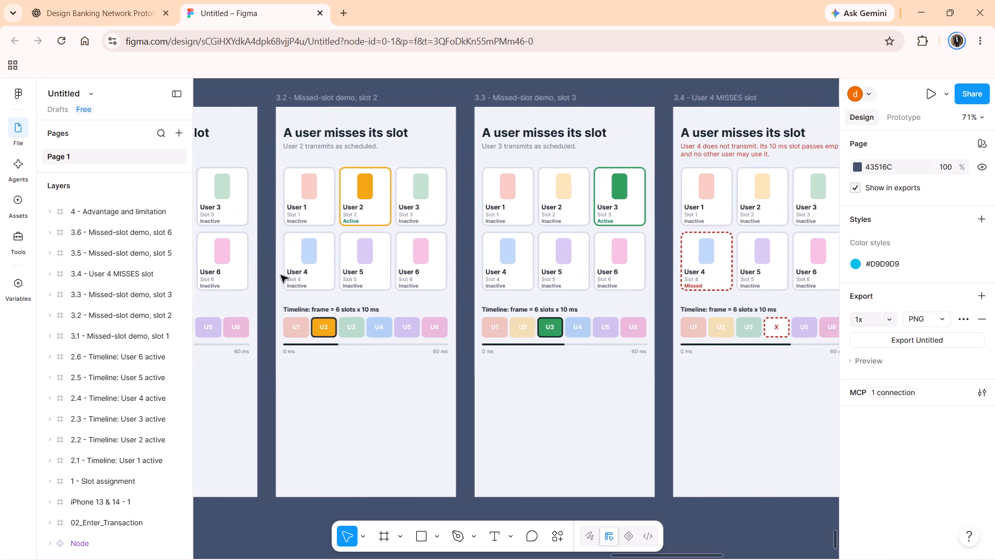
scroll(281, 275, left, 4)
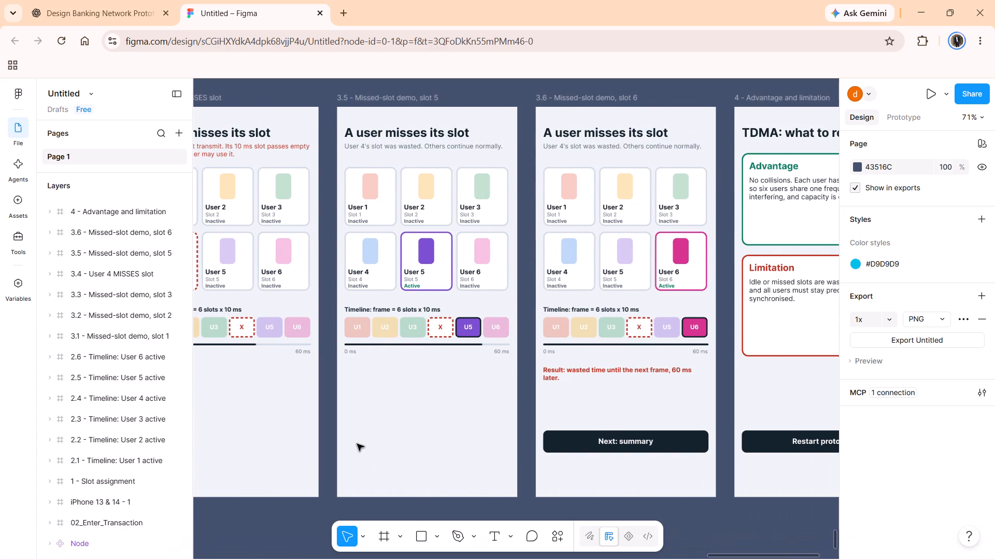
scroll(357, 444, left, 3)
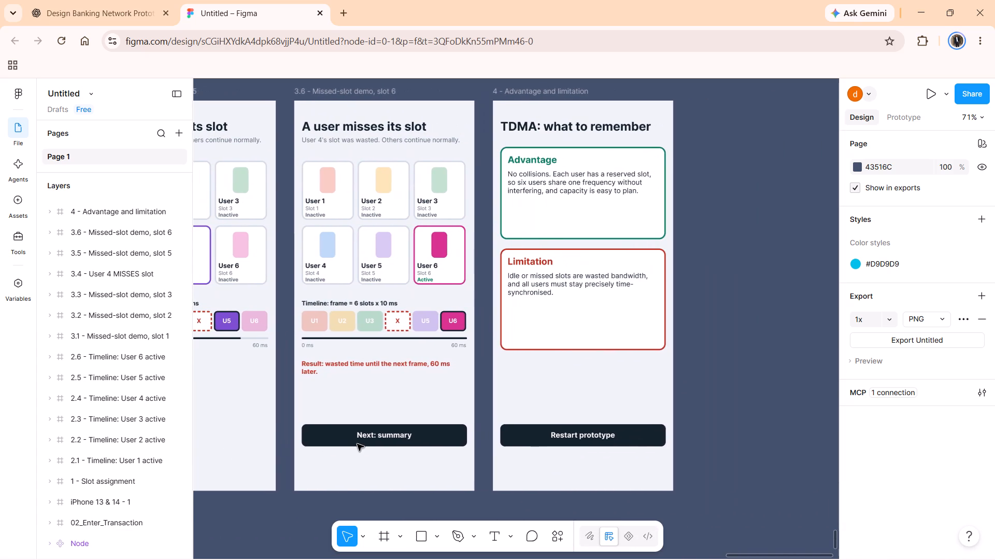
scroll(357, 444, right, 1)
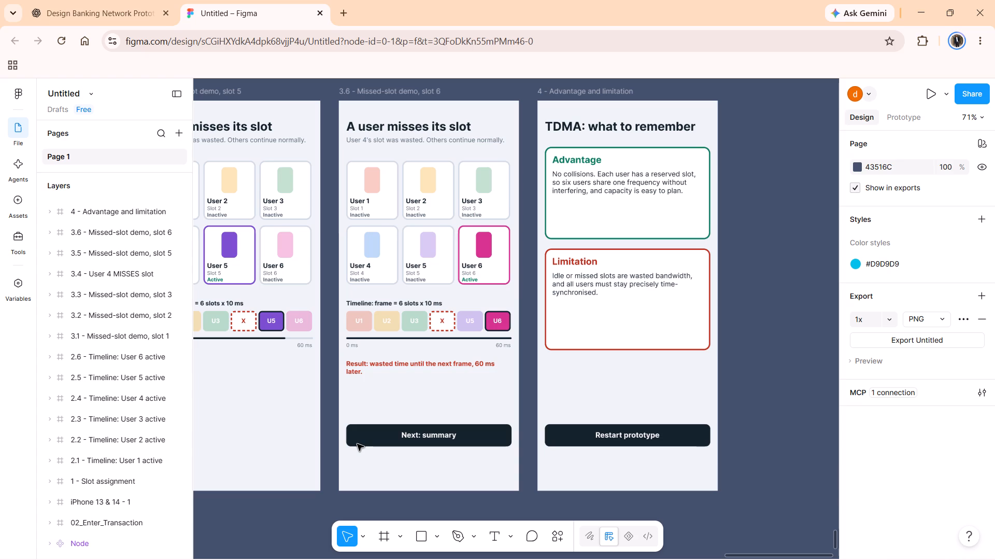
scroll(357, 444, right, 7)
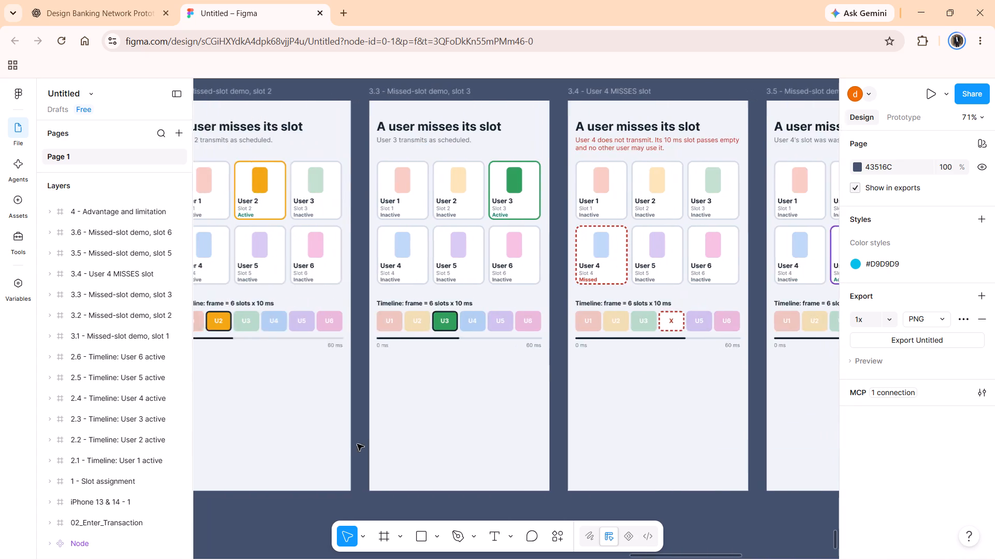
scroll(357, 444, right, 12)
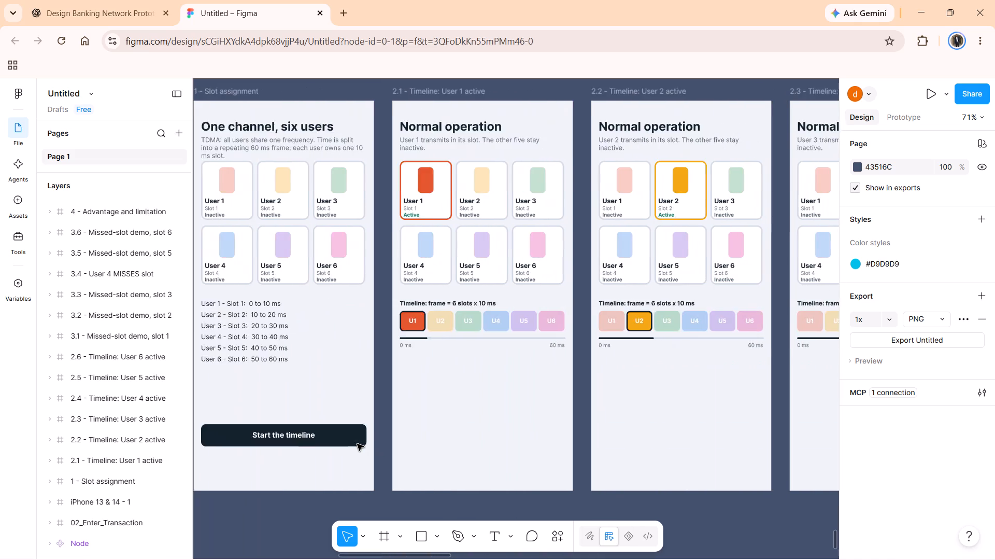
scroll(357, 444, right, 2)
scroll(357, 444, left, 3)
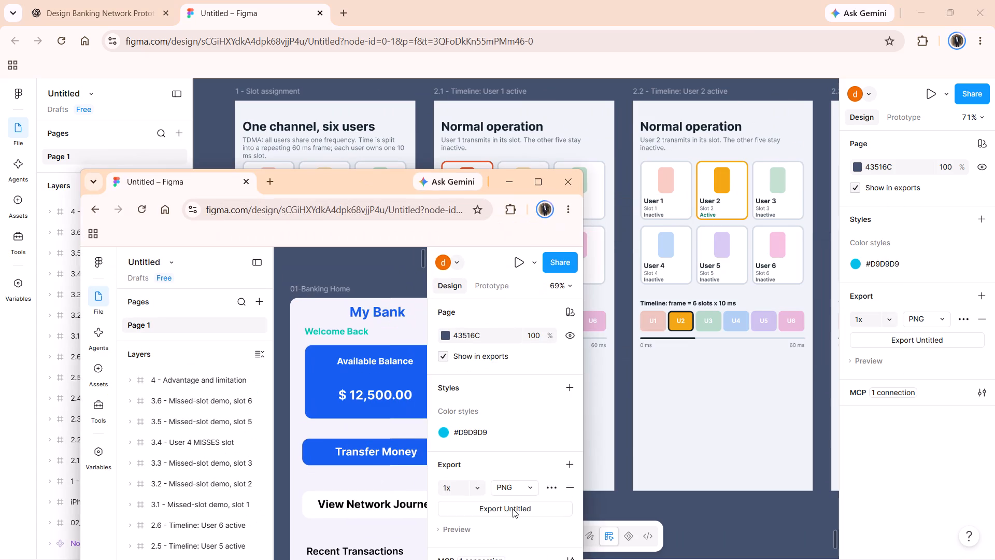
click(539, 174)
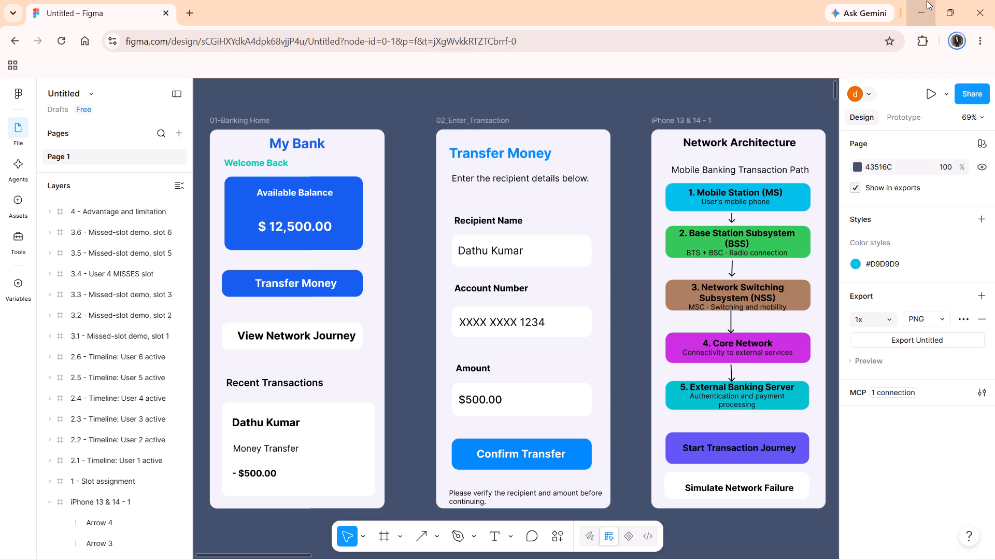
click(927, 1)
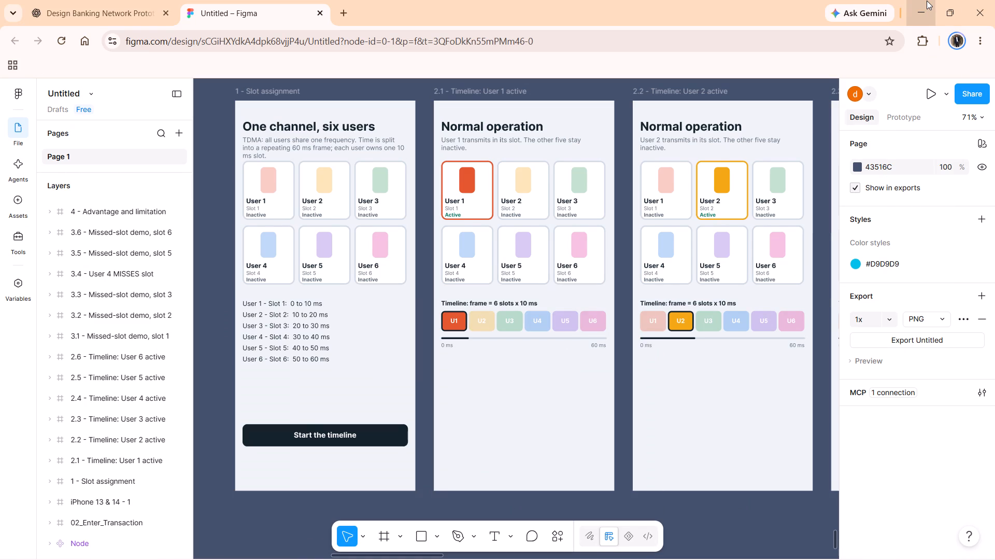
scroll(927, 1, left, 3)
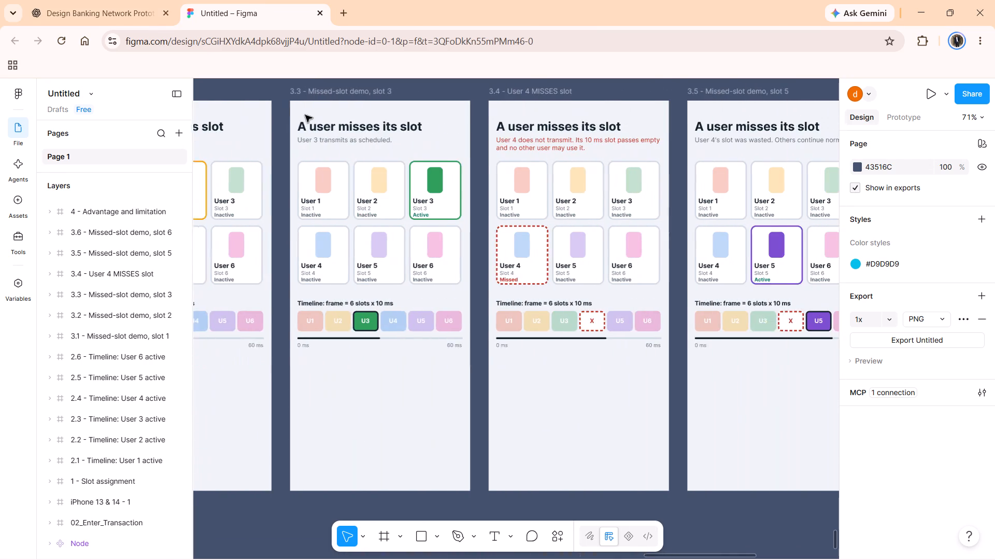
scroll(305, 115, left, 2)
scroll(425, 134, right, 14)
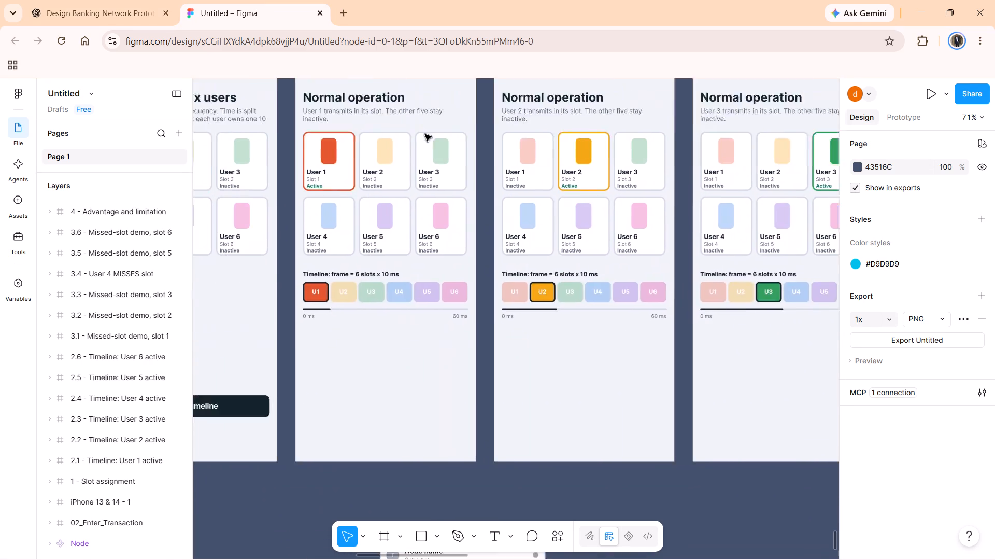
scroll(425, 134, up, 2)
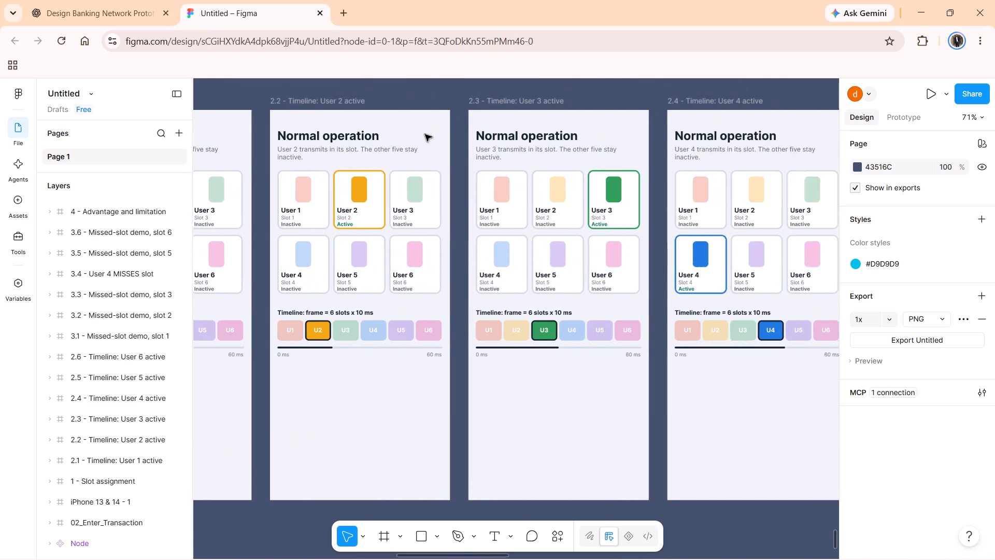
Examine the timeline and missed-slot demo frames through "3.4 - User 4 MISSES slot", and return to the start of the TDMA frames.
scroll(425, 134, up, 1)
scroll(425, 134, left, 1)
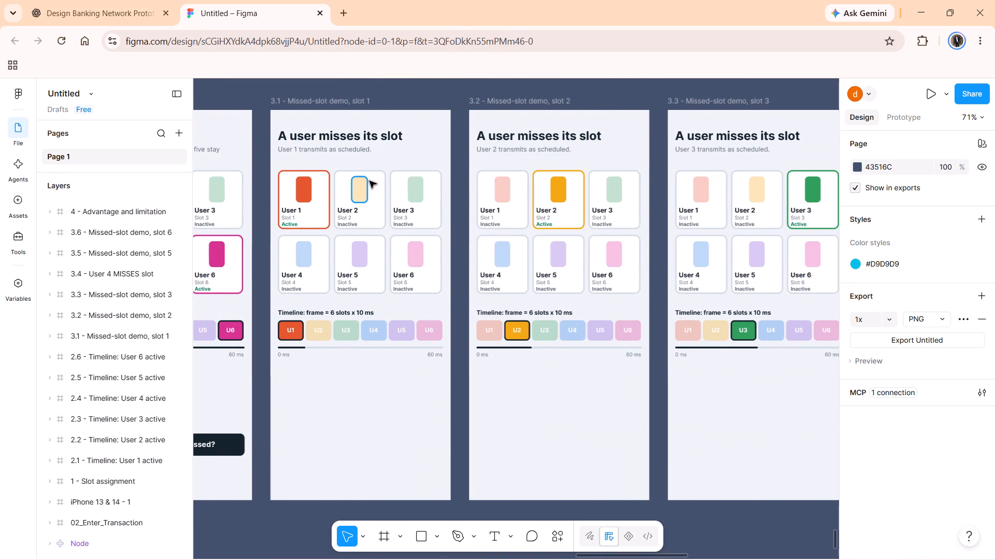
click(369, 181)
click(395, 156)
scroll(395, 156, left, 3)
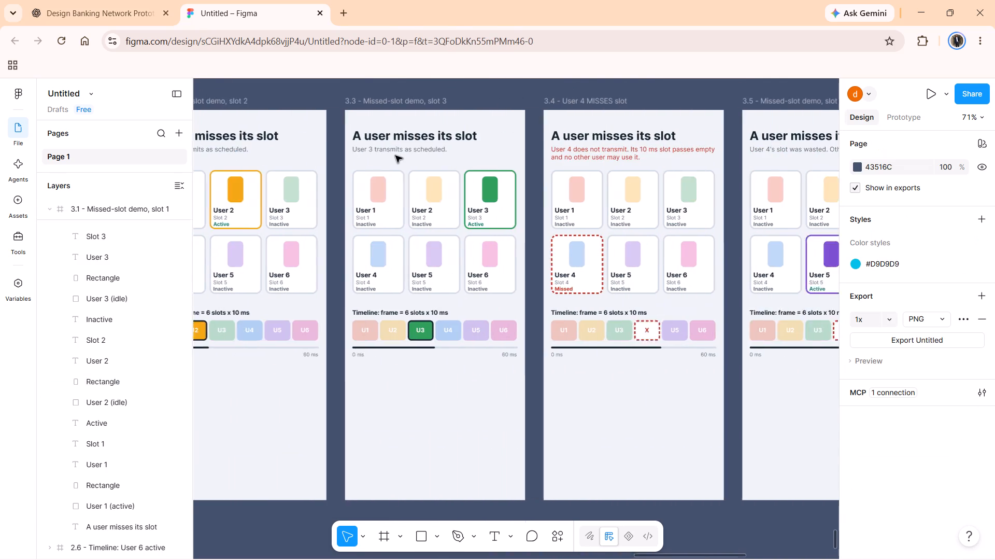
scroll(395, 156, right, 8)
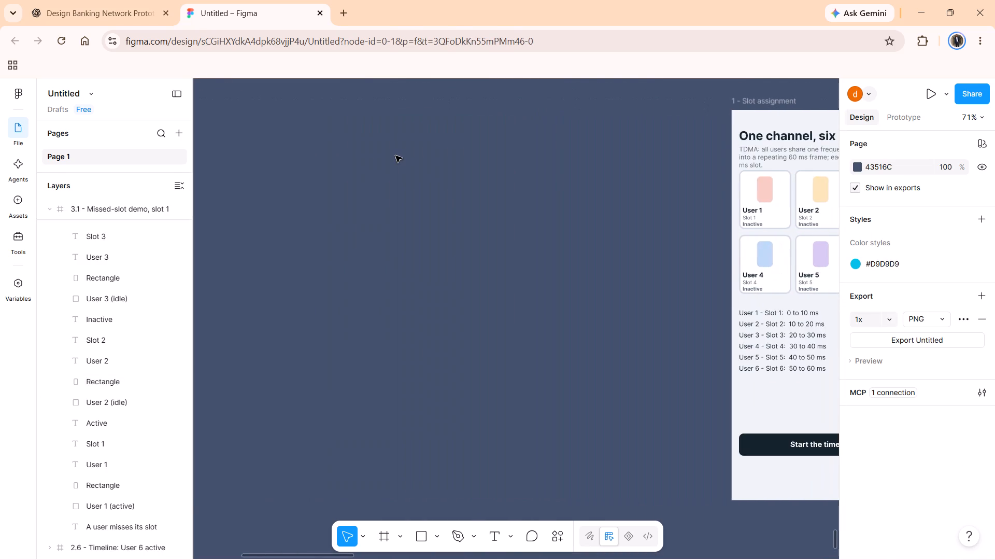
Inspect the "Start the timeline" button on the slot assignment frame, and review the timeline and missed-slot frames up to User 4's missed slot.
scroll(395, 156, left, 3)
click(555, 438)
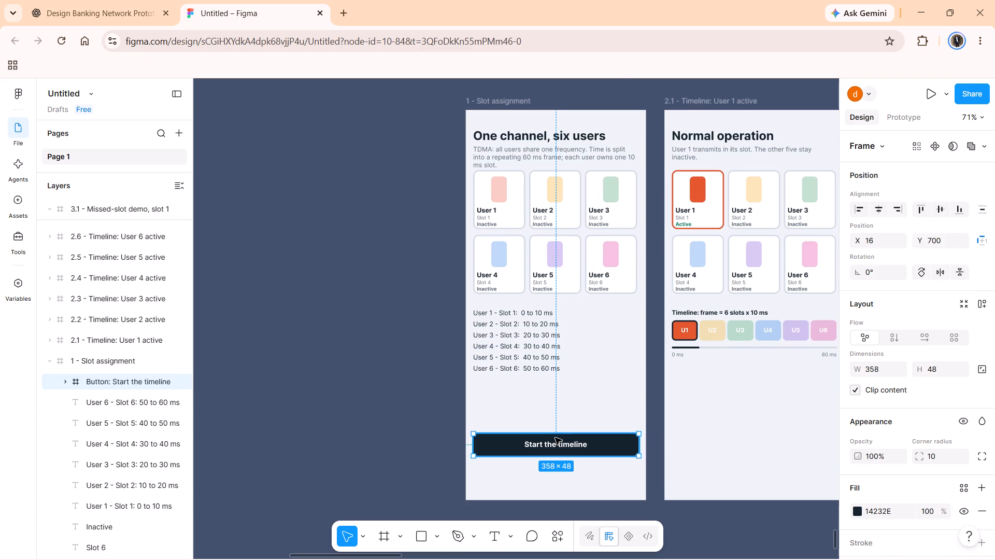
click(585, 402)
scroll(585, 402, left, 2)
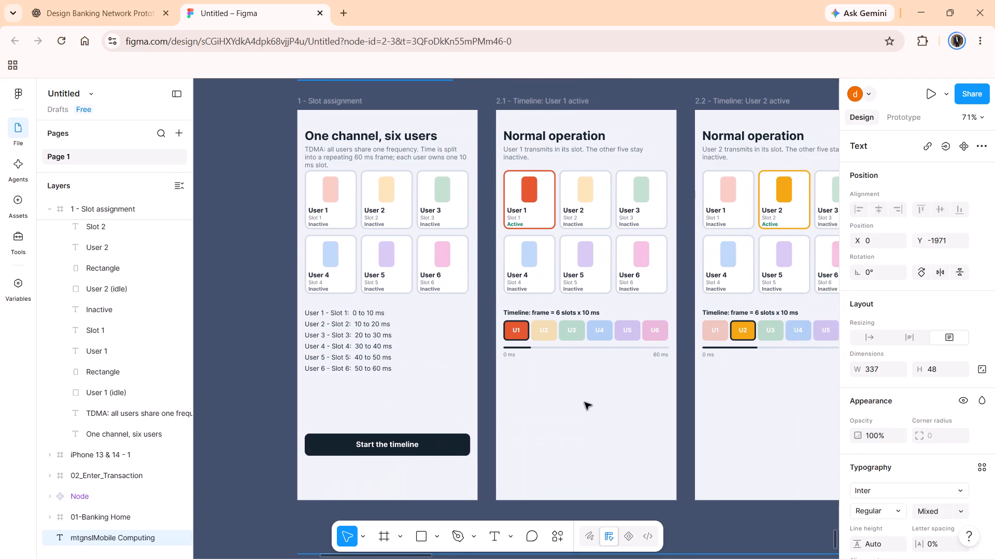
scroll(585, 402, left, 1)
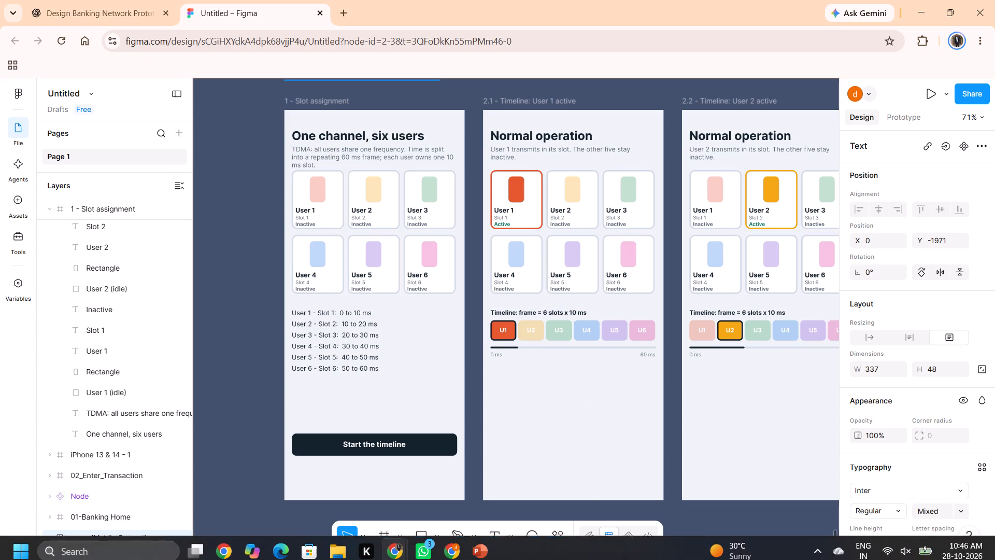
scroll(600, 402, left, 1)
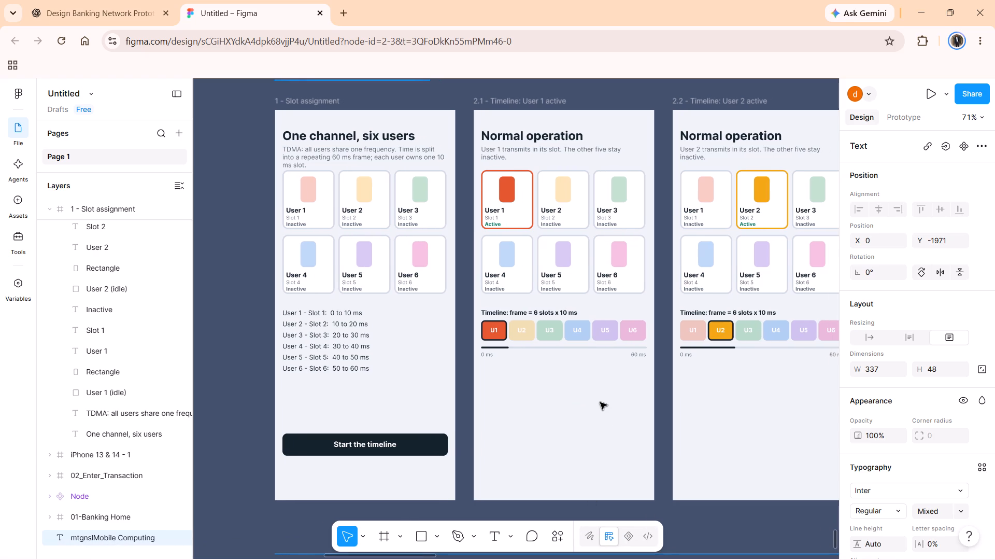
scroll(600, 402, left, 1)
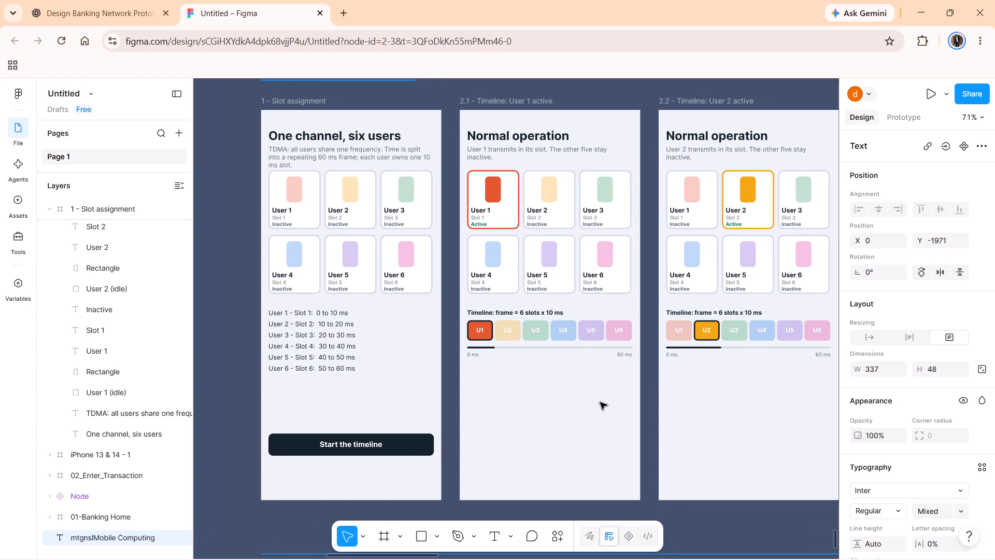
scroll(600, 402, left, 10)
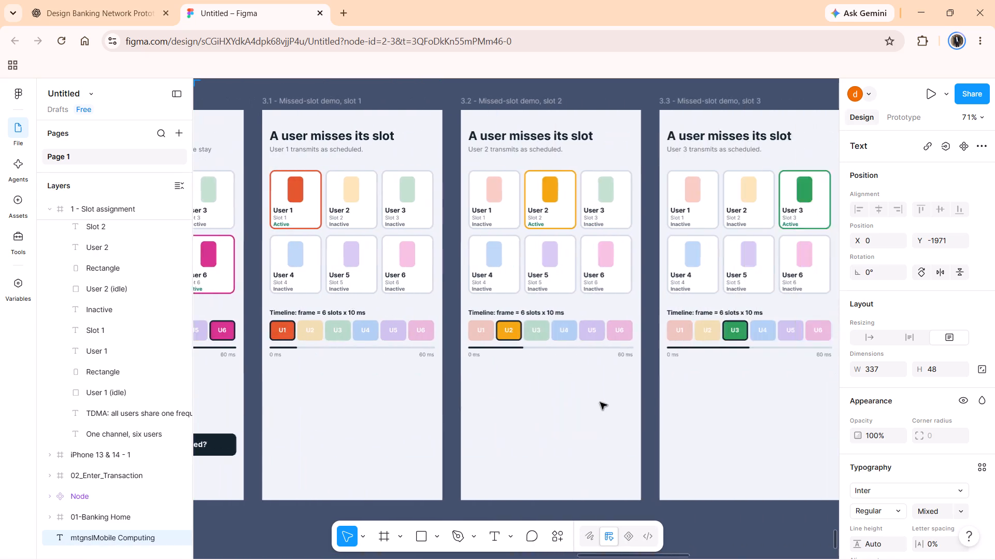
scroll(600, 402, left, 1)
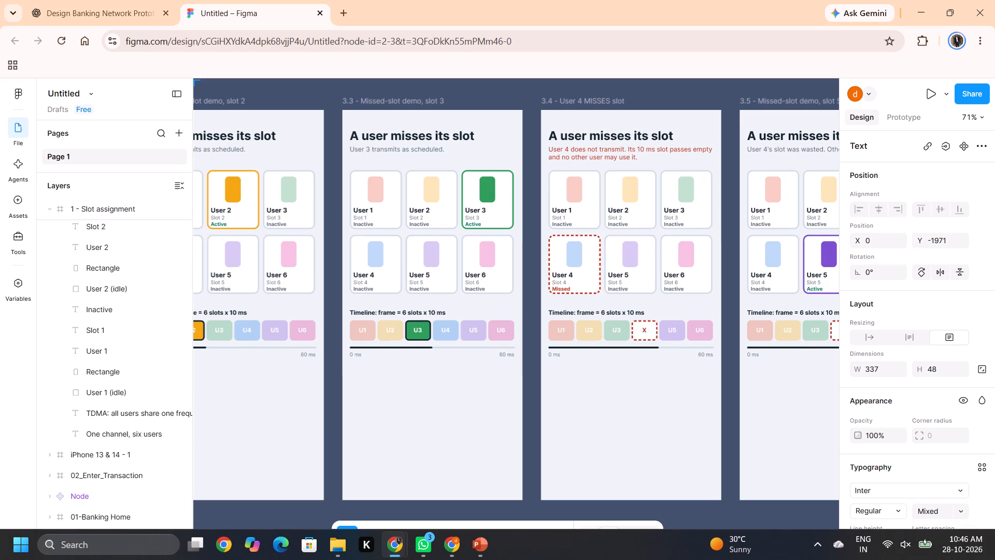
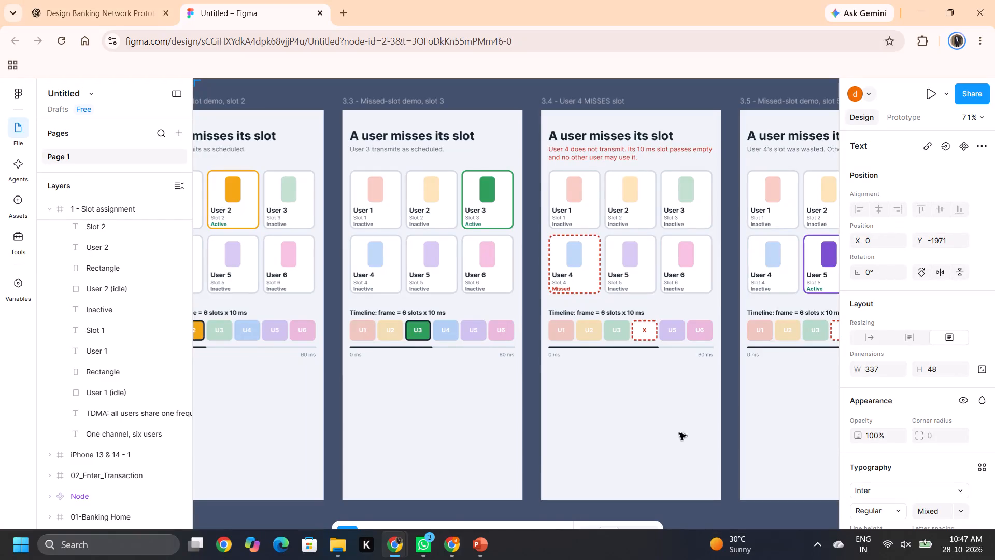
Go back to the "1 - Slot assignment" frame and review the timeline and missed-slot frames up to "3.5 - Missed-slot demo, slot 5".
scroll(514, 450, right, 13)
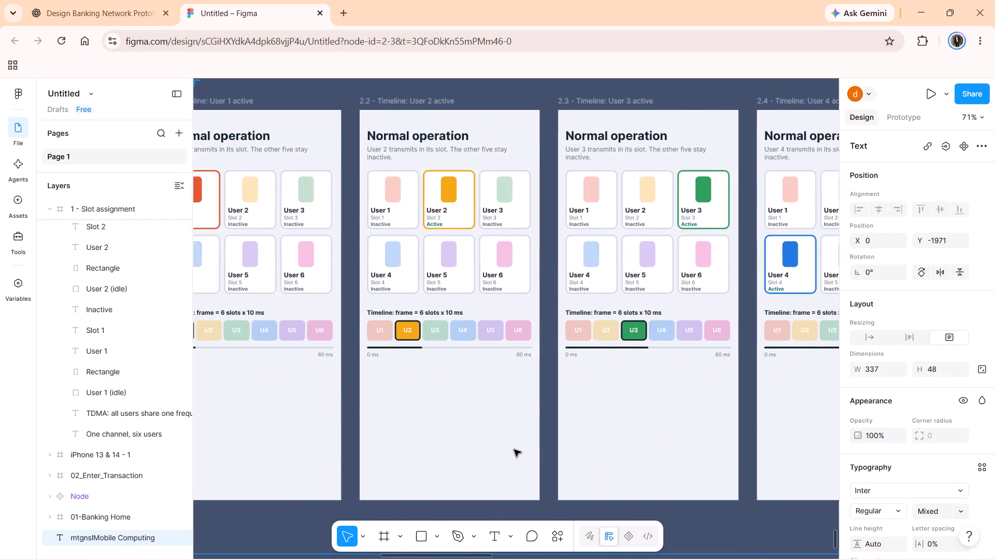
scroll(514, 450, right, 4)
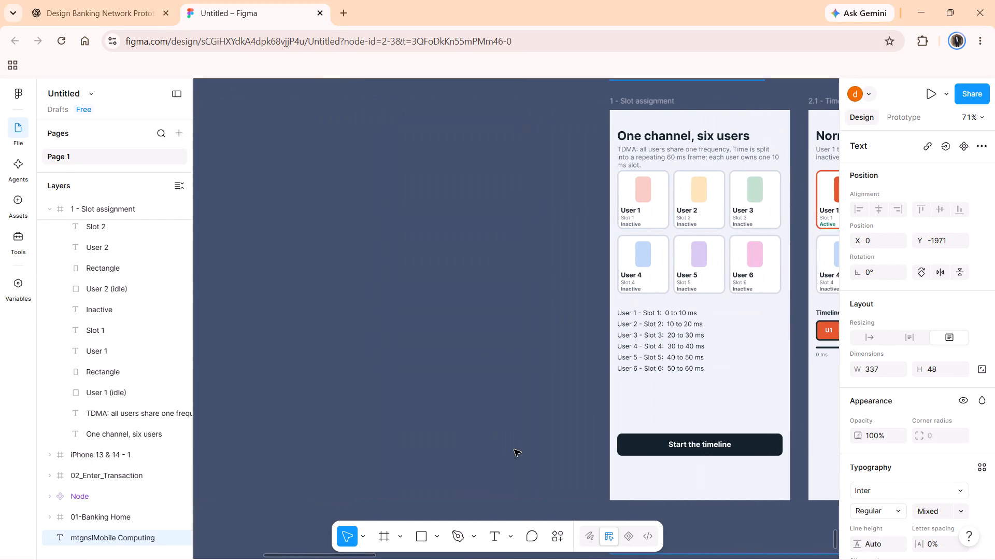
scroll(514, 450, left, 4)
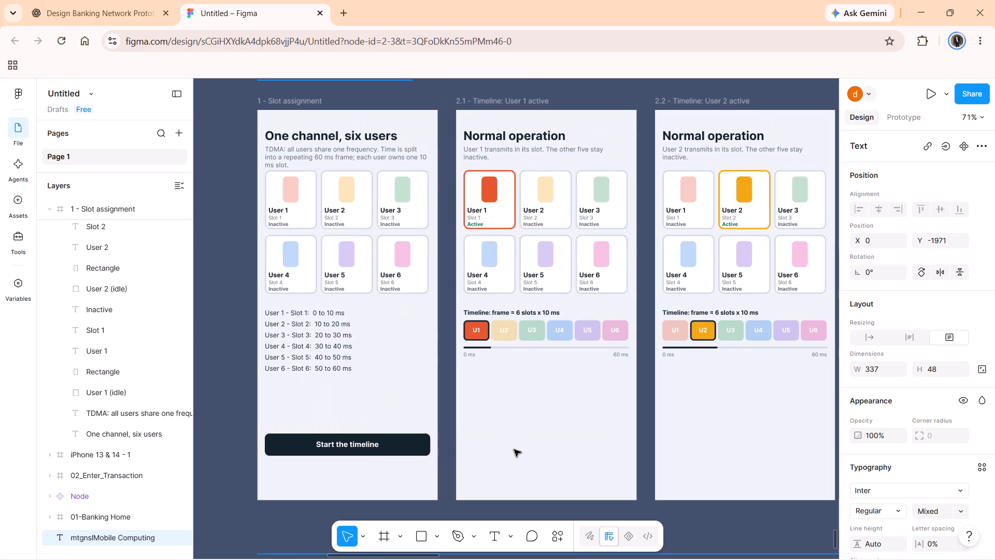
scroll(514, 450, left, 7)
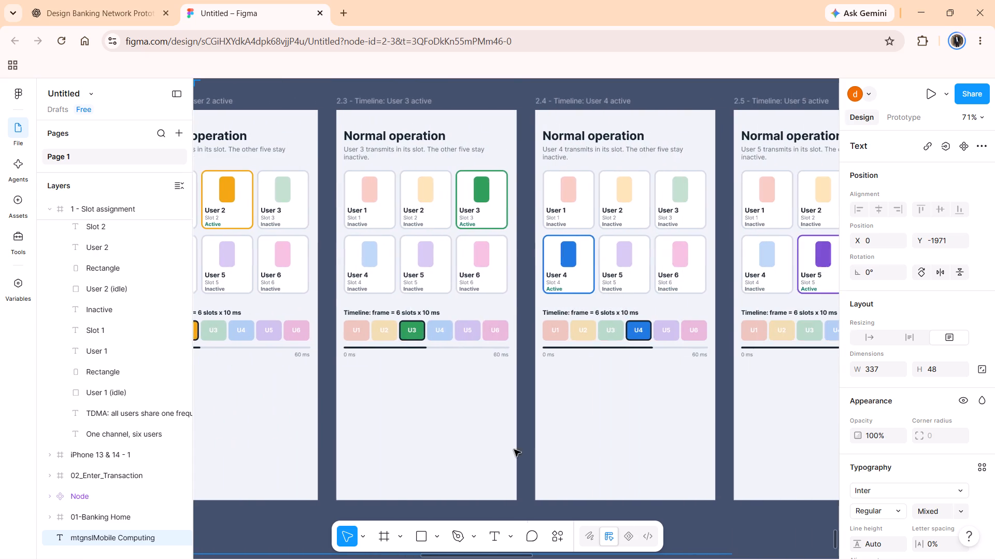
scroll(514, 450, right, 2)
scroll(514, 450, left, 1)
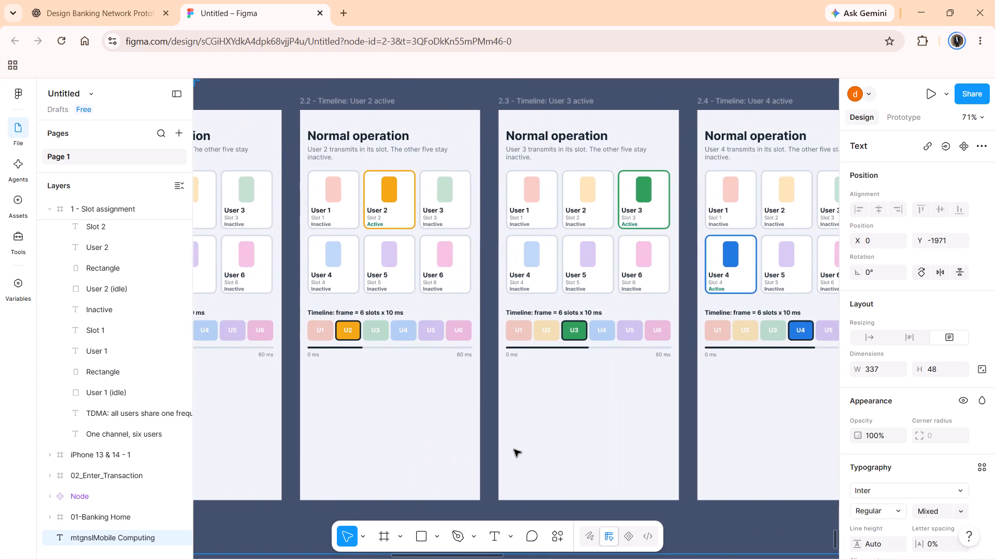
scroll(514, 450, left, 6)
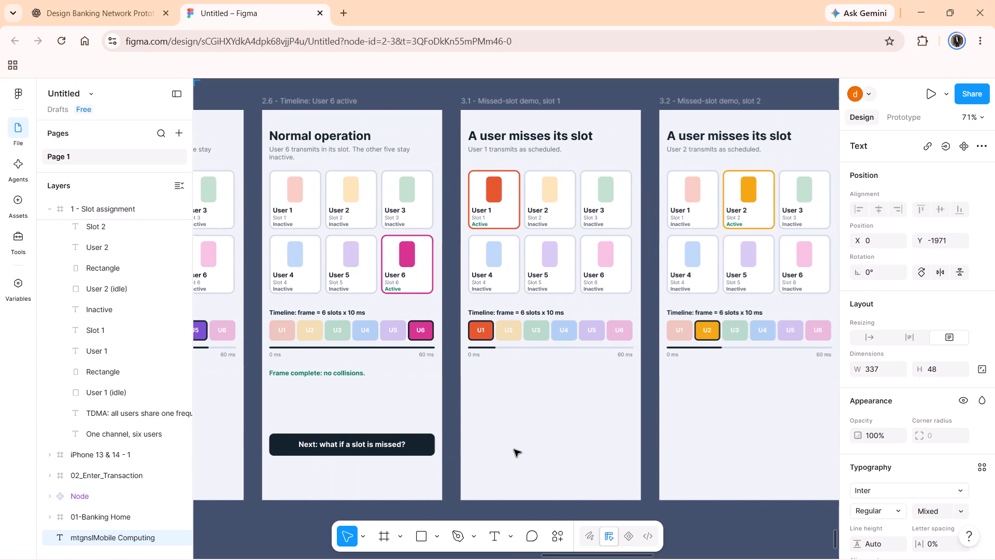
scroll(514, 450, left, 1)
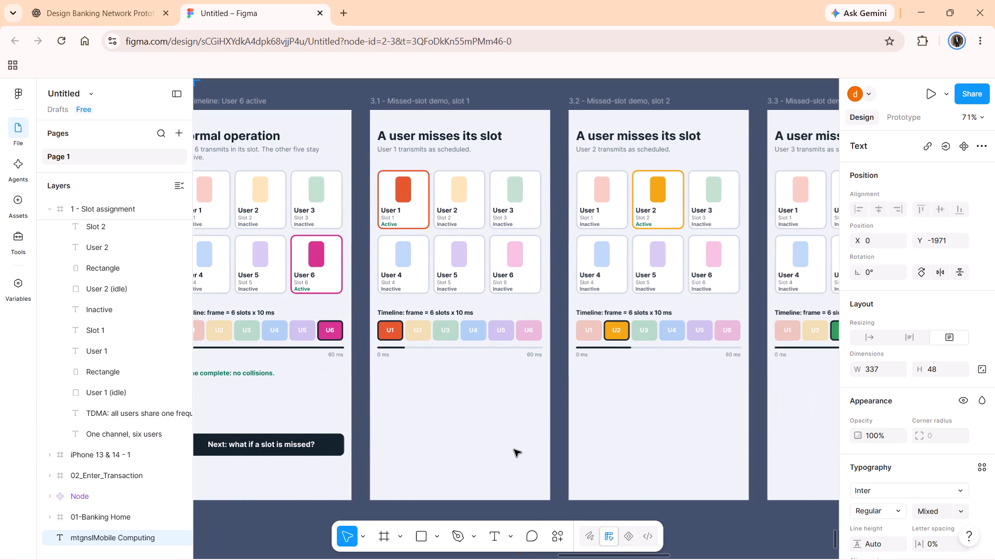
scroll(514, 450, left, 5)
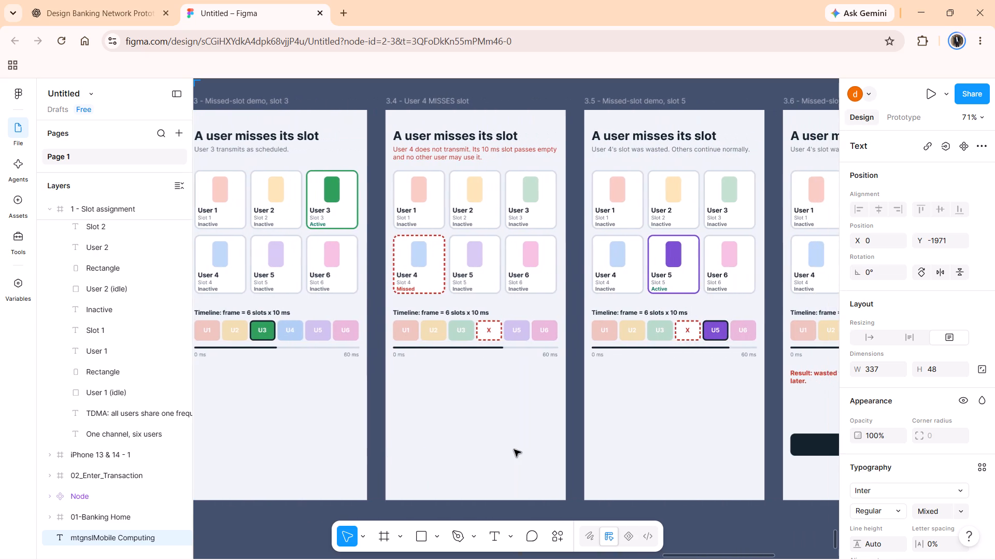
Examine the missed-slot demo frames through slot 6 and the "4 - Advantage and limitation" frame, and go back over the earlier missed-slot frames.
scroll(514, 450, right, 3)
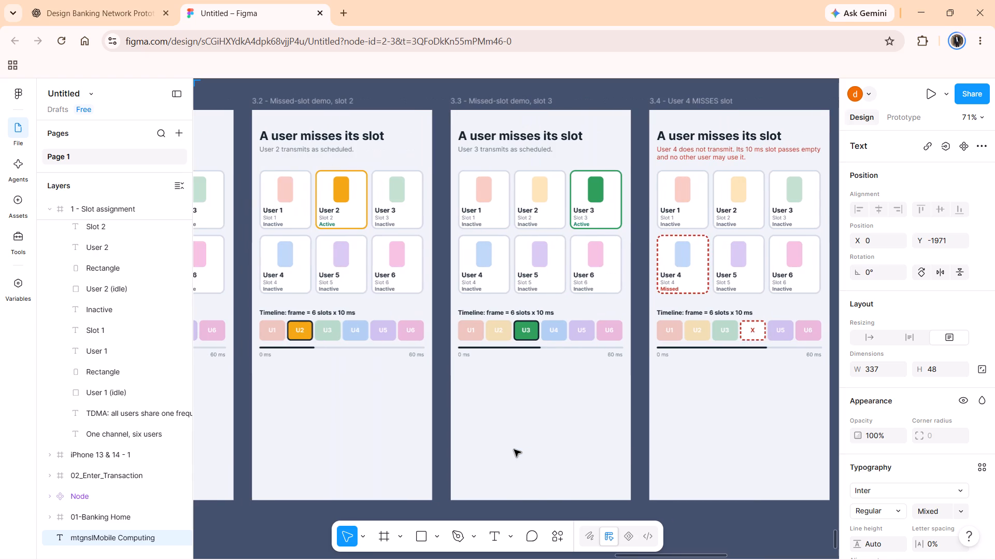
scroll(514, 450, left, 5)
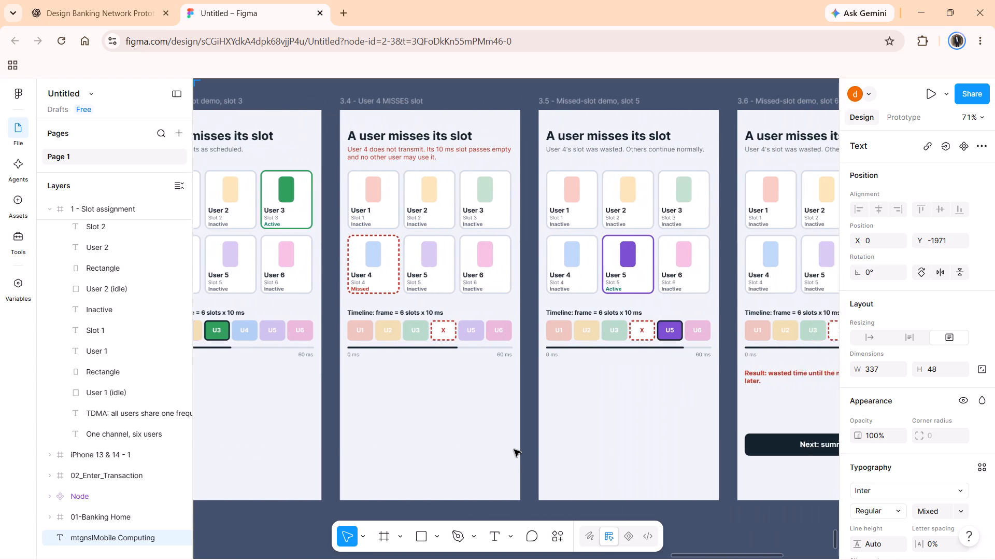
scroll(514, 450, left, 2)
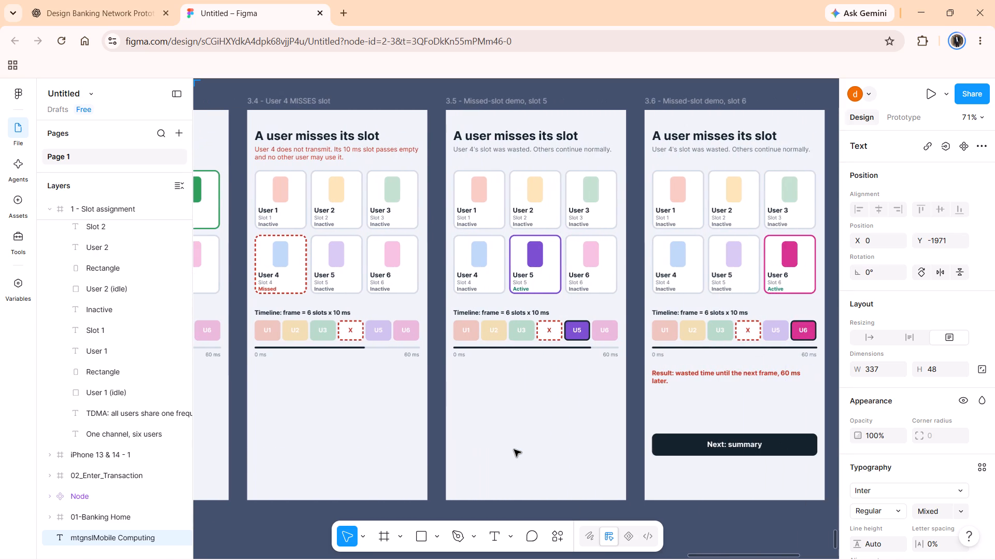
scroll(514, 450, left, 2)
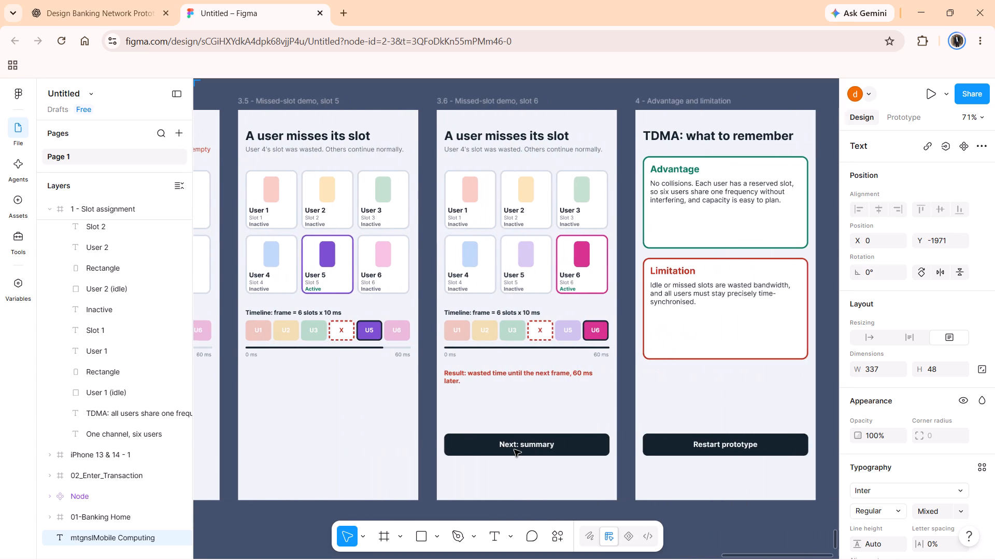
scroll(514, 450, right, 5)
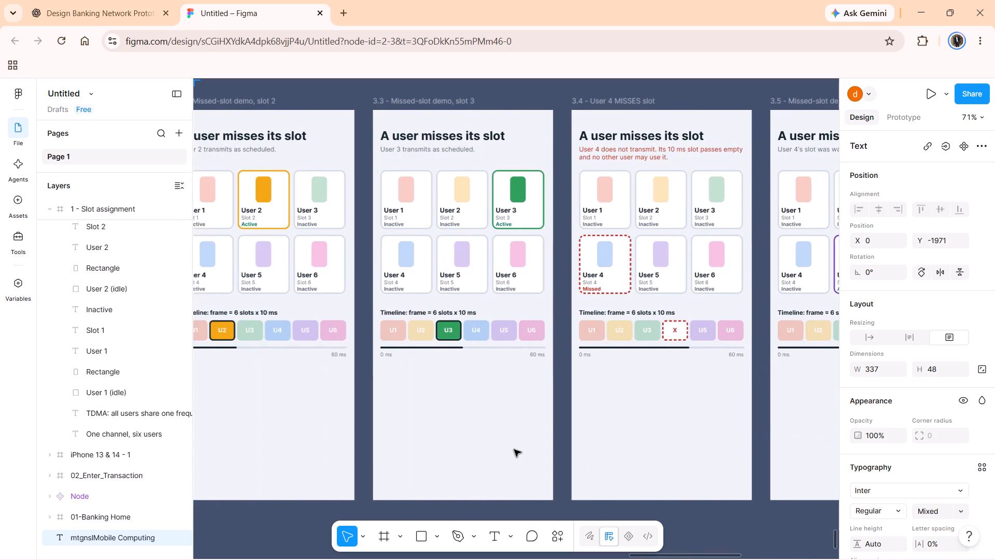
scroll(514, 450, right, 4)
scroll(514, 450, left, 6)
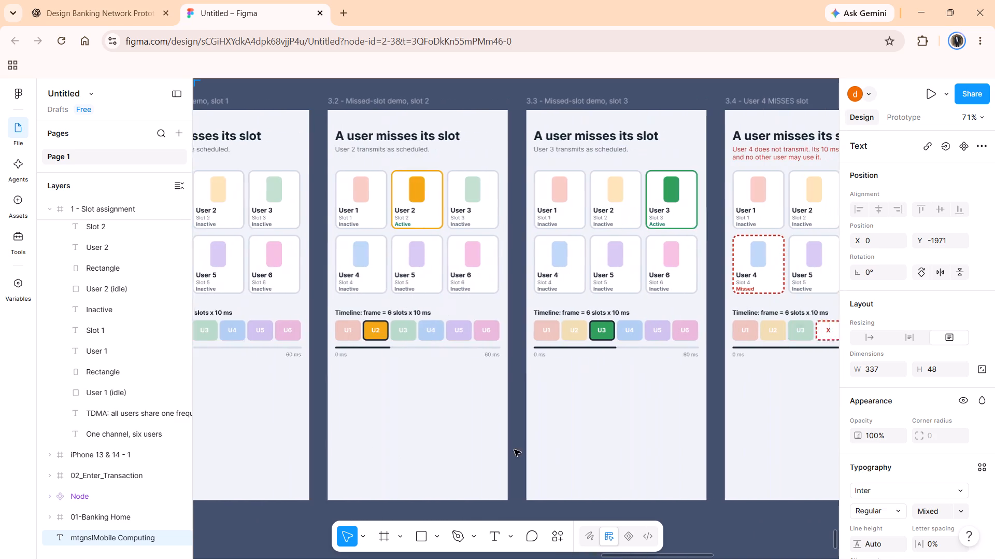
scroll(514, 450, left, 6)
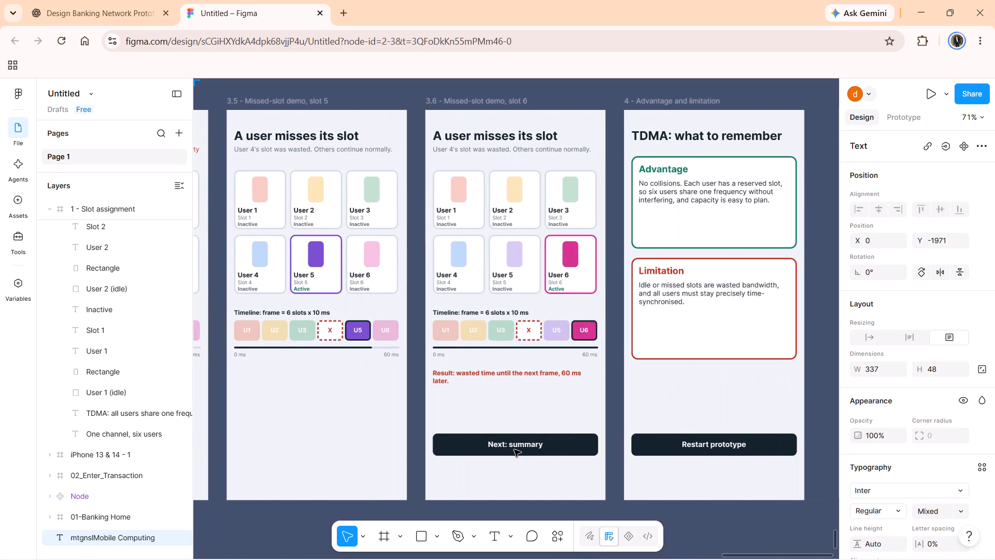
scroll(514, 450, right, 10)
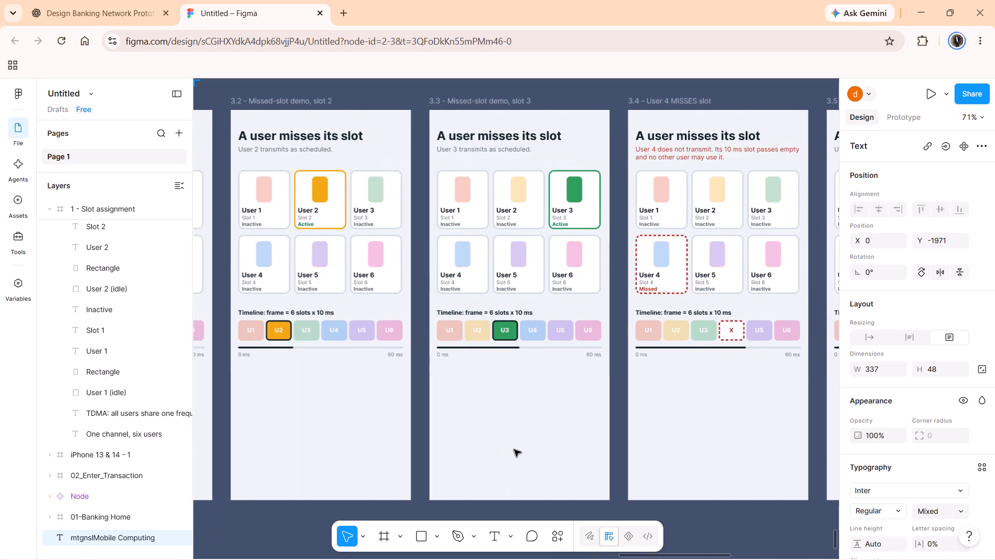
scroll(514, 450, right, 5)
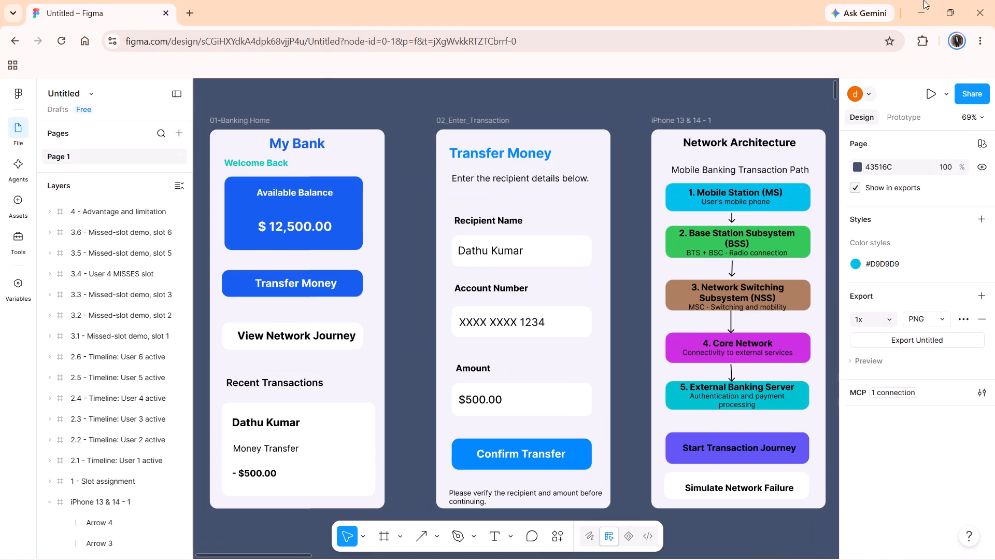
Close the separate browser window showing the Q5 banking prototype.
click(994, 0)
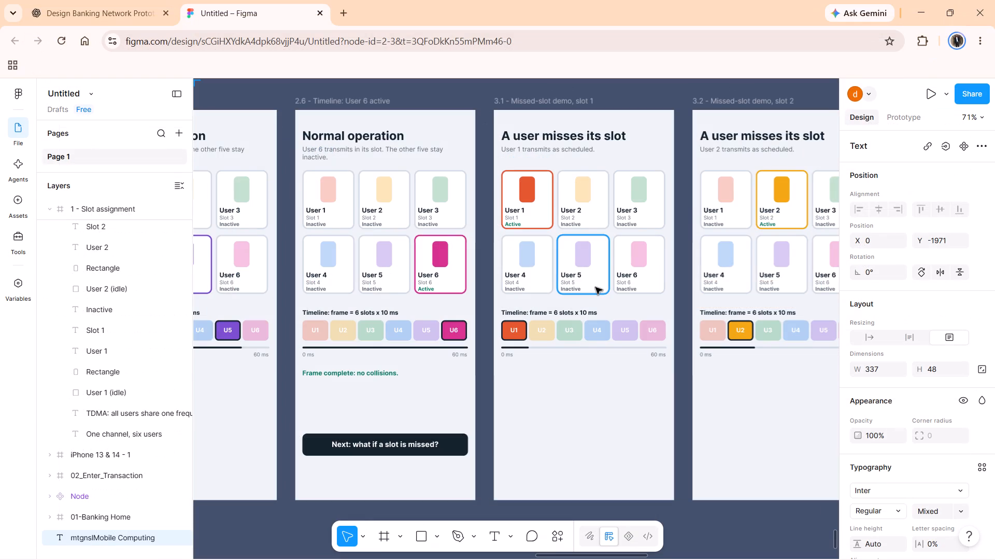
Switch to the Classroom window and look over the capstone project spreadsheet and Q17 in the Figma practical questions document.
click(443, 550)
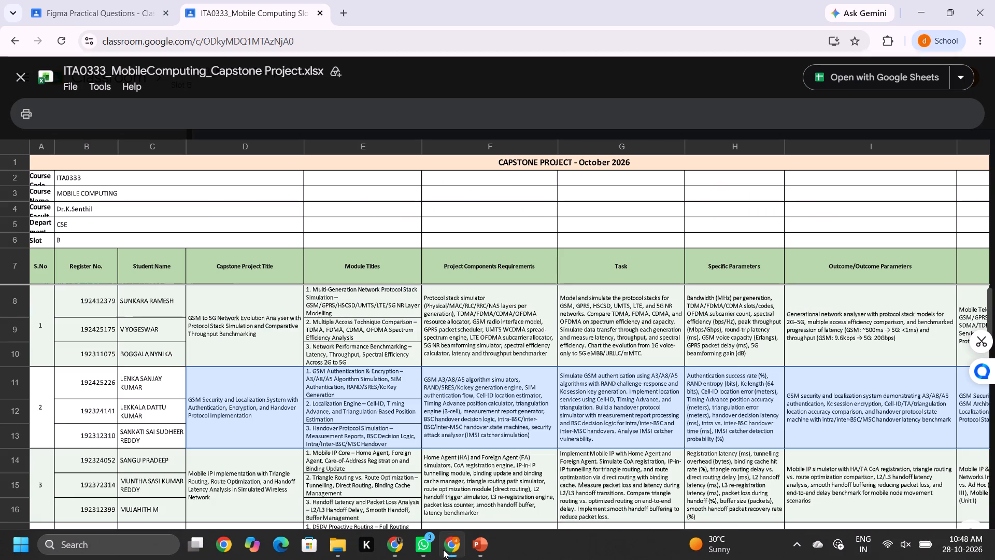
scroll(430, 360, down, 1)
click(151, 0)
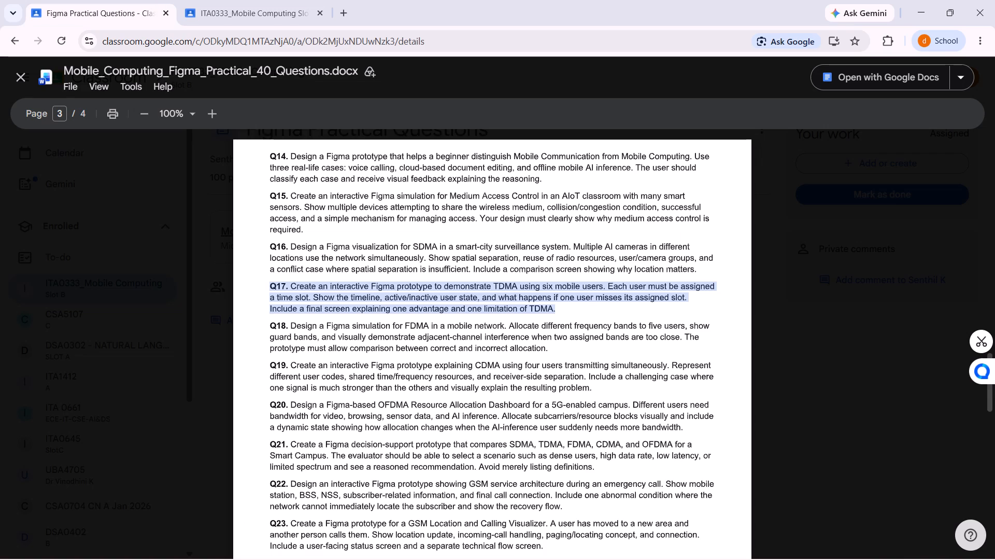
click(254, 0)
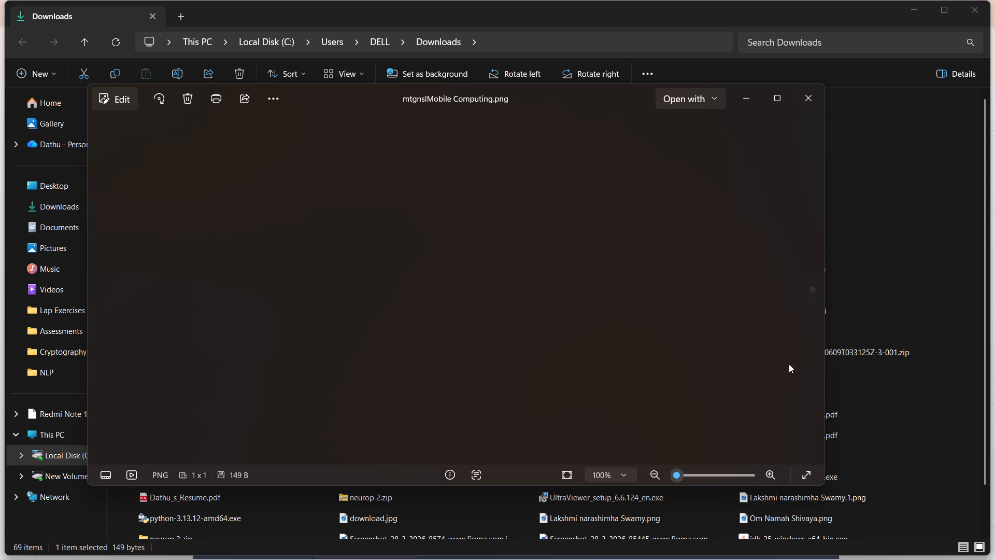
click(704, 272)
triple_click(704, 272)
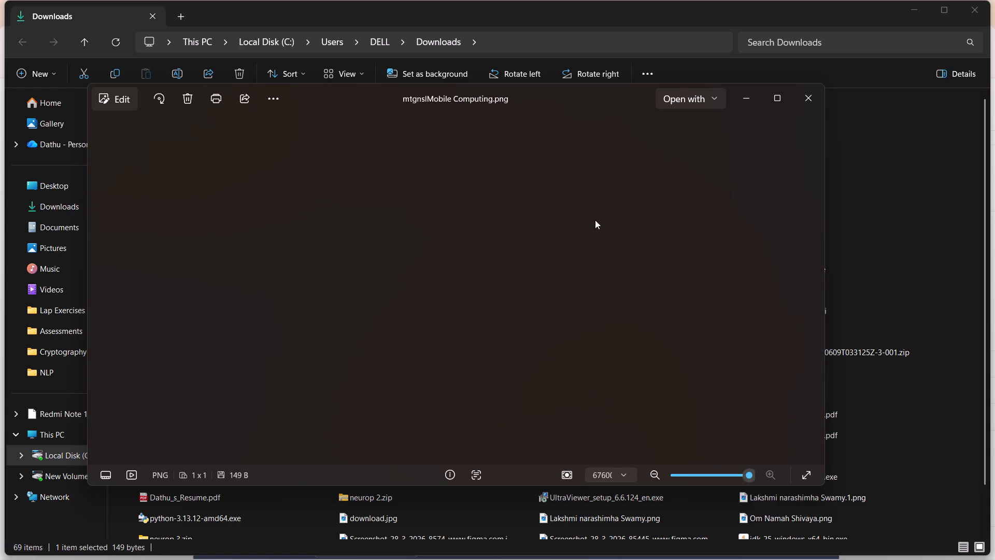
double_click(595, 220)
double_click(488, 97)
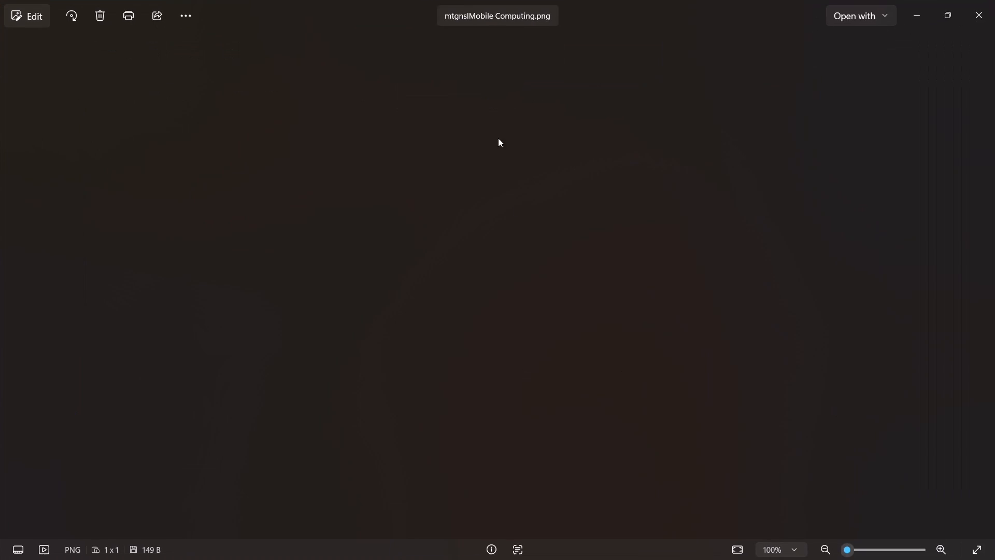
double_click(514, 206)
triple_click(514, 206)
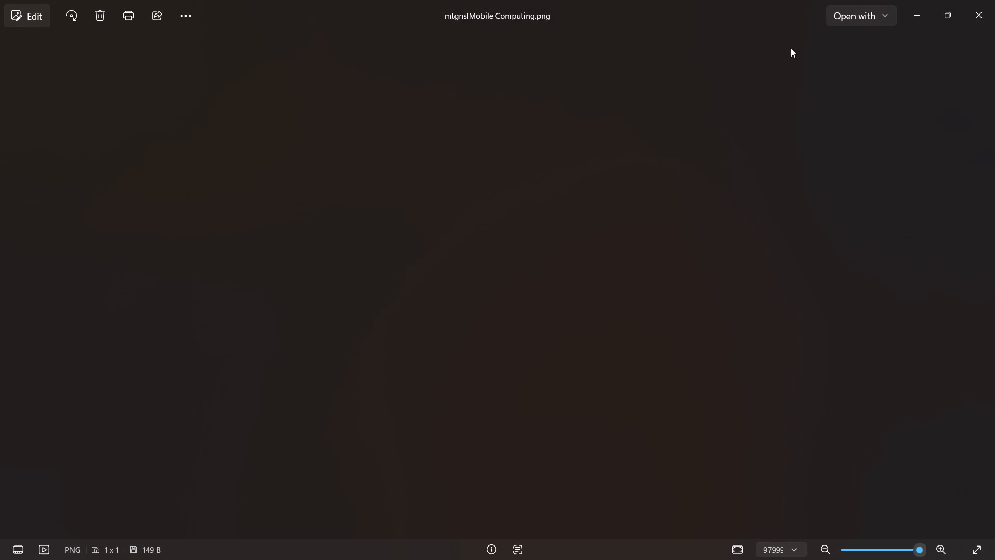
click(965, 19)
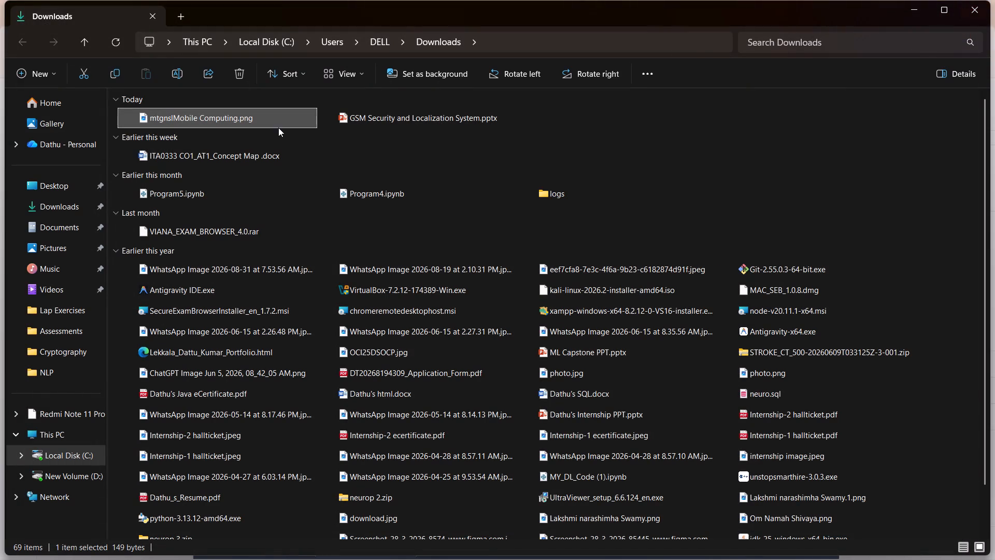
Delete the exported "mtgnslMobile Computing.png" from the Downloads folder.
click(236, 75)
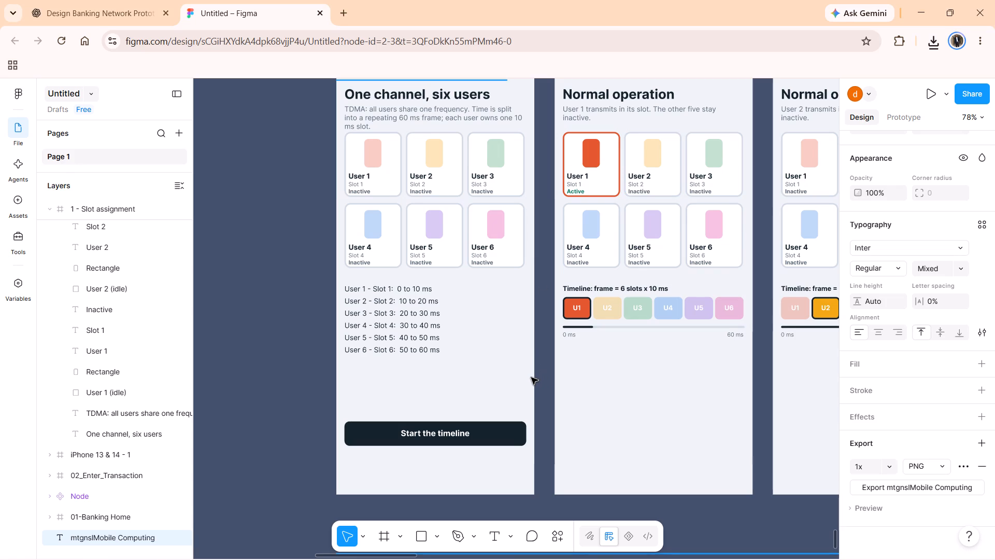
Back in the Figma file, try to select and copy the TDMA slot assignment frame from the canvas.
click(531, 377)
right_click(523, 379)
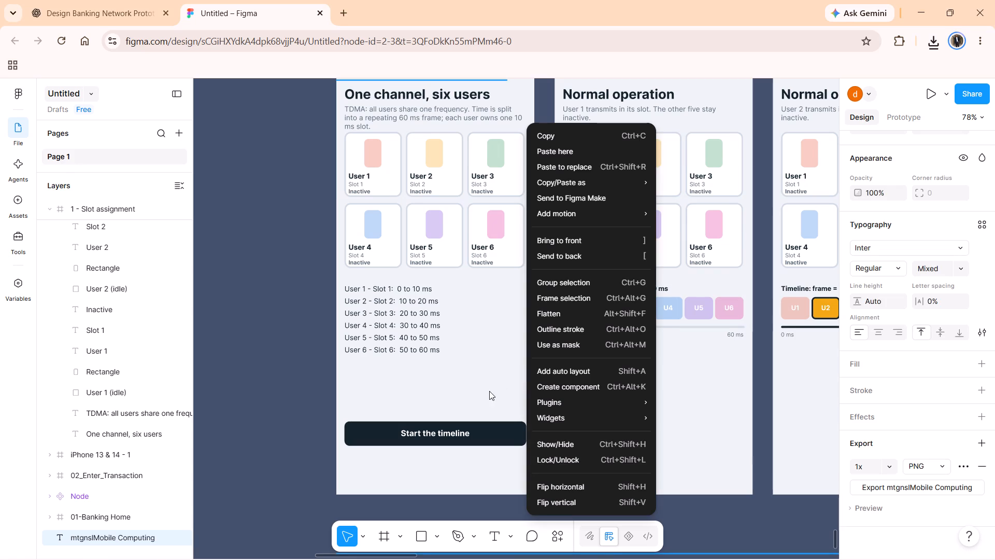
click(489, 391)
double_click(489, 391)
right_click(489, 391)
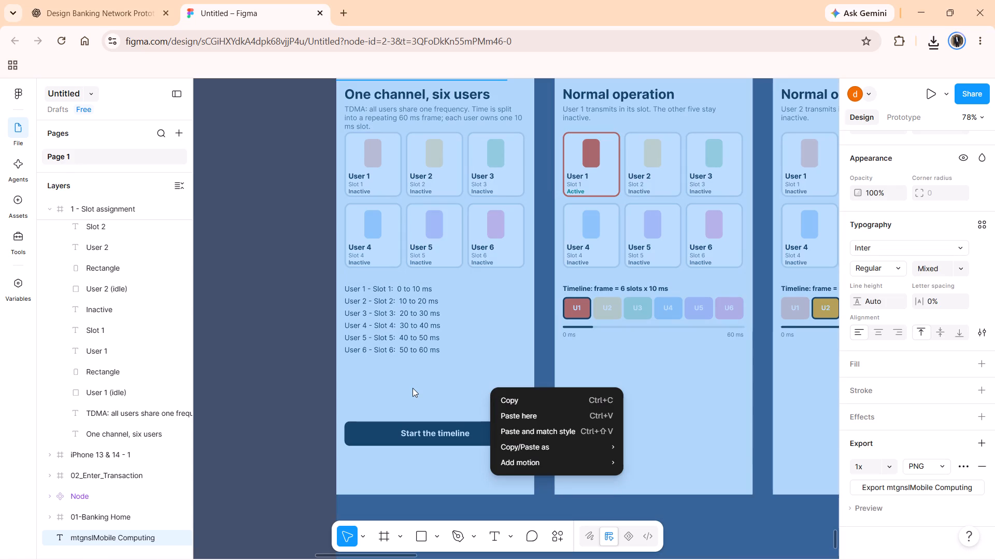
click(413, 388)
triple_click(369, 401)
right_click(369, 401)
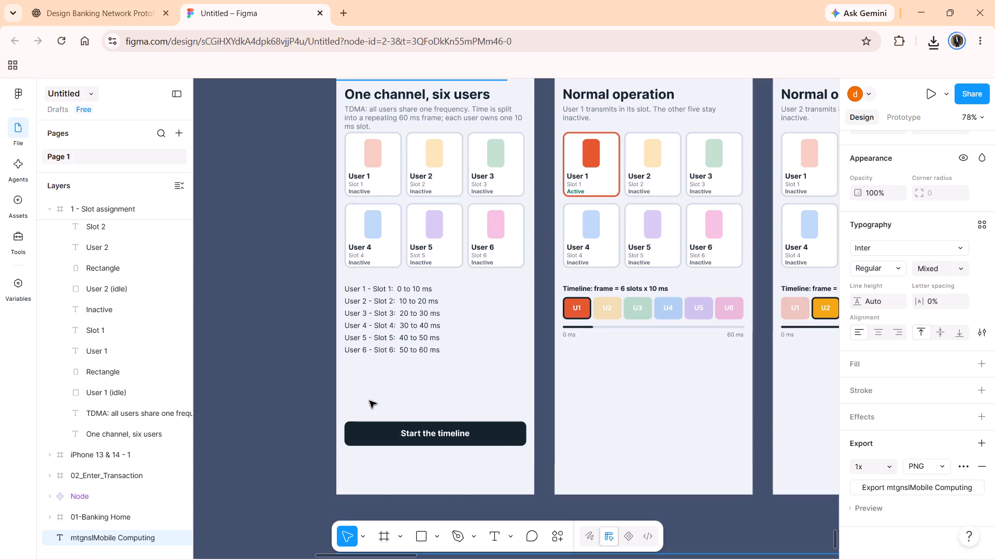
triple_click(369, 401)
triple_click(369, 401)
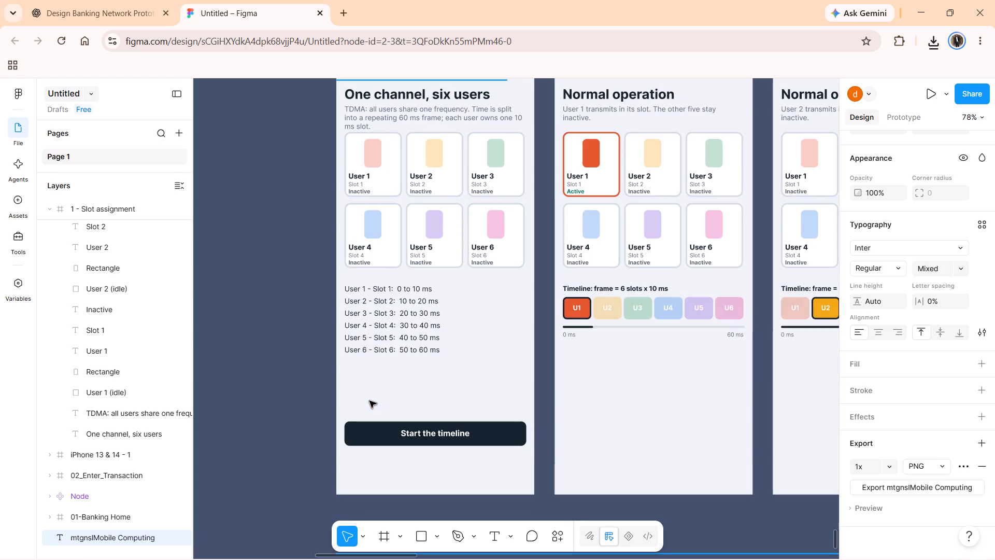
double_click(369, 401)
key(ctrl+c)
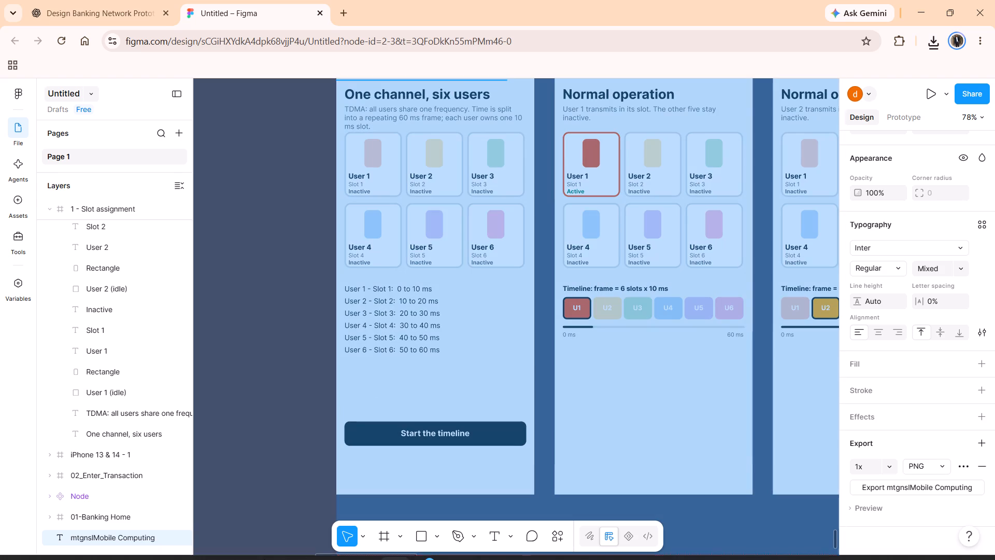
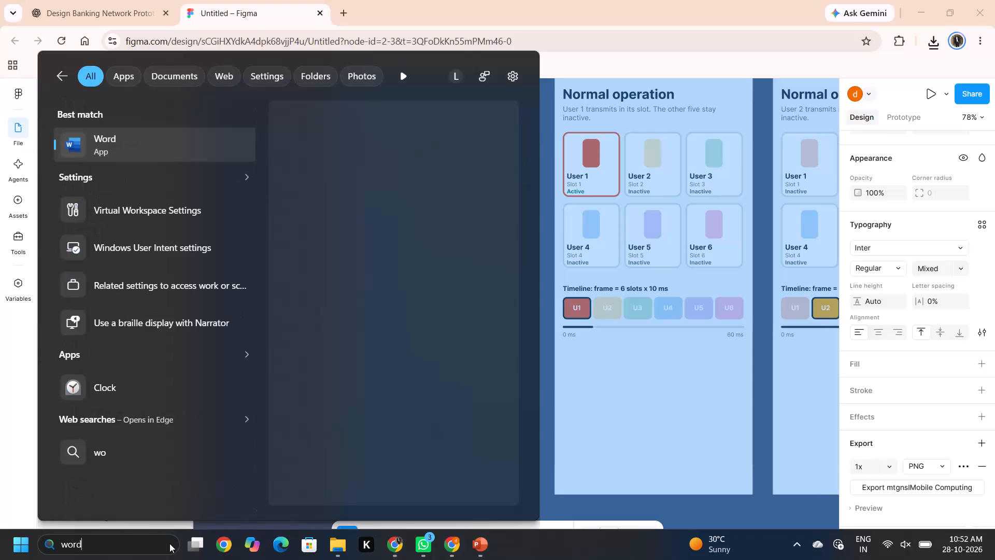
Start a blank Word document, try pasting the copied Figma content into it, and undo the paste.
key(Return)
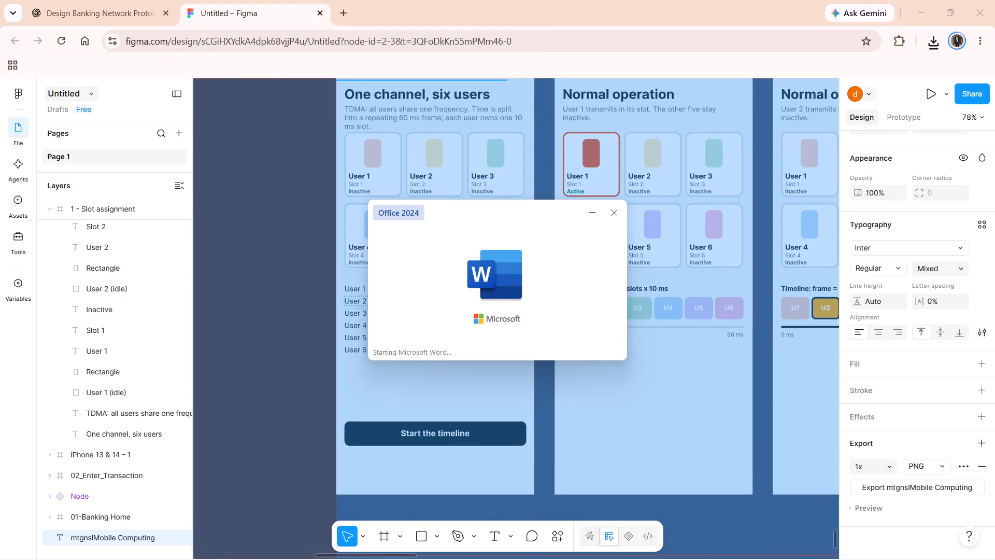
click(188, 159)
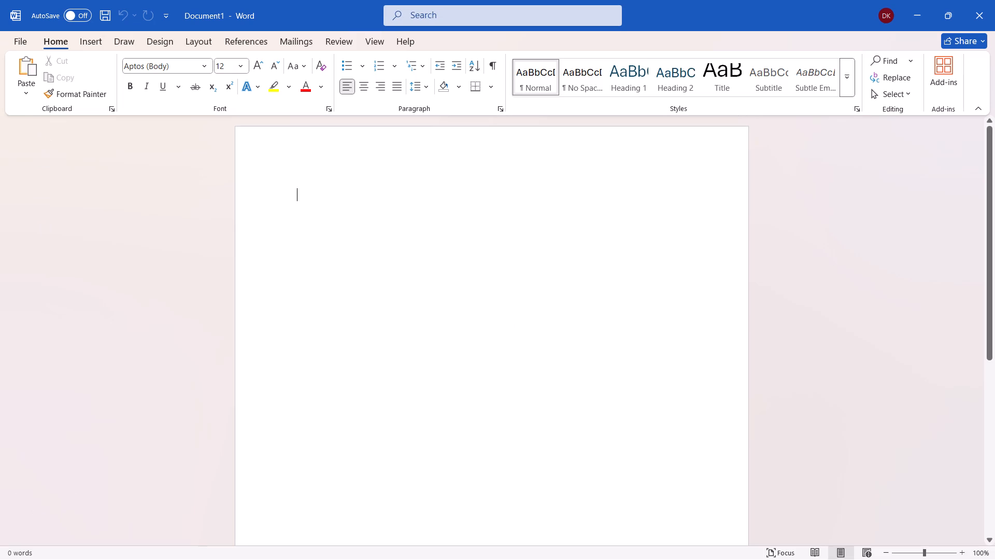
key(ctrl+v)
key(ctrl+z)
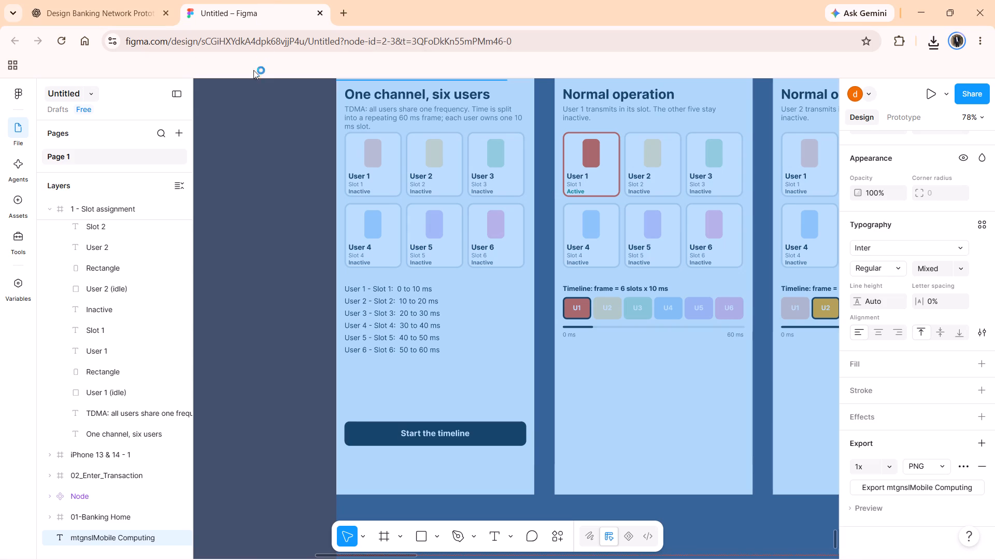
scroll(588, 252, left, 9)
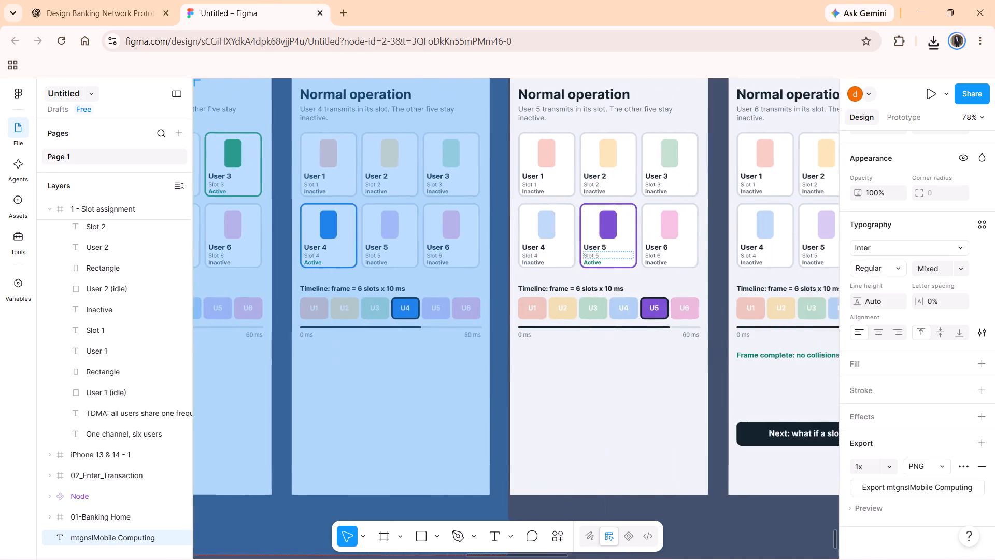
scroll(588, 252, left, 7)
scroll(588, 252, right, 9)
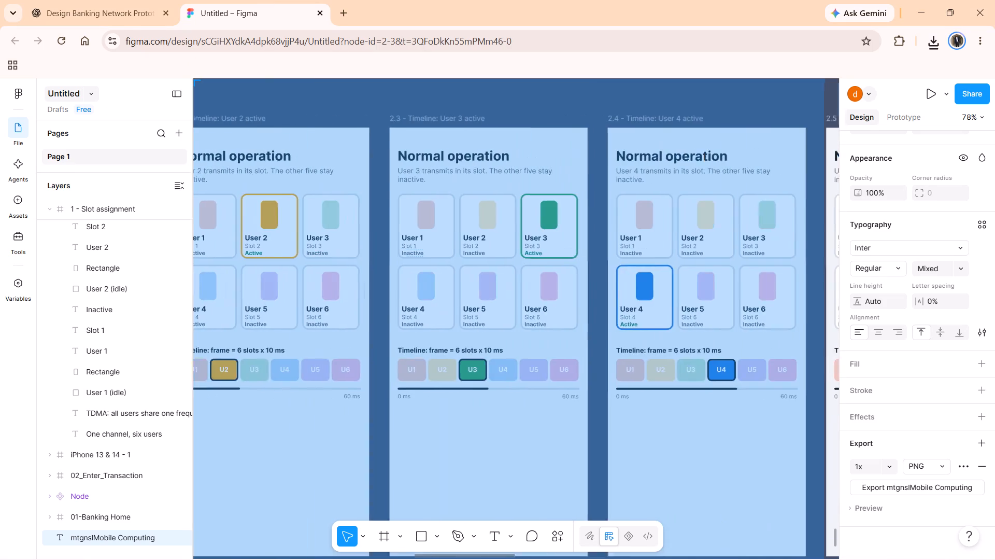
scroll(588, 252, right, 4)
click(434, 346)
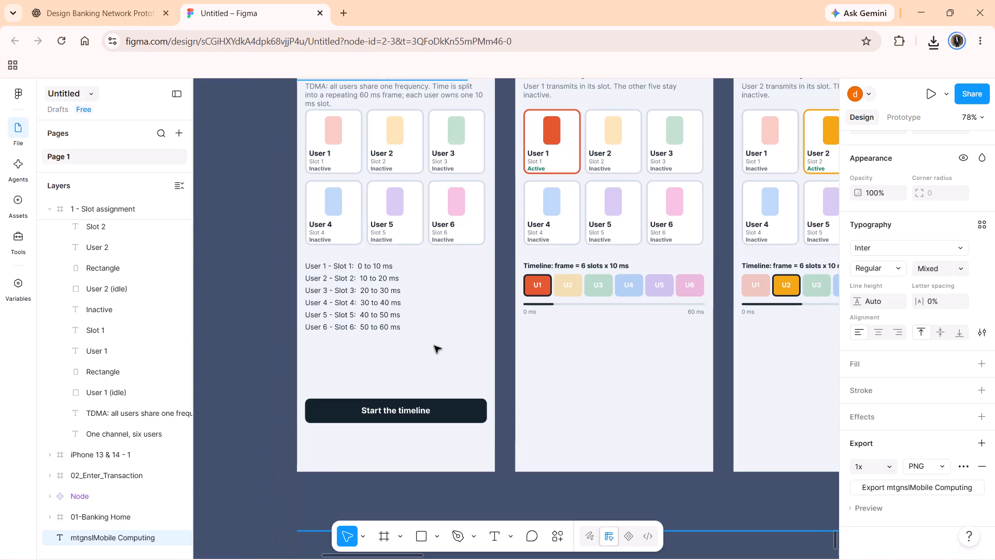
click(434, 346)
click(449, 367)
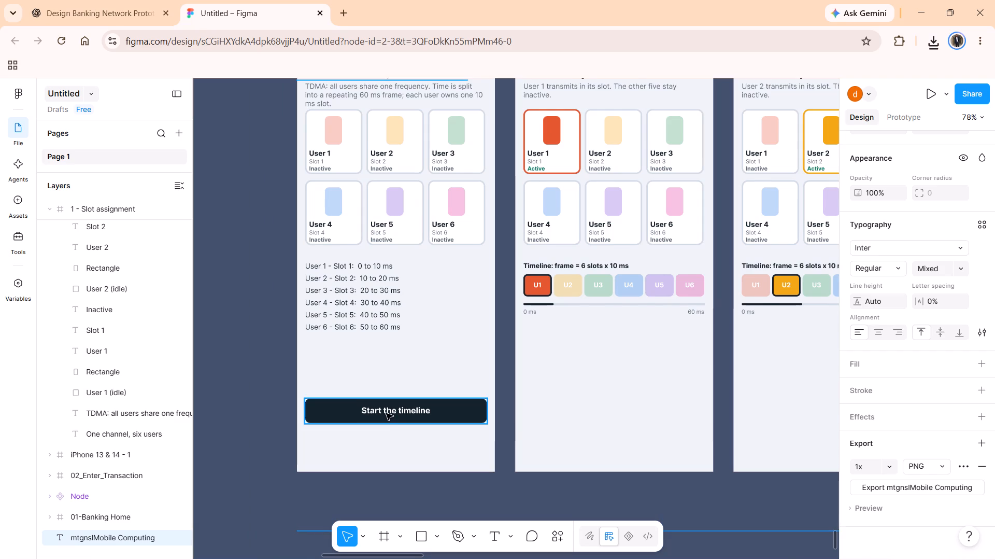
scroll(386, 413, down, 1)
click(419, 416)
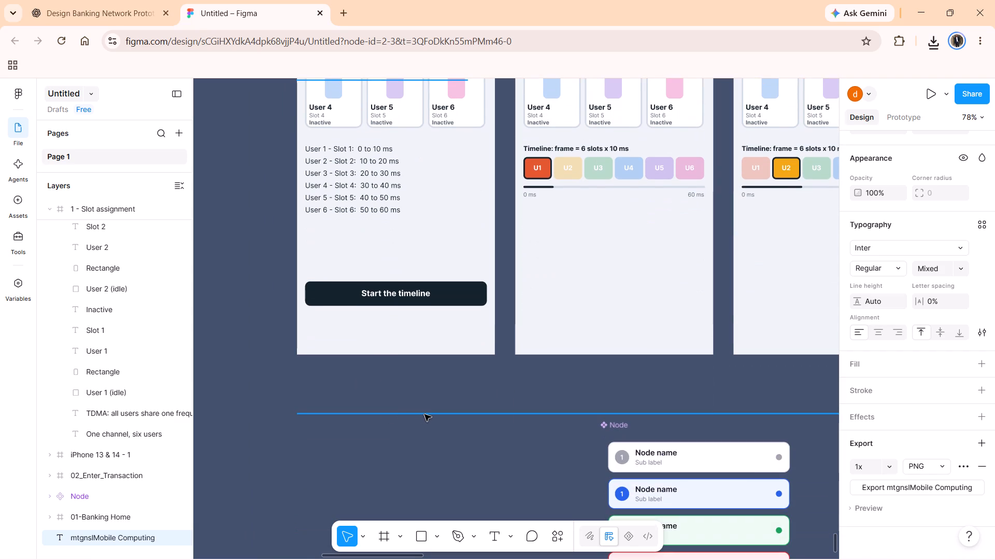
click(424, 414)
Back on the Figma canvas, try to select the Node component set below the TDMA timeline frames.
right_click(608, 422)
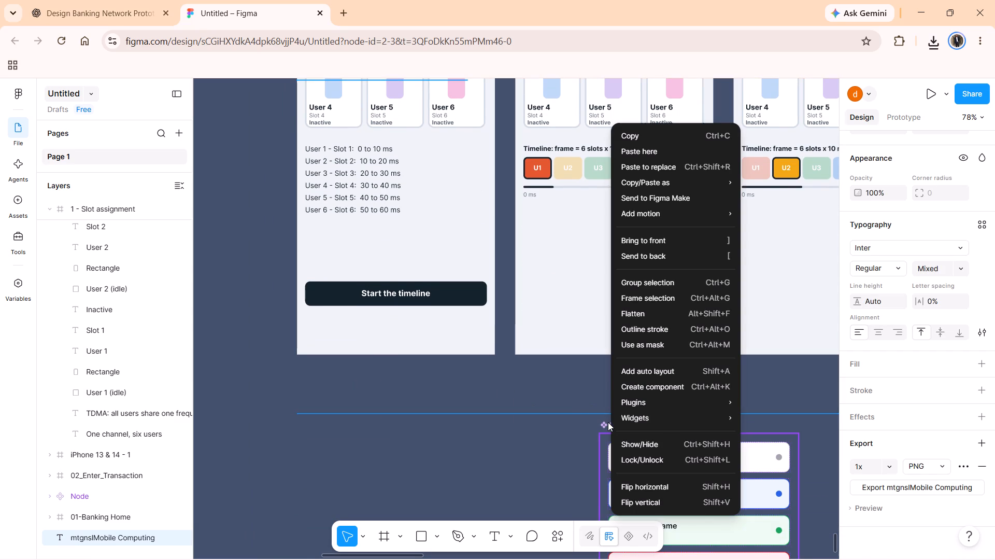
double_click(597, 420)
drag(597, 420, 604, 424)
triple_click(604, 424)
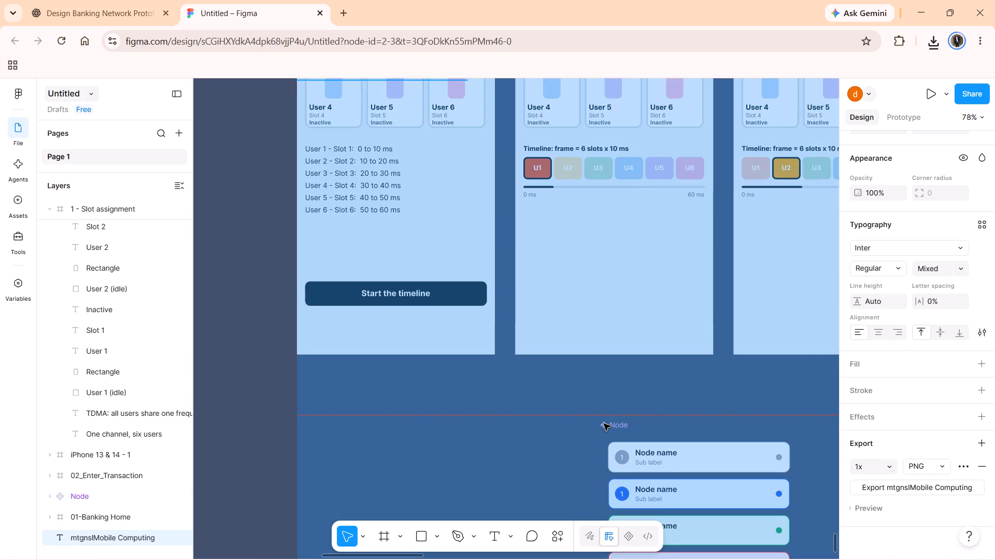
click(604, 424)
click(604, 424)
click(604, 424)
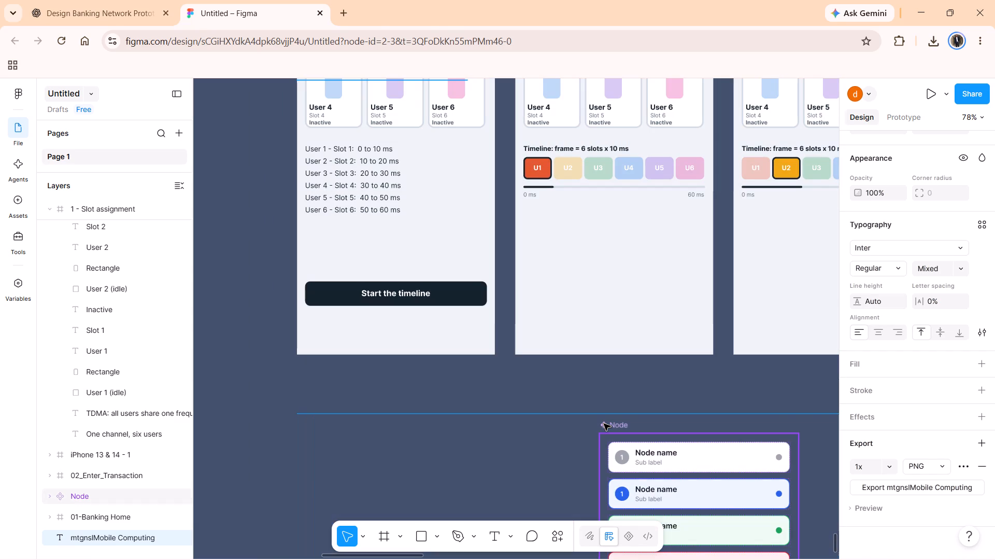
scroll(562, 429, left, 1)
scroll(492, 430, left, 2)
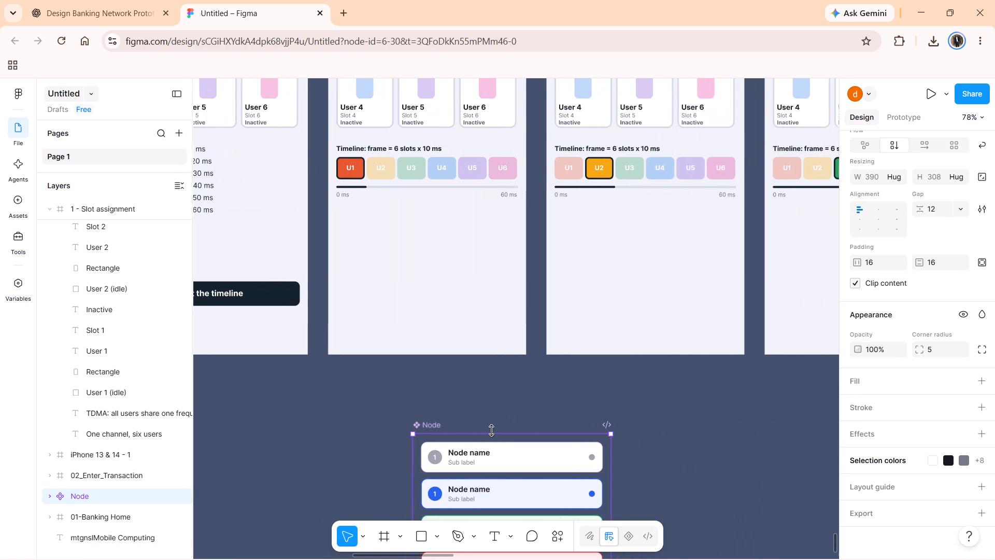
Look over the canvas around the timeline frames and the Node component set.
click(685, 477)
scroll(634, 449, left, 1)
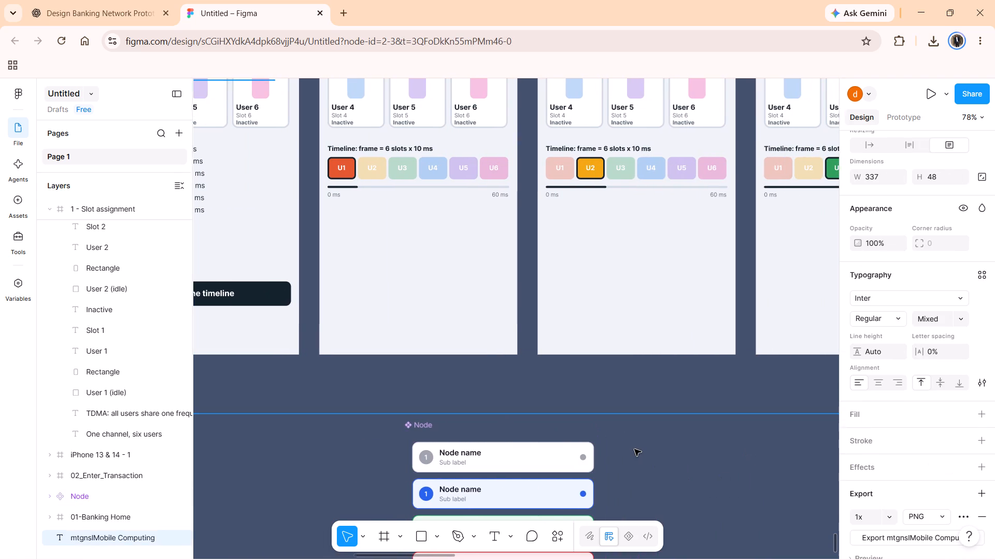
scroll(634, 449, left, 7)
scroll(634, 449, down, 2)
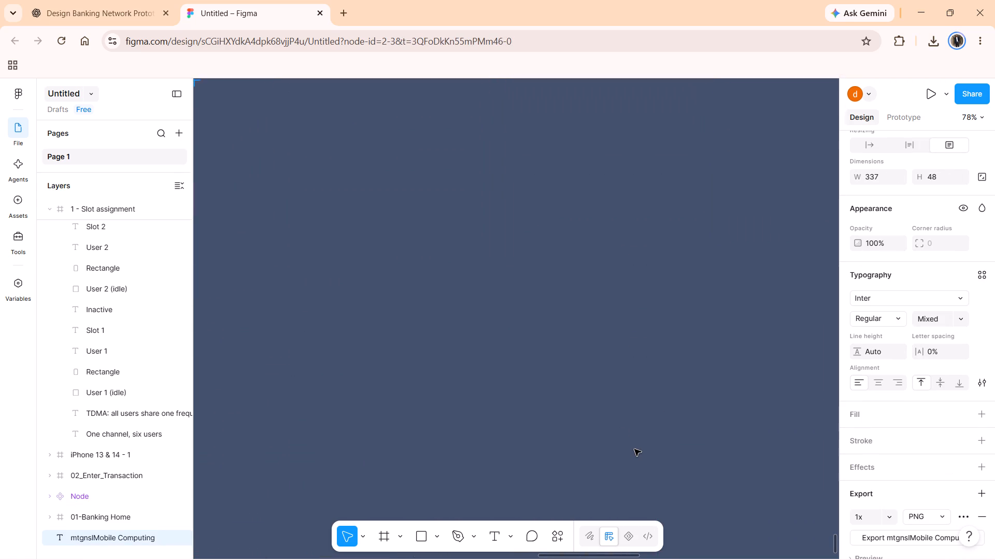
scroll(634, 449, down, 1)
scroll(634, 449, right, 7)
scroll(634, 449, up, 3)
scroll(634, 449, down, 1)
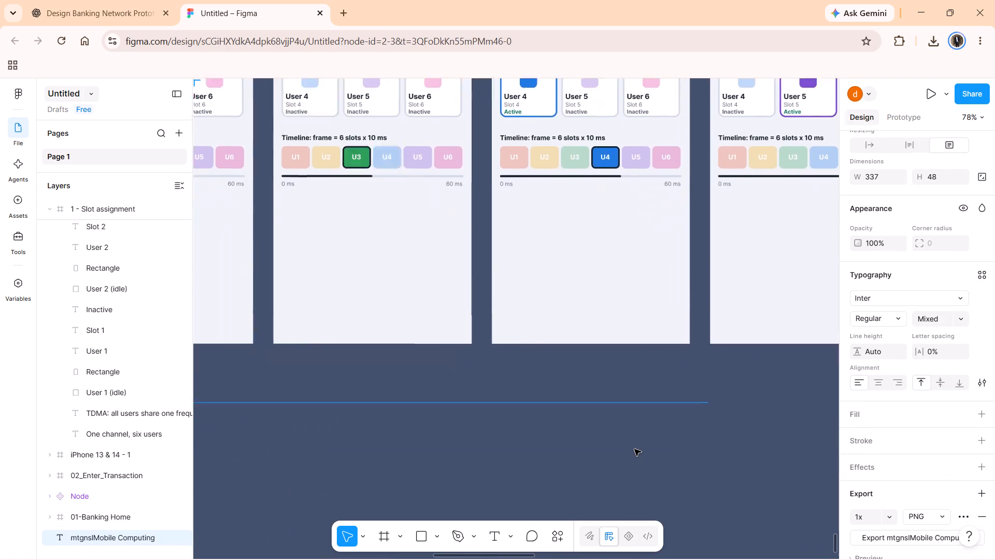
scroll(634, 449, down, 3)
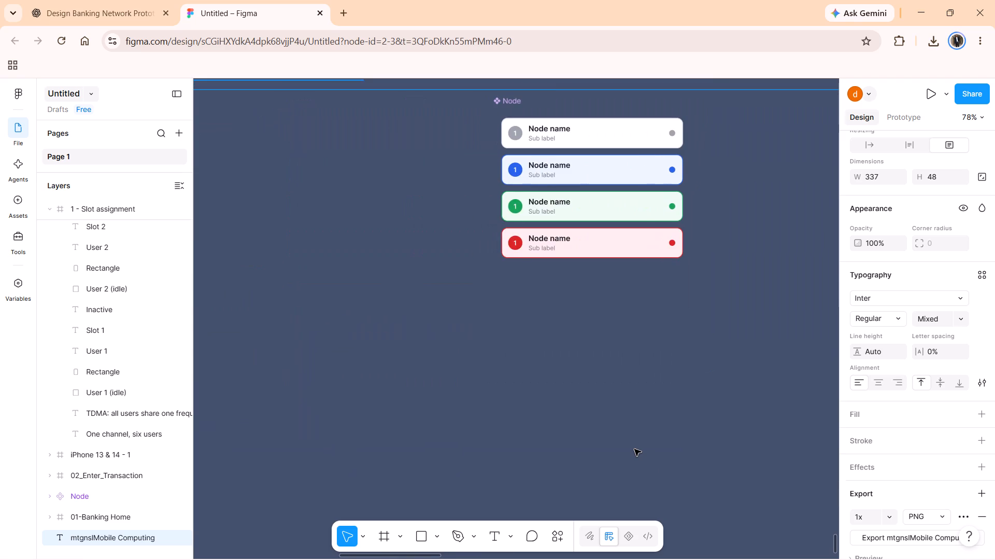
Delete the Idle variant from the Node component set.
click(519, 260)
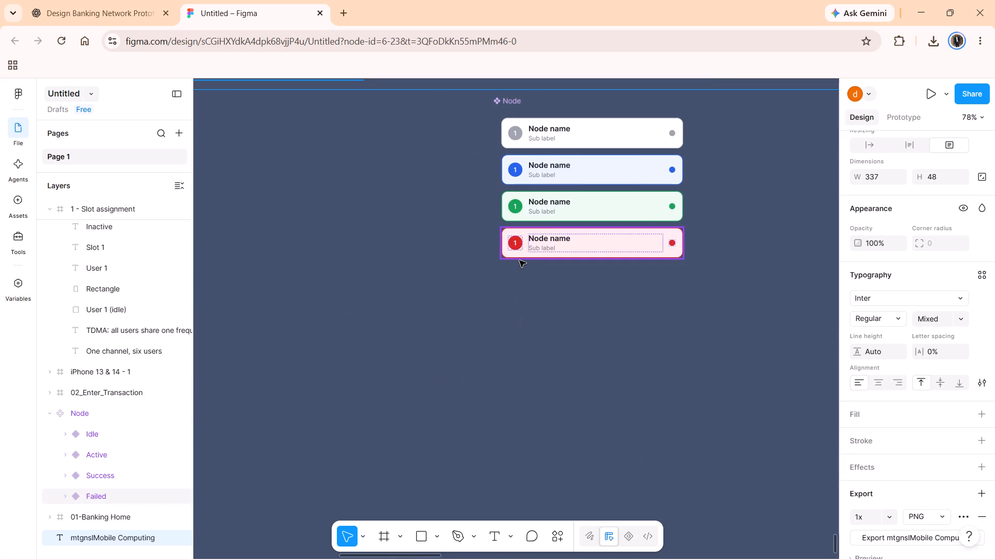
click(571, 130)
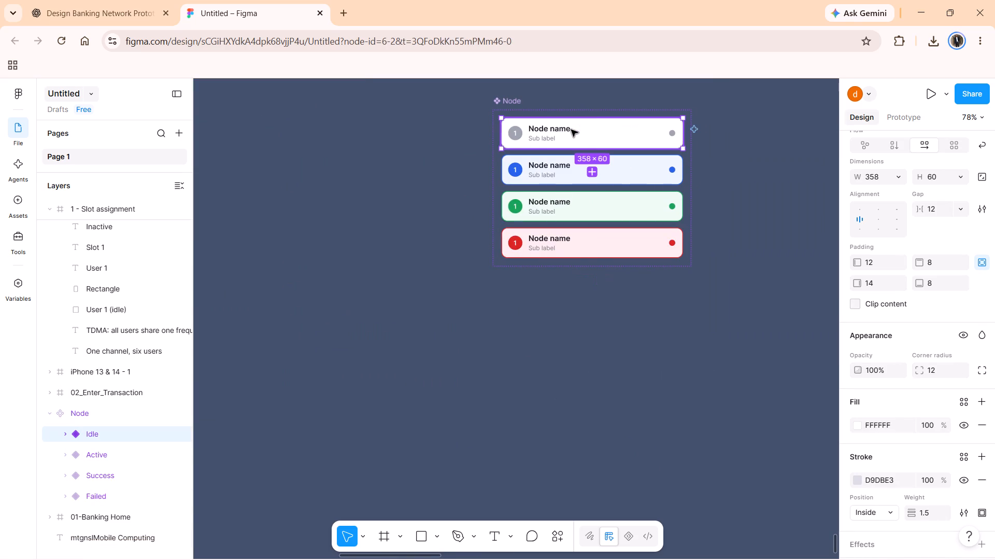
right_click(634, 134)
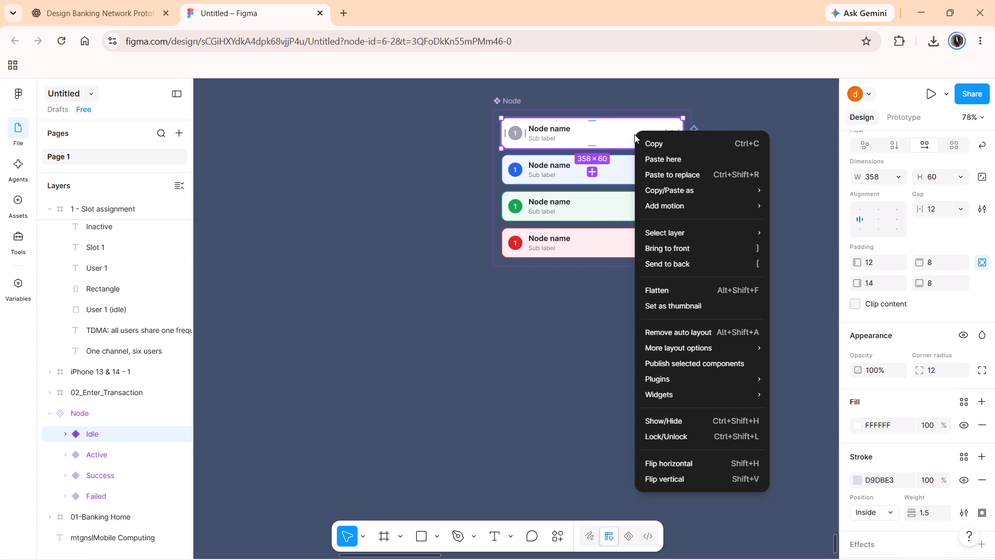
key(Delete)
click(634, 134)
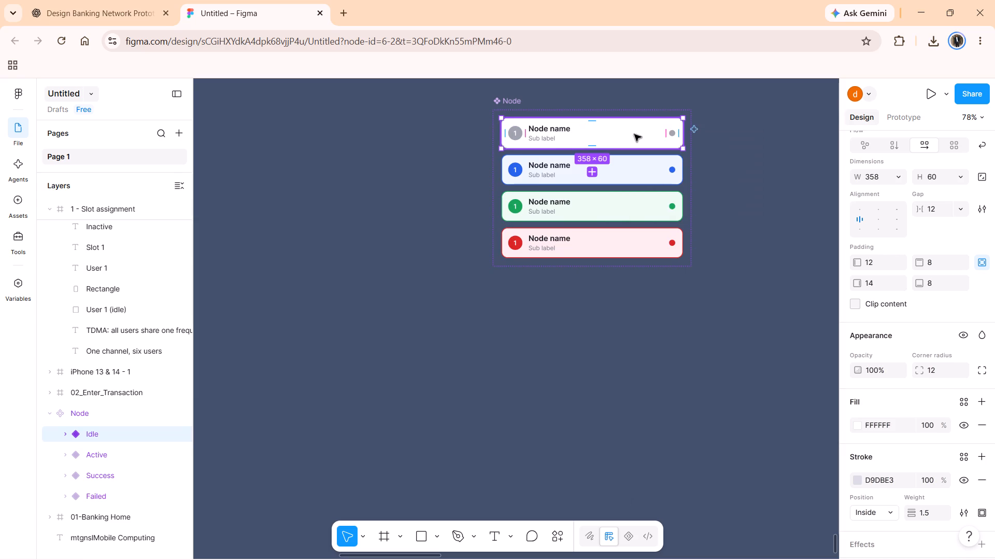
click(634, 134)
key(Delete)
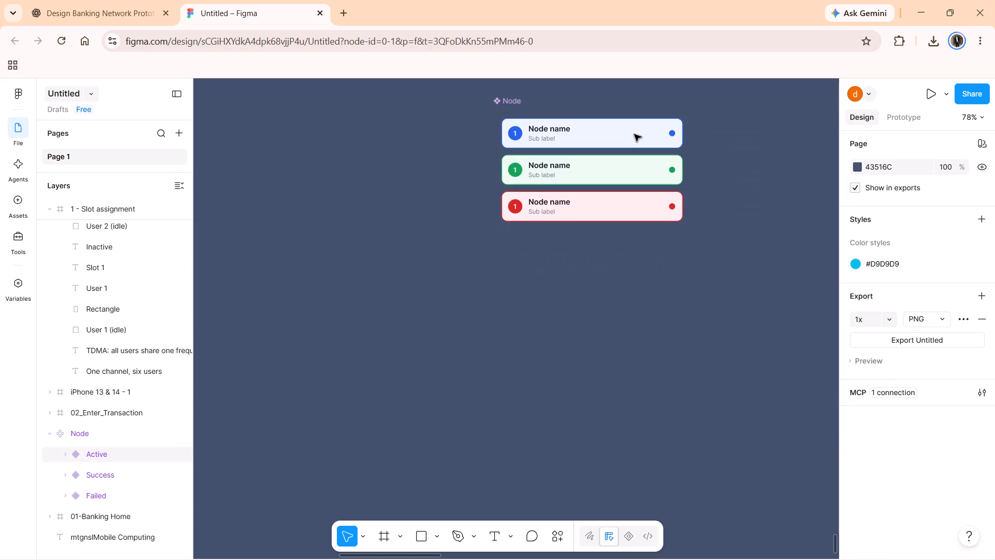
Delete the Active, Success and Failed variants so the whole Node component set is removed.
right_click(634, 134)
key(Delete)
key(Delete)
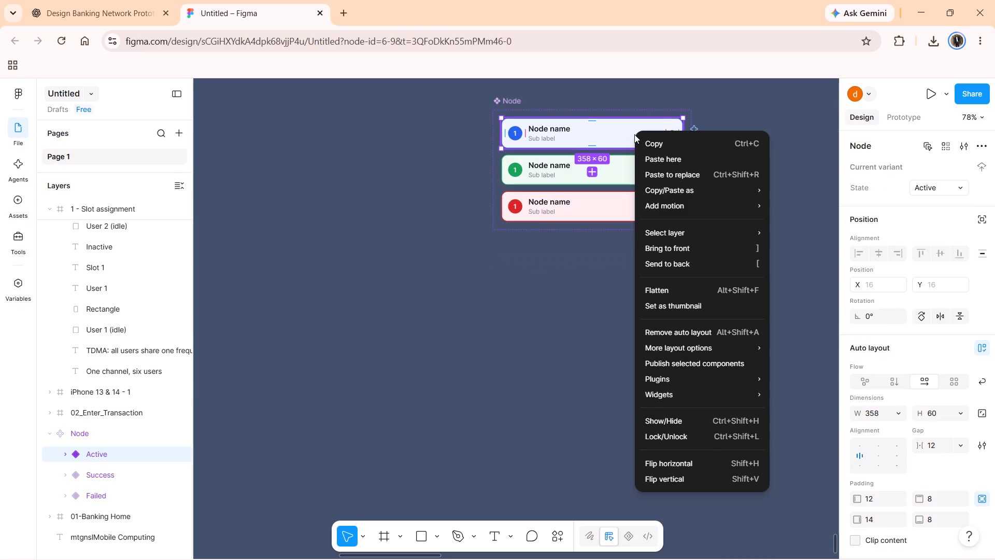
click(634, 134)
key(Delete)
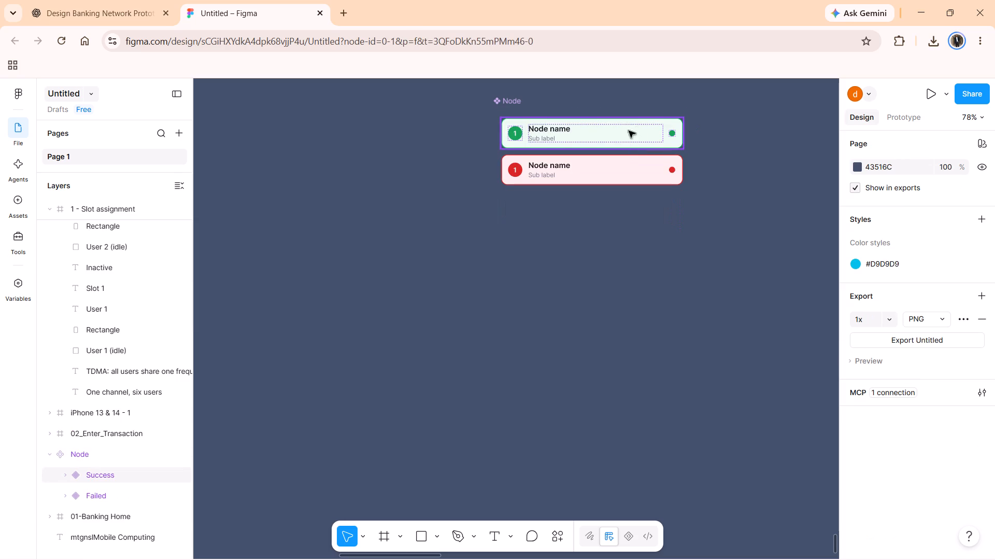
right_click(626, 126)
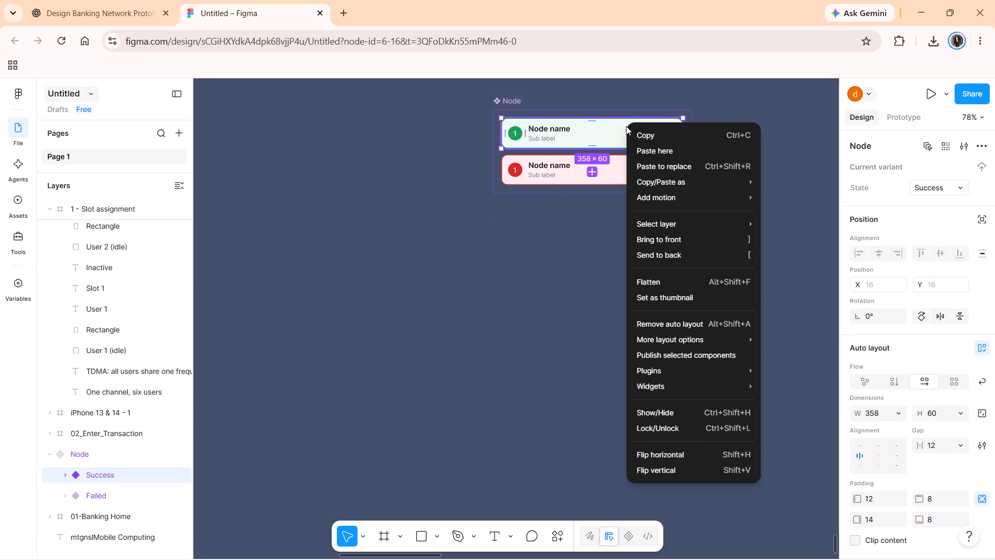
click(626, 126)
key(Delete)
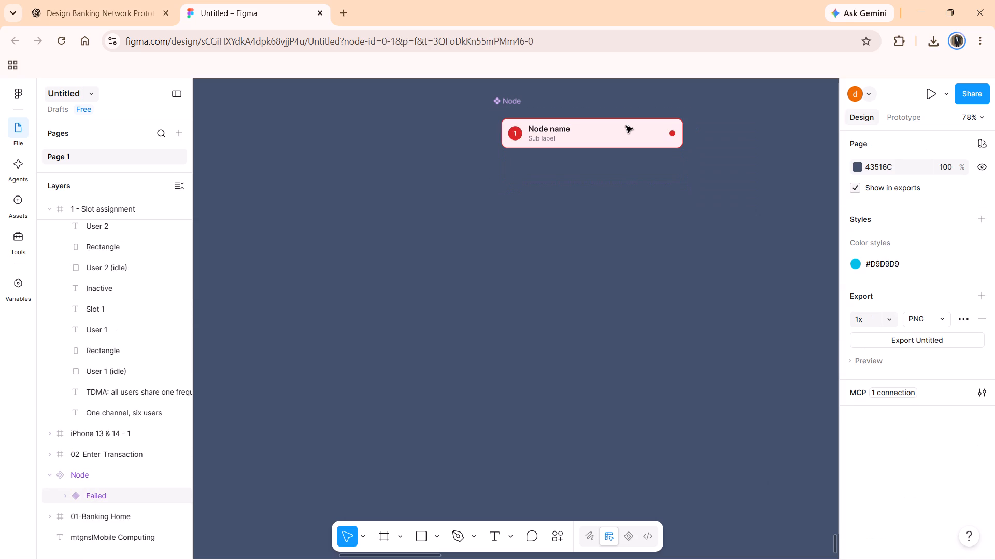
right_click(626, 126)
click(626, 126)
key(Delete)
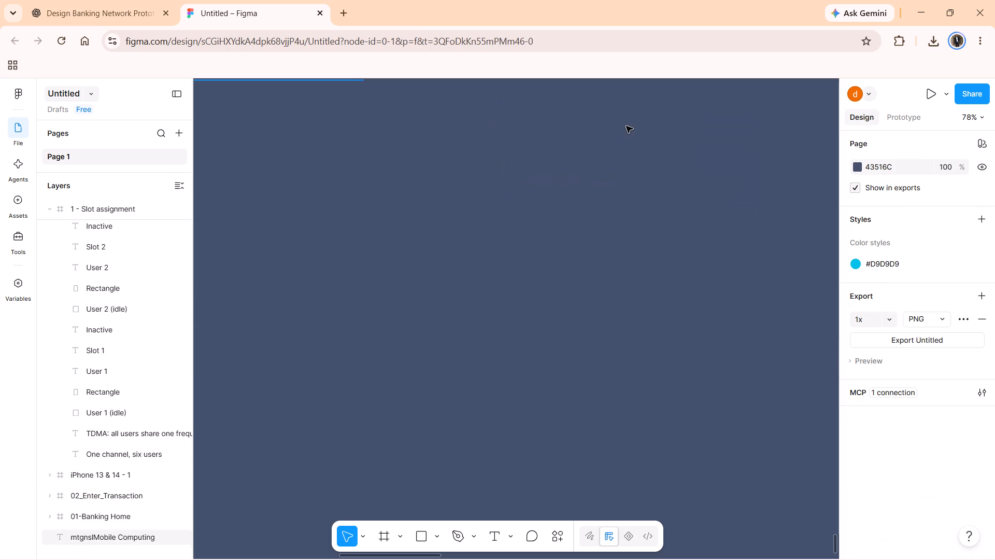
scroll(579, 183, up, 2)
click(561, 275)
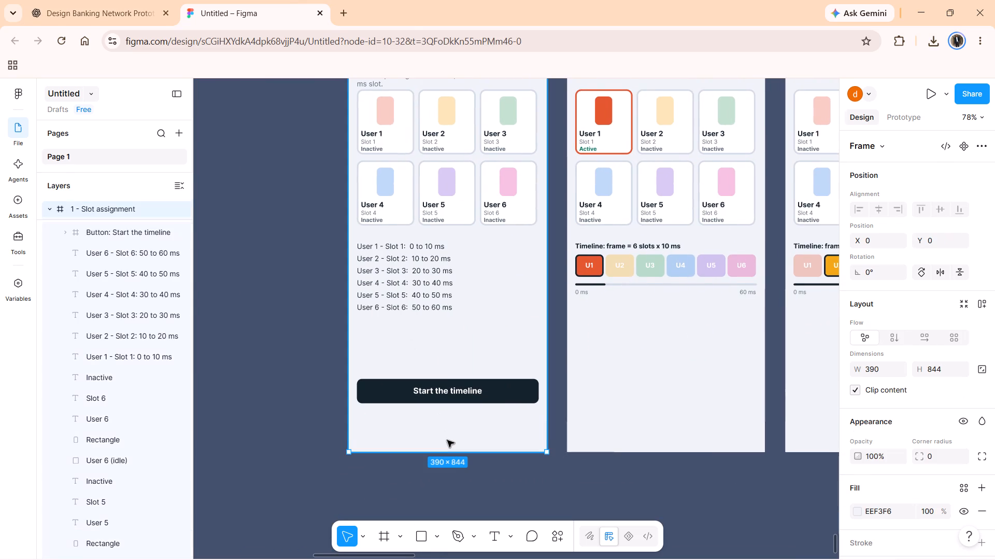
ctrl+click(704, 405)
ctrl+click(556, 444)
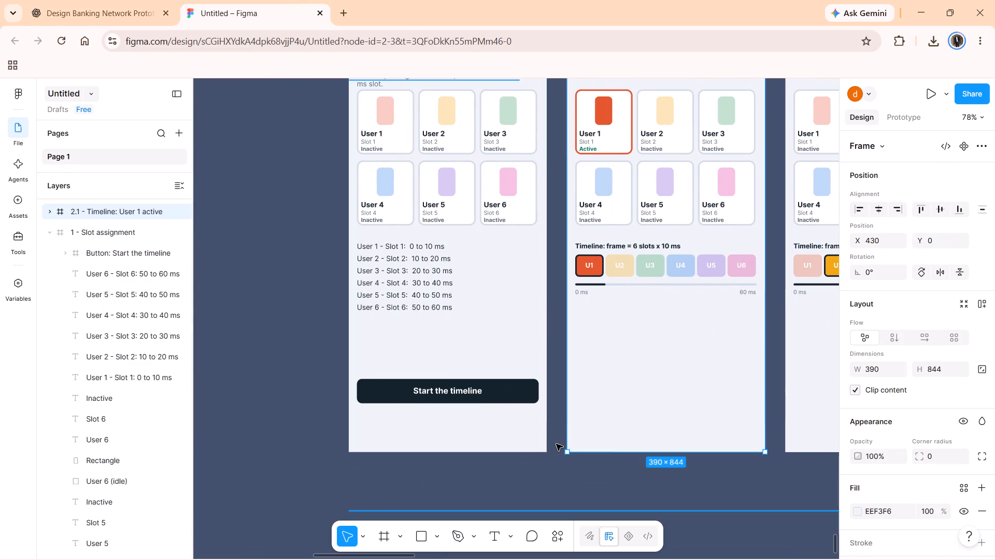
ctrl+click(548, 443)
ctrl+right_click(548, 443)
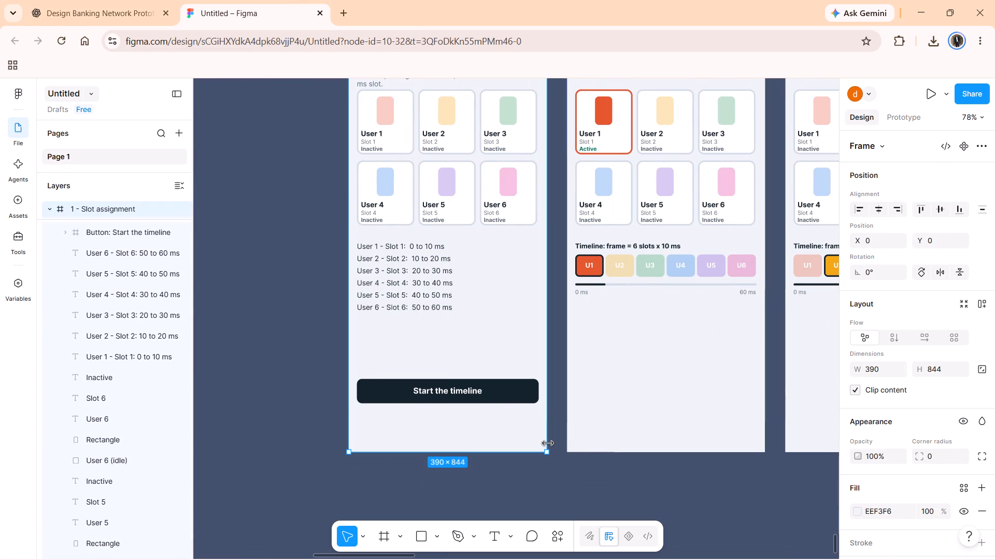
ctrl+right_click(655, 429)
Select the frame "1 - Slot assignment" together with the six Timeline frames, 2.1 through 2.6.
ctrl+click(518, 430)
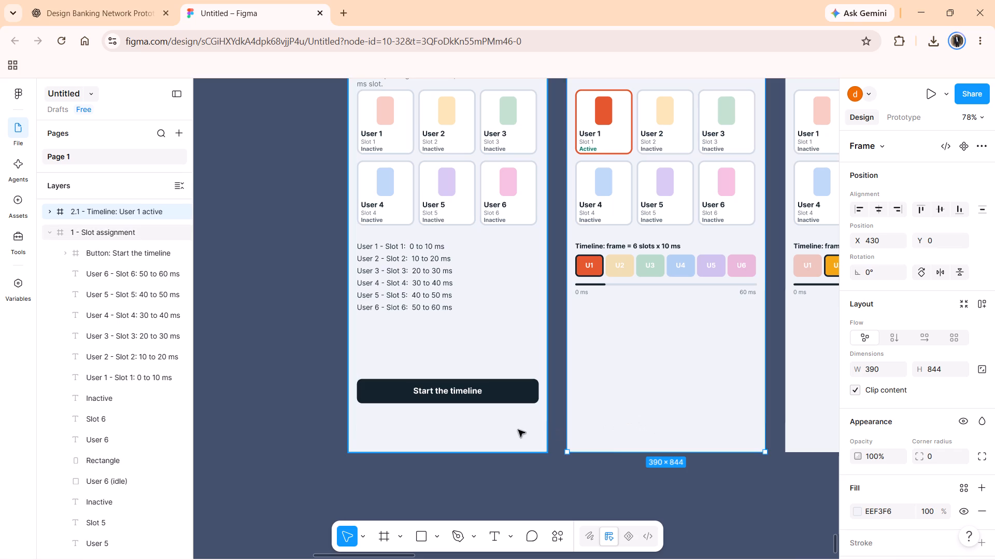
ctrl+shift+right_click(518, 430)
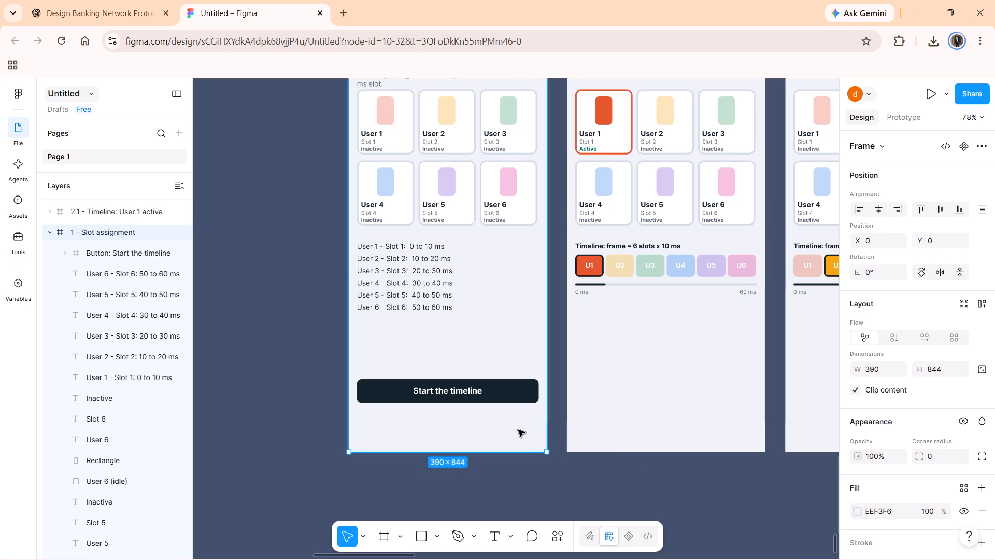
ctrl+shift+click(677, 393)
ctrl+shift+scroll(677, 393, left, 2)
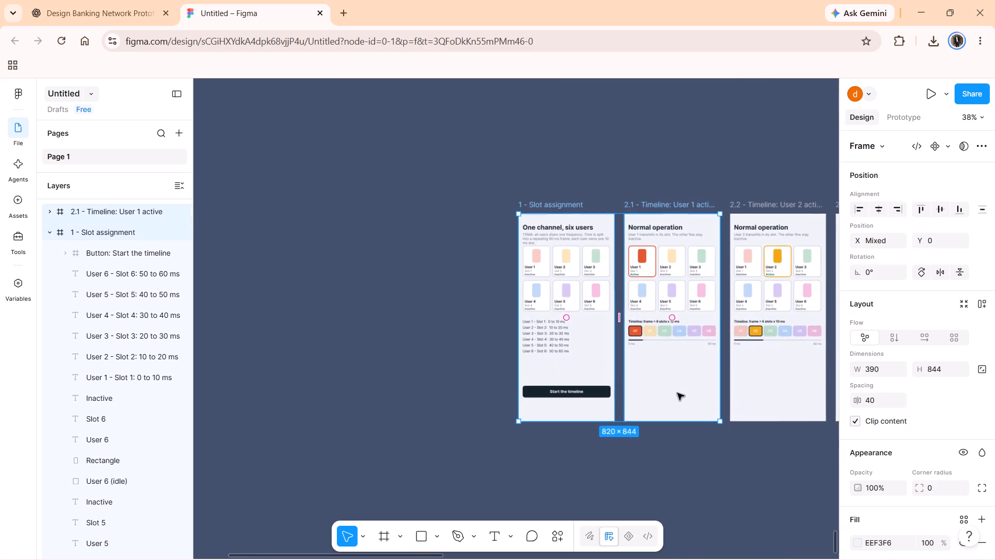
ctrl+shift+scroll(677, 393, right, 2)
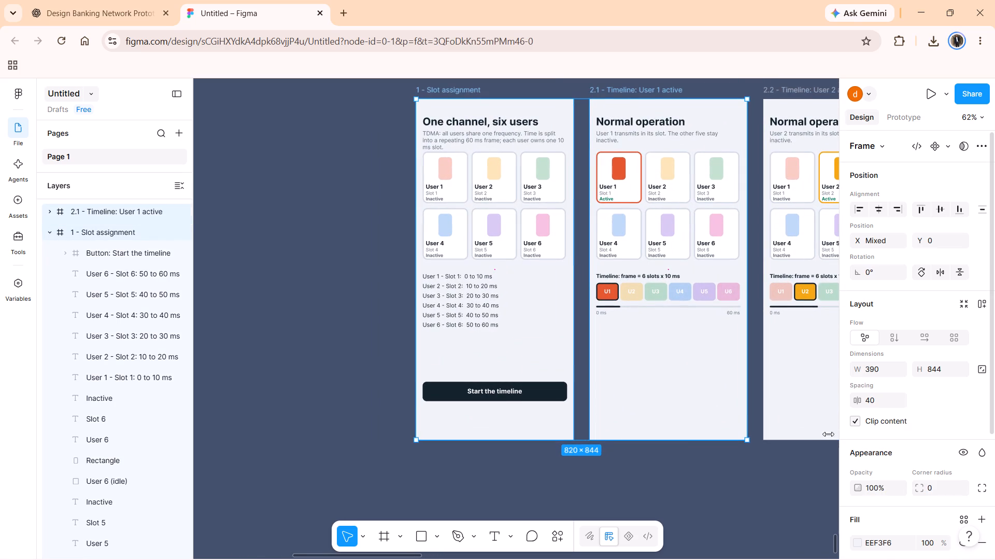
ctrl+shift+click(807, 429)
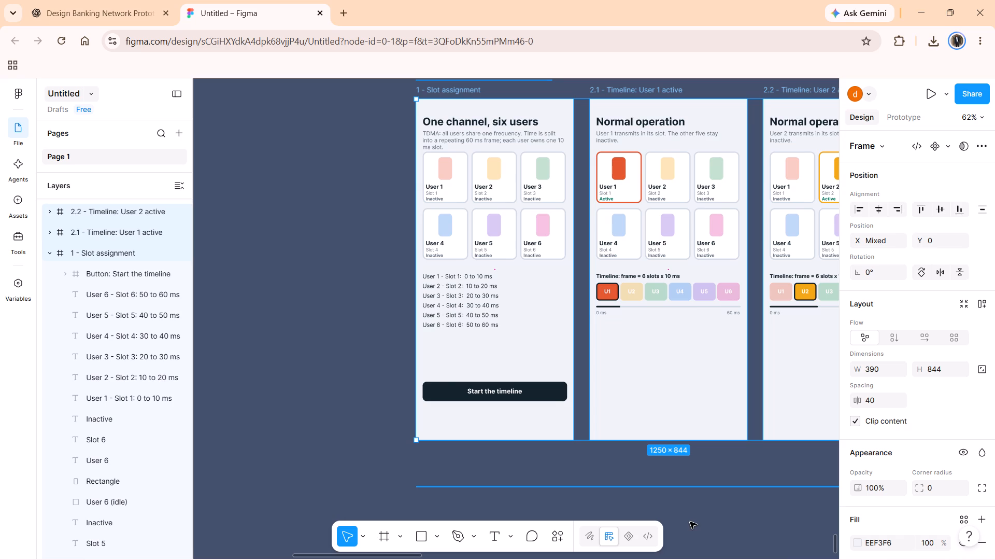
scroll(737, 503, left, 5)
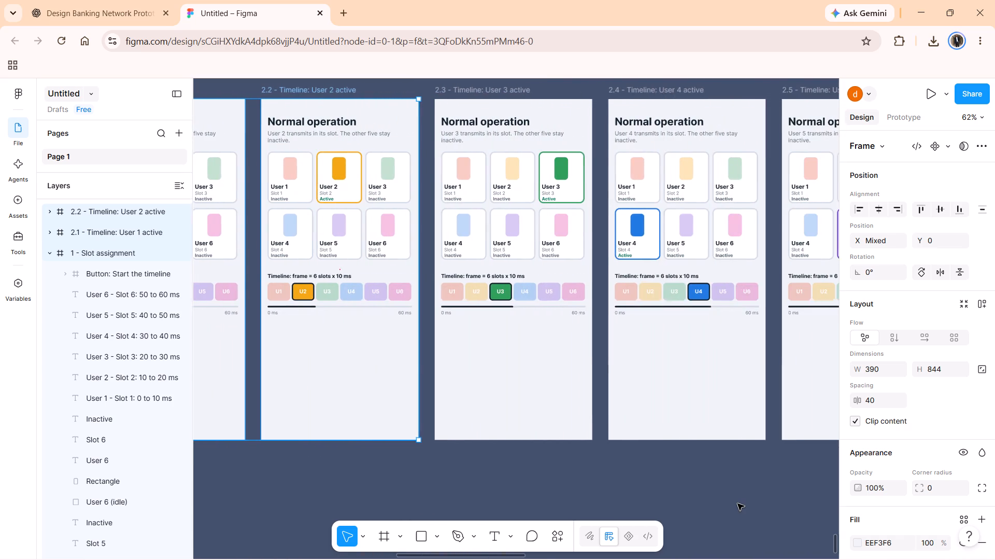
scroll(737, 503, left, 4)
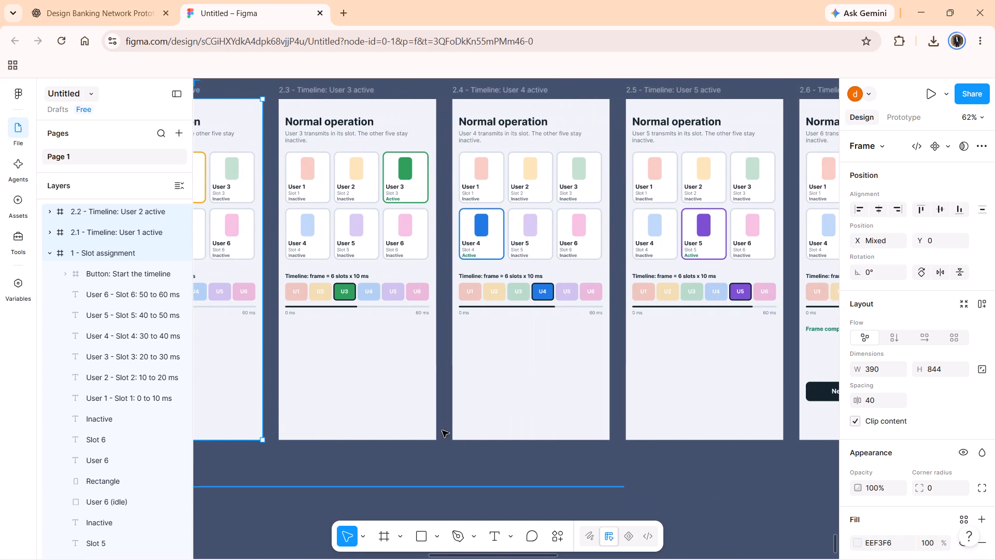
ctrl+shift+click(392, 401)
ctrl+shift+click(544, 418)
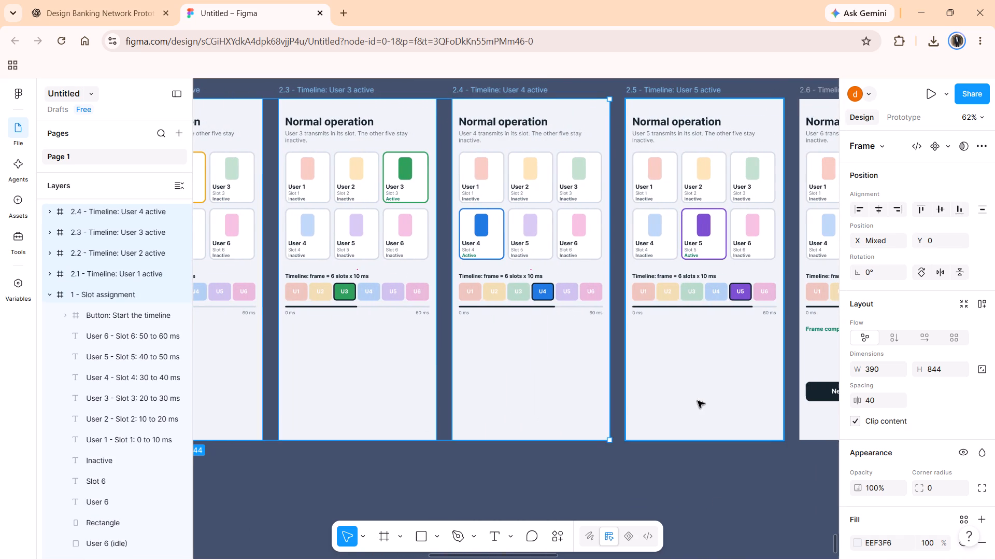
ctrl+shift+click(698, 401)
scroll(698, 401, left, 5)
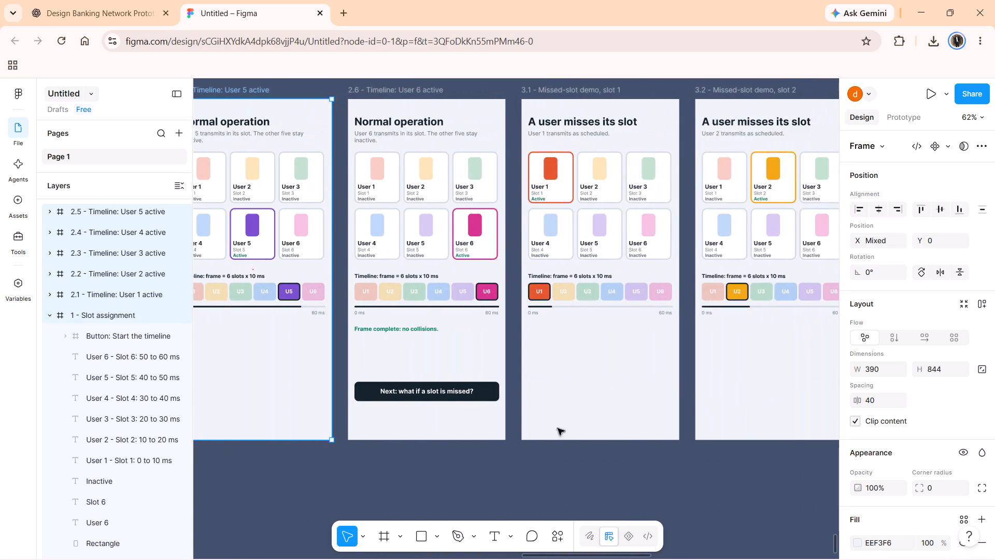
ctrl+shift+click(485, 429)
Add the missed-slot frames 3.1 through 3.6 and the frame "4 - Advantage and limitation" to the selection.
ctrl+shift+click(583, 405)
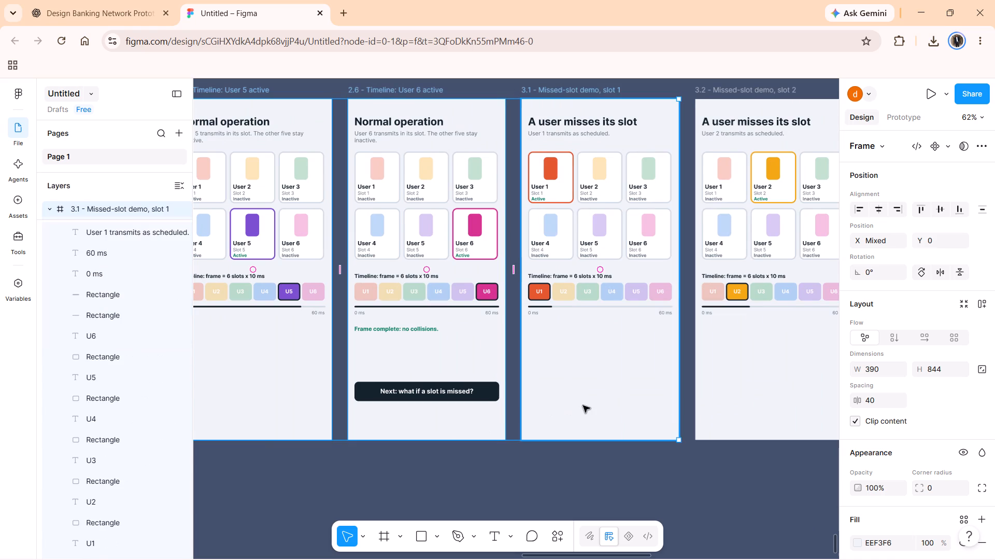
ctrl+shift+click(766, 409)
scroll(766, 409, left, 3)
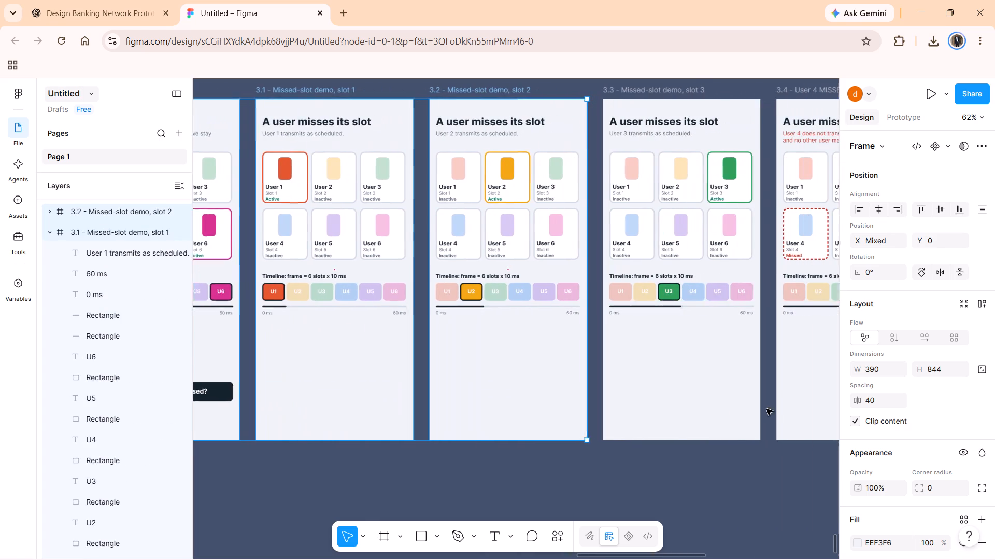
scroll(766, 409, left, 5)
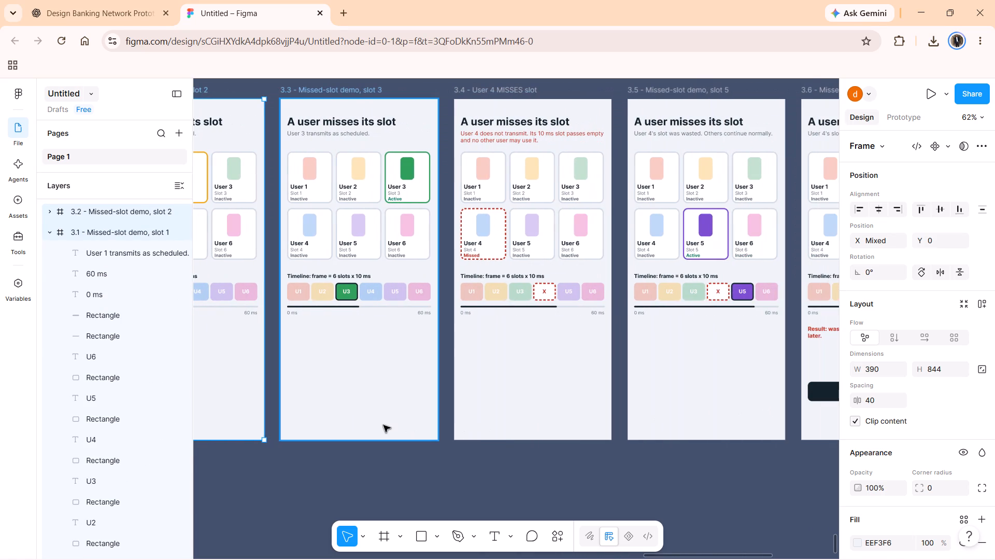
ctrl+shift+click(383, 425)
ctrl+shift+click(516, 409)
ctrl+shift+click(726, 399)
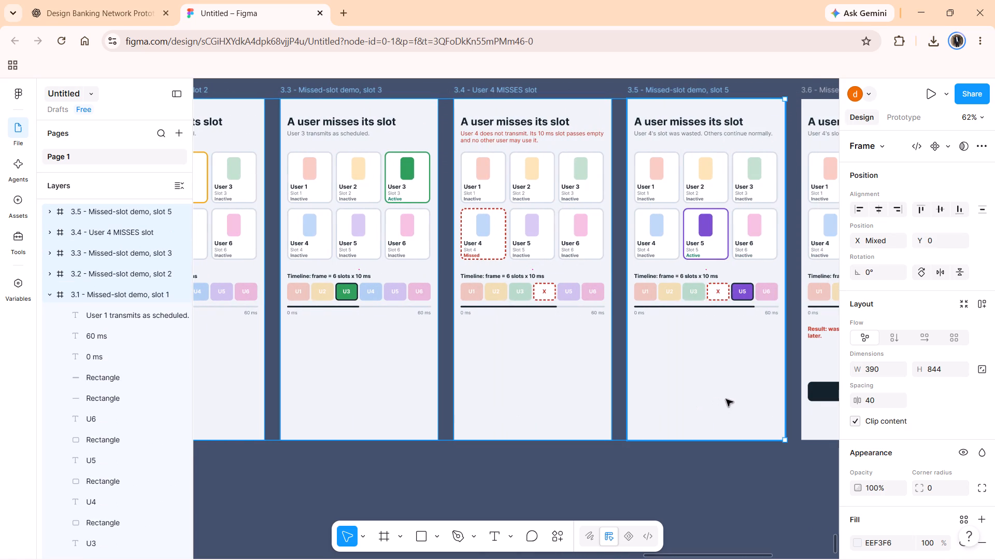
ctrl+shift+click(811, 422)
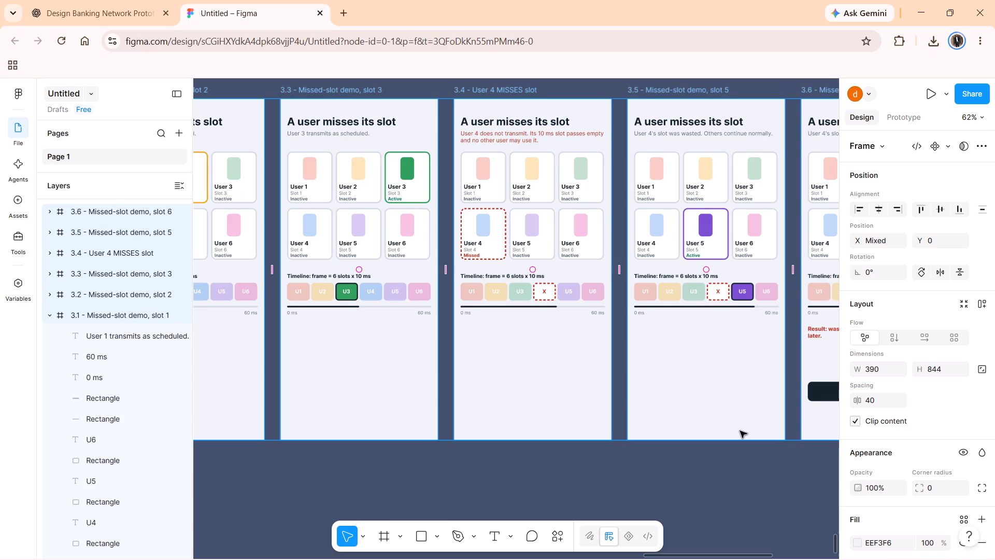
scroll(740, 431, left, 5)
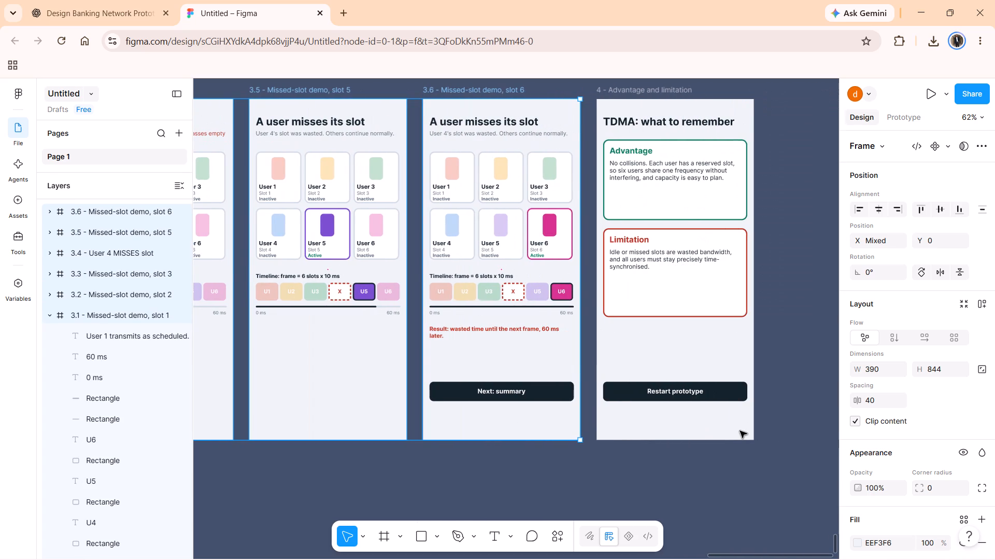
ctrl+shift+click(740, 431)
Export the 14 selected frames as PNG at 1x.
scroll(898, 438, down, 5)
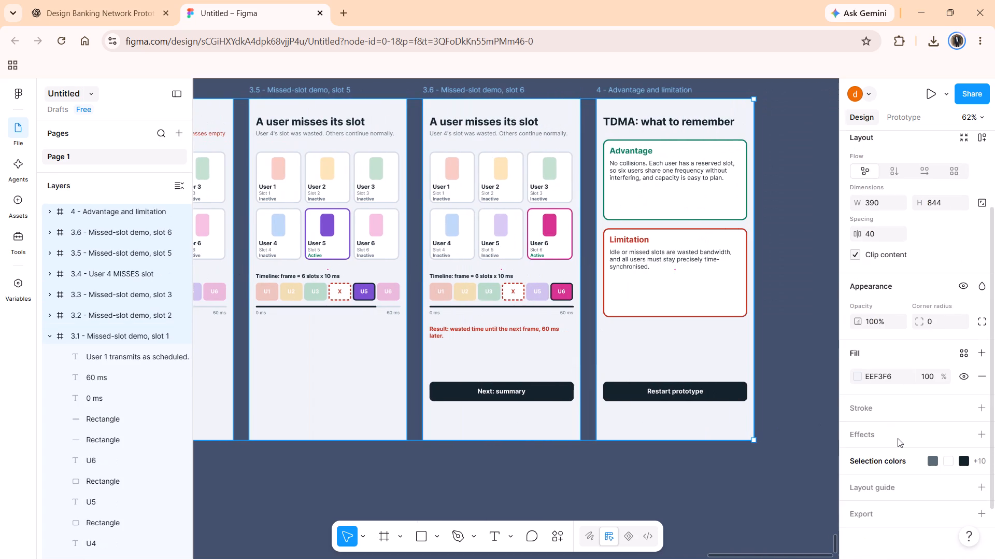
click(866, 516)
scroll(866, 516, down, 3)
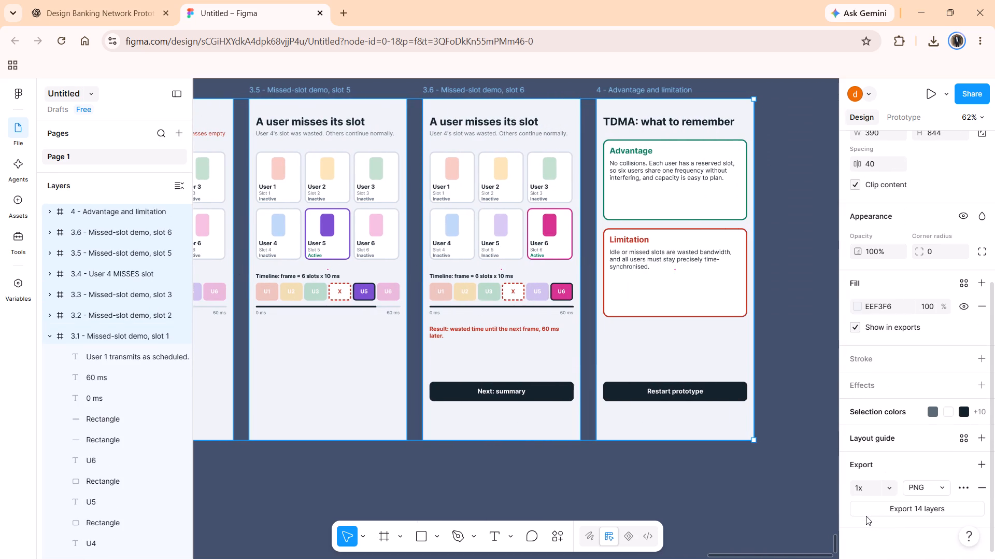
click(901, 507)
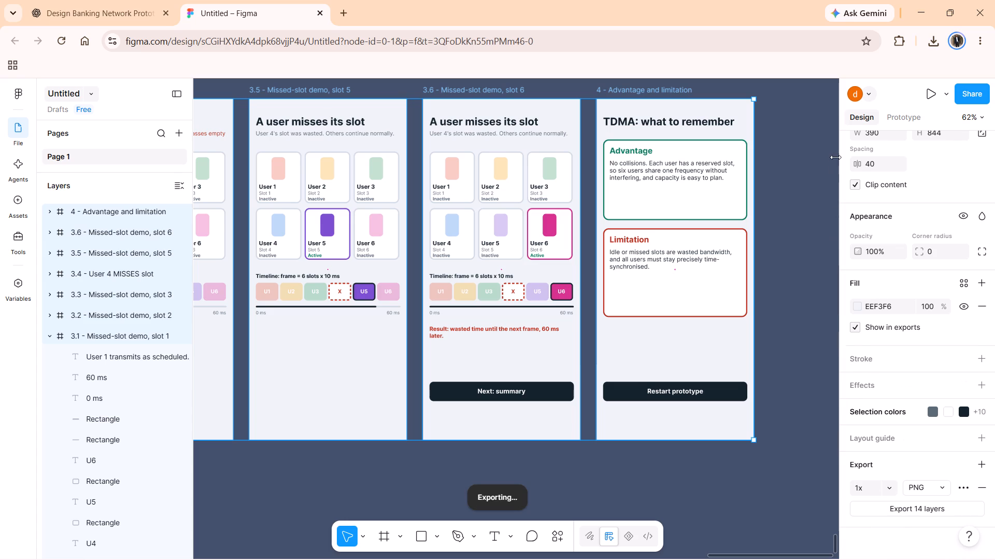
Locate the downloaded Untitled.zip in the Downloads folder and open the archive in File Explorer.
scroll(675, 213, right, 5)
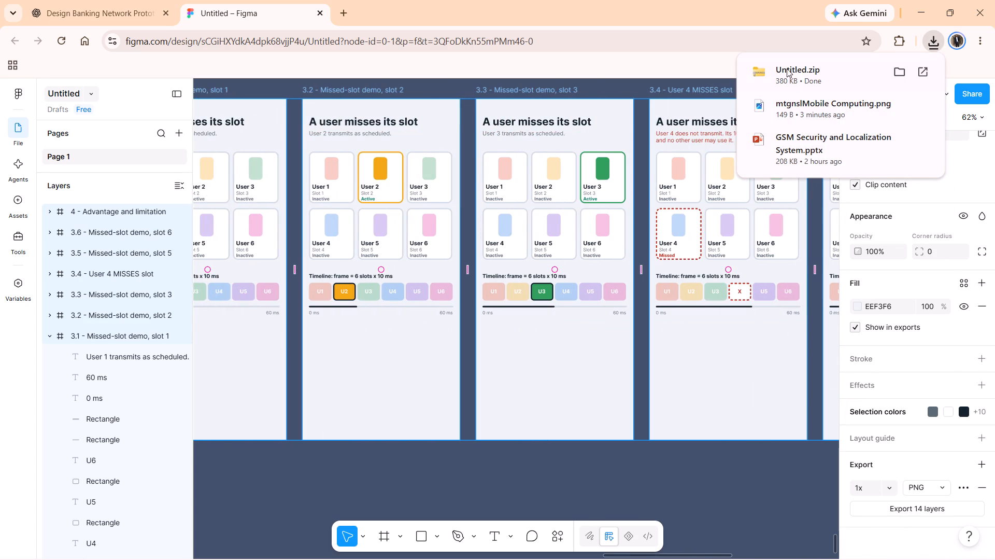
click(903, 75)
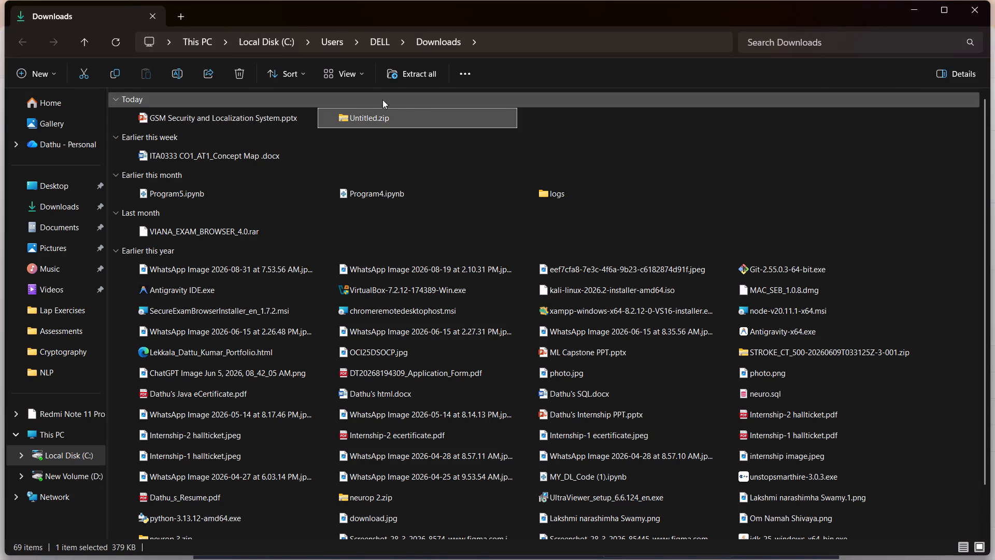
double_click(375, 117)
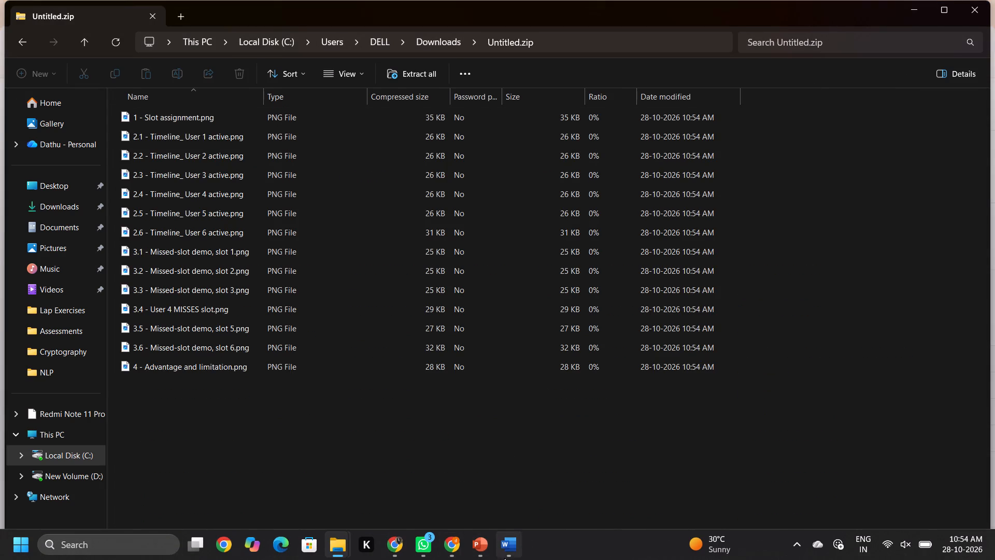
Select all 14 PNG files in the archive, from "1 - Slot assignment" to "4 - Advantage and limitation", and copy them.
ctrl+click(183, 120)
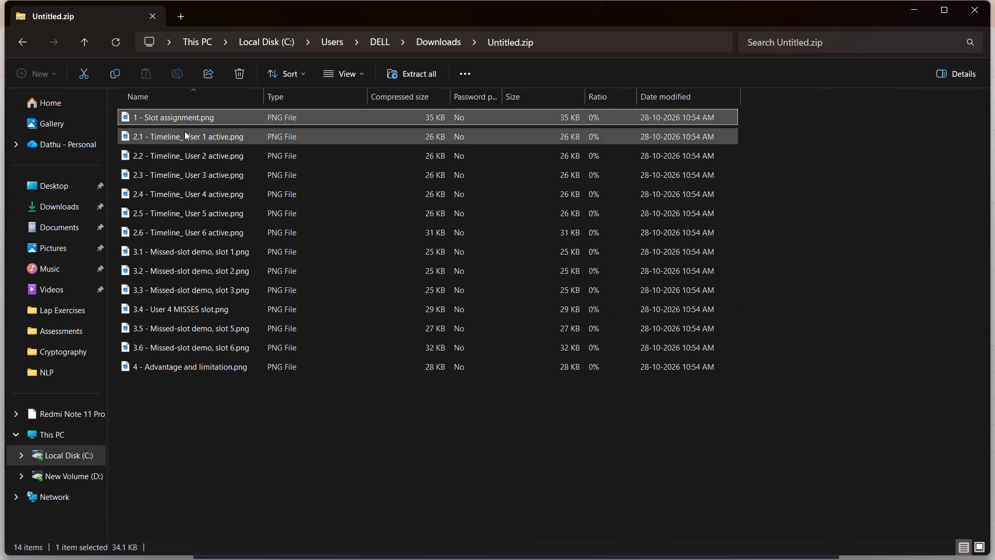
ctrl+click(185, 133)
ctrl+click(188, 147)
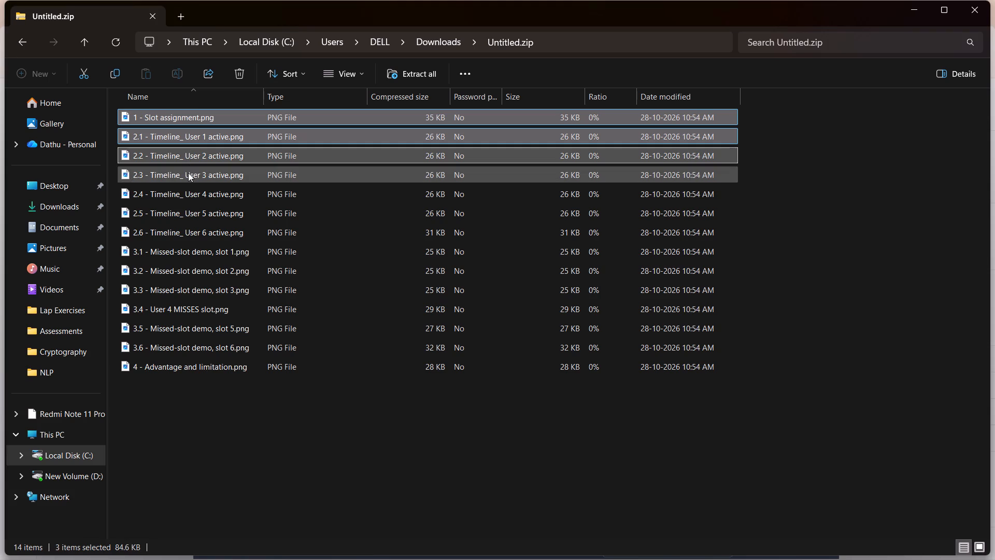
ctrl+click(188, 173)
ctrl+click(190, 199)
ctrl+click(192, 216)
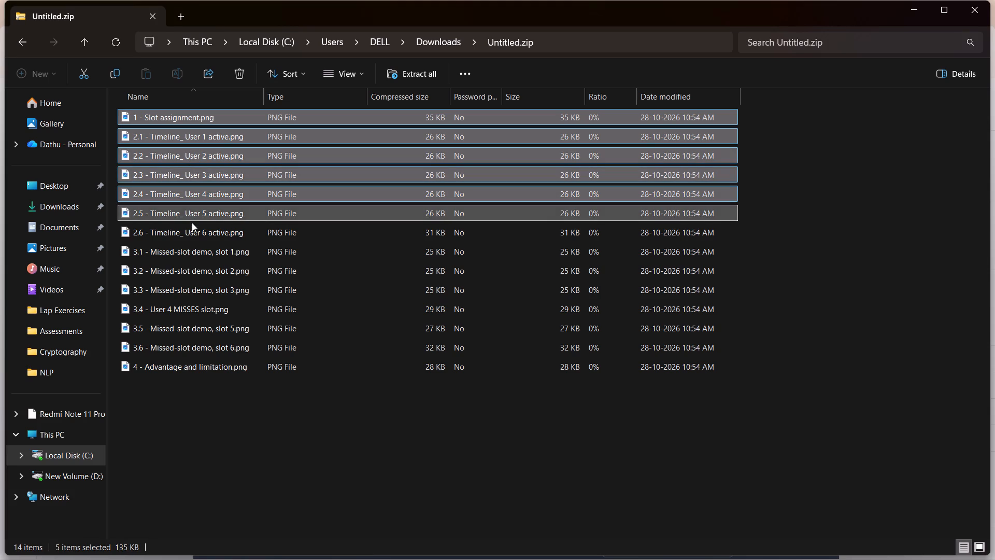
ctrl+click(193, 239)
ctrl+click(193, 248)
ctrl+click(196, 263)
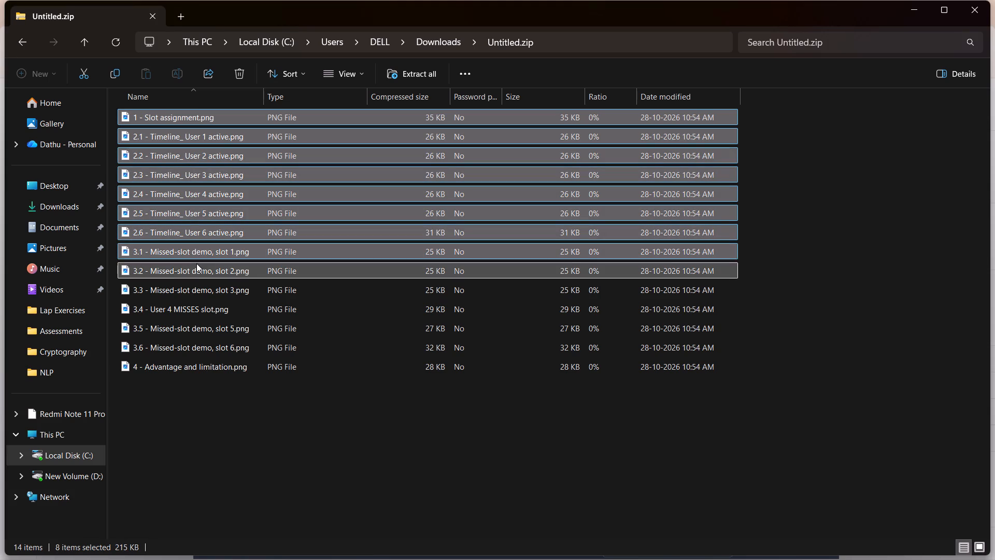
ctrl+click(200, 290)
ctrl+click(200, 304)
ctrl+drag(201, 331, 202, 342)
ctrl+click(202, 342)
ctrl+click(203, 357)
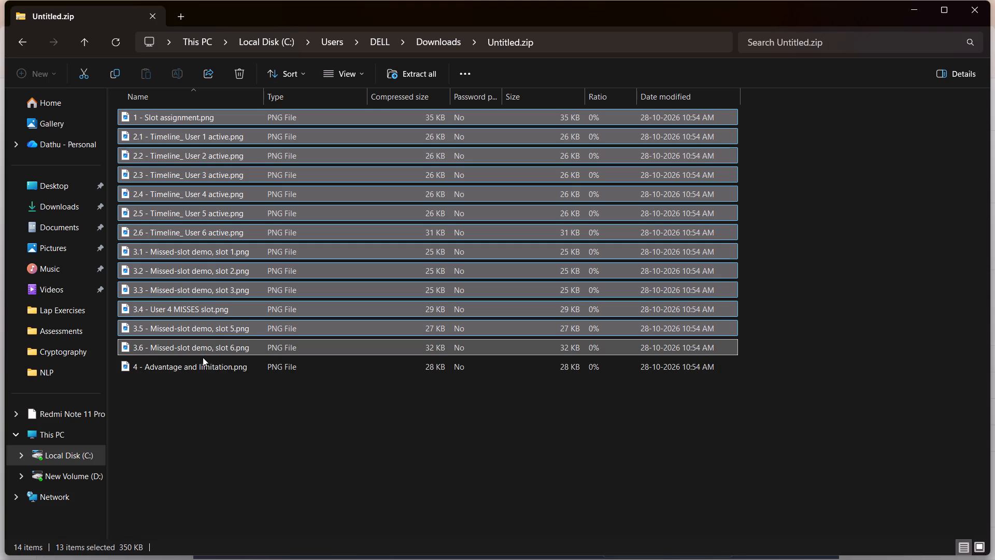
ctrl+click(203, 361)
key(ctrl+c)
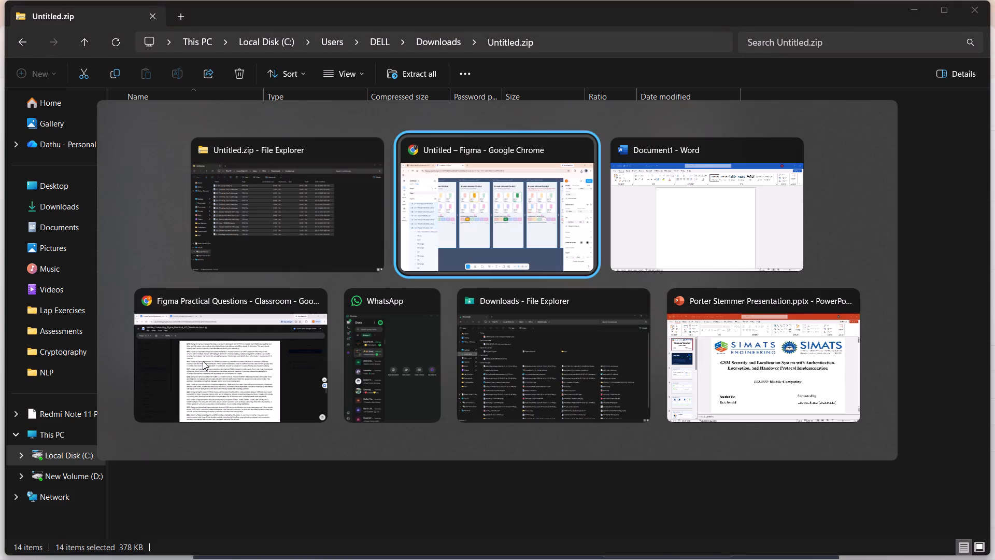
Switch to the blank Word document Document1, paste the copied frame images, and look through the pasted pages.
key(ctrl+v)
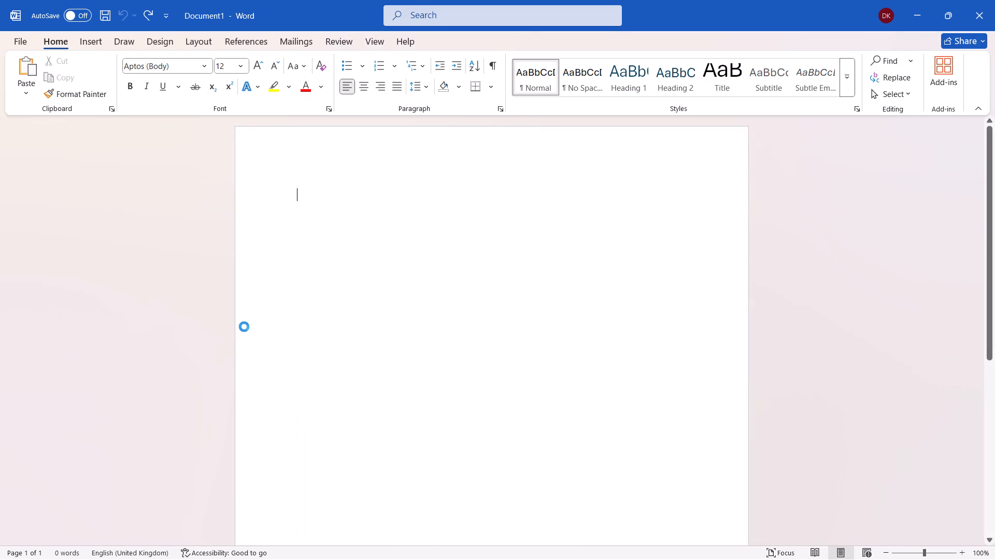
scroll(420, 251, up, 20)
scroll(420, 251, up, 15)
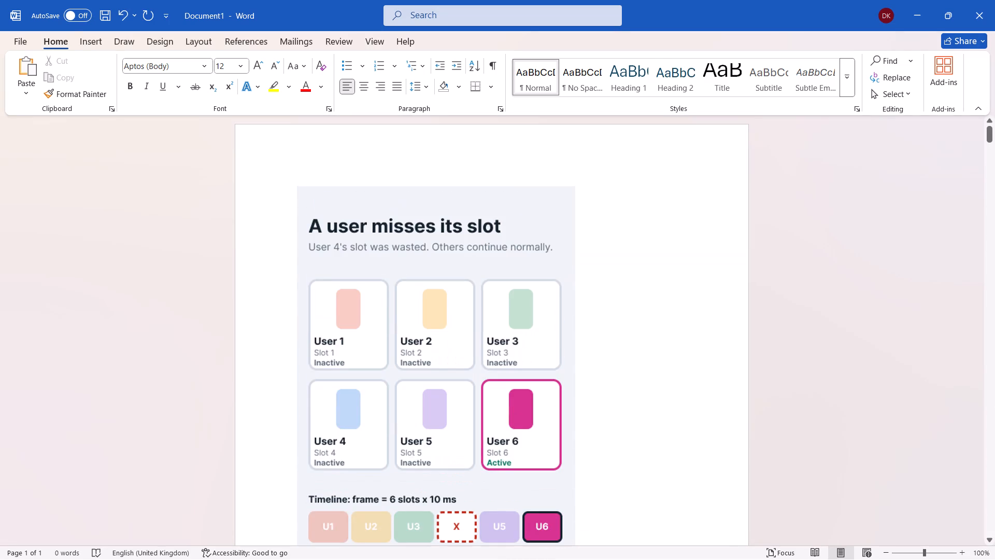
scroll(420, 251, up, 8)
ctrl+click(628, 315)
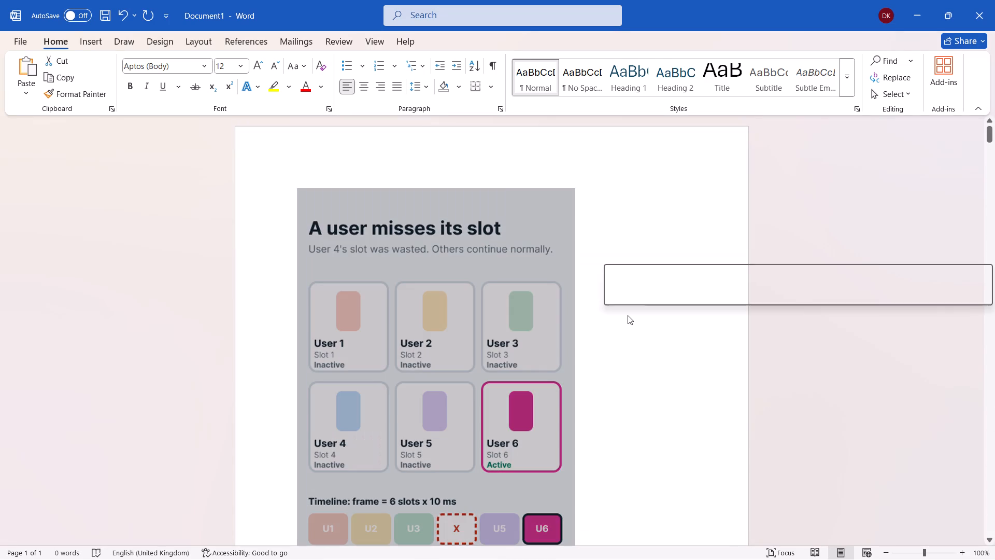
click(628, 315)
scroll(628, 315, down, 9)
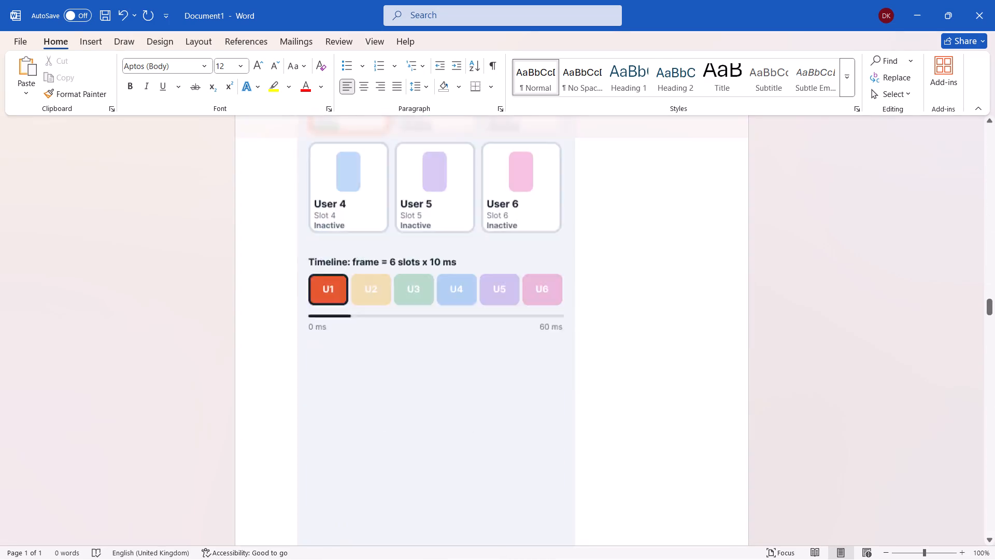
Set the font in the Word document to Times New Roman.
scroll(628, 315, down, 6)
scroll(628, 315, up, 15)
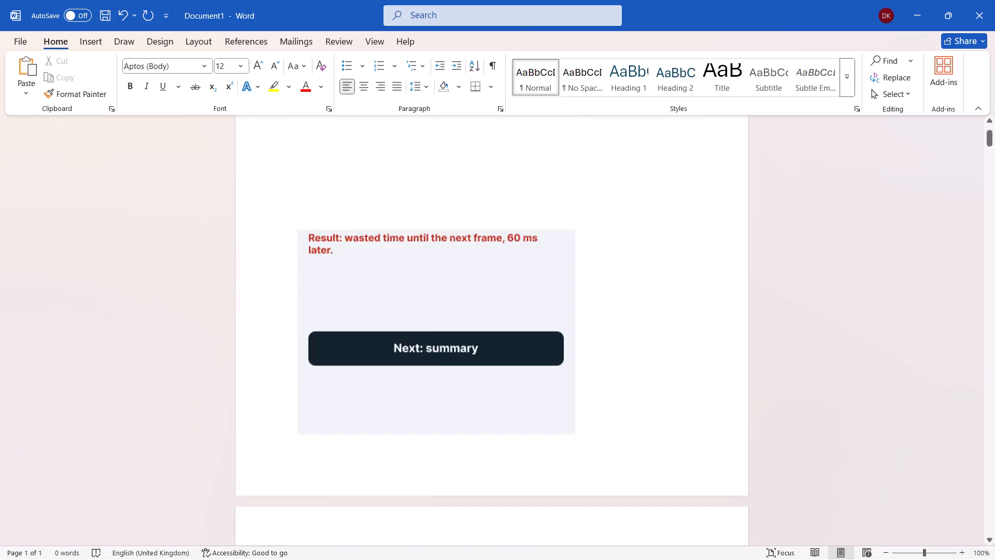
click(173, 66)
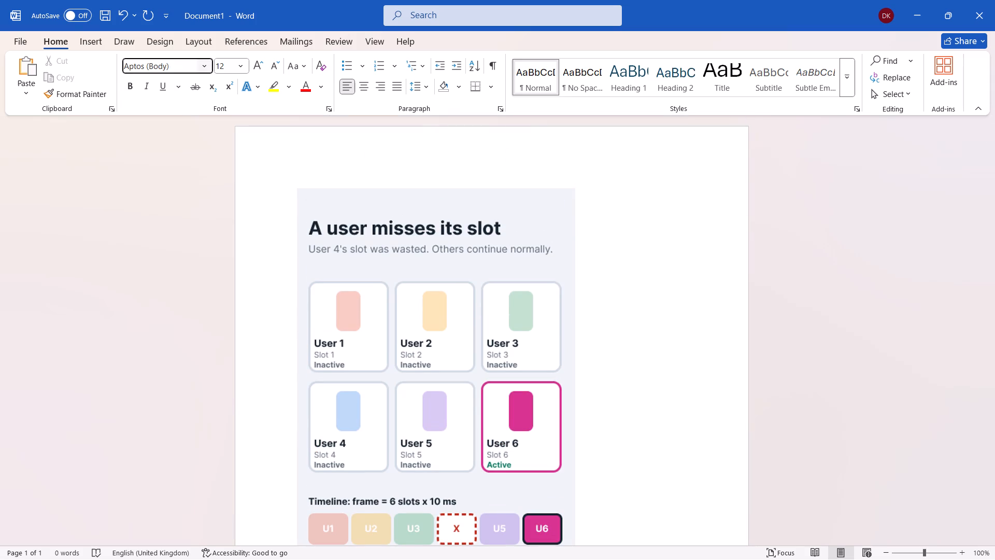
text(times)
key(Return)
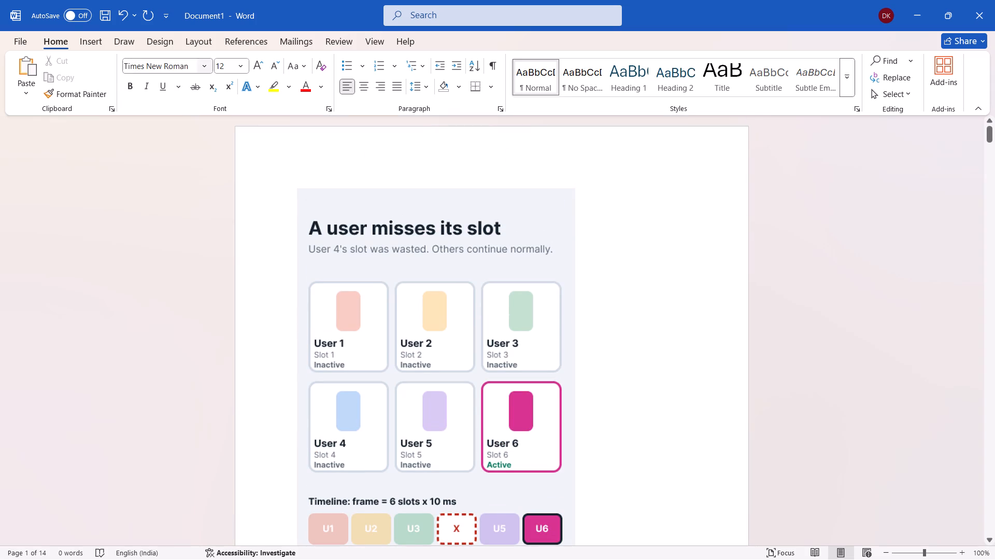
Start saving the document under a new name, choosing the Mobile Computing folder on the Desktop as the location.
click(25, 41)
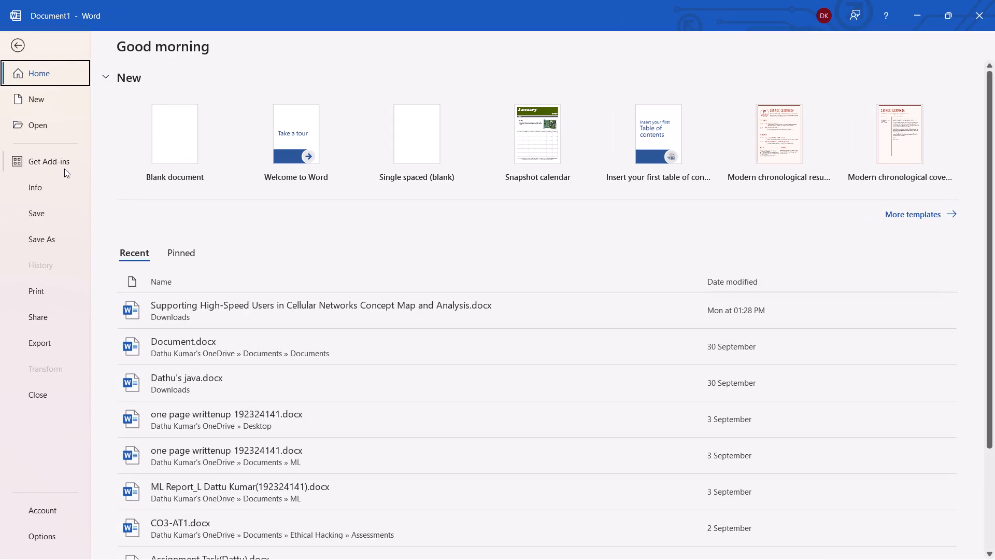
click(41, 234)
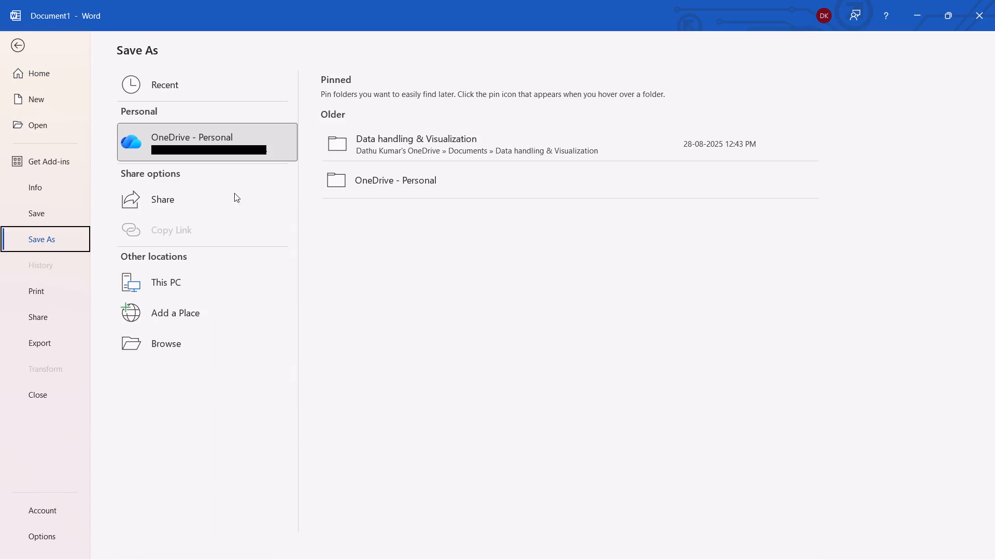
click(203, 281)
click(393, 217)
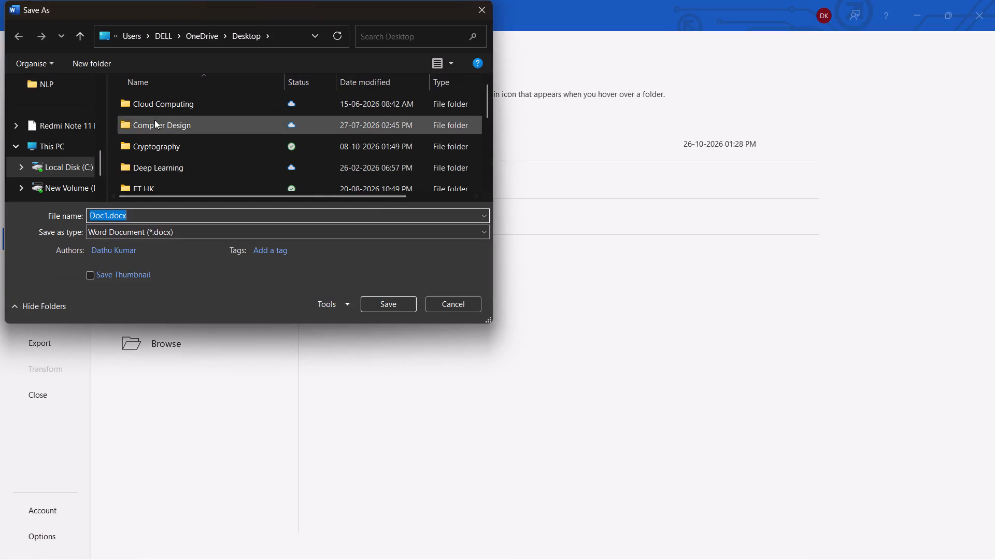
scroll(83, 124, up, 9)
click(58, 178)
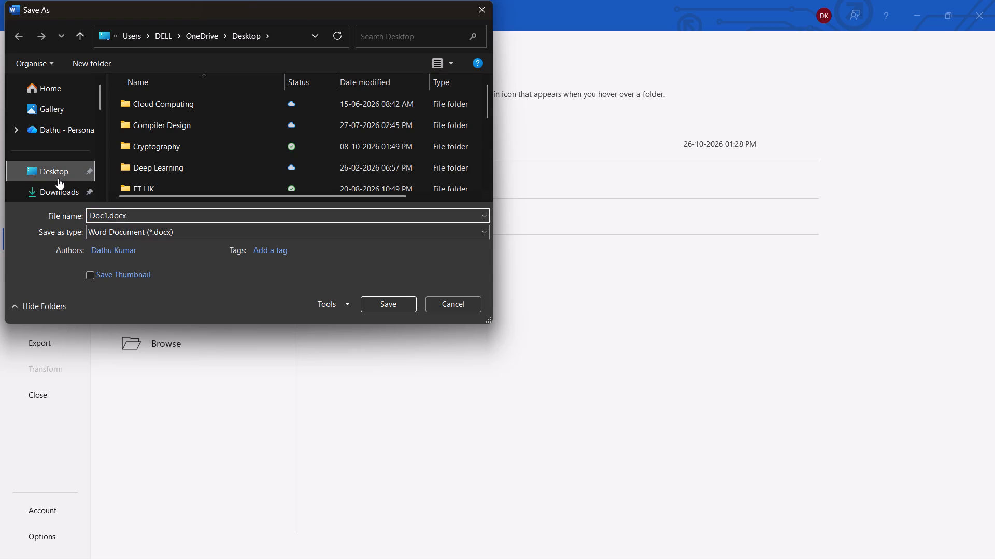
scroll(183, 154, down, 1)
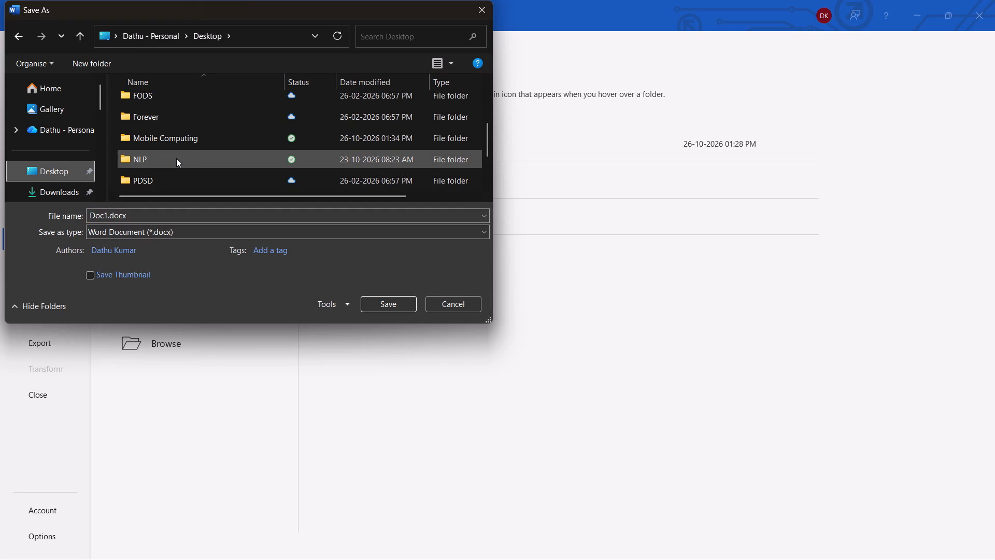
double_click(175, 129)
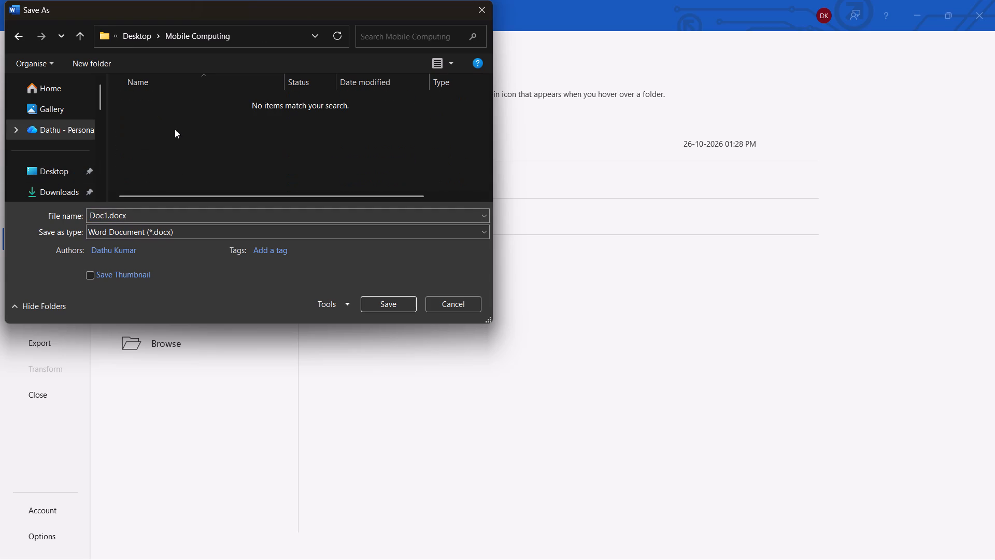
Replace the file name Doc1 with "Figma Practical Question", copied from the assignment title in Google Classroom.
click(107, 215)
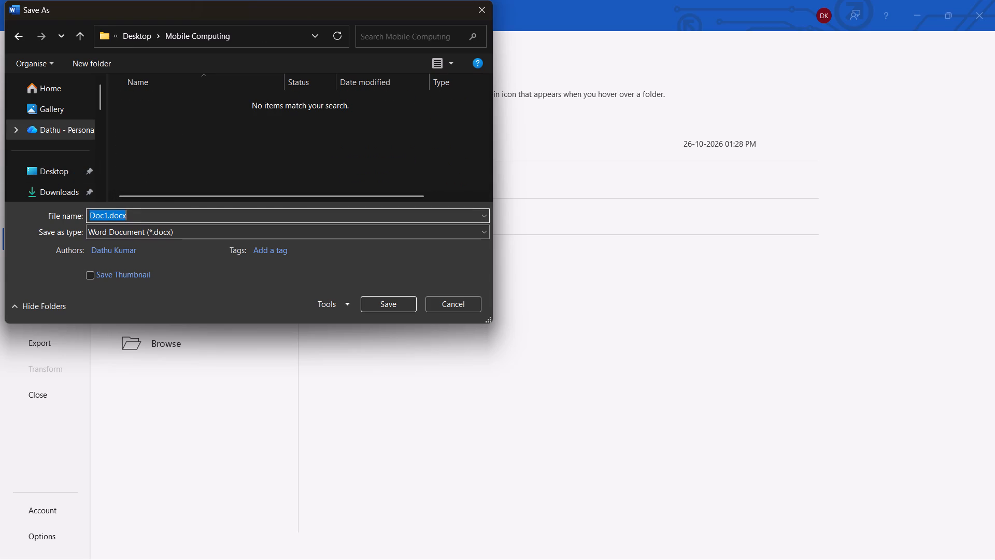
click(107, 215)
key(BackSpace)
key(BackSpace)
key(BackSpace)
key(BackSpace)
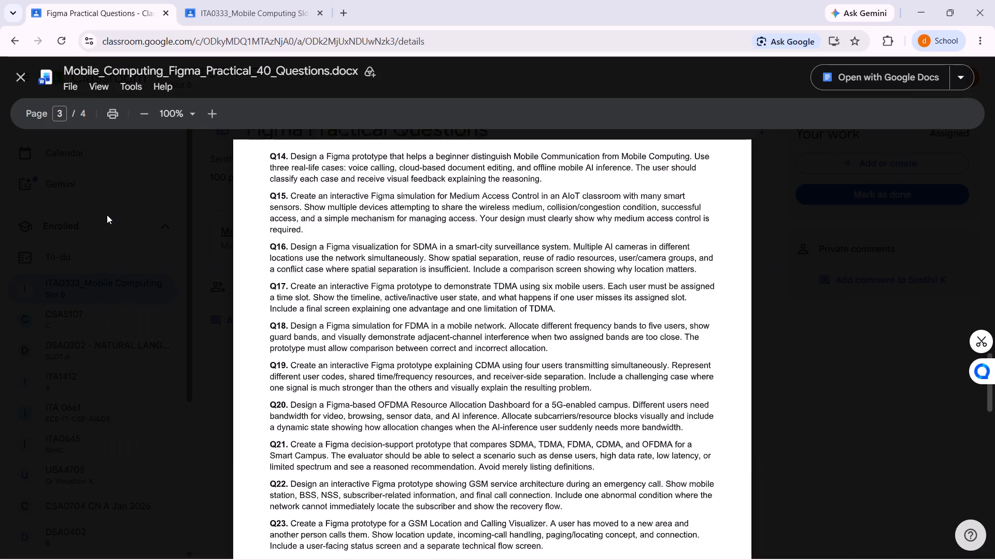
click(60, 205)
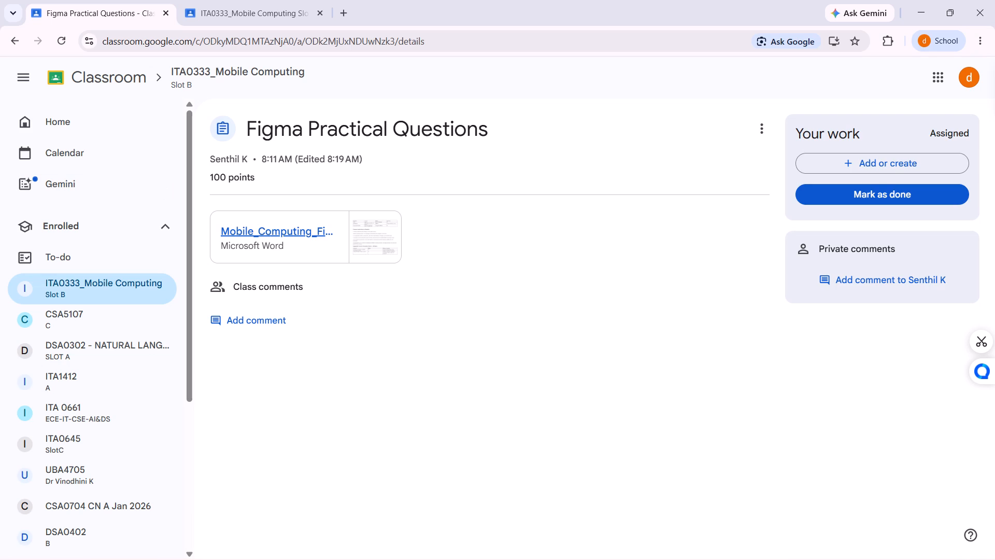
drag(248, 133, 406, 129)
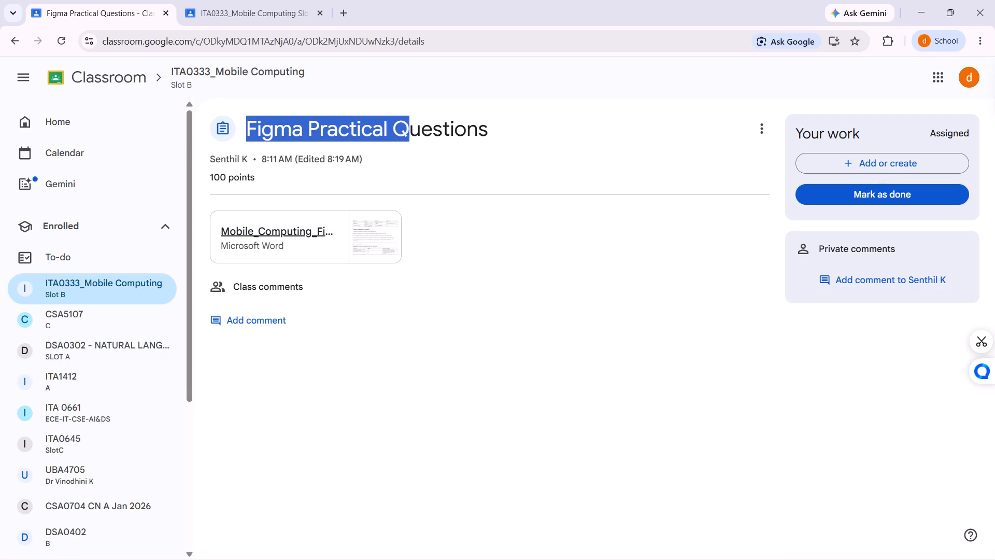
drag(406, 129, 479, 131)
key(ctrl+c)
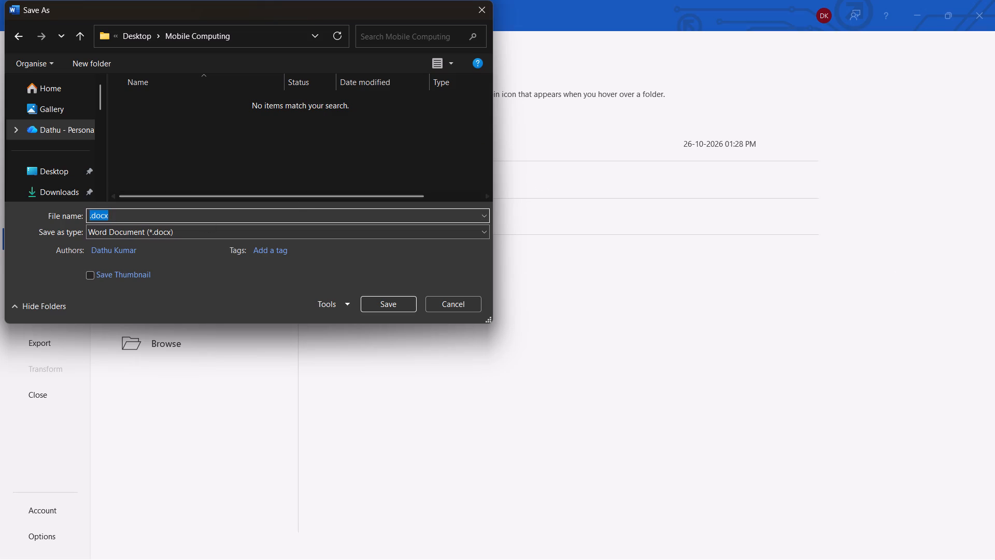
key(Left)
key(ctrl+v)
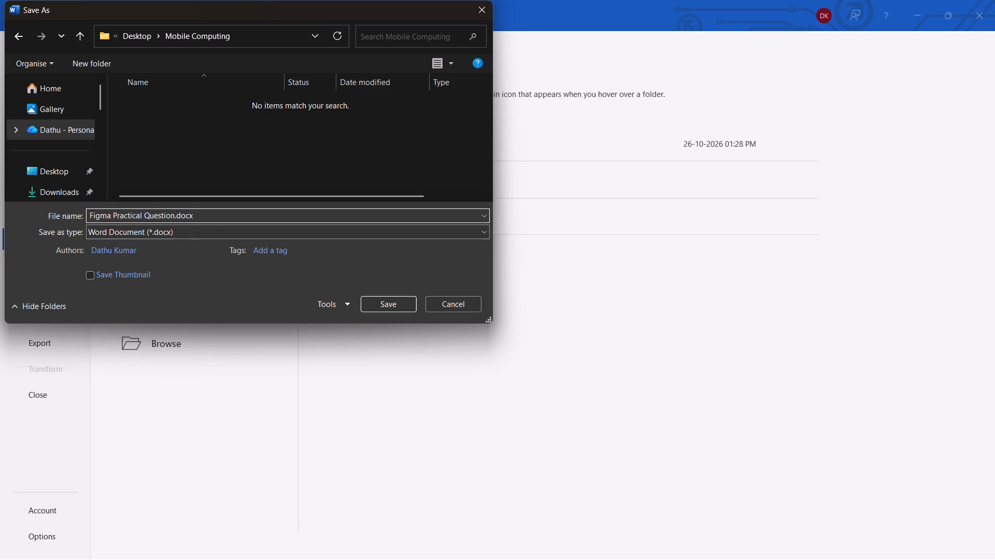
Choose PDF as the file type and save the document.
click(191, 226)
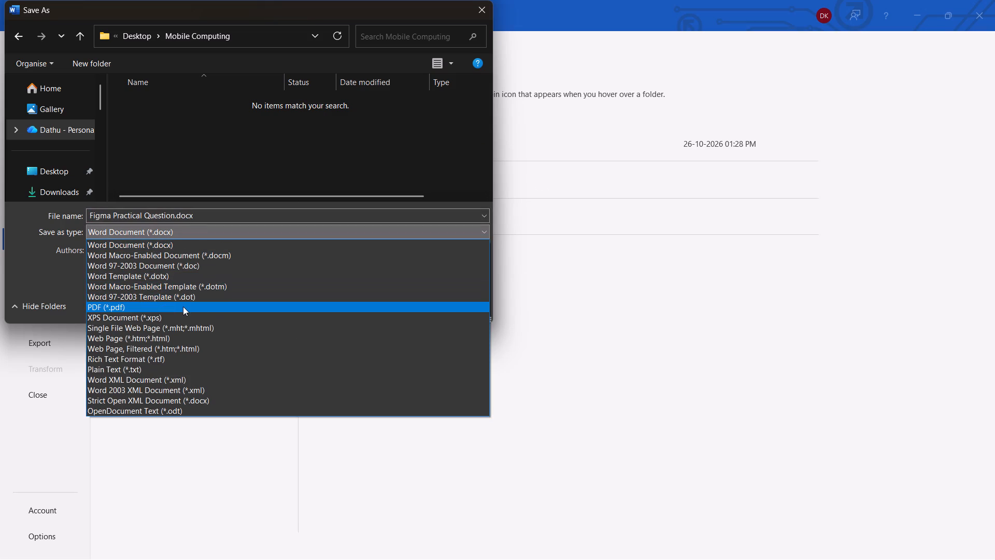
click(183, 306)
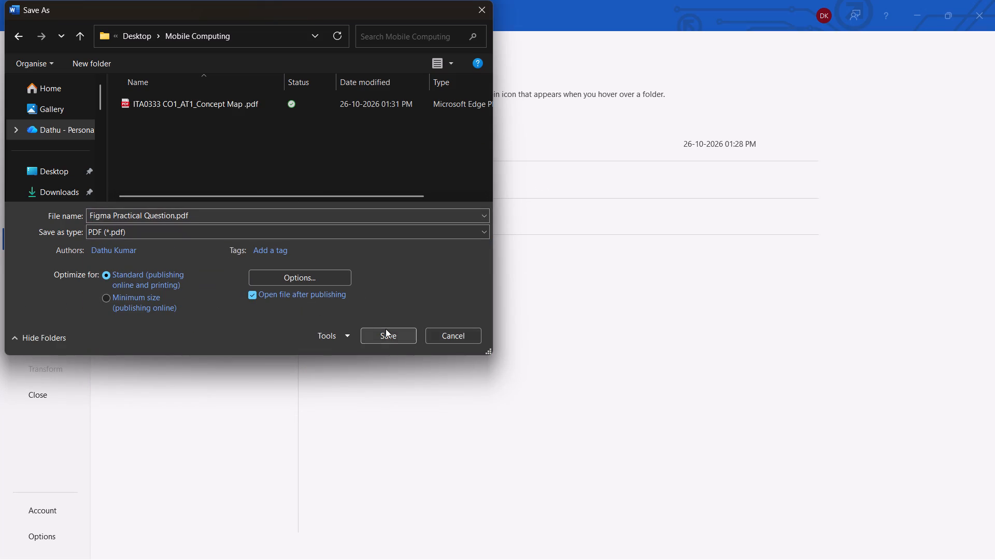
click(386, 329)
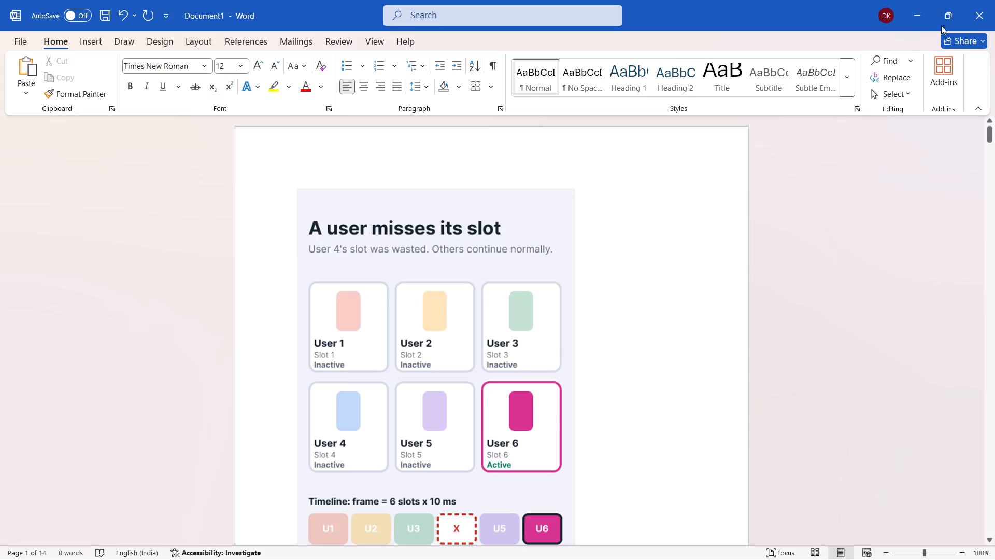
Look through the pages of the published PDF and close it.
scroll(569, 224, down, 6)
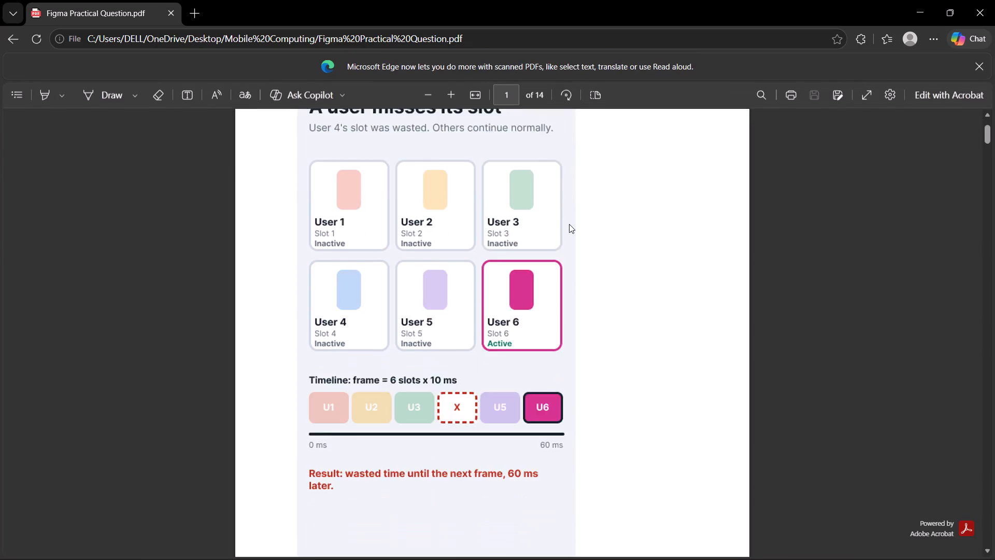
scroll(569, 224, down, 20)
scroll(569, 224, down, 7)
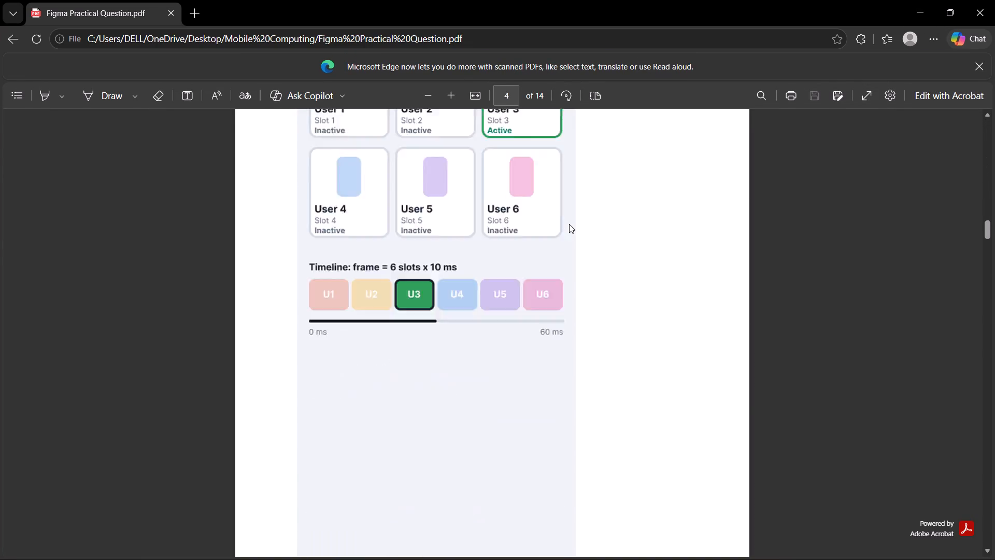
scroll(569, 224, down, 18)
scroll(569, 224, up, 20)
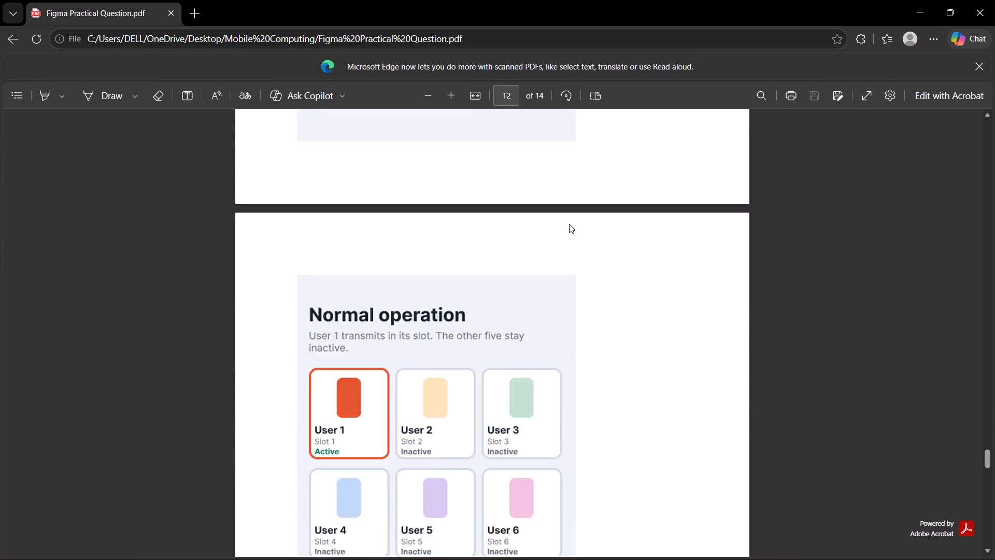
scroll(569, 224, up, 20)
scroll(569, 224, up, 16)
click(994, 0)
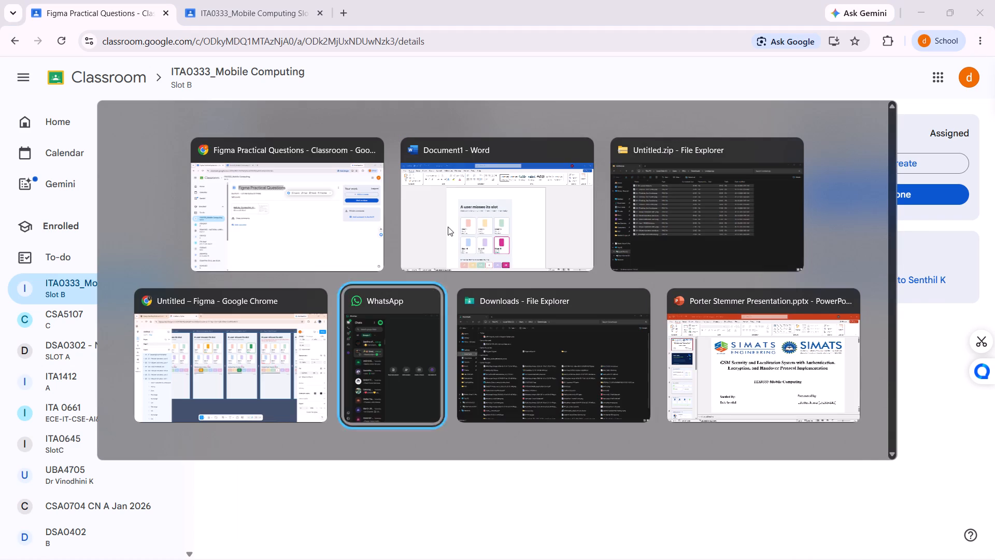
scroll(448, 227, right, 7)
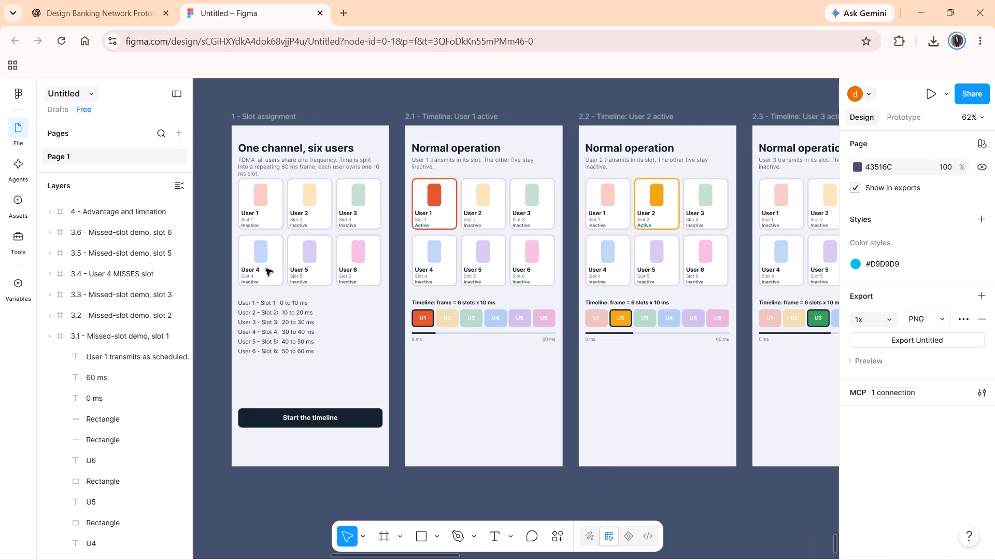
scroll(266, 269, left, 9)
scroll(266, 269, right, 1)
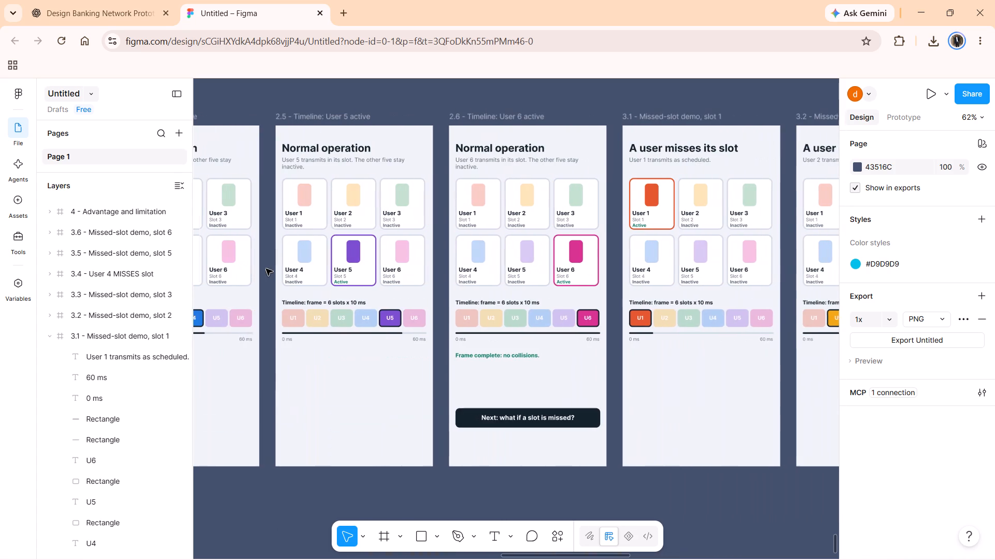
scroll(266, 269, left, 2)
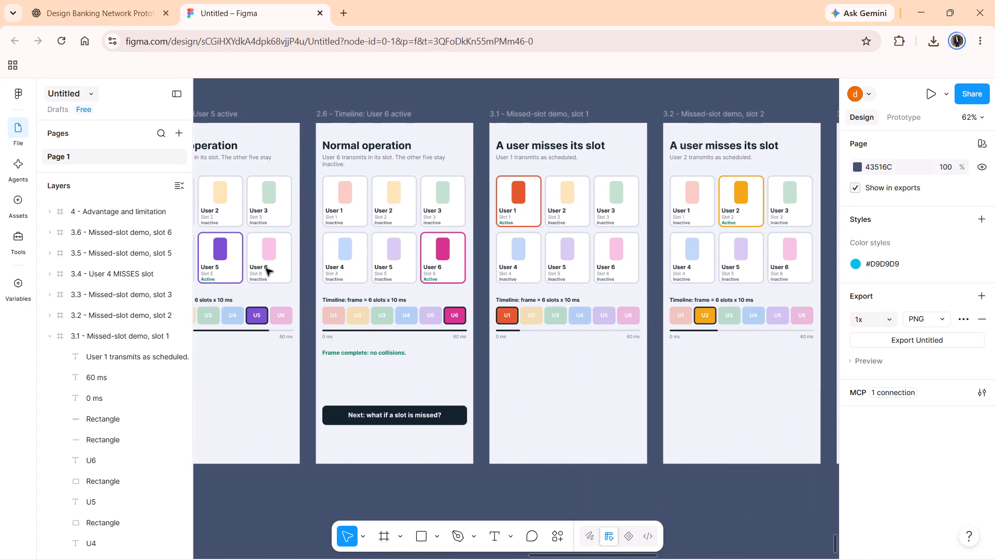
scroll(266, 269, left, 1)
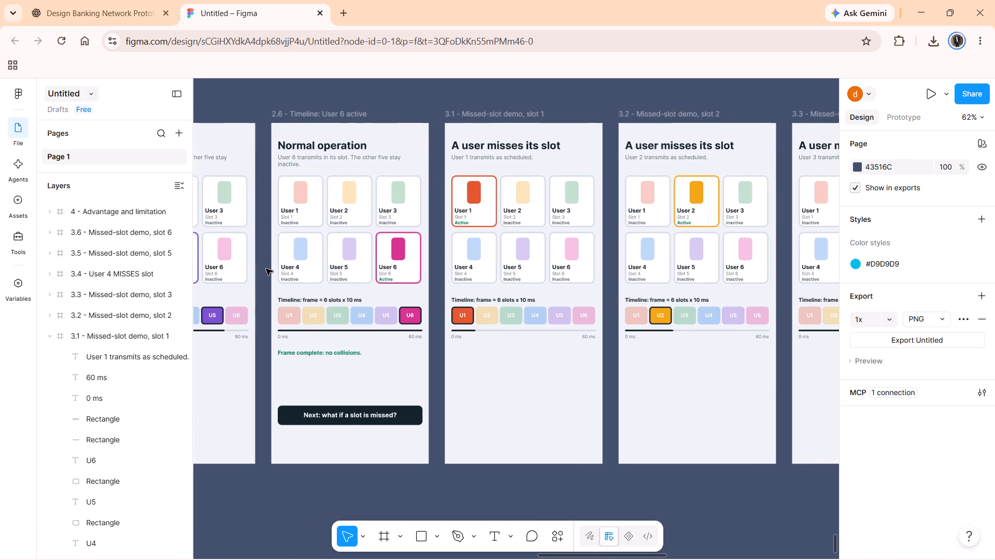
scroll(266, 269, left, 4)
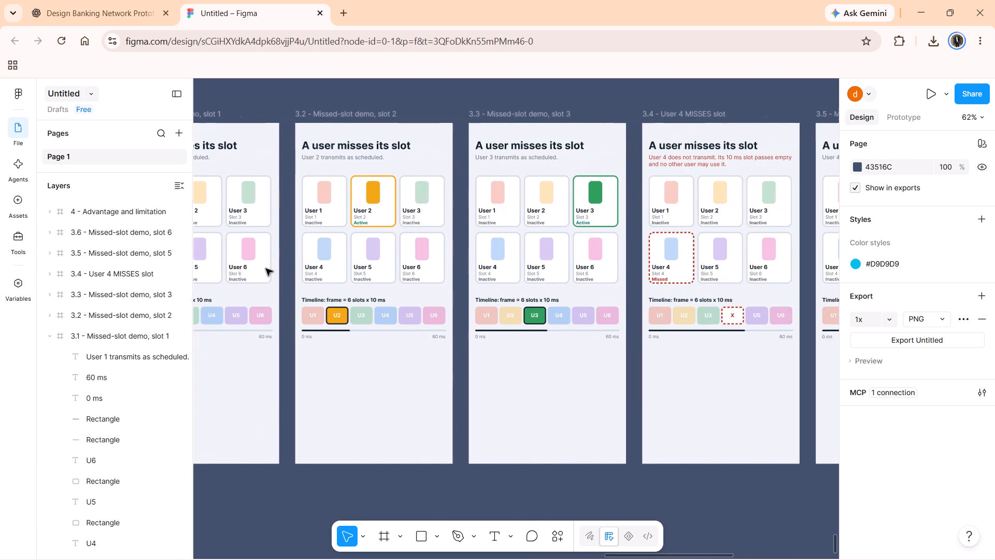
scroll(266, 269, left, 3)
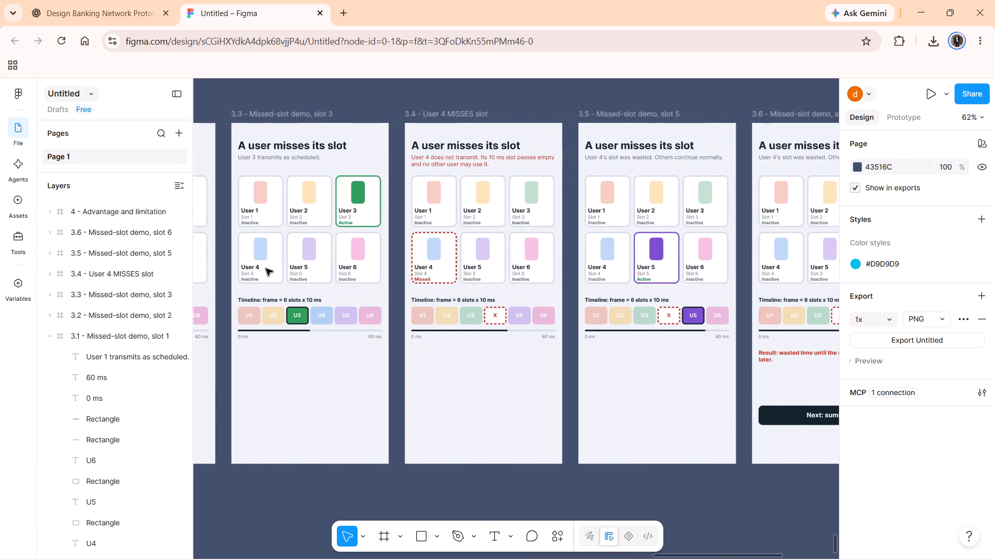
scroll(266, 269, left, 2)
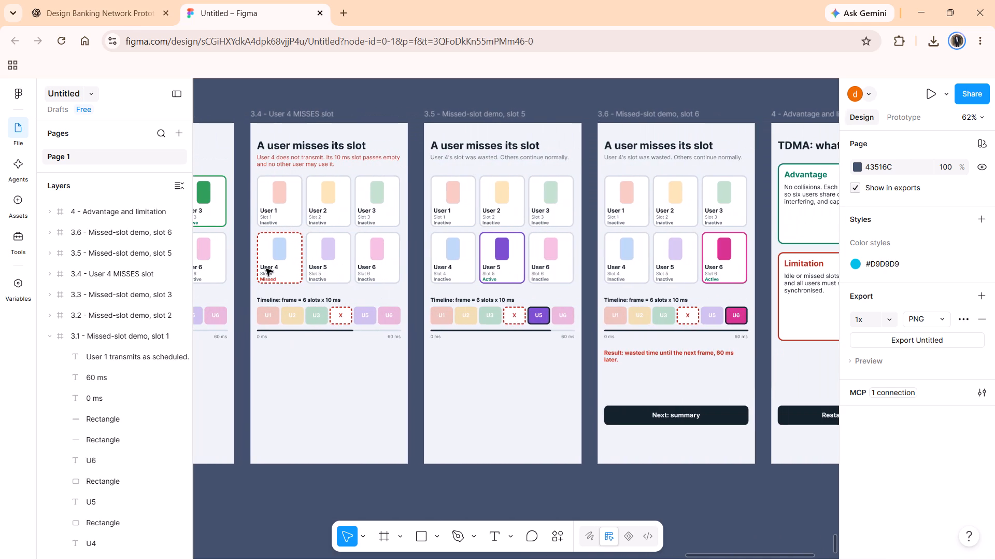
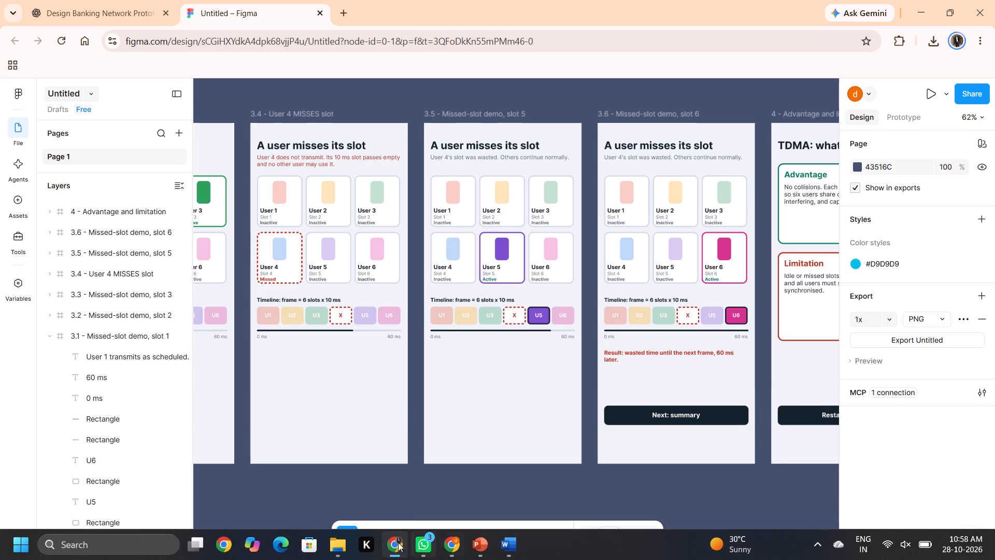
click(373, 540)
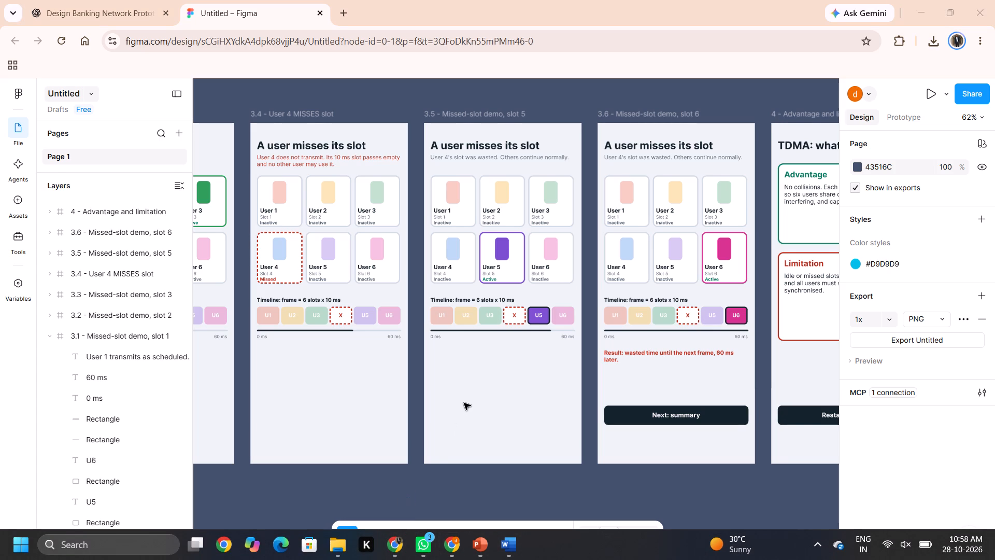
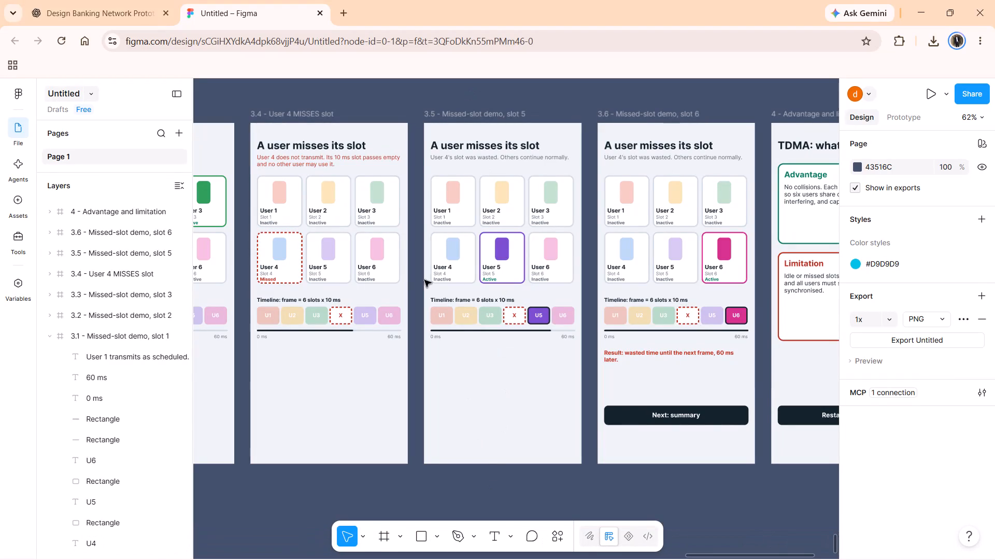
Look through the TDMA prototype frames, from the slot assignment screen to the advantage and limitation summary.
scroll(339, 281, right, 5)
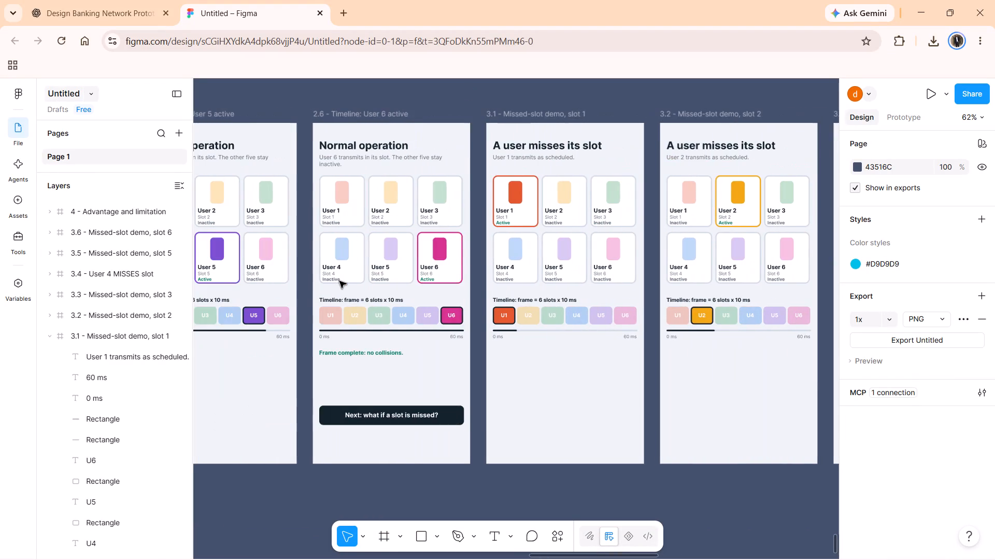
scroll(339, 281, right, 5)
scroll(339, 281, left, 5)
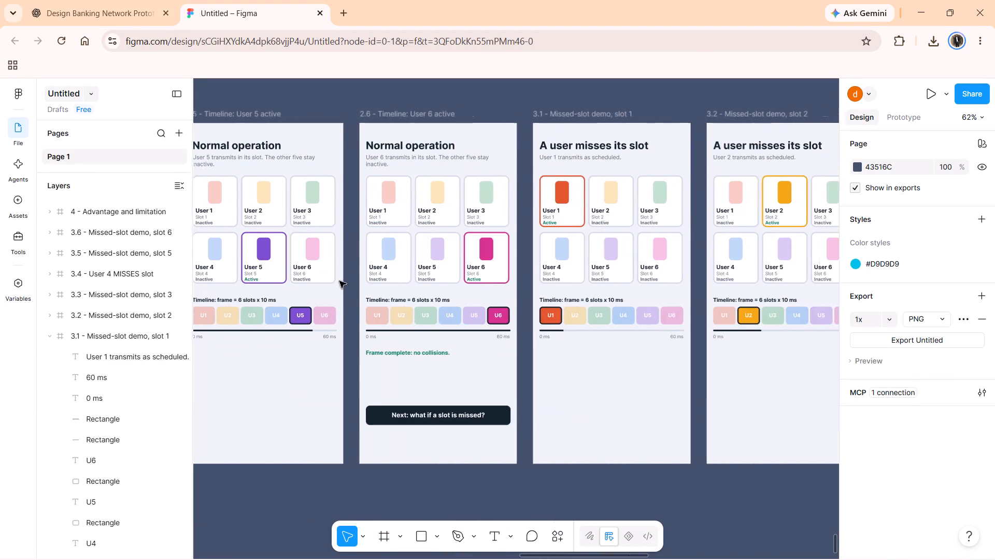
scroll(339, 281, left, 3)
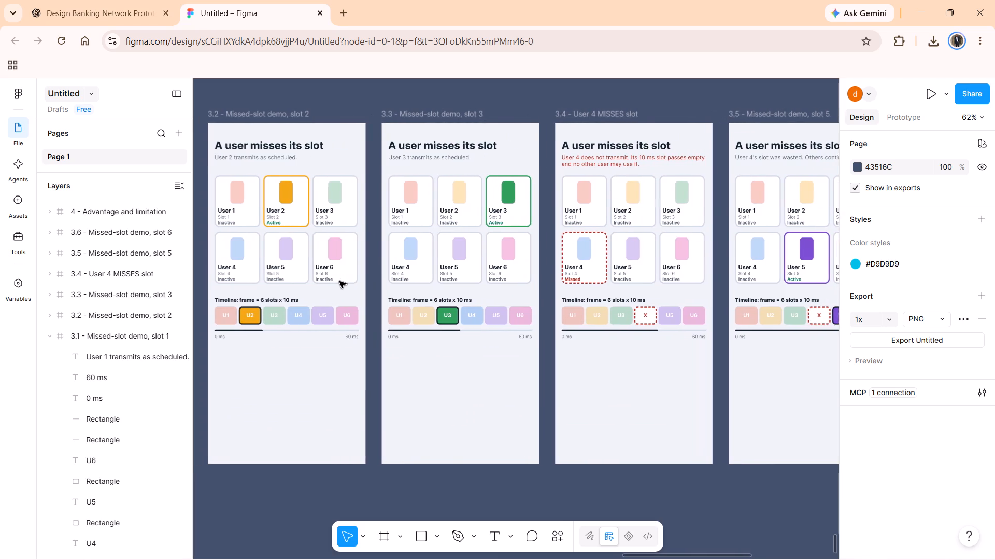
scroll(339, 281, right, 5)
scroll(339, 281, left, 1)
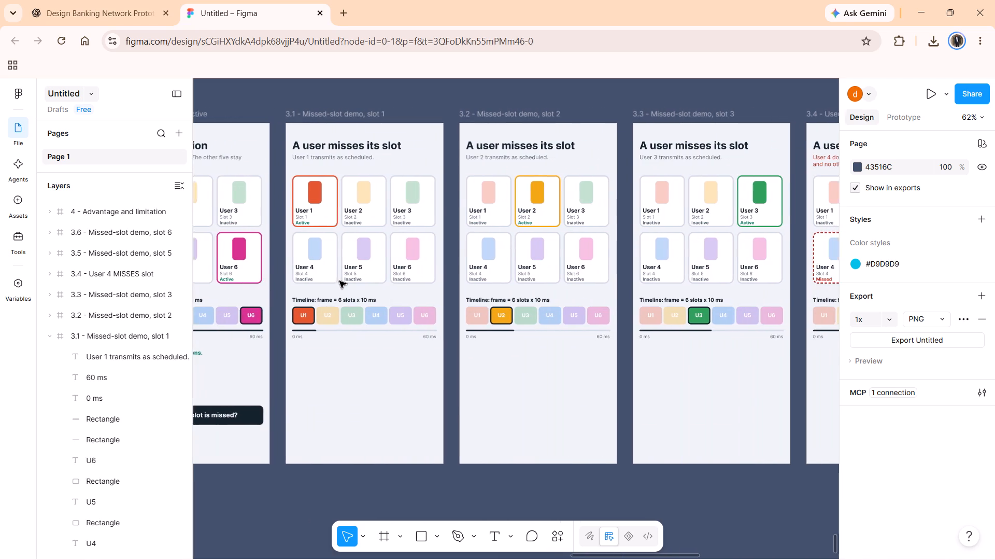
scroll(339, 281, left, 5)
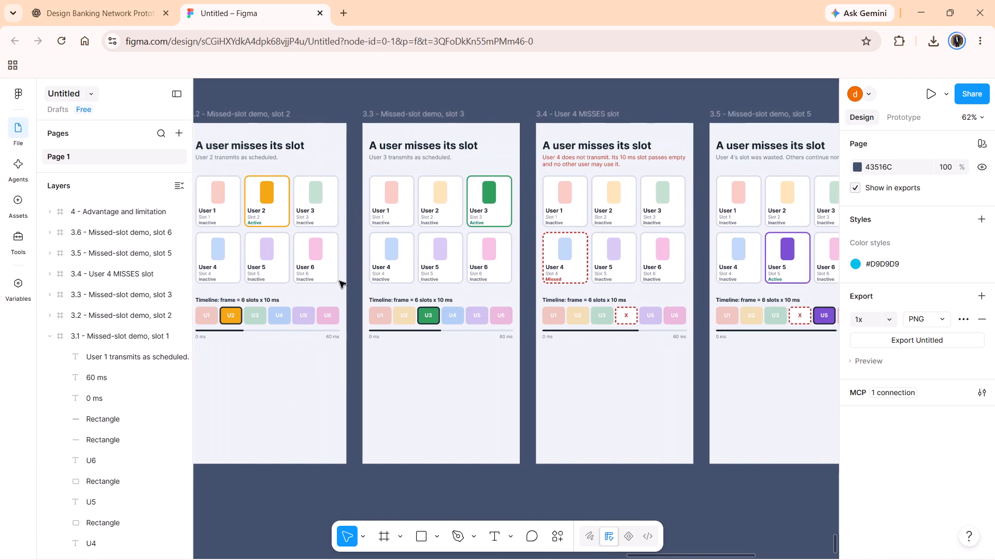
scroll(339, 281, left, 1)
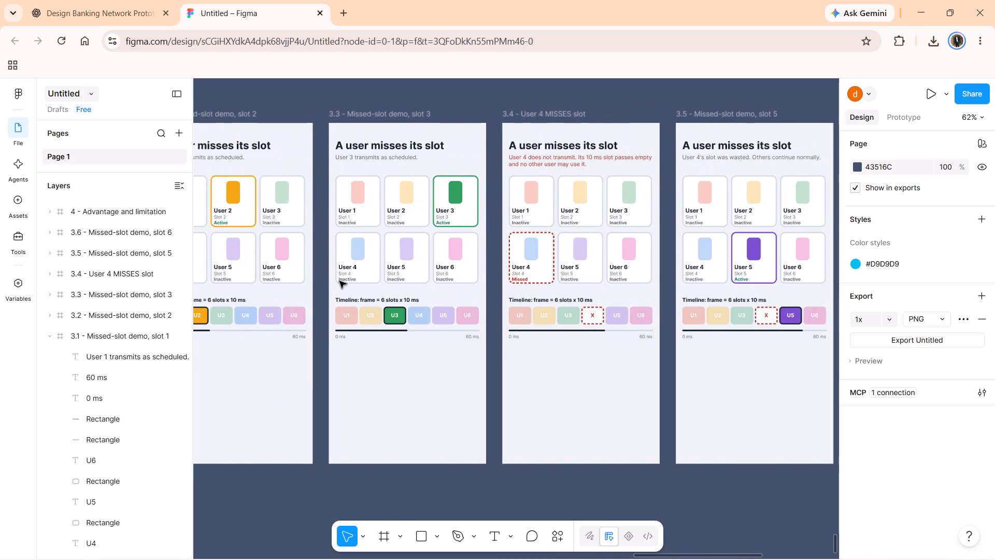
scroll(339, 281, left, 2)
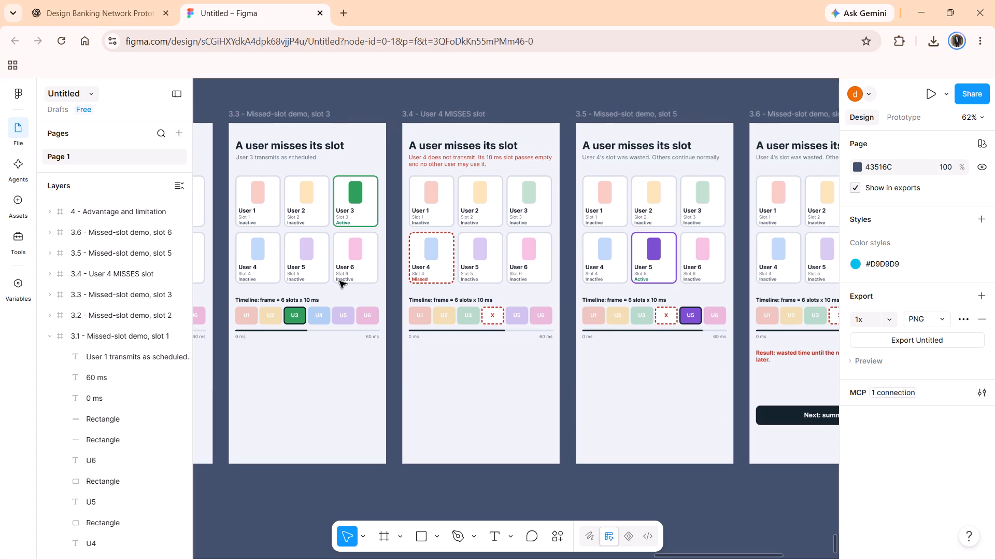
scroll(339, 281, left, 1)
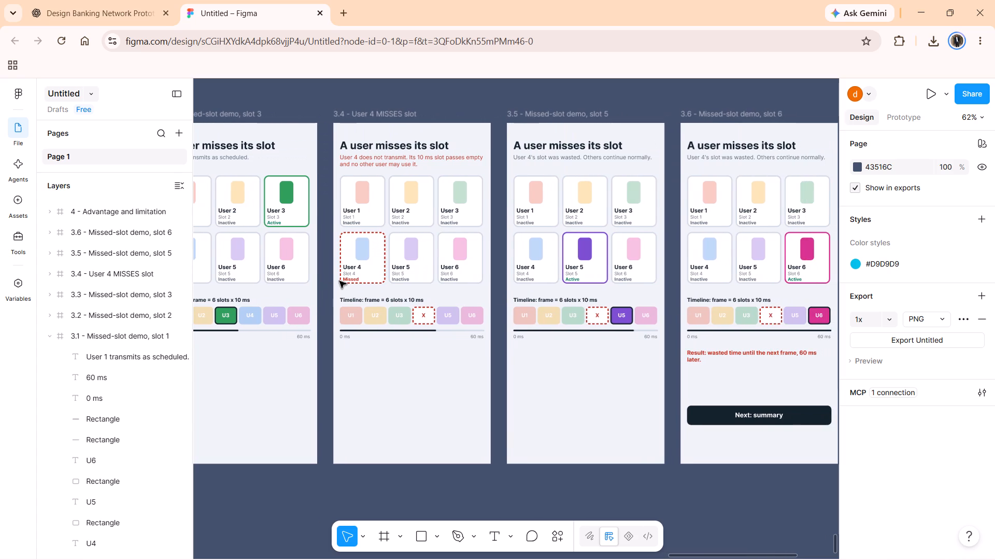
scroll(339, 281, left, 3)
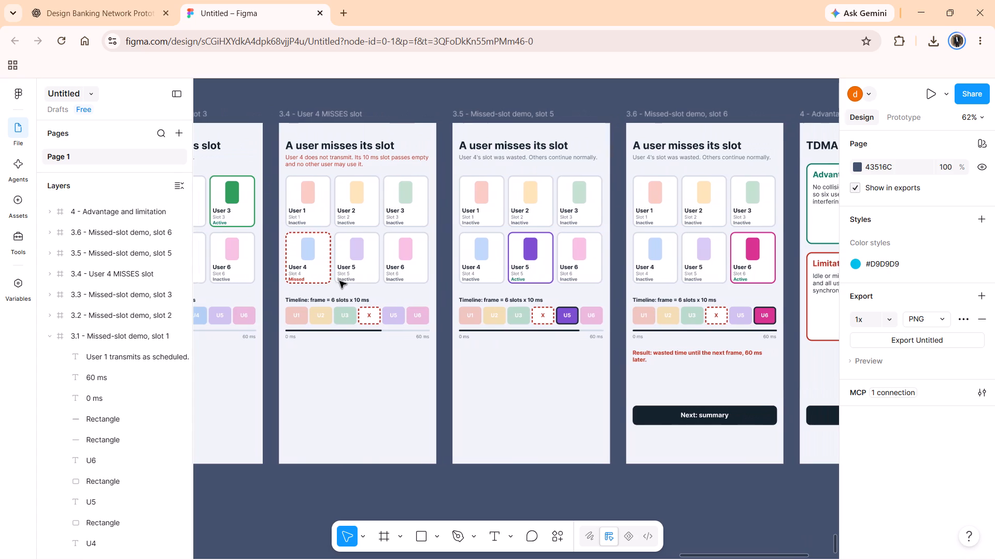
scroll(339, 281, left, 4)
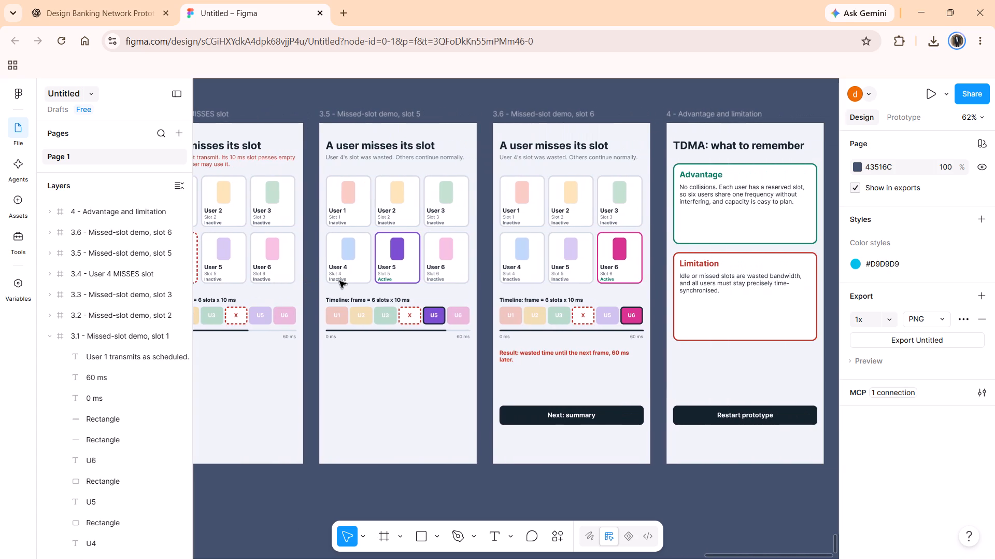
scroll(339, 281, right, 12)
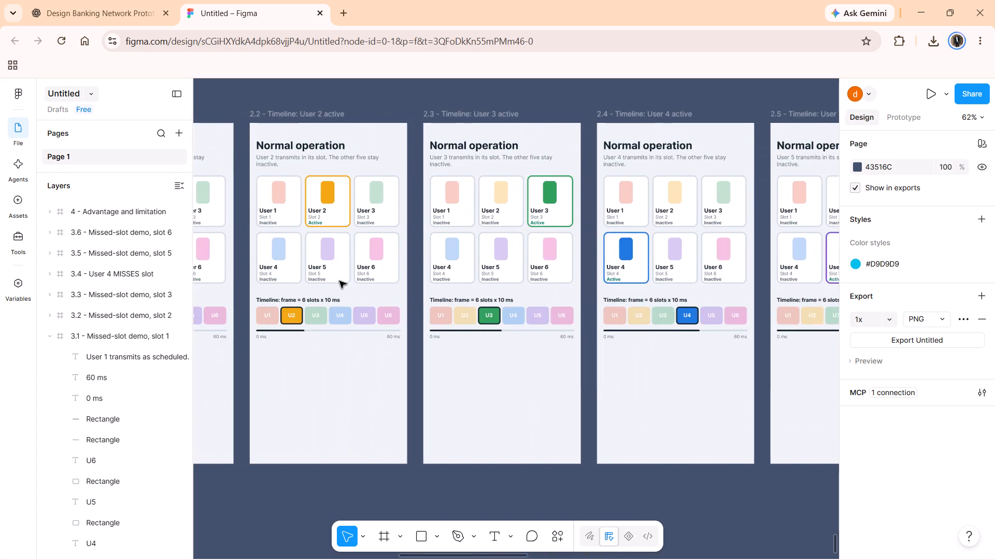
scroll(339, 281, right, 6)
scroll(339, 281, left, 2)
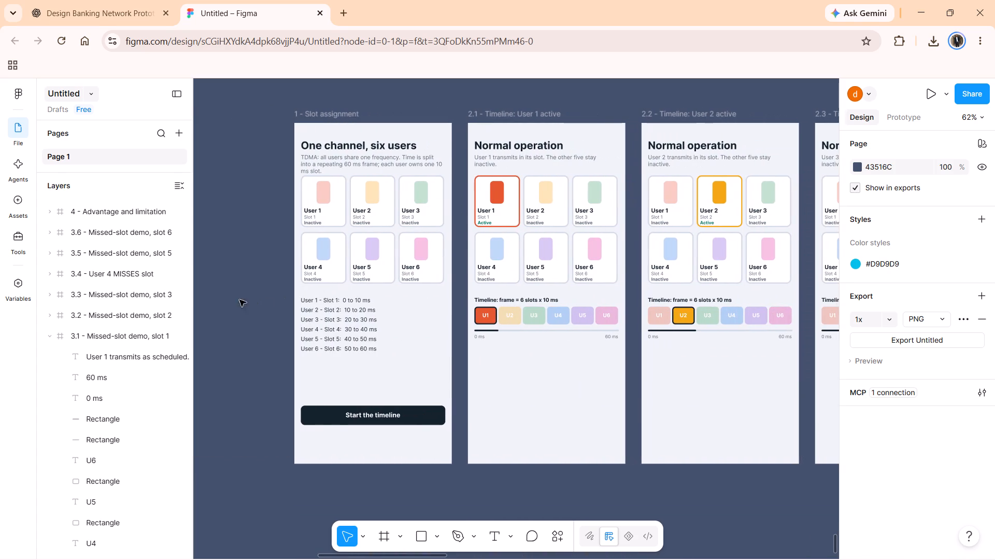
click(235, 300)
scroll(235, 300, left, 1)
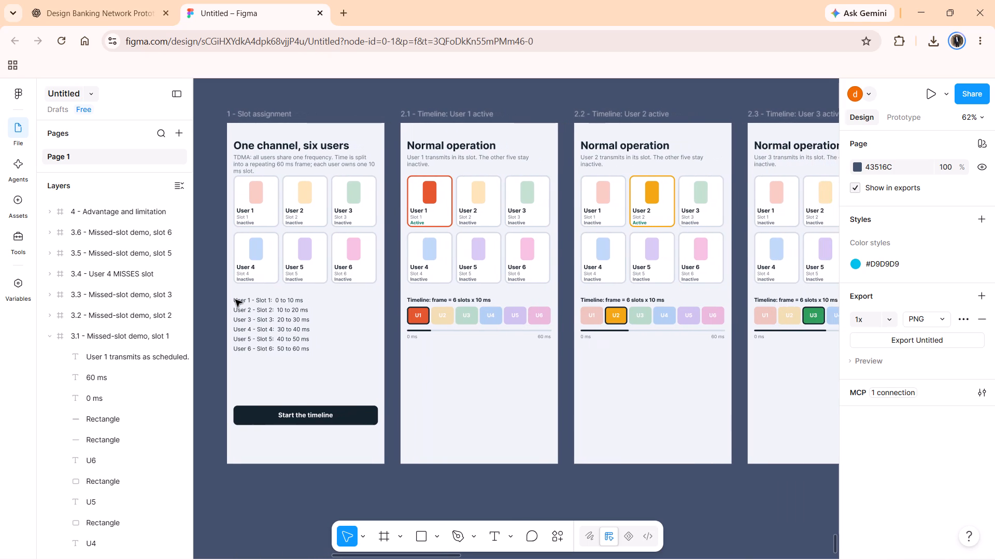
scroll(235, 300, up, 1)
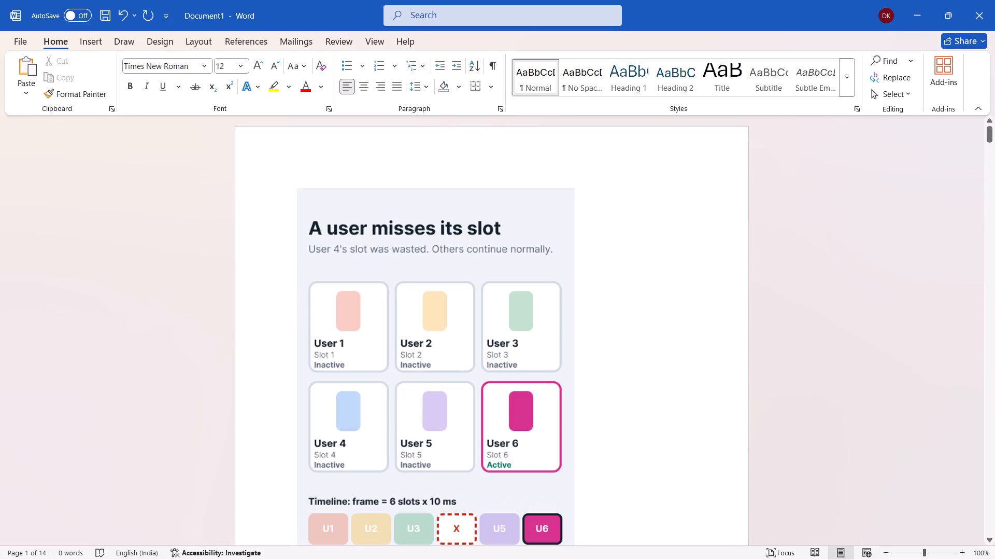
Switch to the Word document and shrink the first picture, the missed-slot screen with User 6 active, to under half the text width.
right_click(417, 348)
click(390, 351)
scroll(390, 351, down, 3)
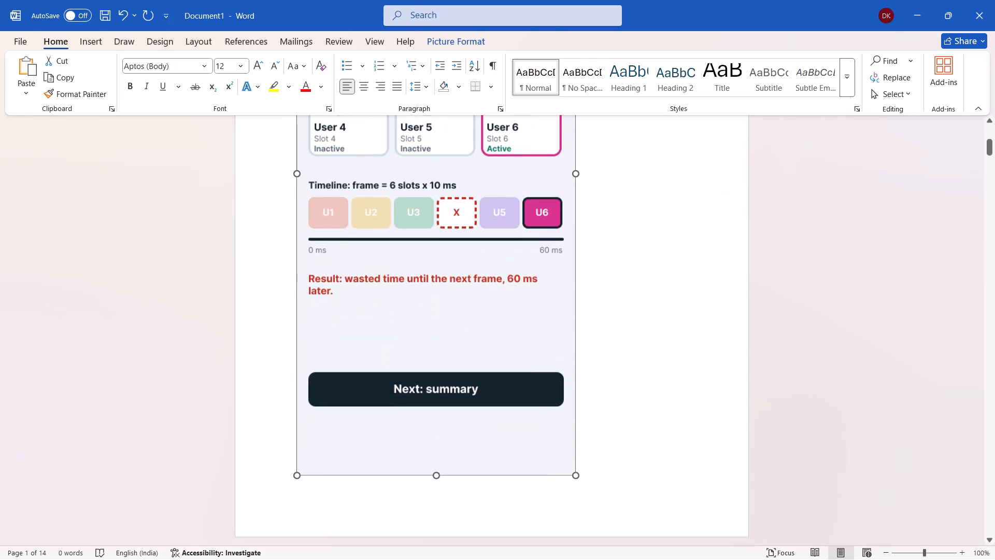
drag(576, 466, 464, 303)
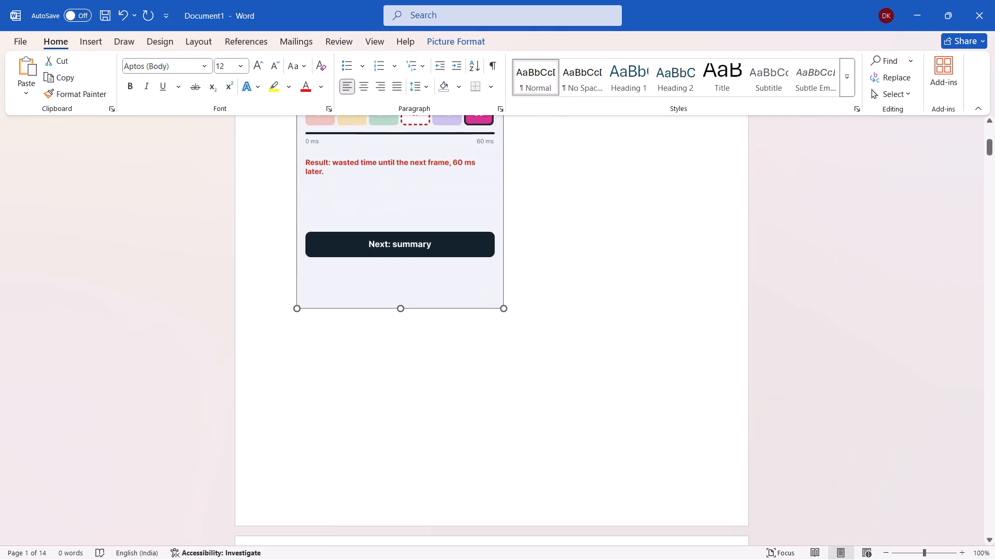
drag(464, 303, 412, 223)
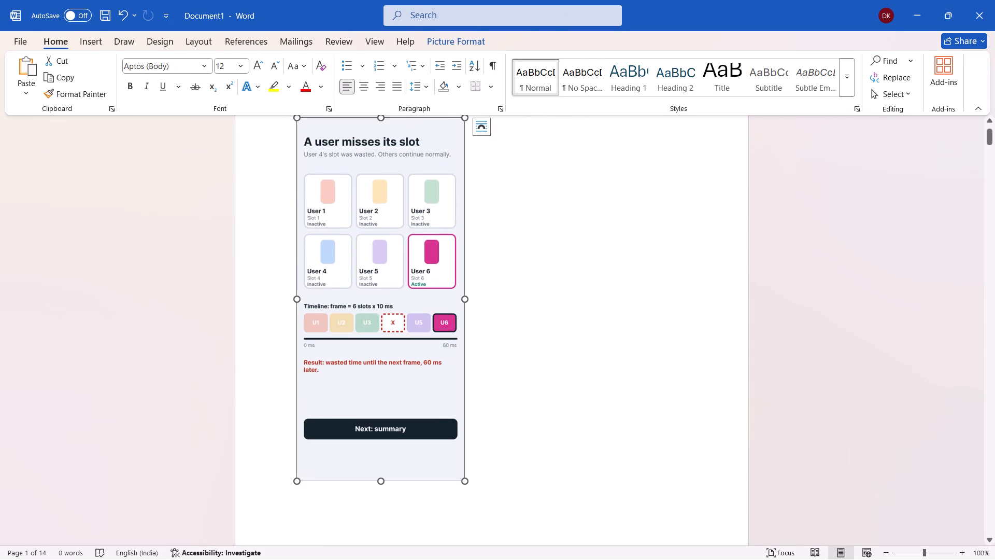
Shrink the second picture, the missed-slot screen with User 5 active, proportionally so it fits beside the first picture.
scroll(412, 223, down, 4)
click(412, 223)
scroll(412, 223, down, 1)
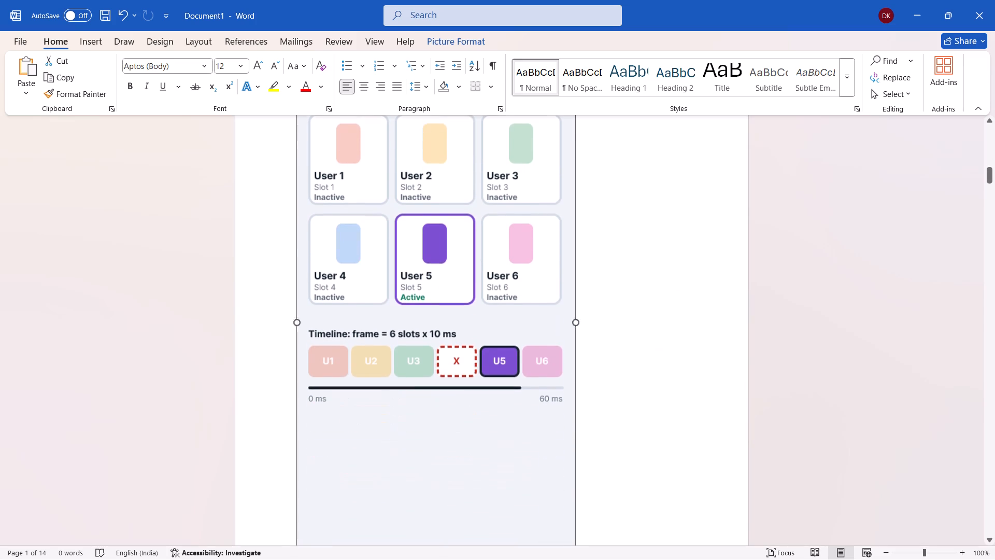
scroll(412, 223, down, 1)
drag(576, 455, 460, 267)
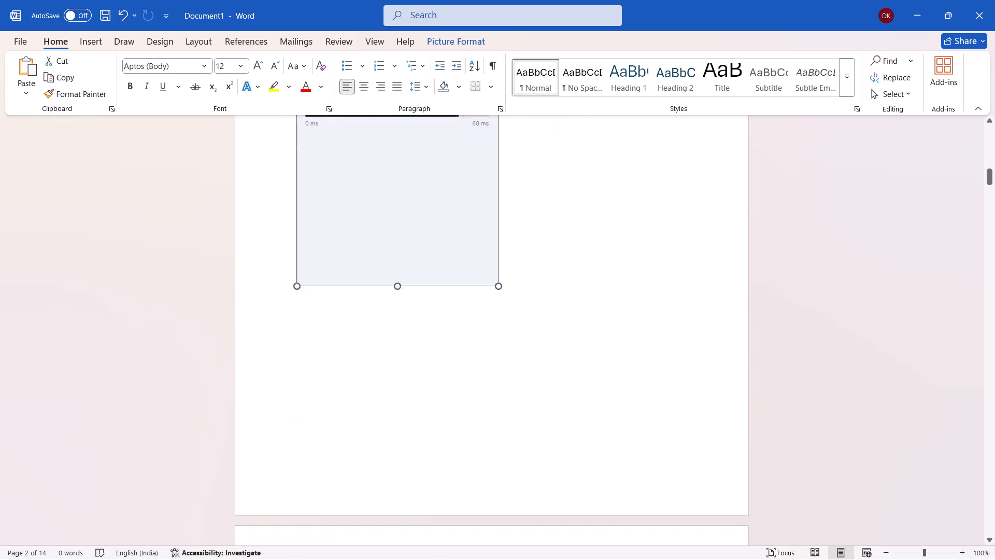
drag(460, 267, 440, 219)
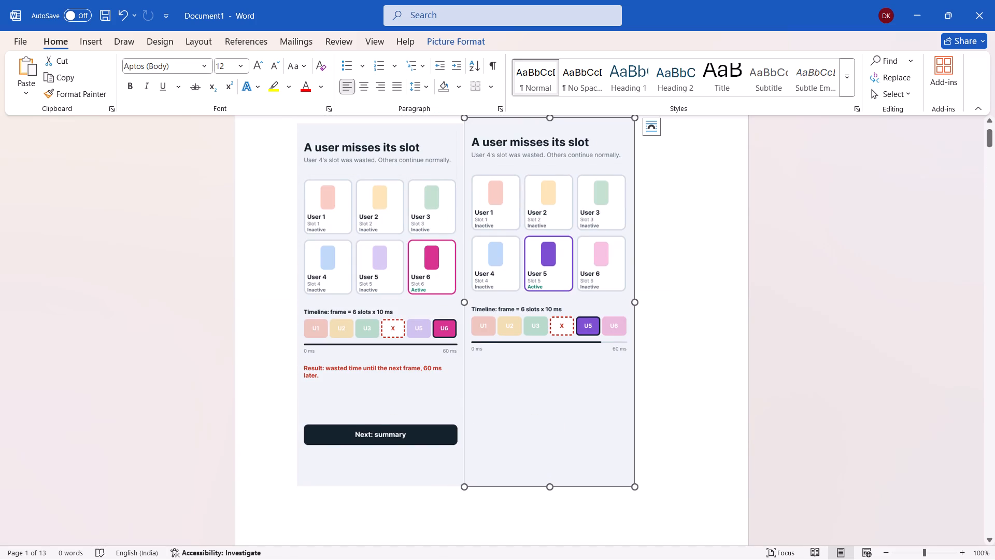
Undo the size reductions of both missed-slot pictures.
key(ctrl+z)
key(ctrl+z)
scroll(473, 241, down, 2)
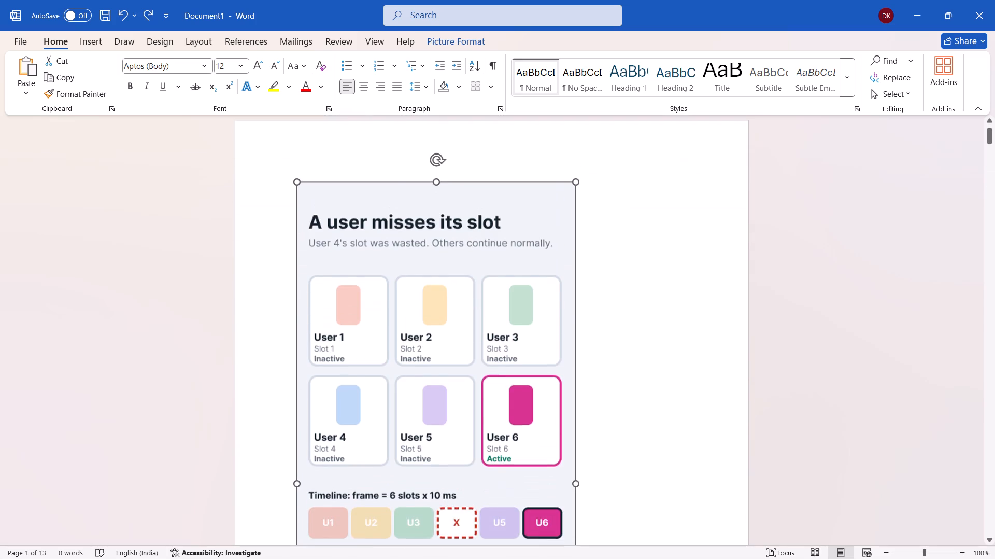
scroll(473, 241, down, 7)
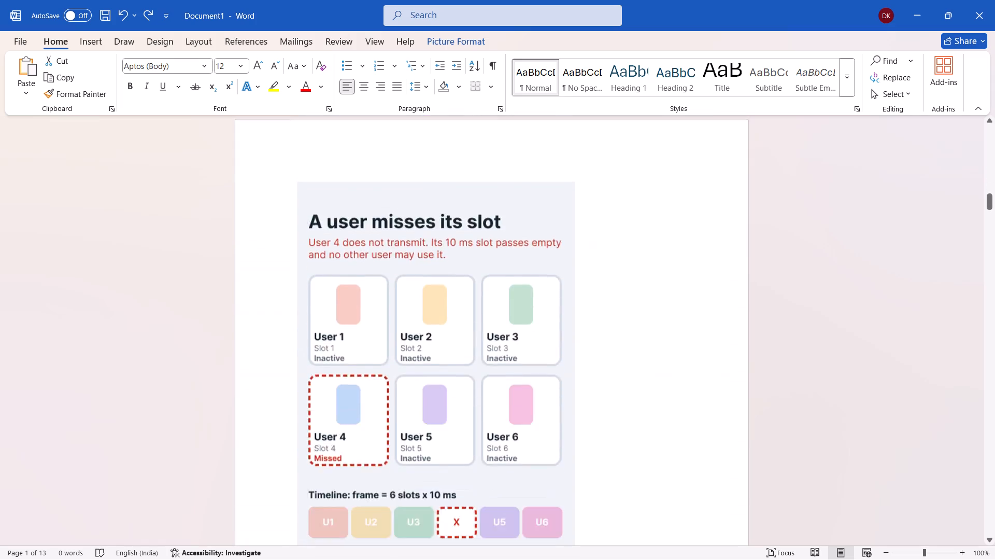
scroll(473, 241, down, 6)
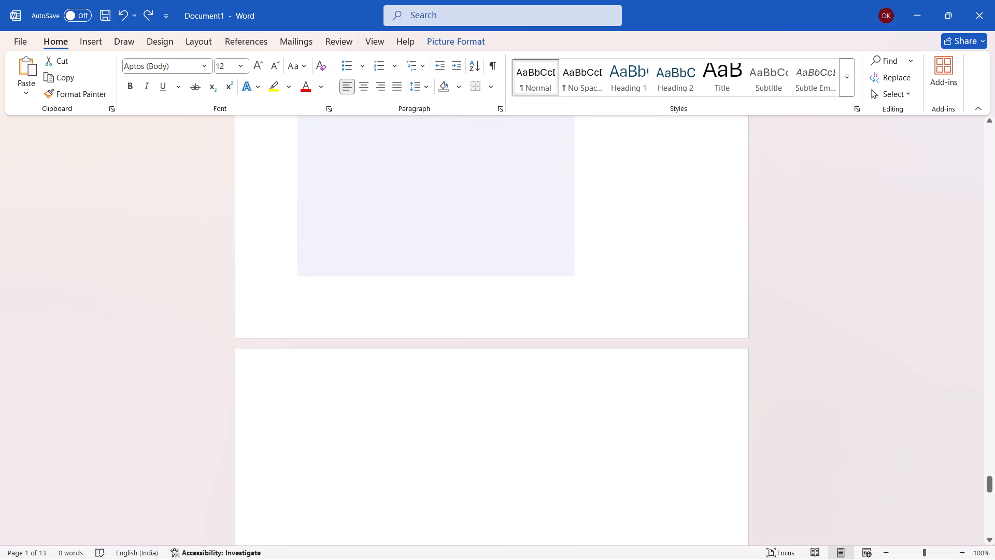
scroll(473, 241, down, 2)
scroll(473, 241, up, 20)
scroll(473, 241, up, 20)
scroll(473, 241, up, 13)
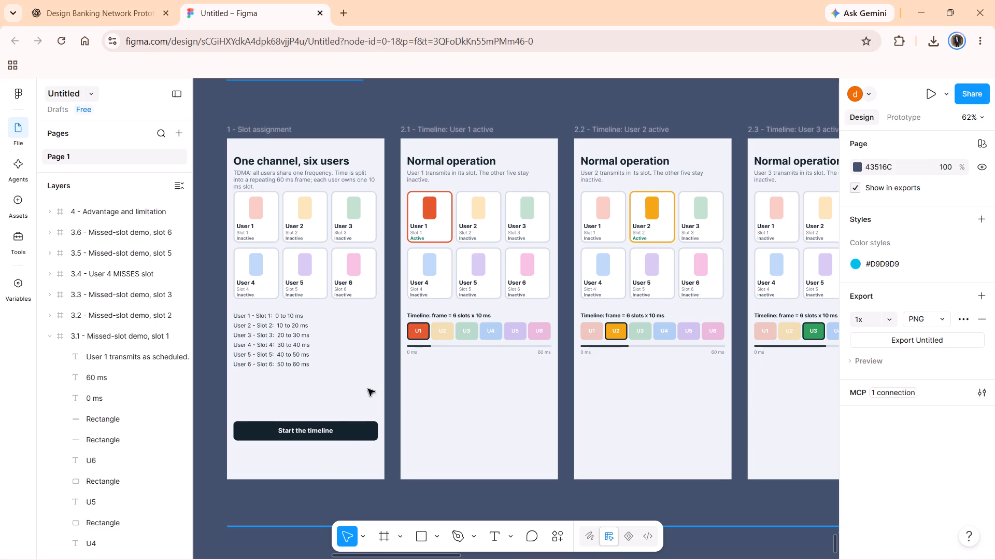
Switch back to Figma and review the frames from slot assignment through normal operation and missed-slot demo to the summary.
click(343, 435)
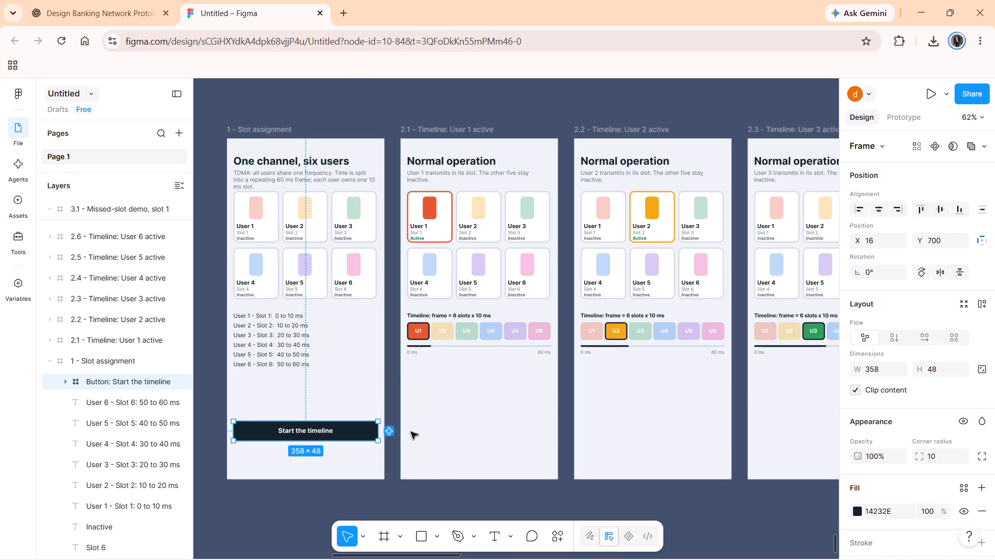
click(419, 431)
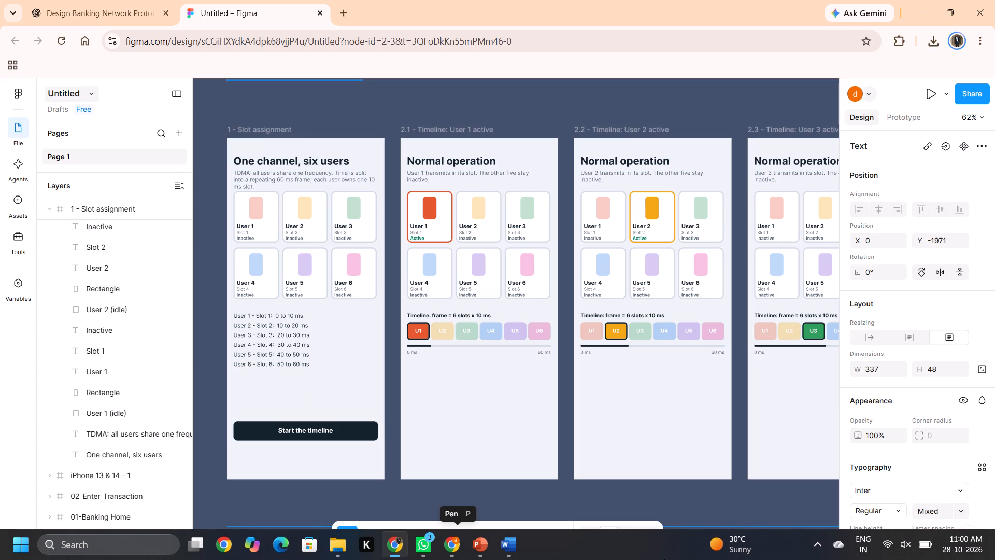
scroll(664, 559, left, 6)
scroll(770, 439, left, 6)
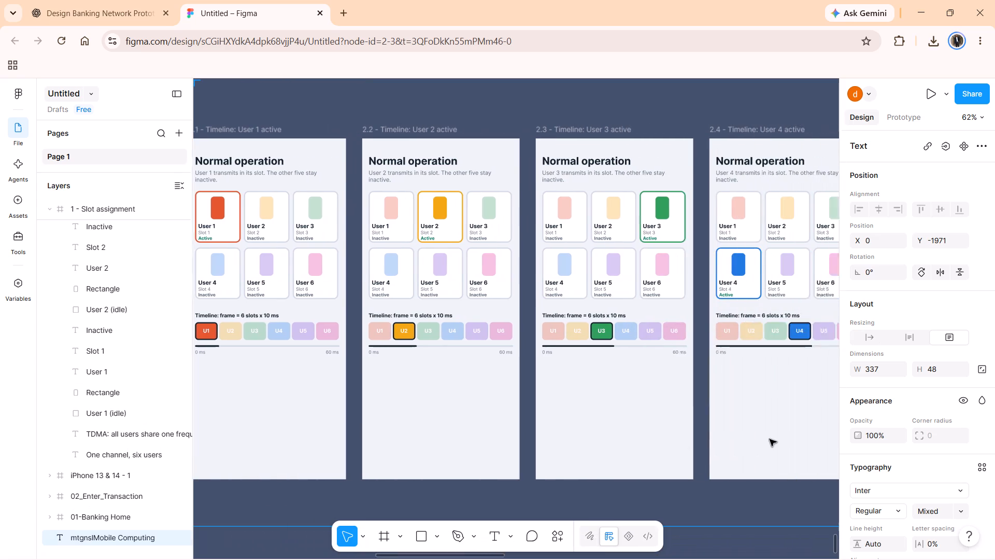
scroll(770, 439, left, 10)
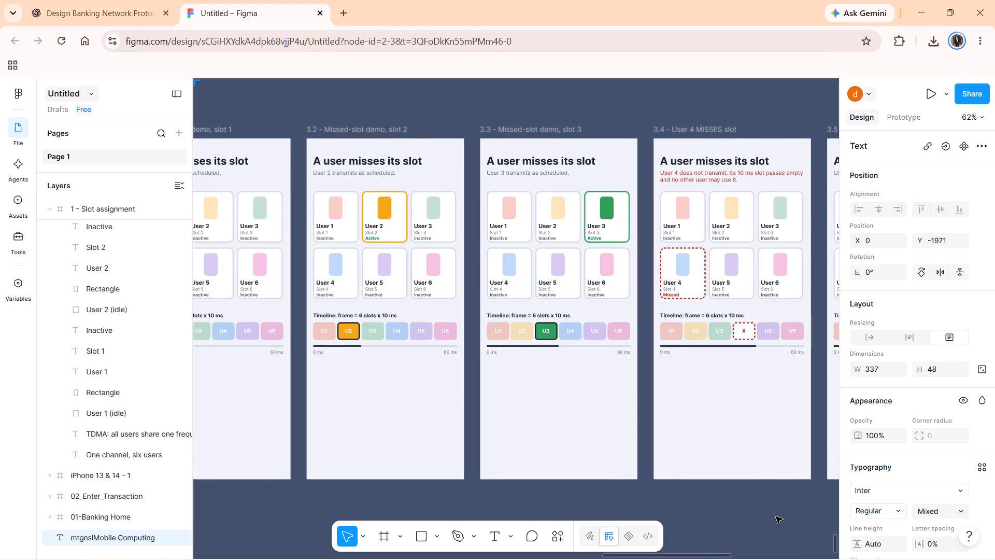
click(776, 516)
scroll(776, 516, left, 3)
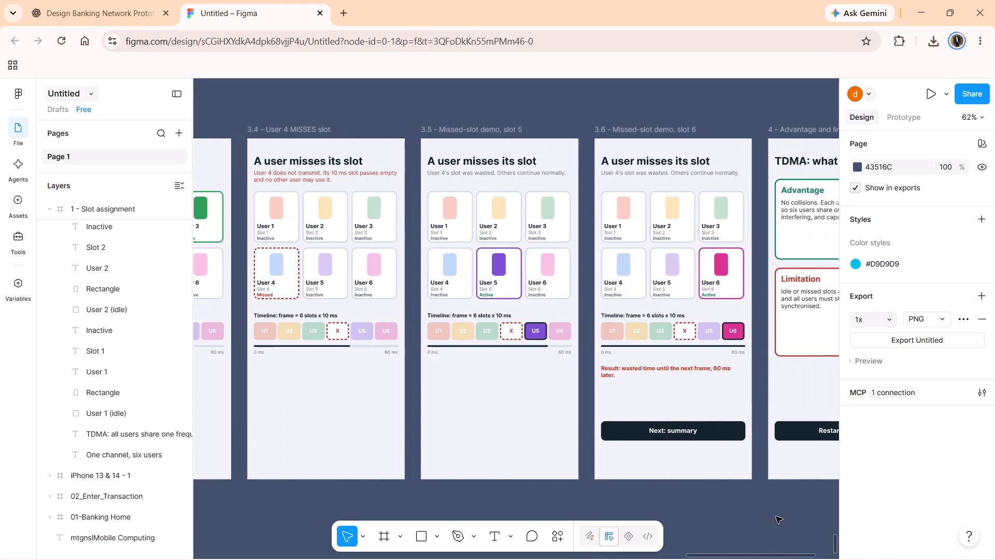
scroll(776, 516, left, 2)
scroll(776, 516, right, 8)
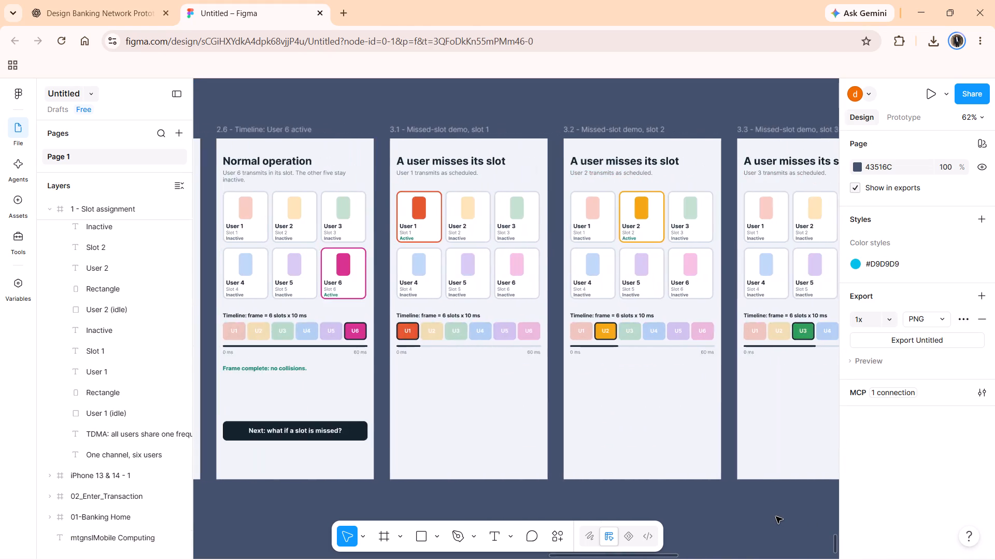
scroll(776, 516, right, 11)
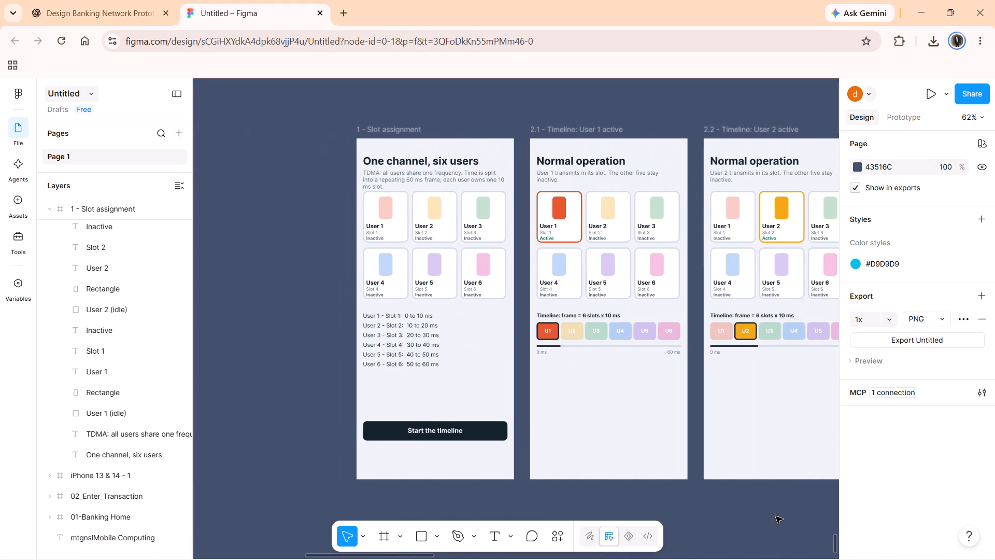
scroll(776, 516, right, 2)
scroll(776, 516, left, 9)
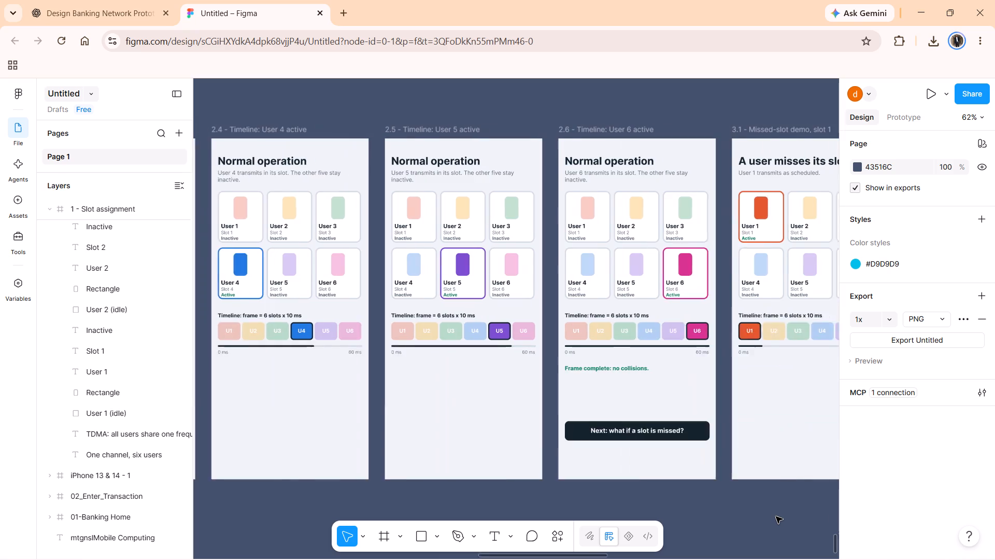
scroll(776, 516, left, 7)
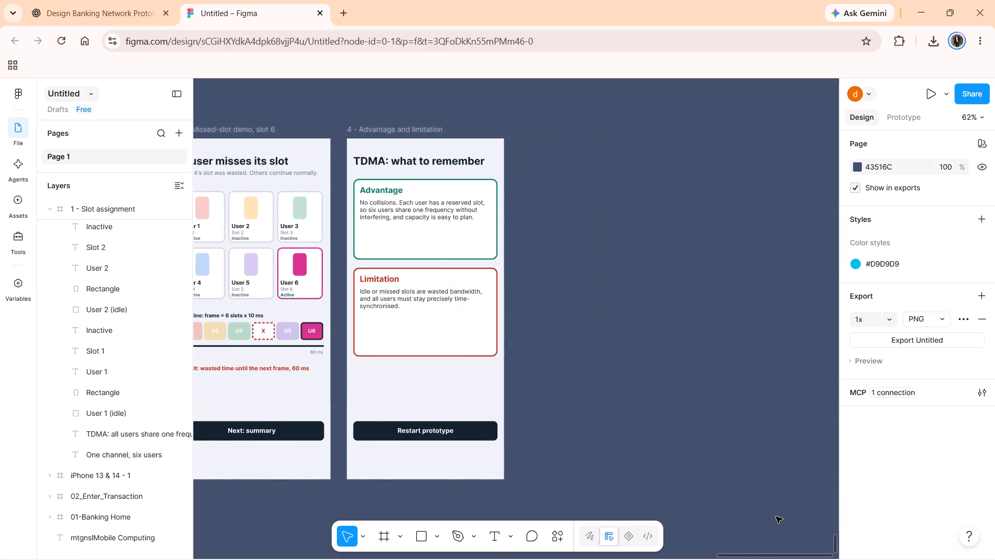
scroll(776, 516, right, 10)
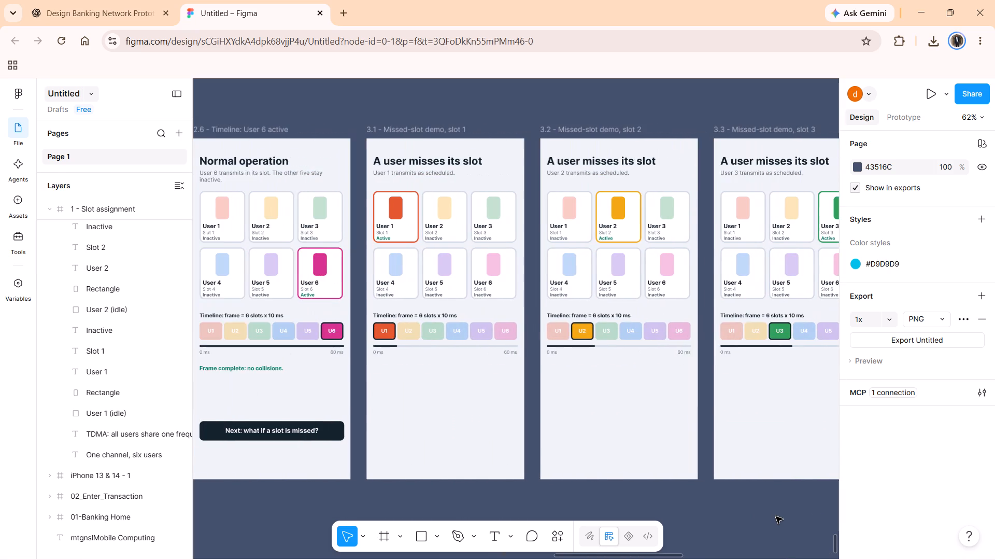
Review the prototype frames from the missed-slot demo back through normal operation to the slot assignment screen.
scroll(776, 516, right, 8)
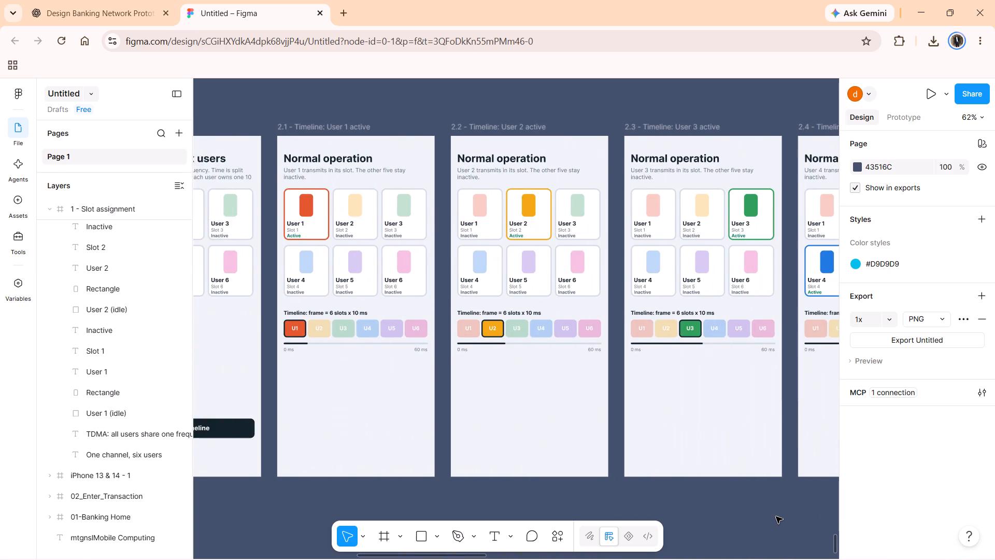
scroll(776, 516, right, 3)
scroll(776, 516, left, 1)
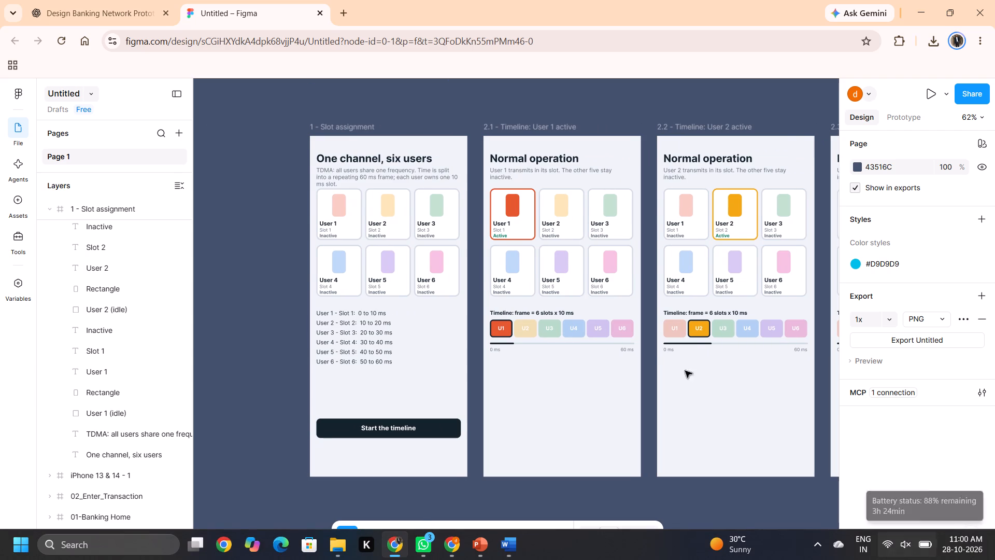
scroll(662, 354, left, 2)
scroll(662, 354, right, 2)
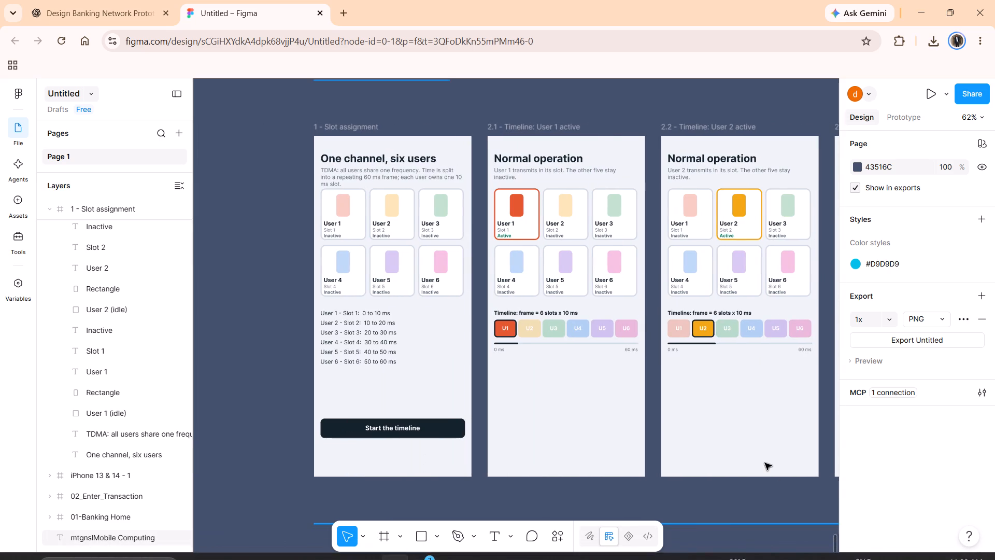
scroll(715, 490, left, 1)
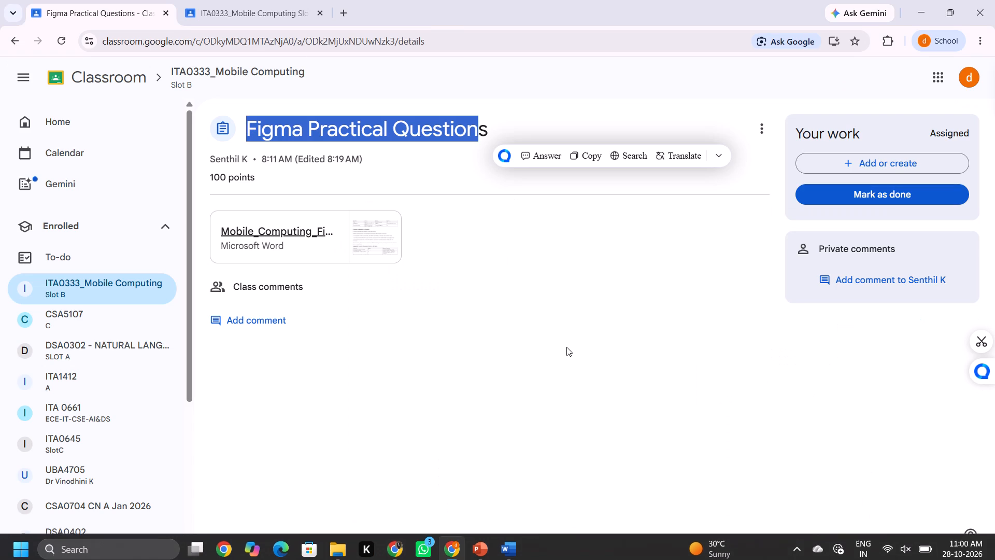
In Google Classroom, open the attached Mobile_Computing_Figma_Practical_40_Questions.docx and copy the text of Q17 on the TDMA prototype.
click(297, 227)
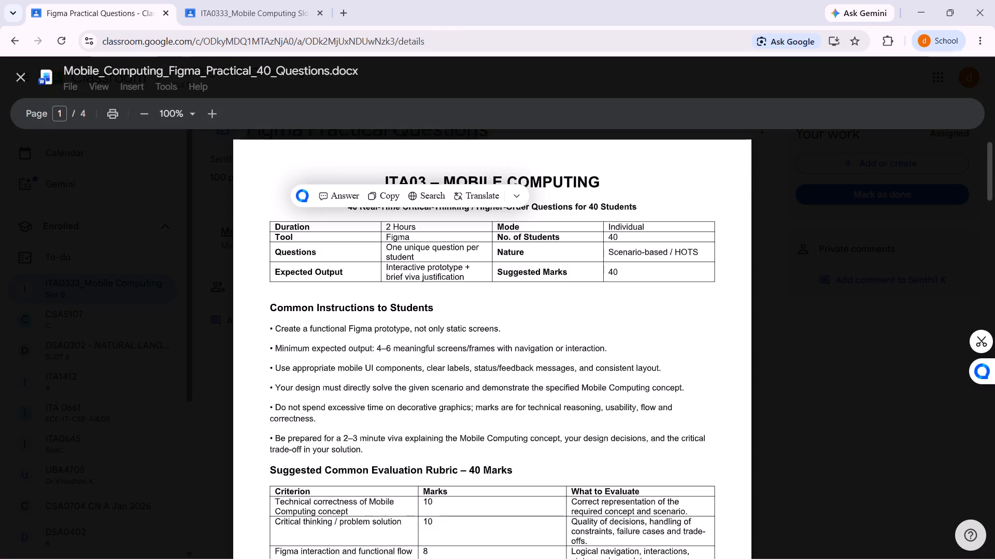
scroll(444, 270, down, 7)
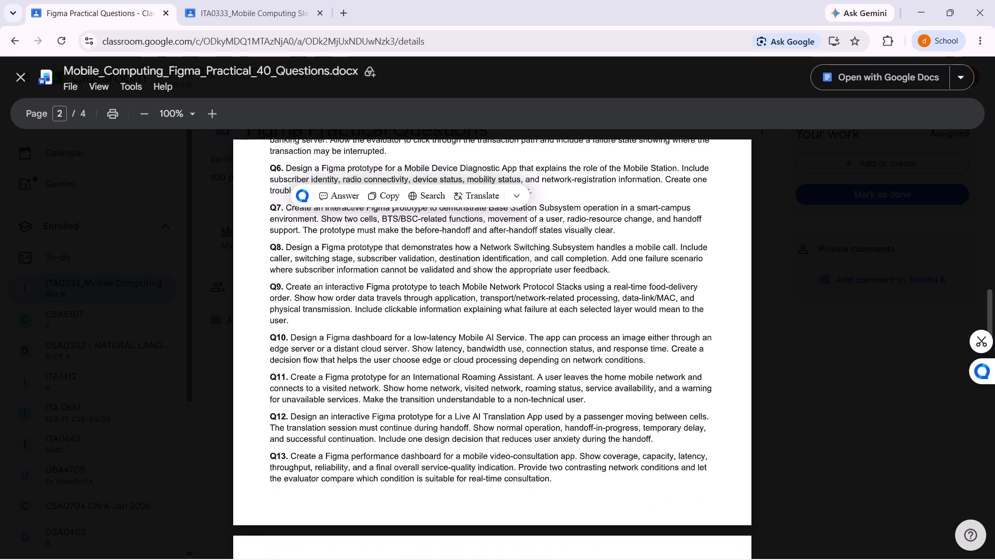
scroll(444, 270, down, 2)
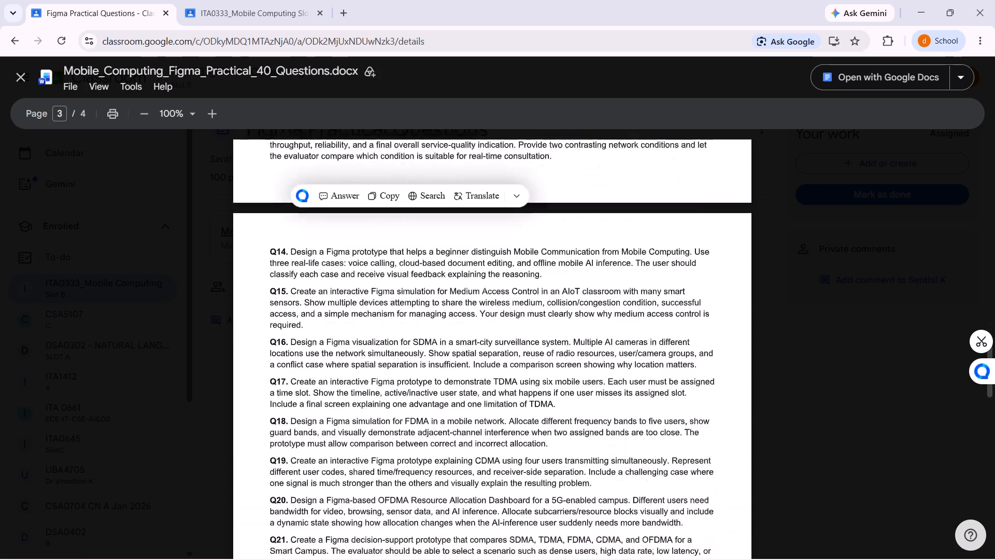
scroll(444, 270, down, 1)
drag(560, 390, 285, 352)
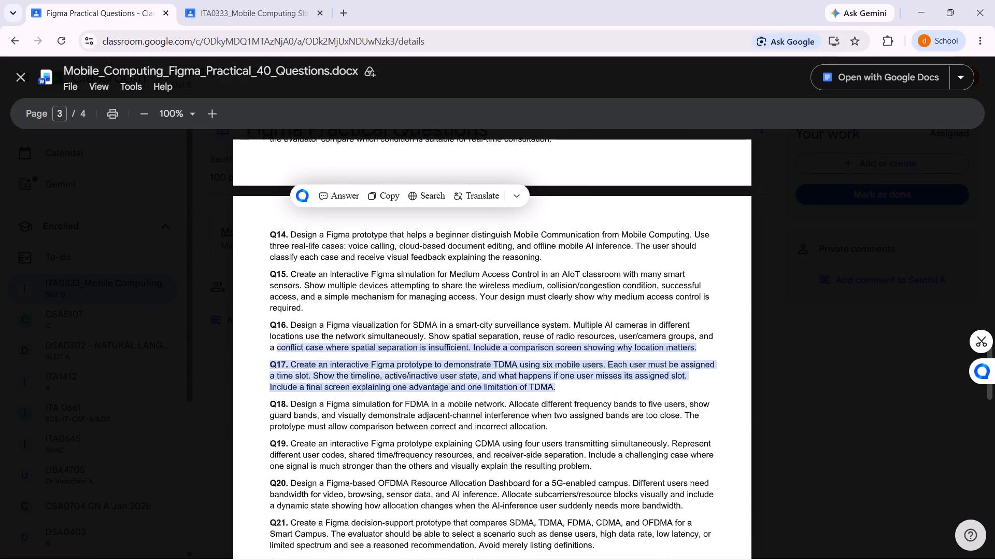
drag(285, 352, 259, 359)
key(ctrl+c)
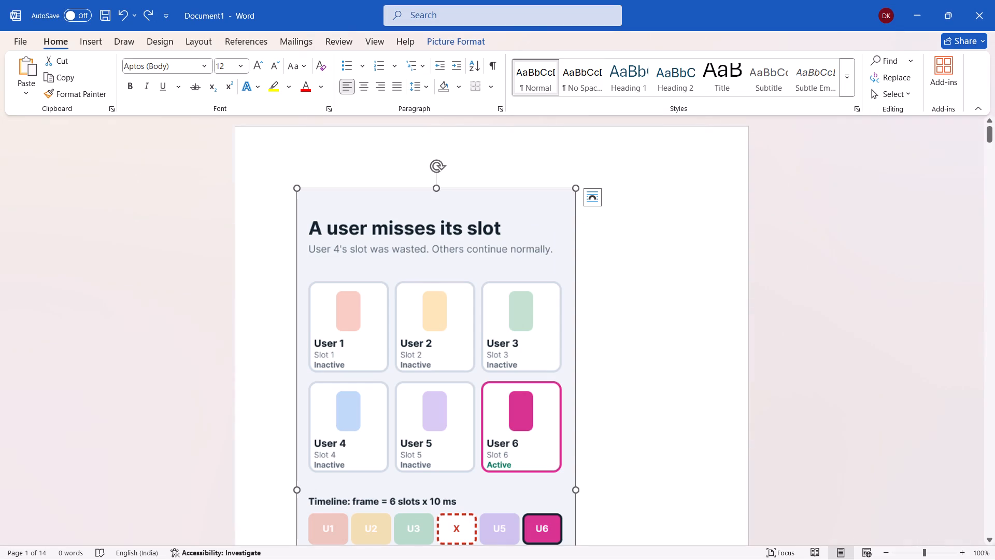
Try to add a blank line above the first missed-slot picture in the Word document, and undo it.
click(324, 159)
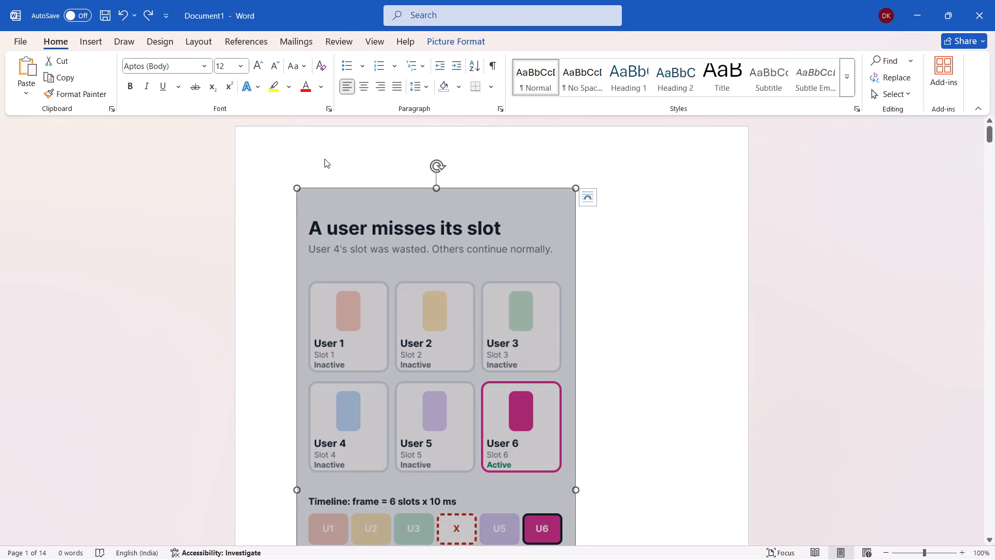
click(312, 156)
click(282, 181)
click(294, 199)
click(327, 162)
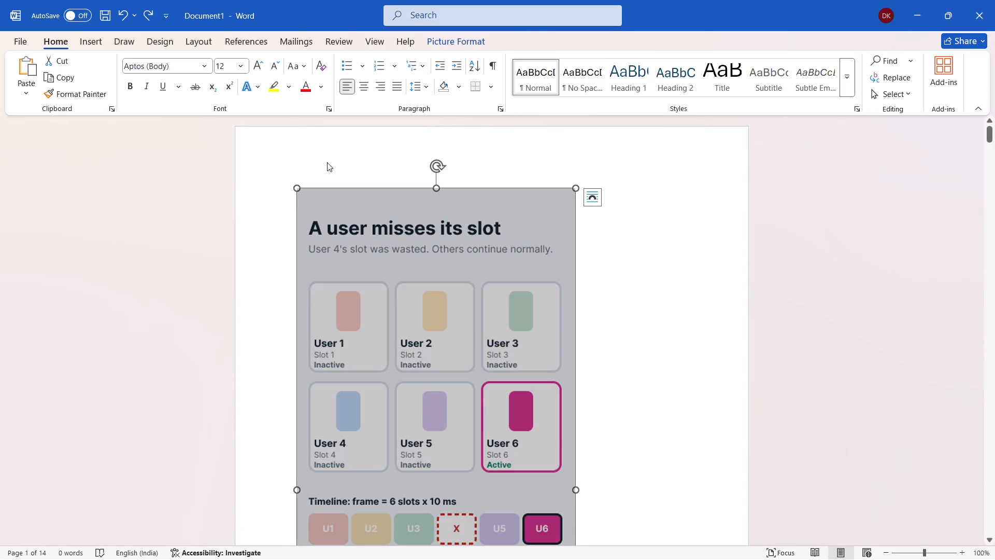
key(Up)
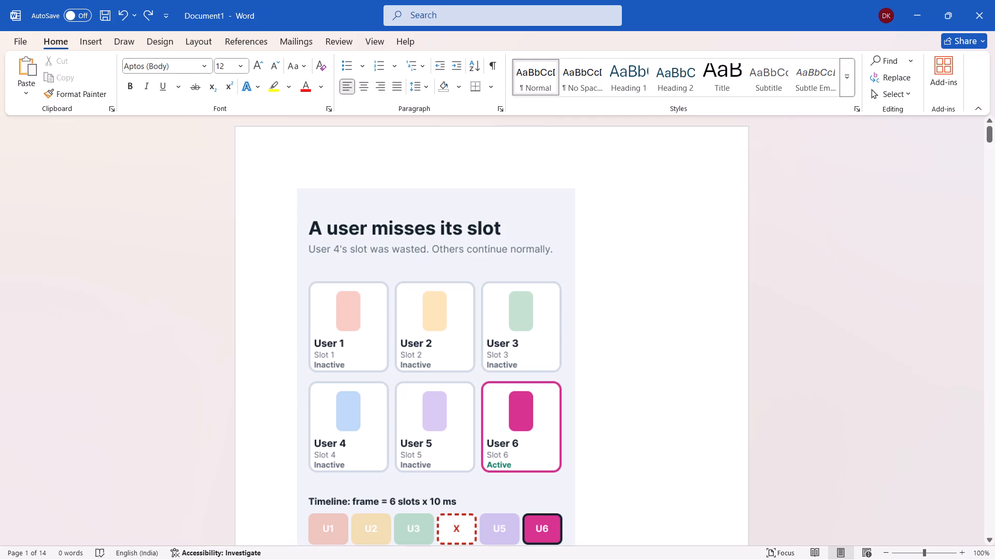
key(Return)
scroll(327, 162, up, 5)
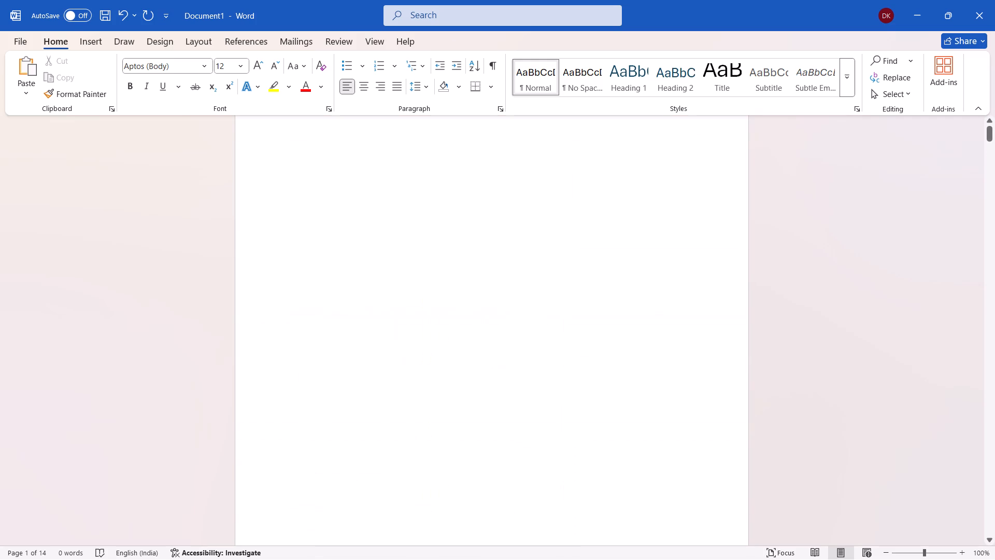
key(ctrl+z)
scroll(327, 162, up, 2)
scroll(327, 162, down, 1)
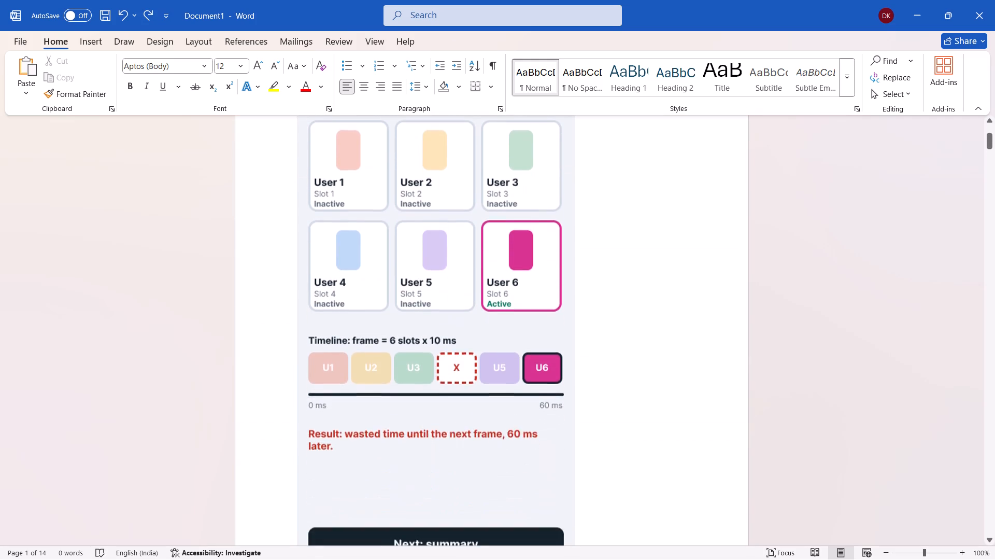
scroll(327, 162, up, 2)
Switch back to Figma and review the TDMA prototype frames, from the slot assignment screen through the normal operation timeline and missed-slot demo.
click(917, 5)
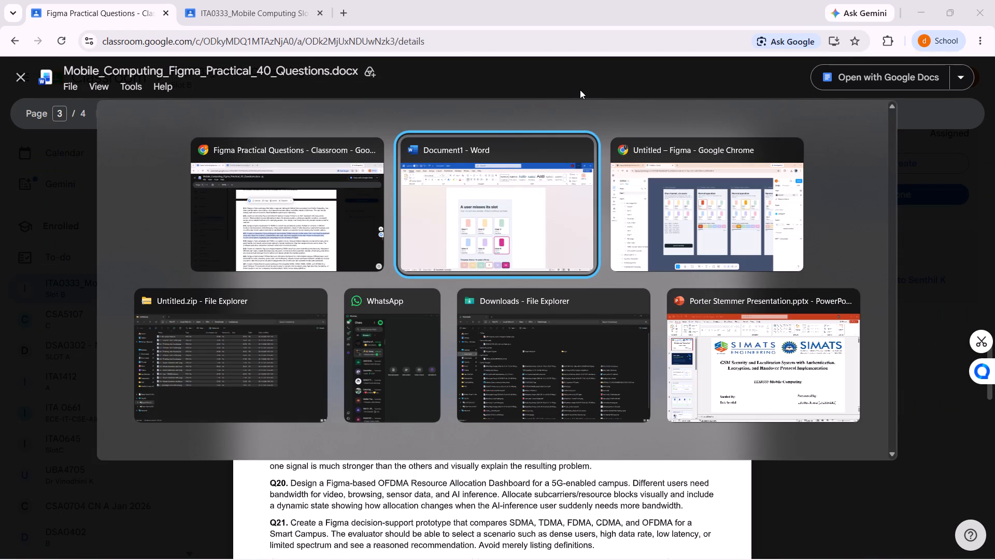
click(261, 137)
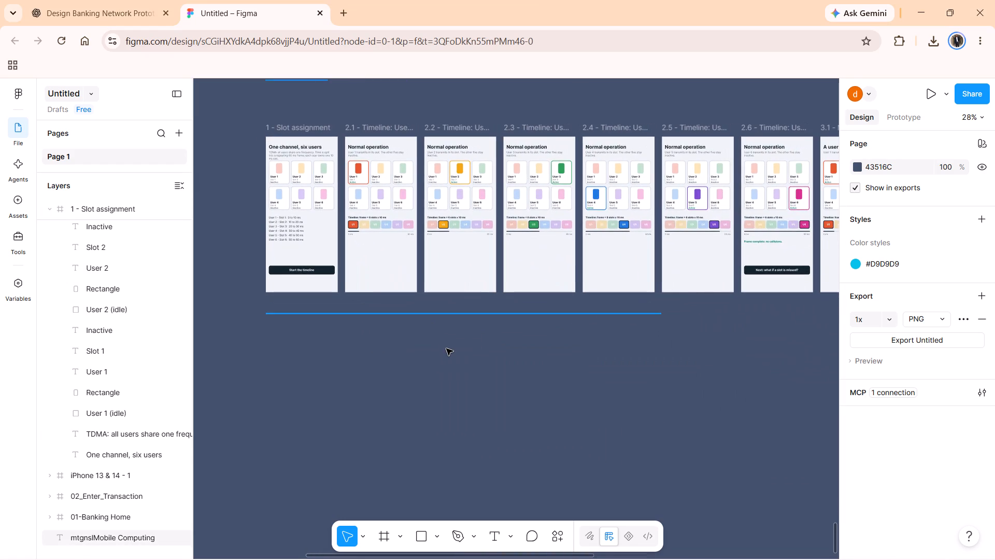
scroll(446, 348, left, 1)
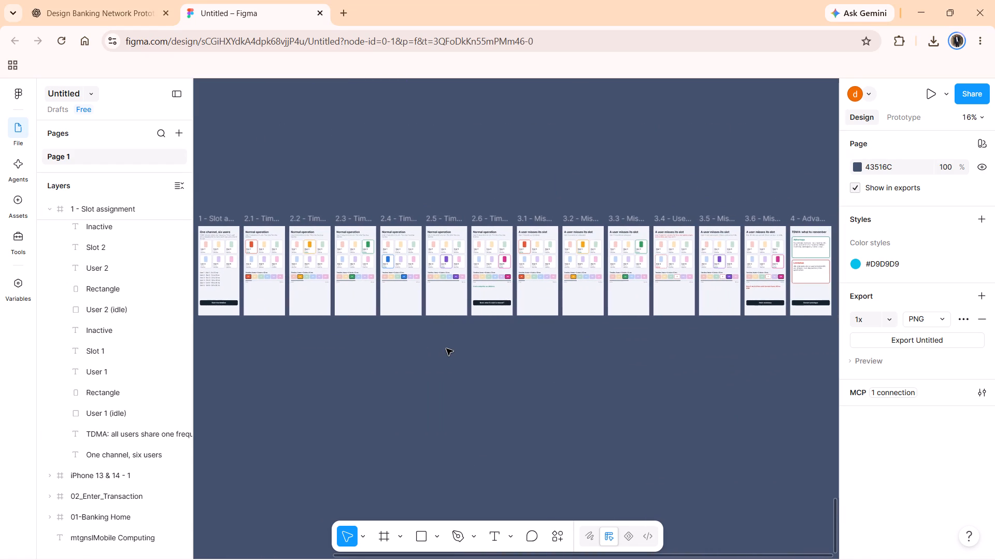
scroll(446, 348, left, 2)
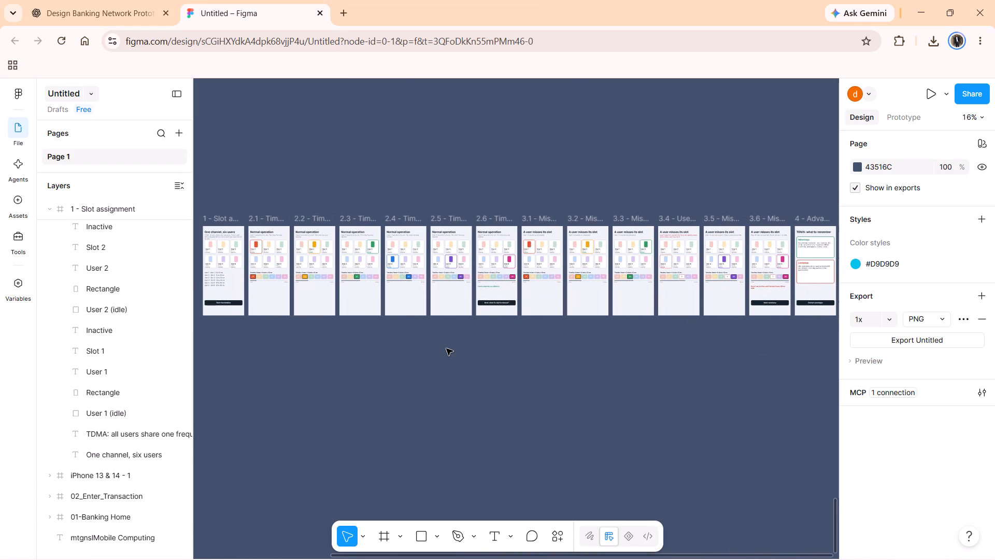
scroll(600, 130, down, 1)
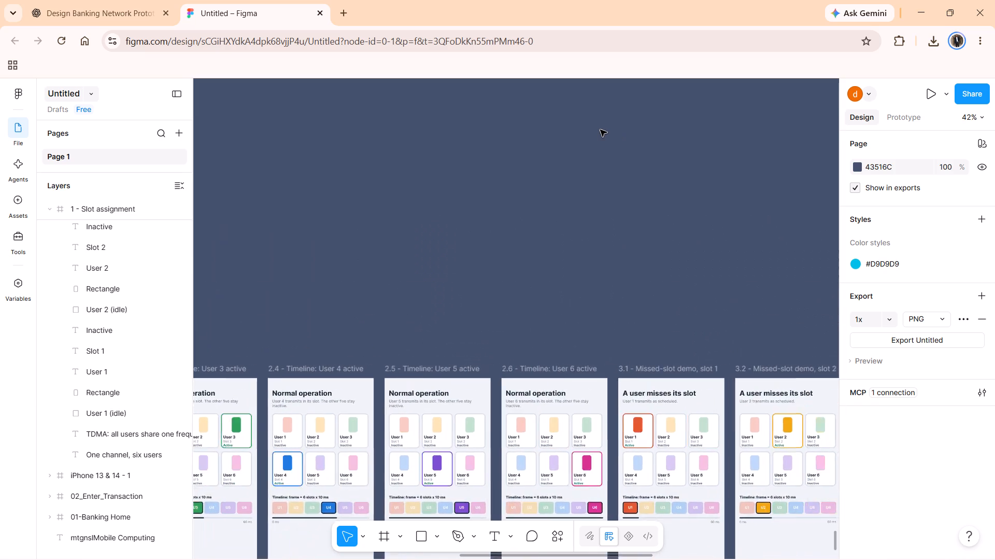
scroll(600, 130, down, 3)
scroll(600, 130, up, 1)
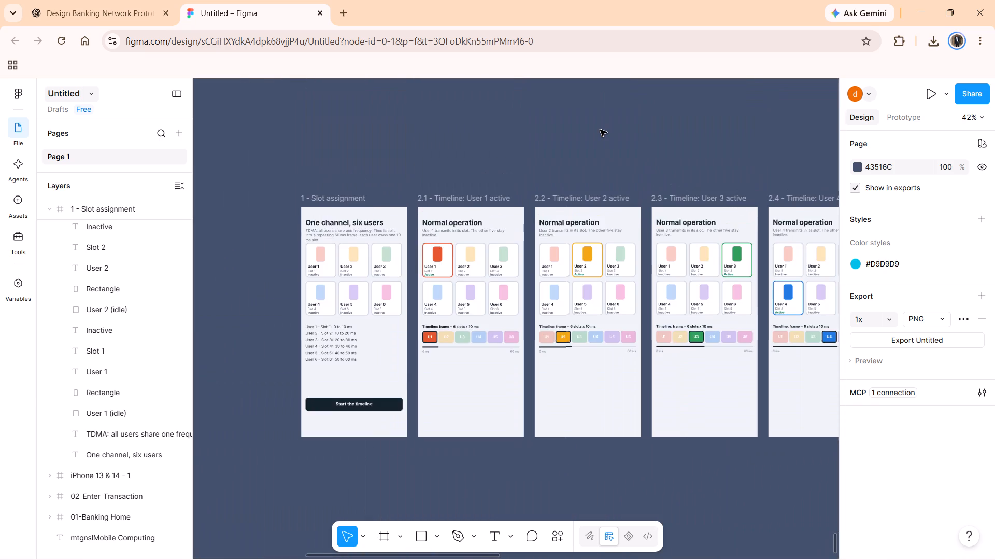
scroll(600, 130, up, 1)
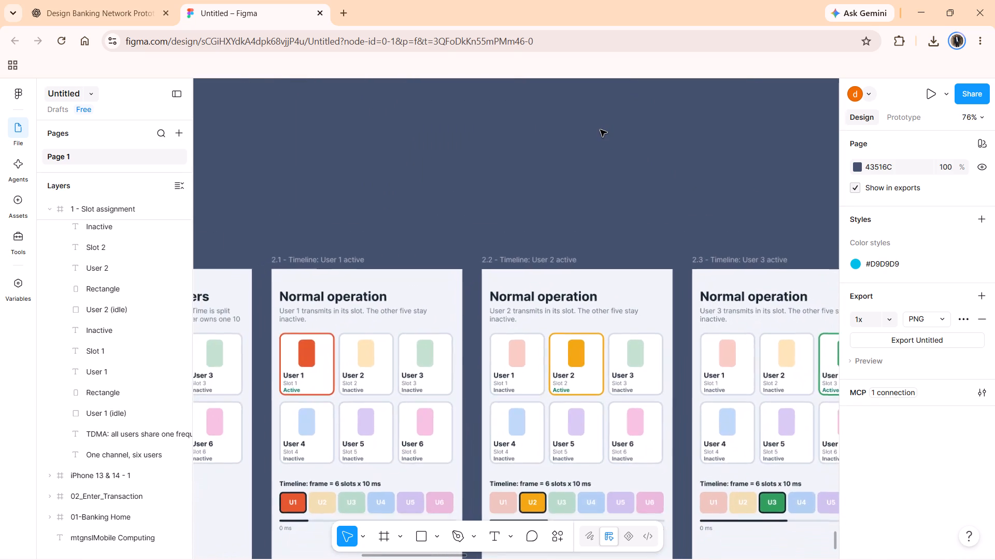
Switch back to Figma and examine the slot assignment frame and the first normal-operation timeline frames.
scroll(600, 130, down, 2)
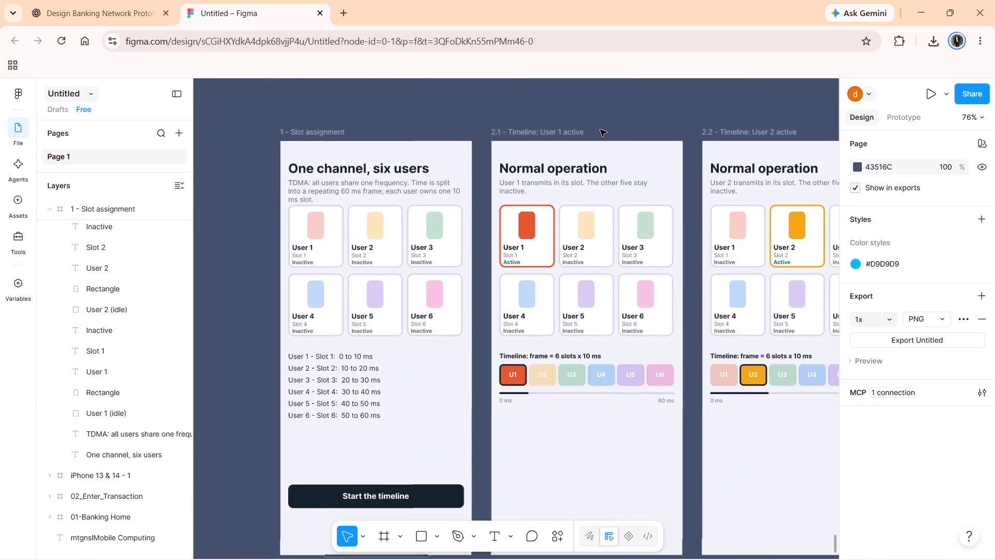
scroll(600, 130, down, 1)
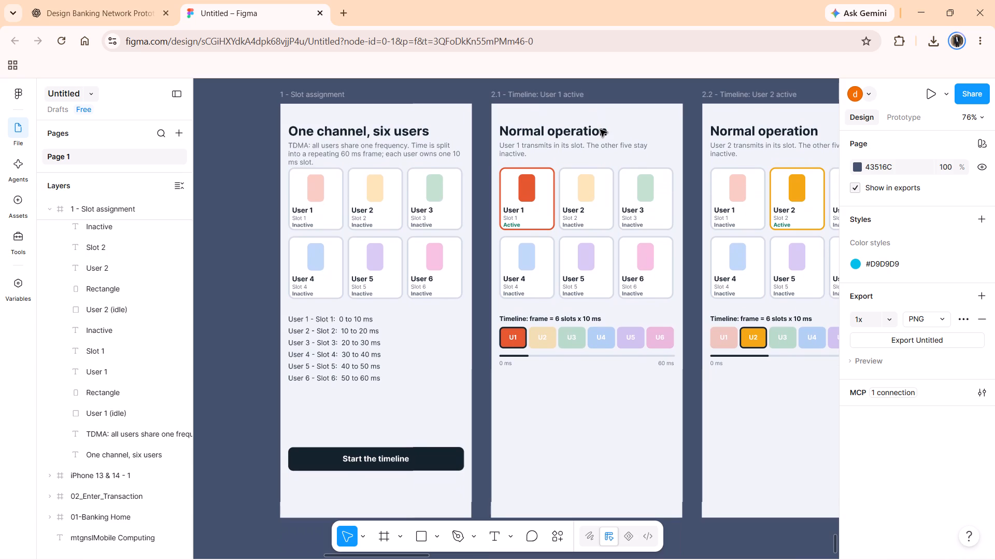
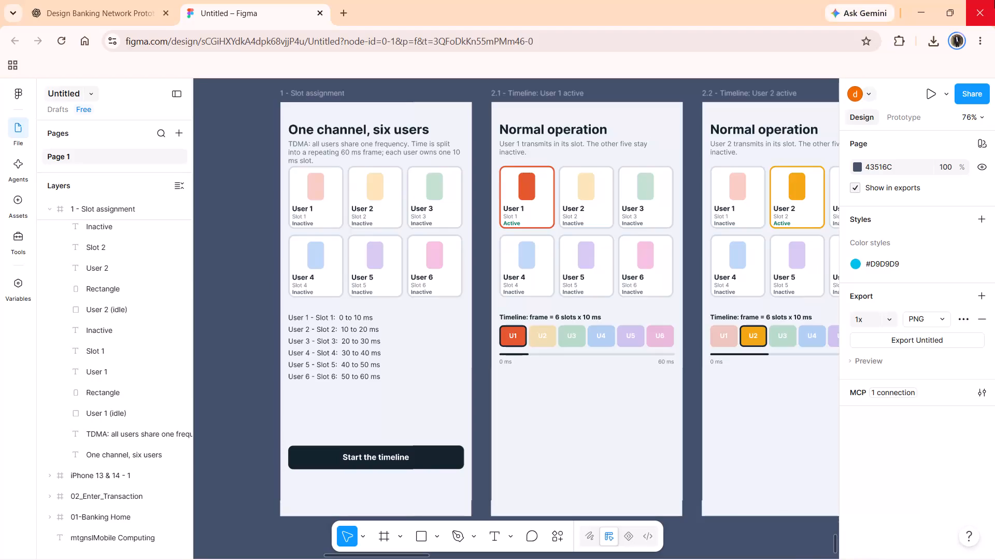
Close the Figma browser window and the Google Classroom window, including its open preview of the practical questions document.
click(994, 0)
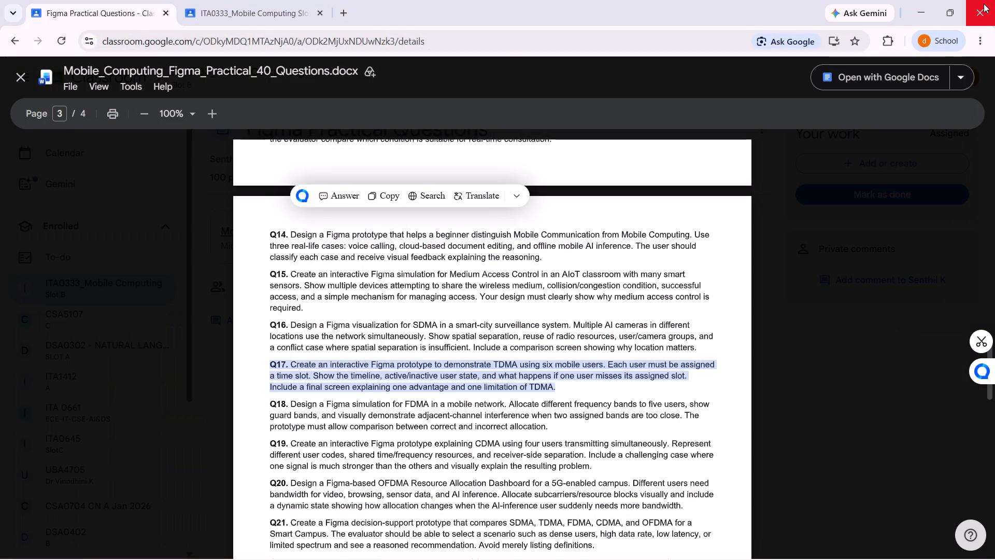
click(28, 73)
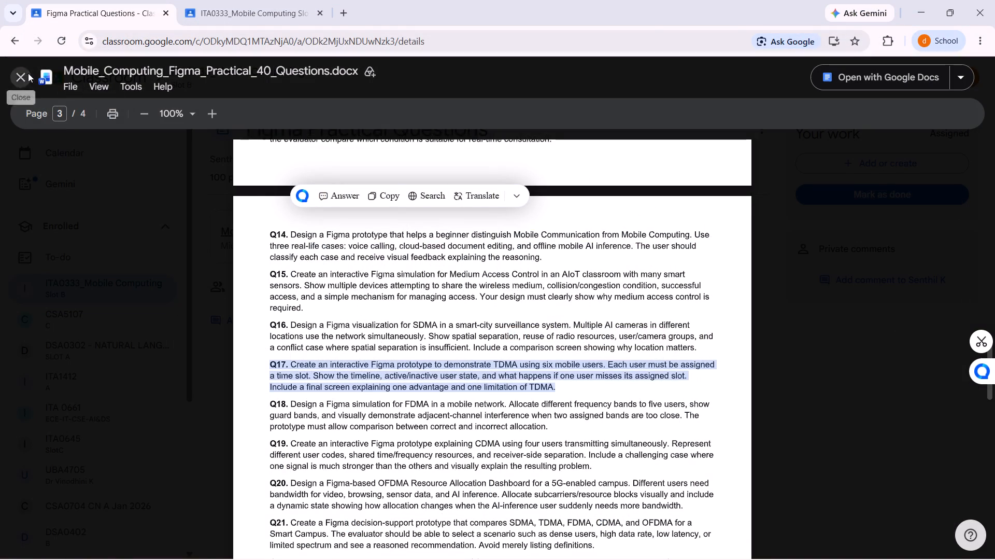
click(643, 291)
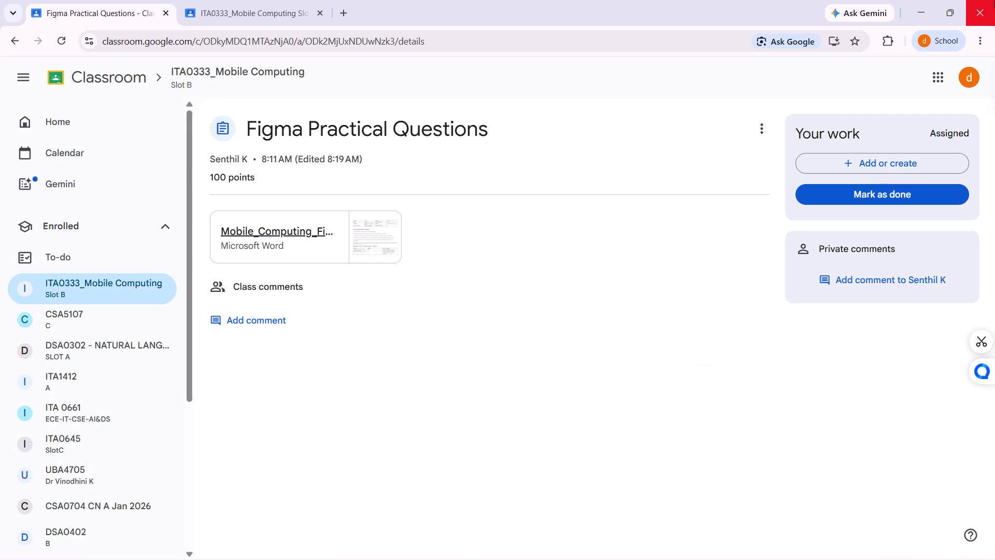
click(994, 0)
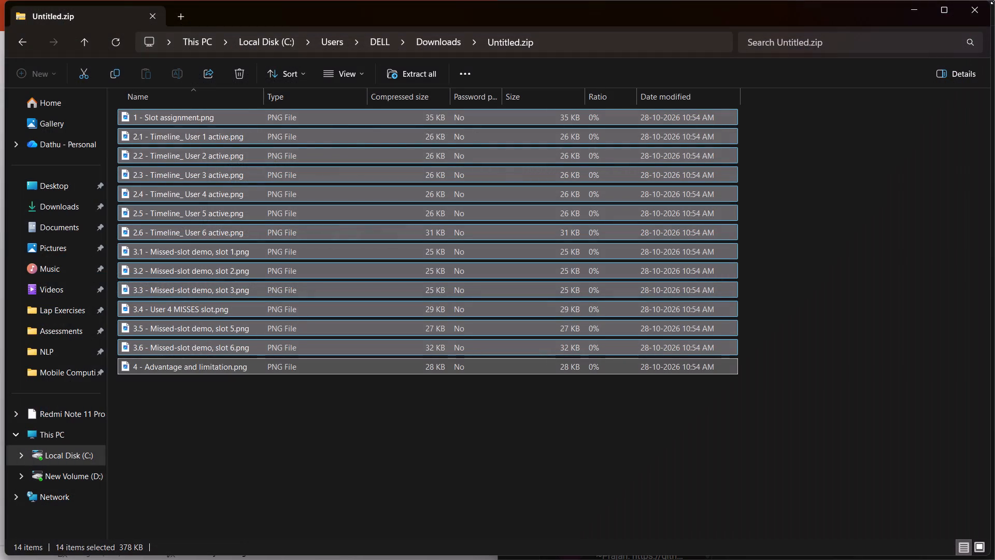
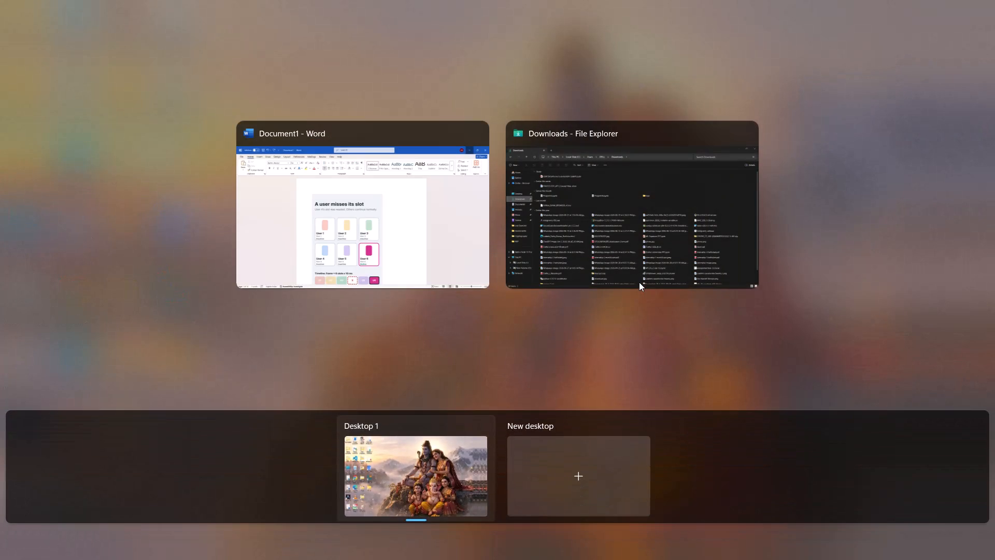
Close the File Explorer window showing the Downloads folder.
click(678, 193)
click(994, 2)
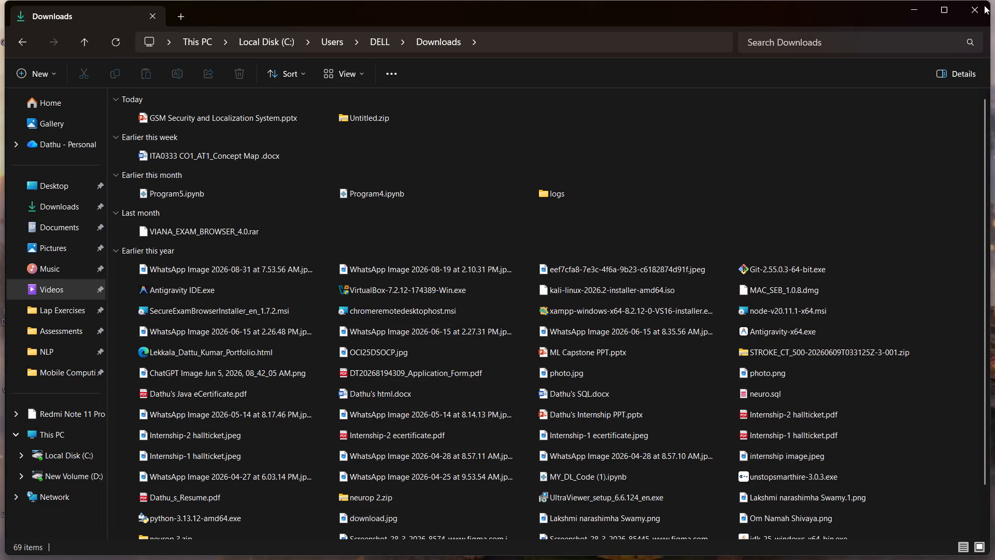
click(984, 5)
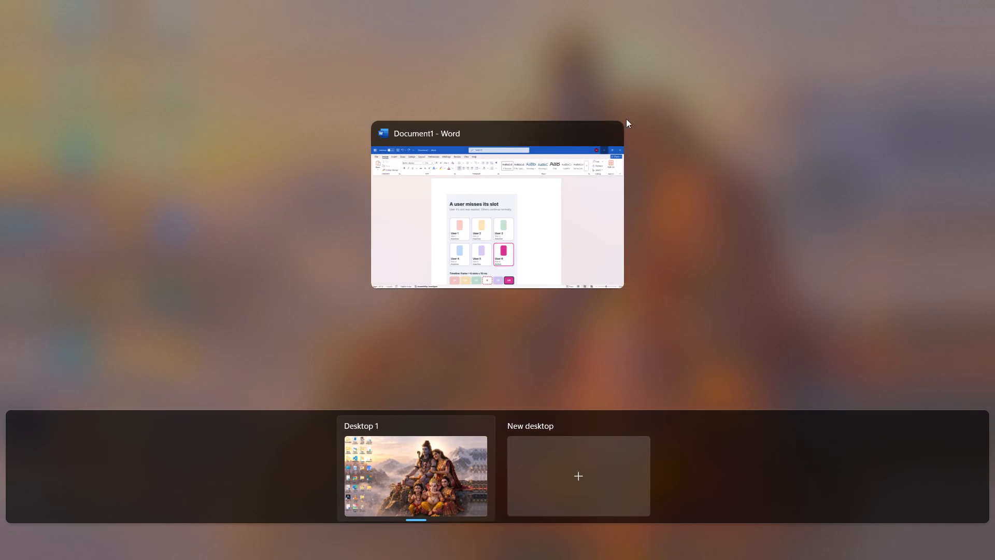
Close the Word document, saving it as Doc1.docx in the personal OneDrive Documents folder.
click(604, 125)
click(495, 152)
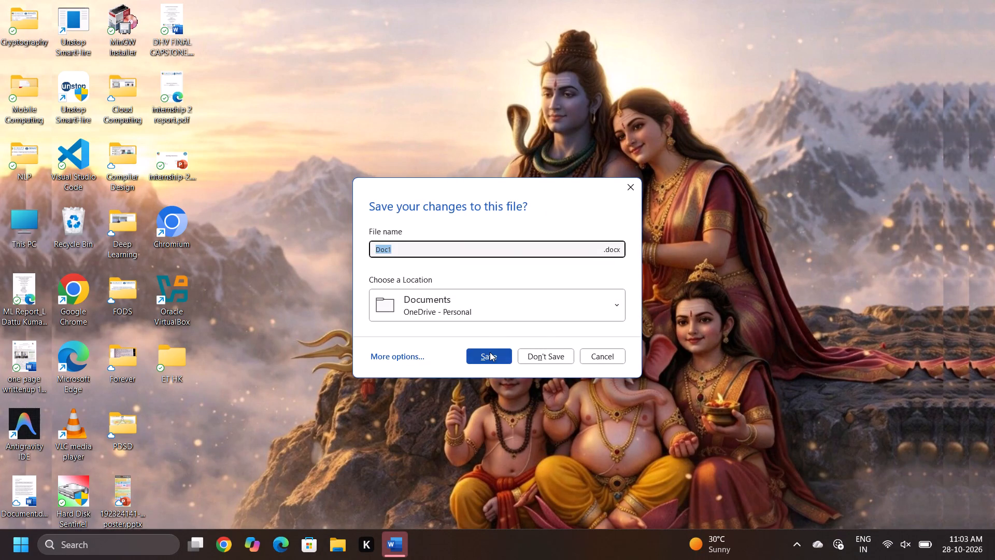
click(490, 352)
Refresh the desktop.
right_click(469, 116)
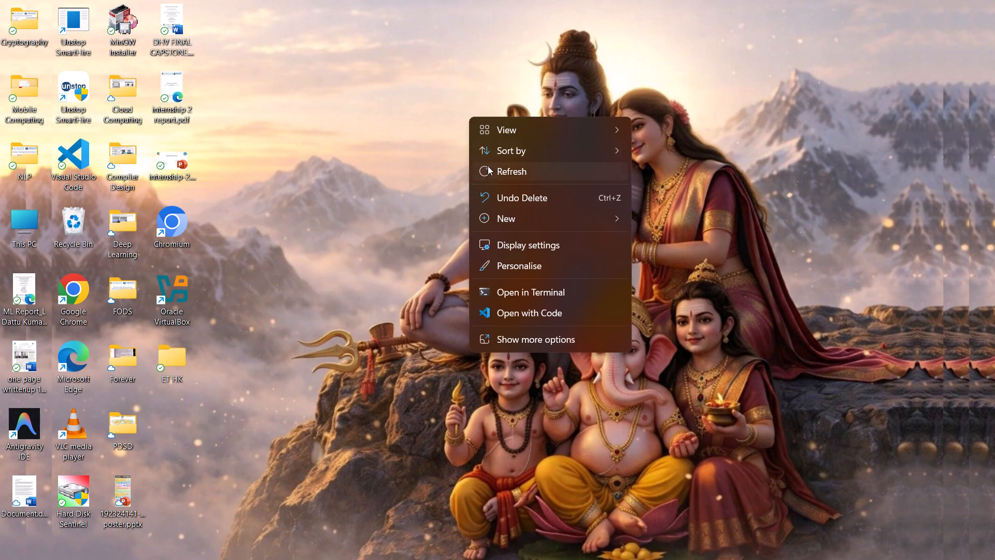
click(489, 167)
Shut down the computer.
click(6, 552)
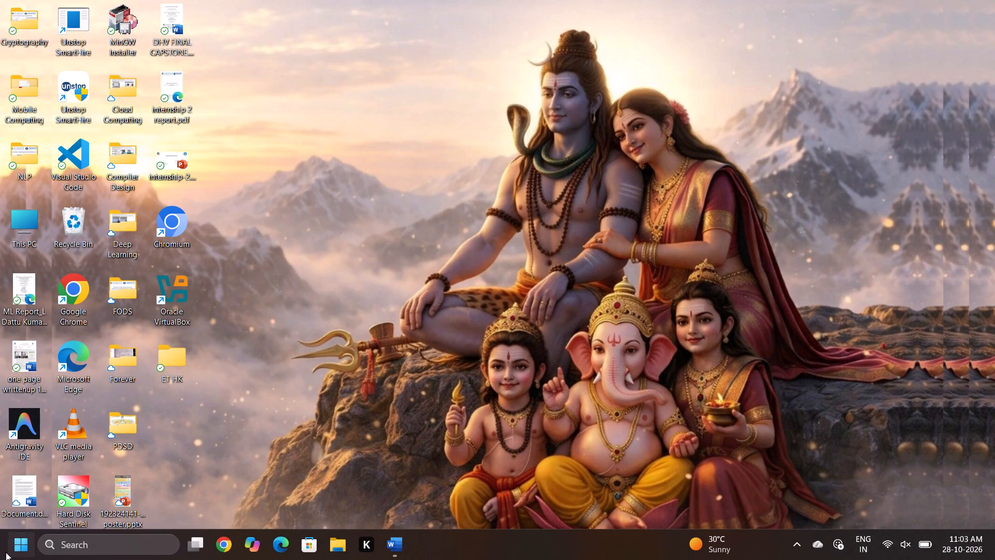
click(367, 505)
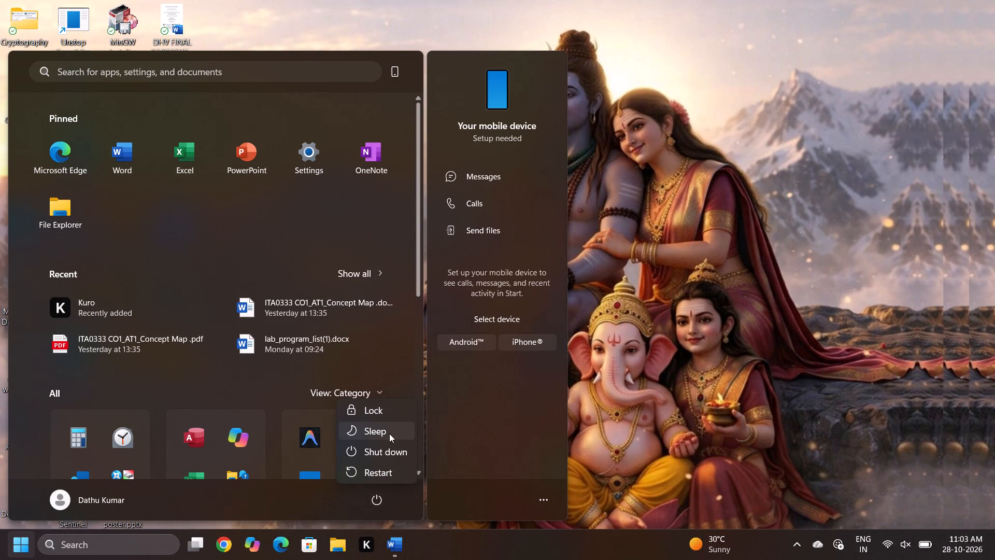
click(387, 447)
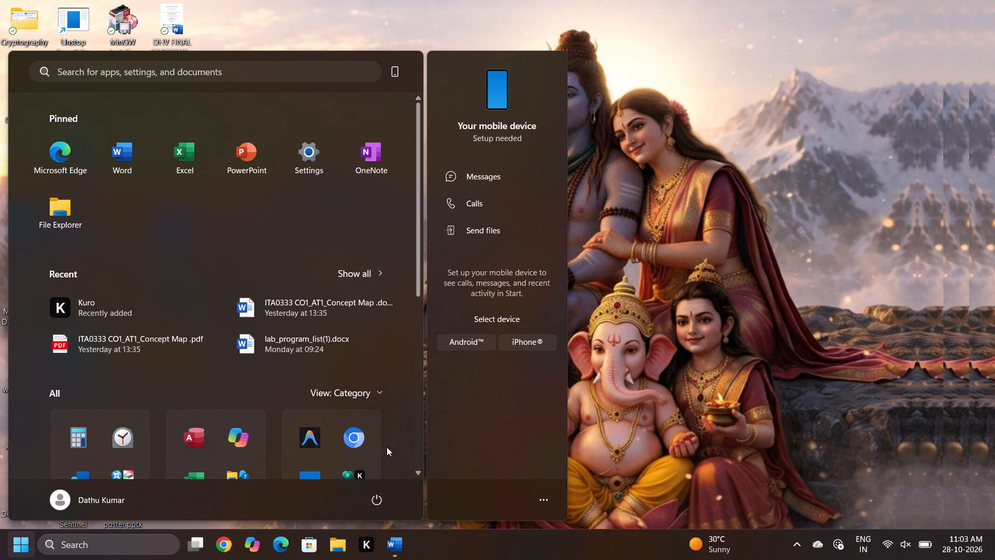